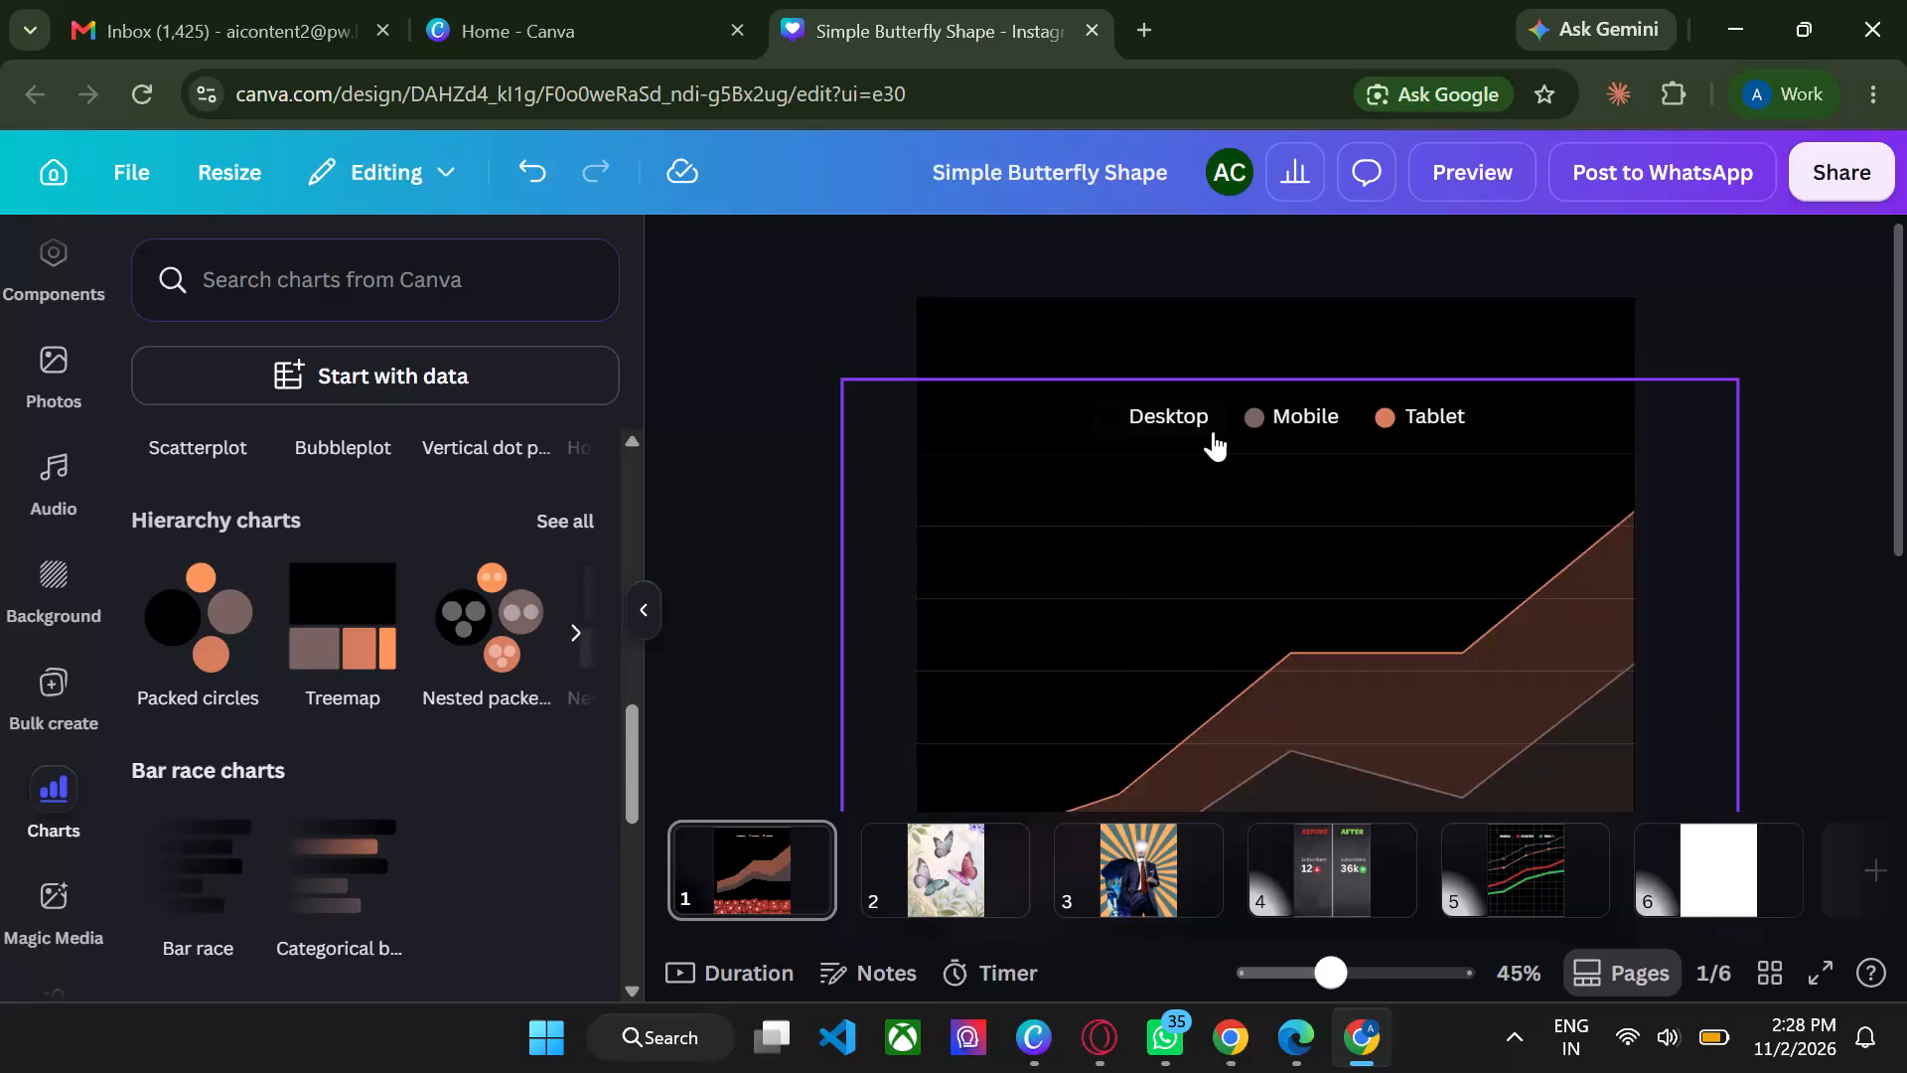
Move the area chart on page 1 slightly left and widen it so its plot reaches the page's right edge.
{"action": "left_click_drag", "start_coordinate": [1289, 434], "coordinate": [1251, 443]}
{"action": "scroll", "coordinate": [1266, 441], "scroll_direction": "up", "scroll_amount": 1}
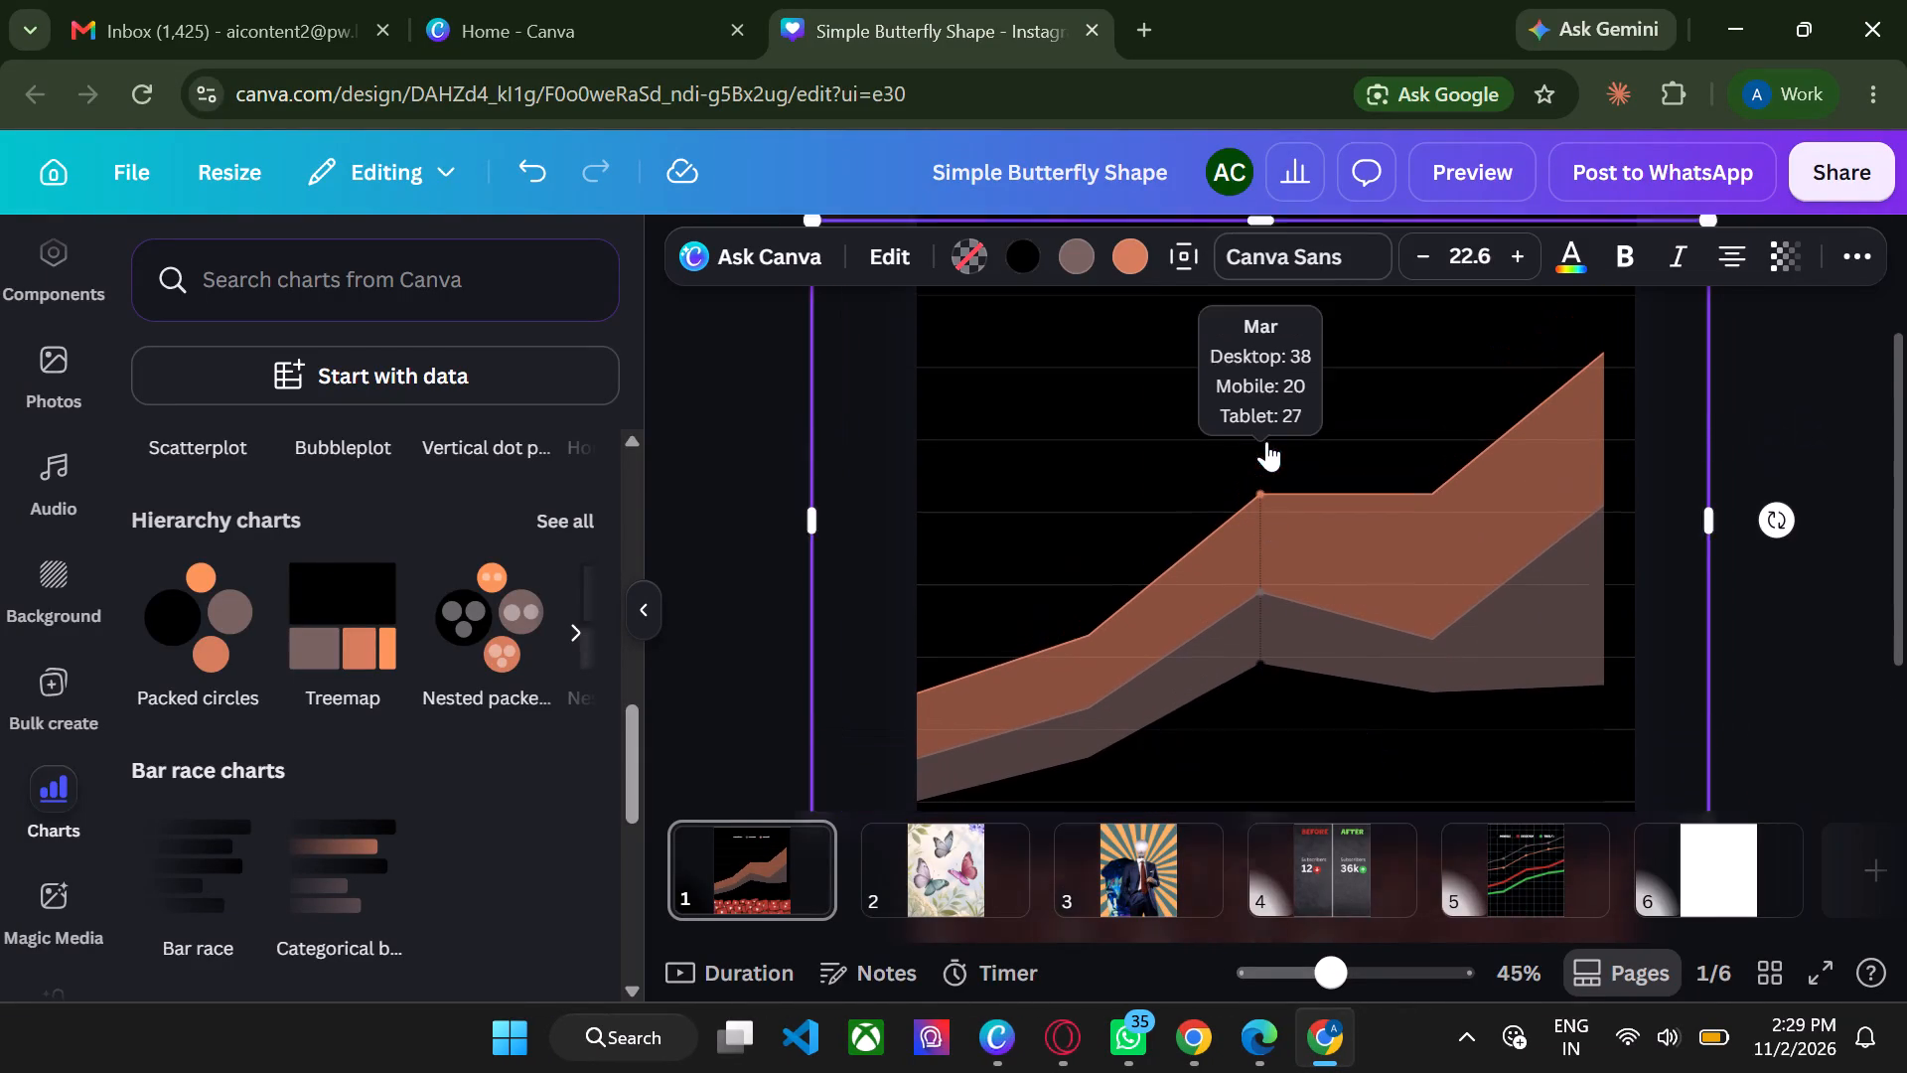
{"action": "scroll", "coordinate": [1266, 441], "scroll_direction": "up", "scroll_amount": 1}
{"action": "left_click_drag", "start_coordinate": [1709, 547], "coordinate": [1760, 546]}
Recolour the chart's Tablet series green #39B54A and its Mobile series grass green #7ED957 from the design's colours.
{"action": "left_click", "coordinate": [1131, 251]}
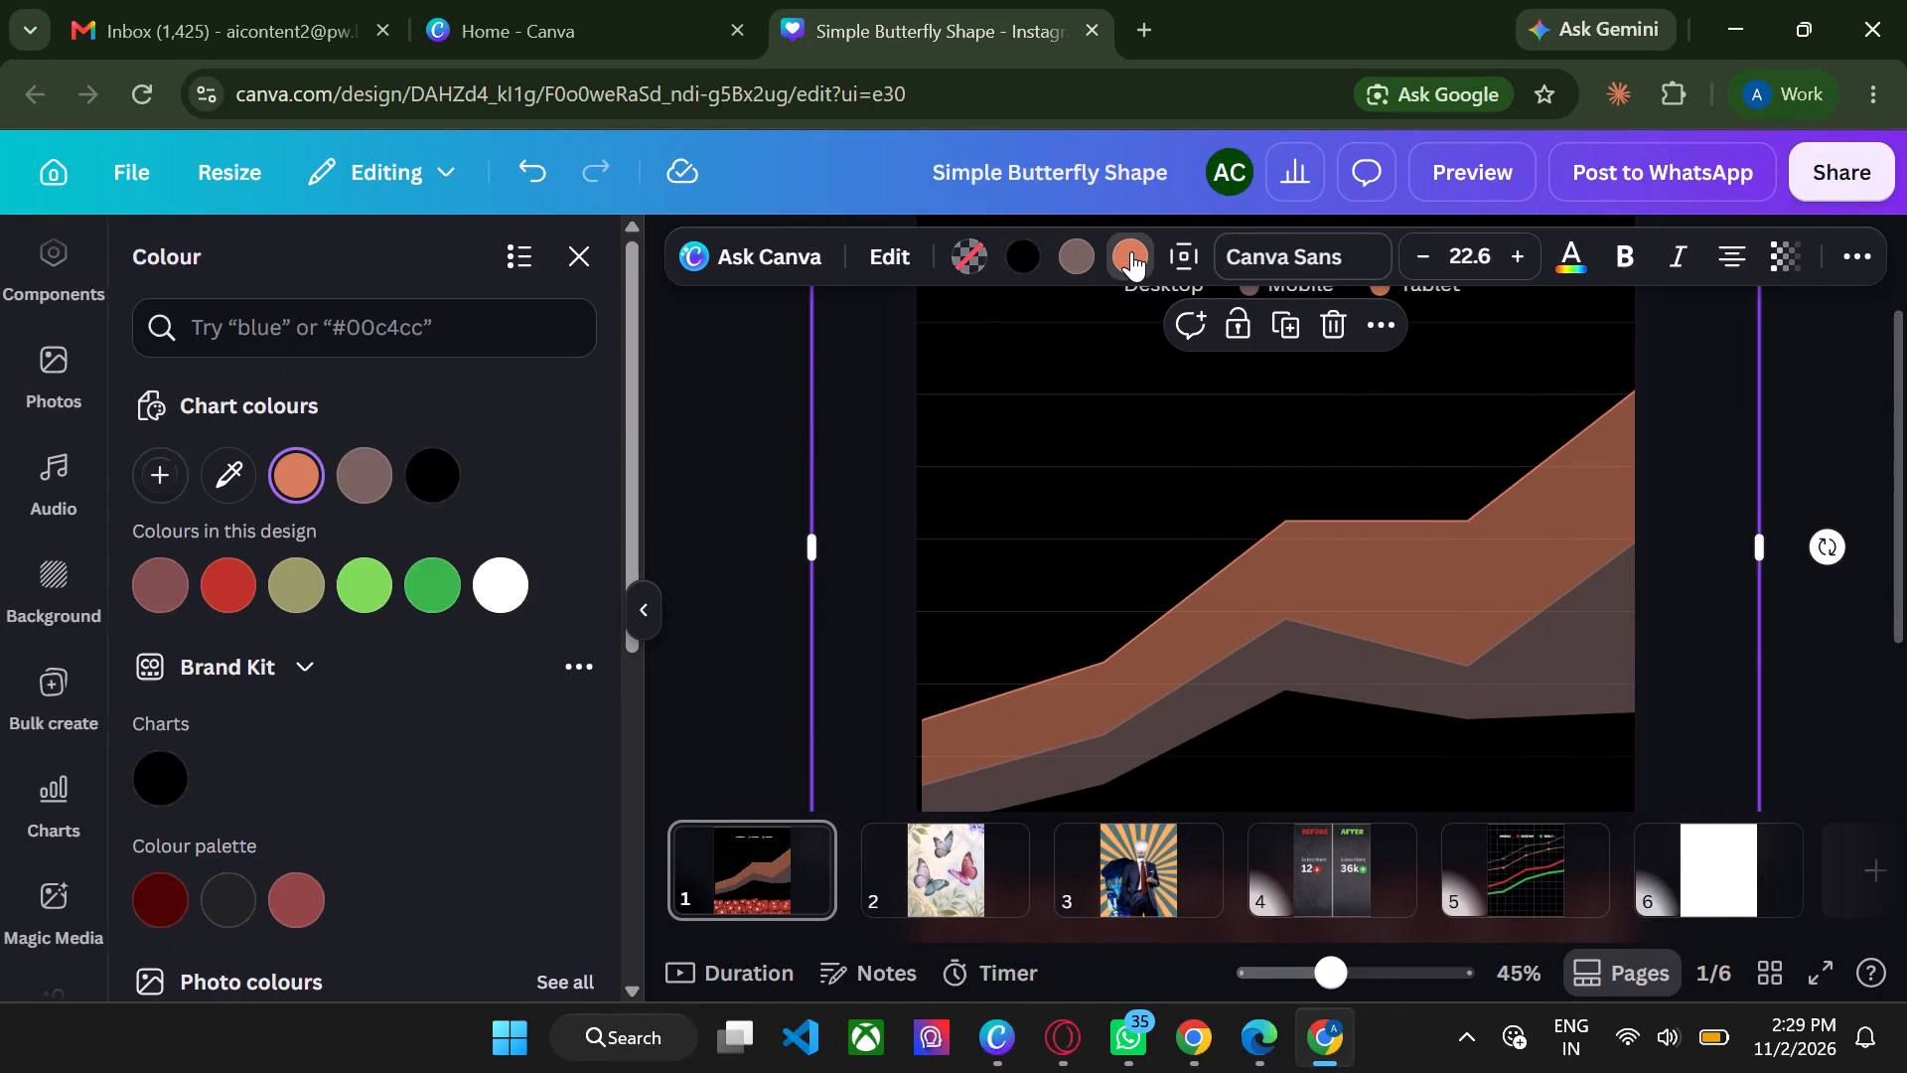
{"action": "left_click", "coordinate": [425, 576]}
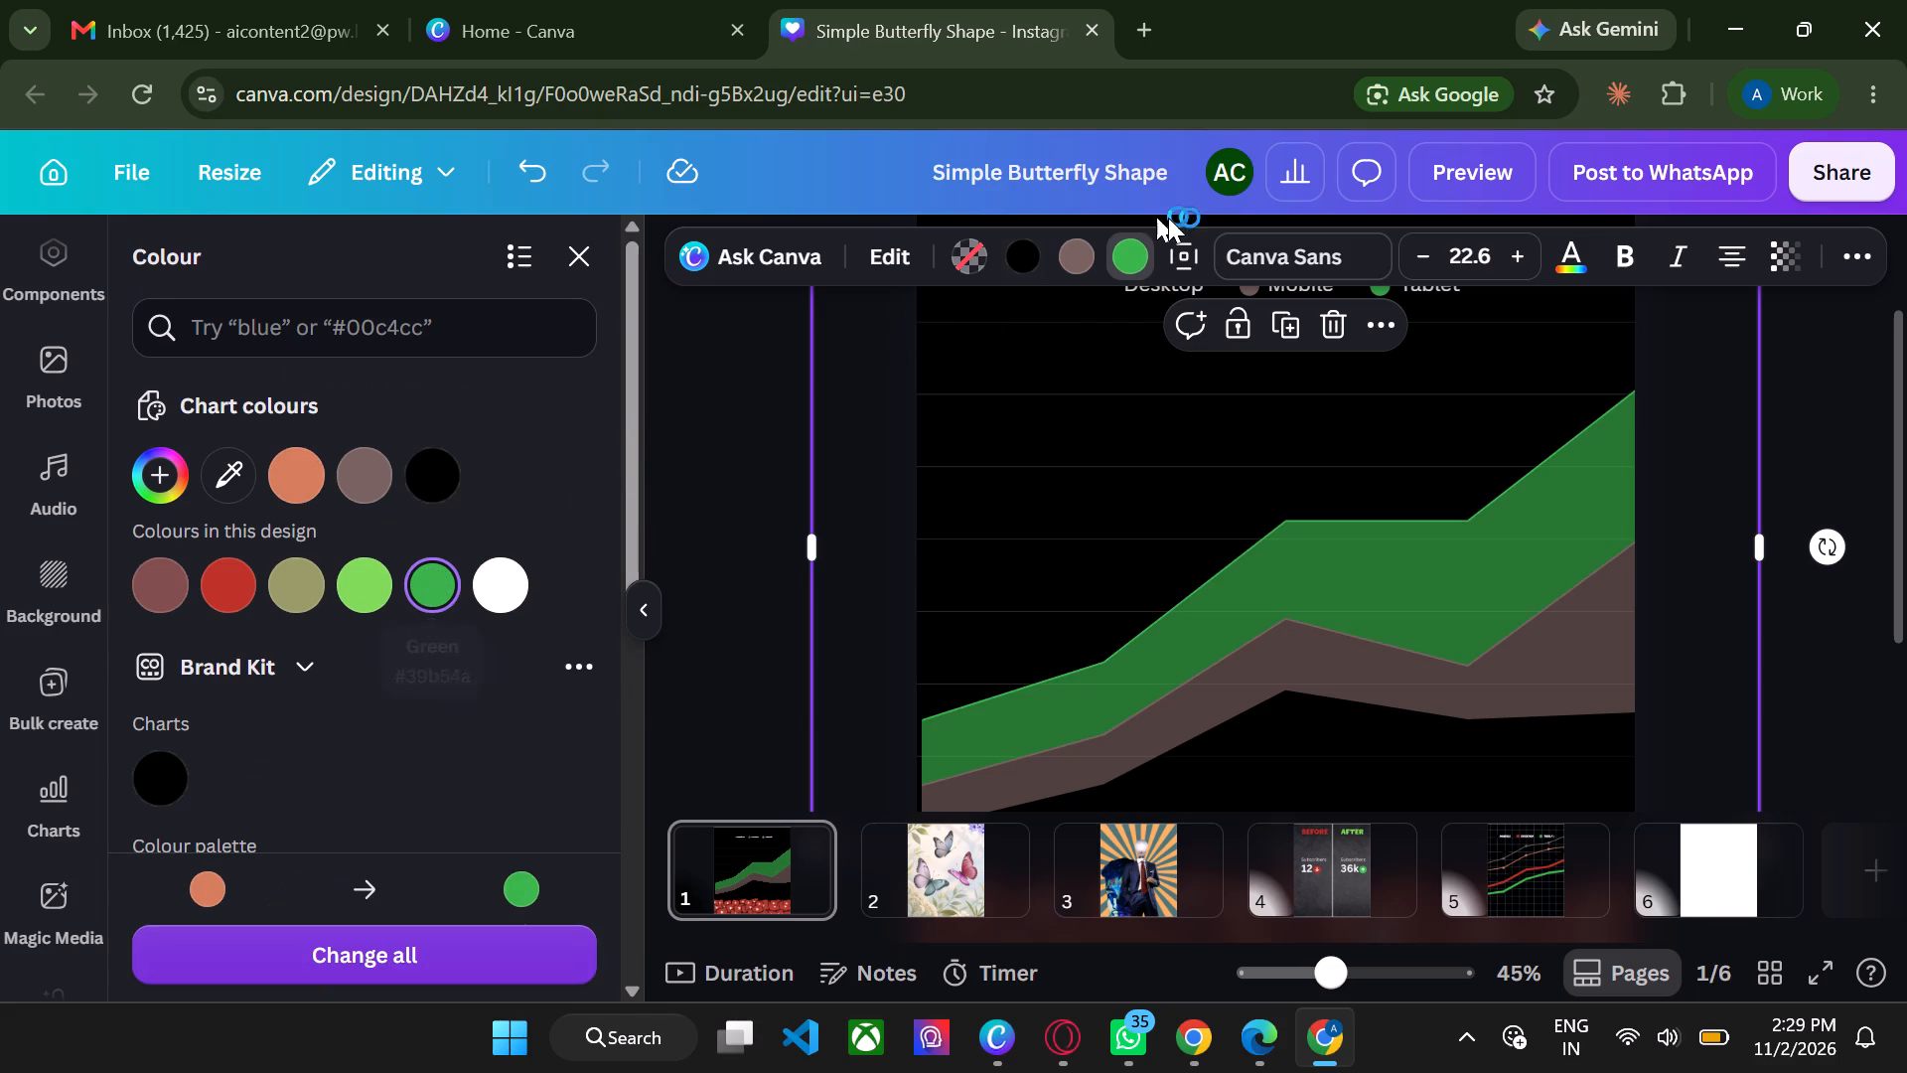
{"action": "left_click", "coordinate": [1075, 266]}
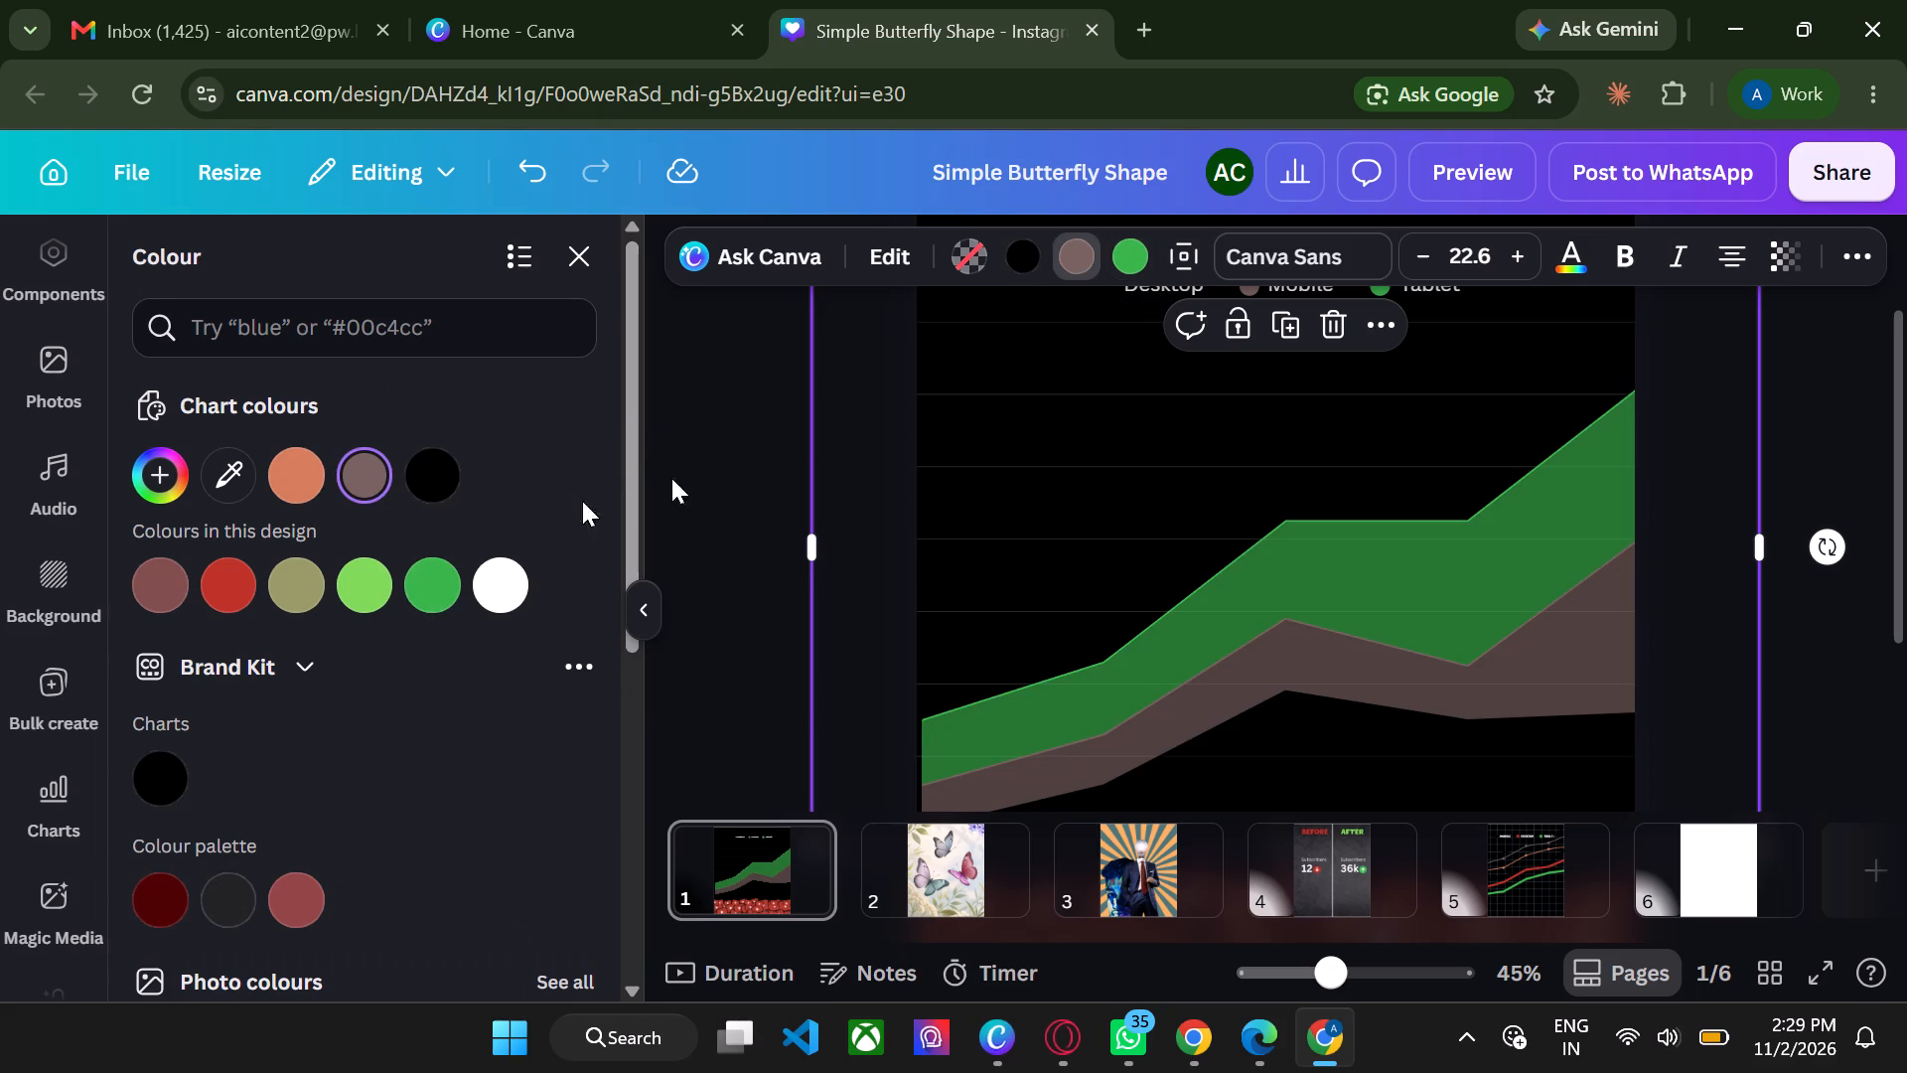
{"action": "left_click", "coordinate": [357, 592]}
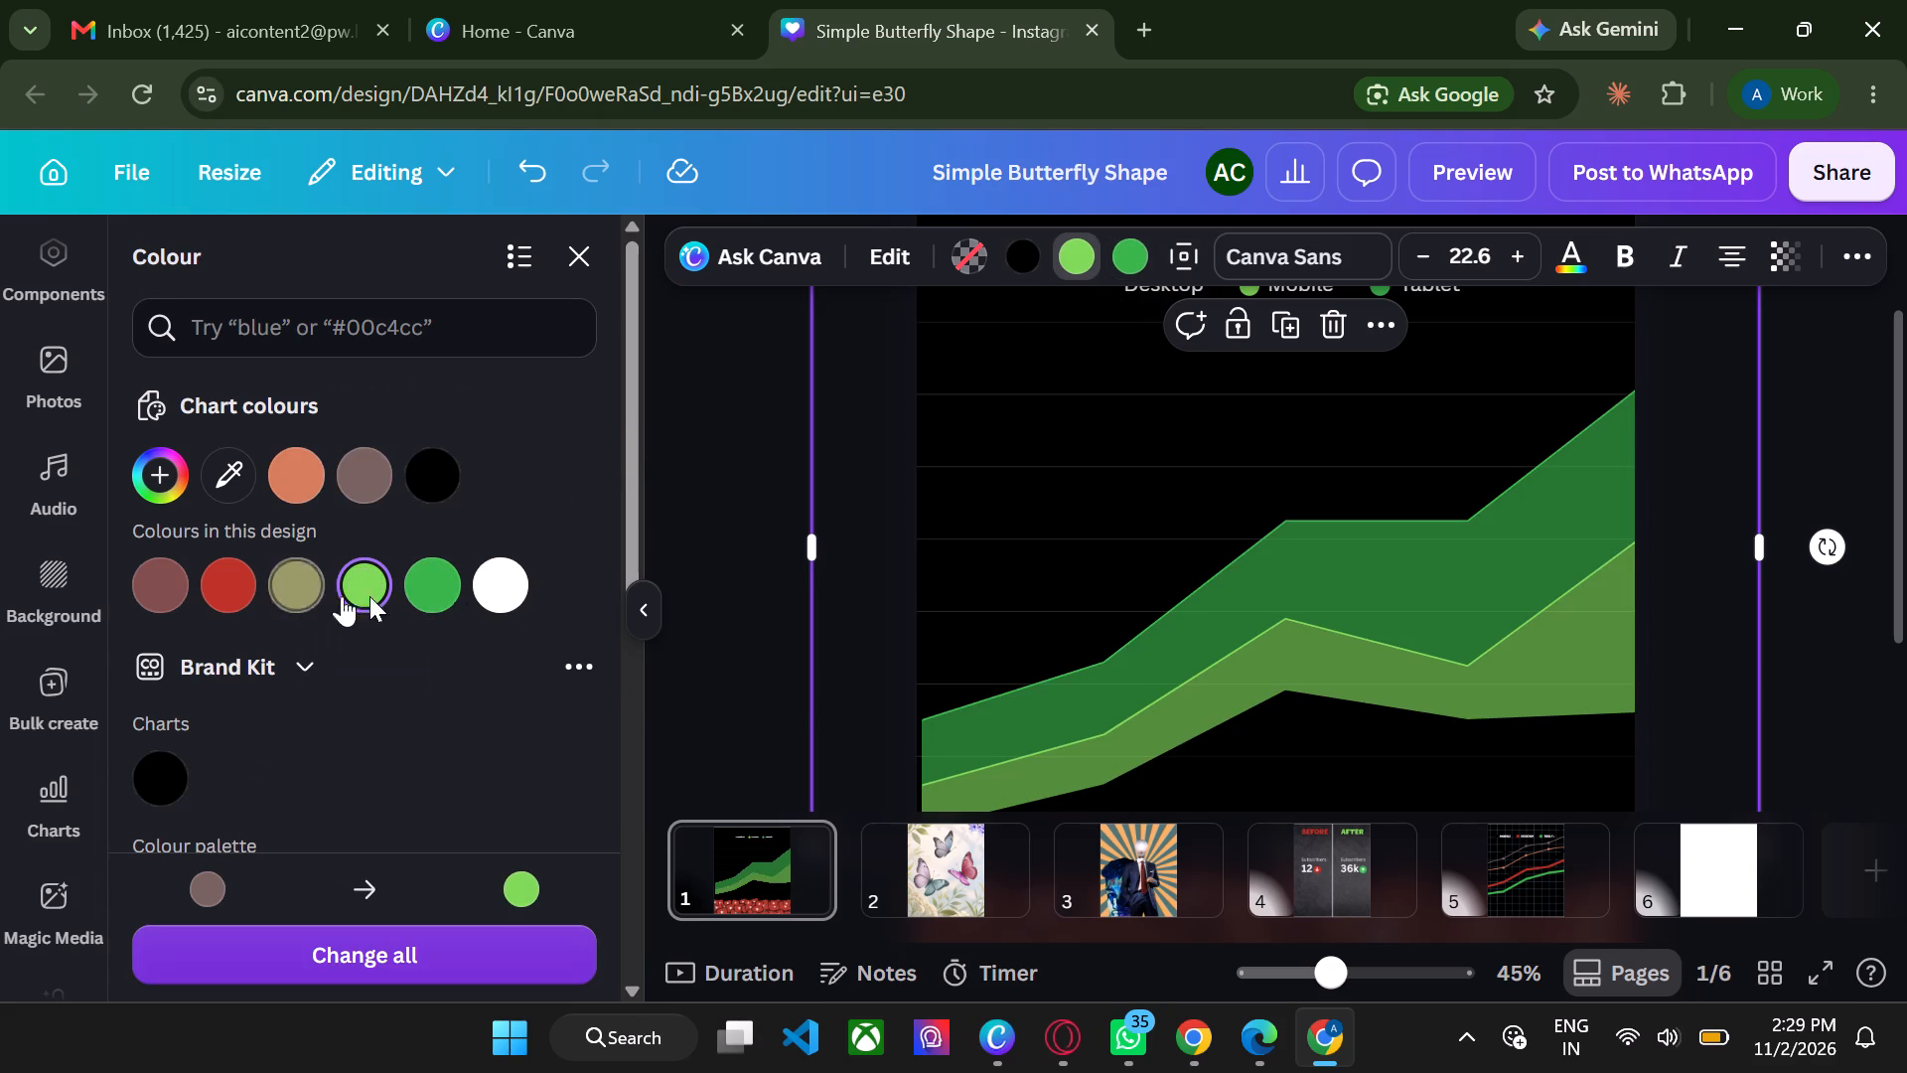
{"action": "double_click", "coordinate": [693, 500]}
Fine-tune the Tablet series colour of the area chart to a more saturated green, #22C838.
{"action": "scroll", "coordinate": [693, 500], "scroll_direction": "down", "scroll_amount": 1}
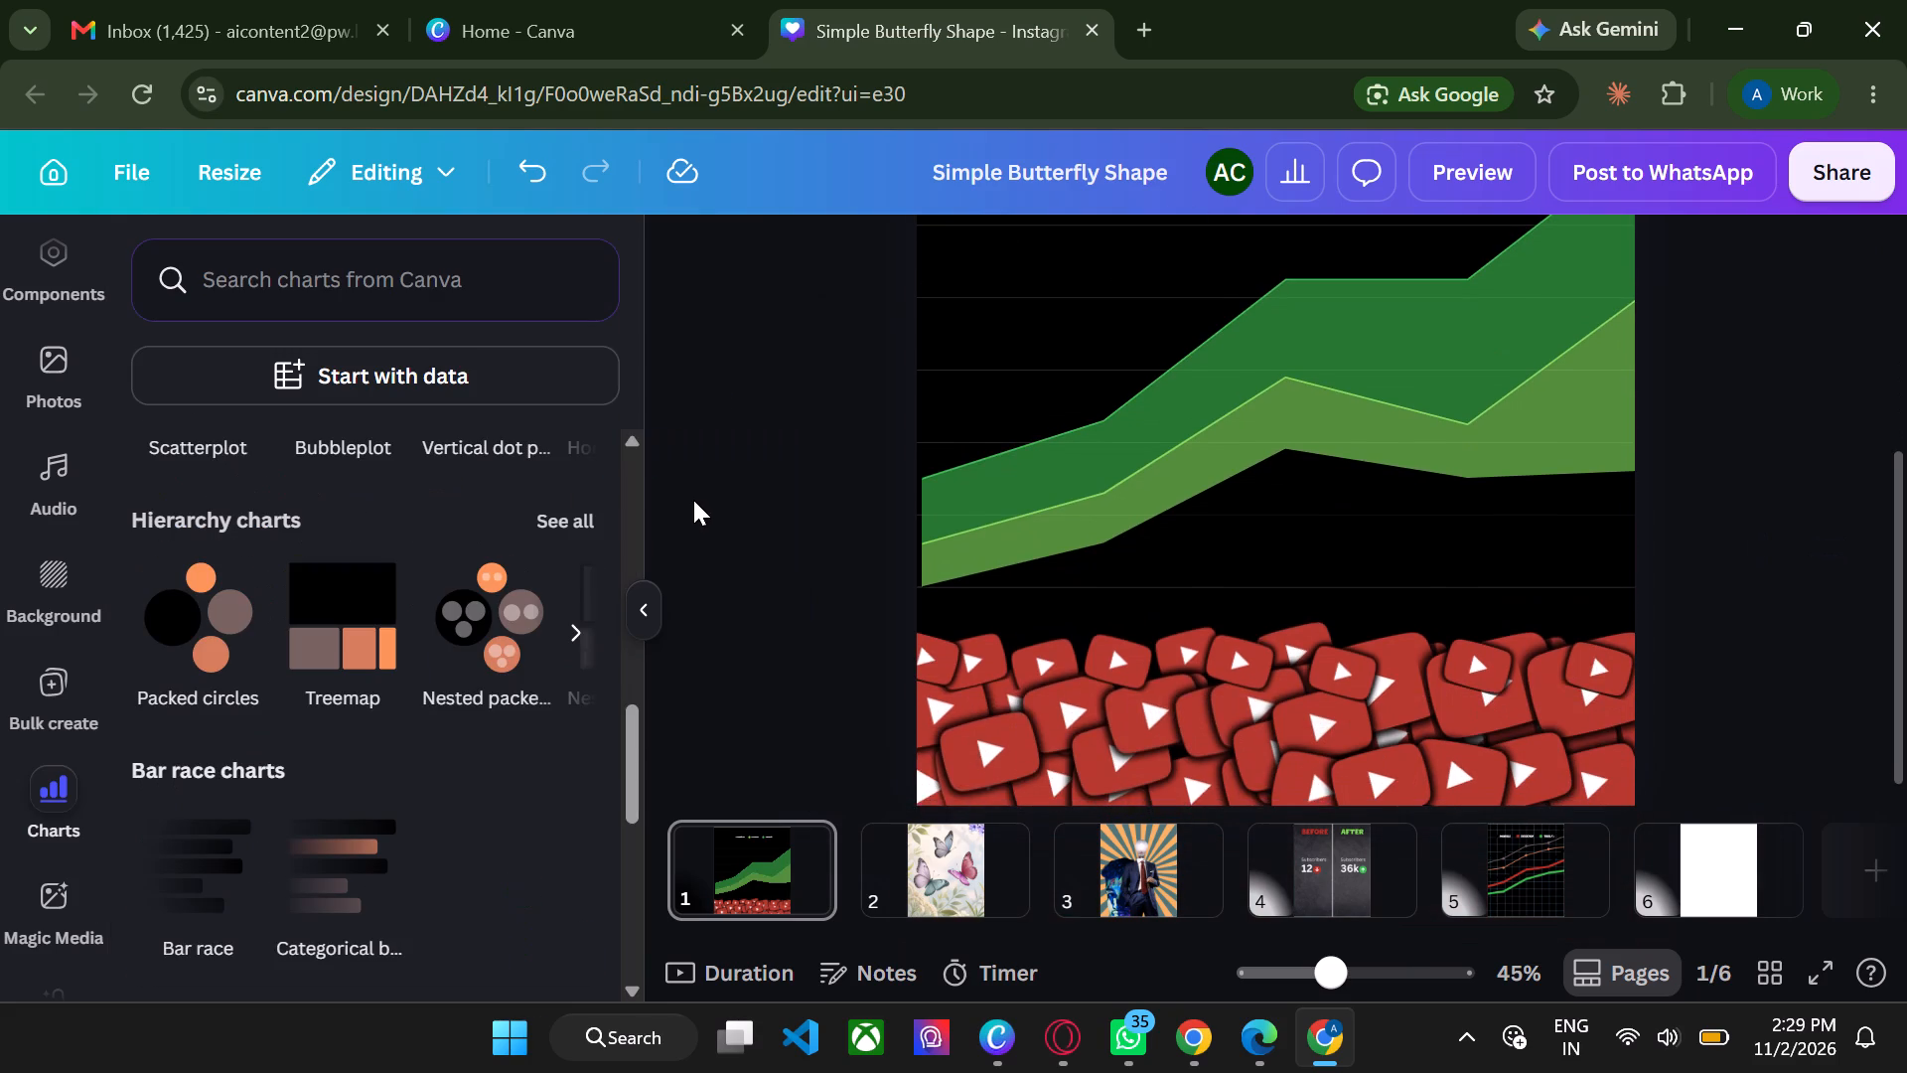
{"action": "scroll", "coordinate": [721, 415], "scroll_direction": "up", "scroll_amount": 1}
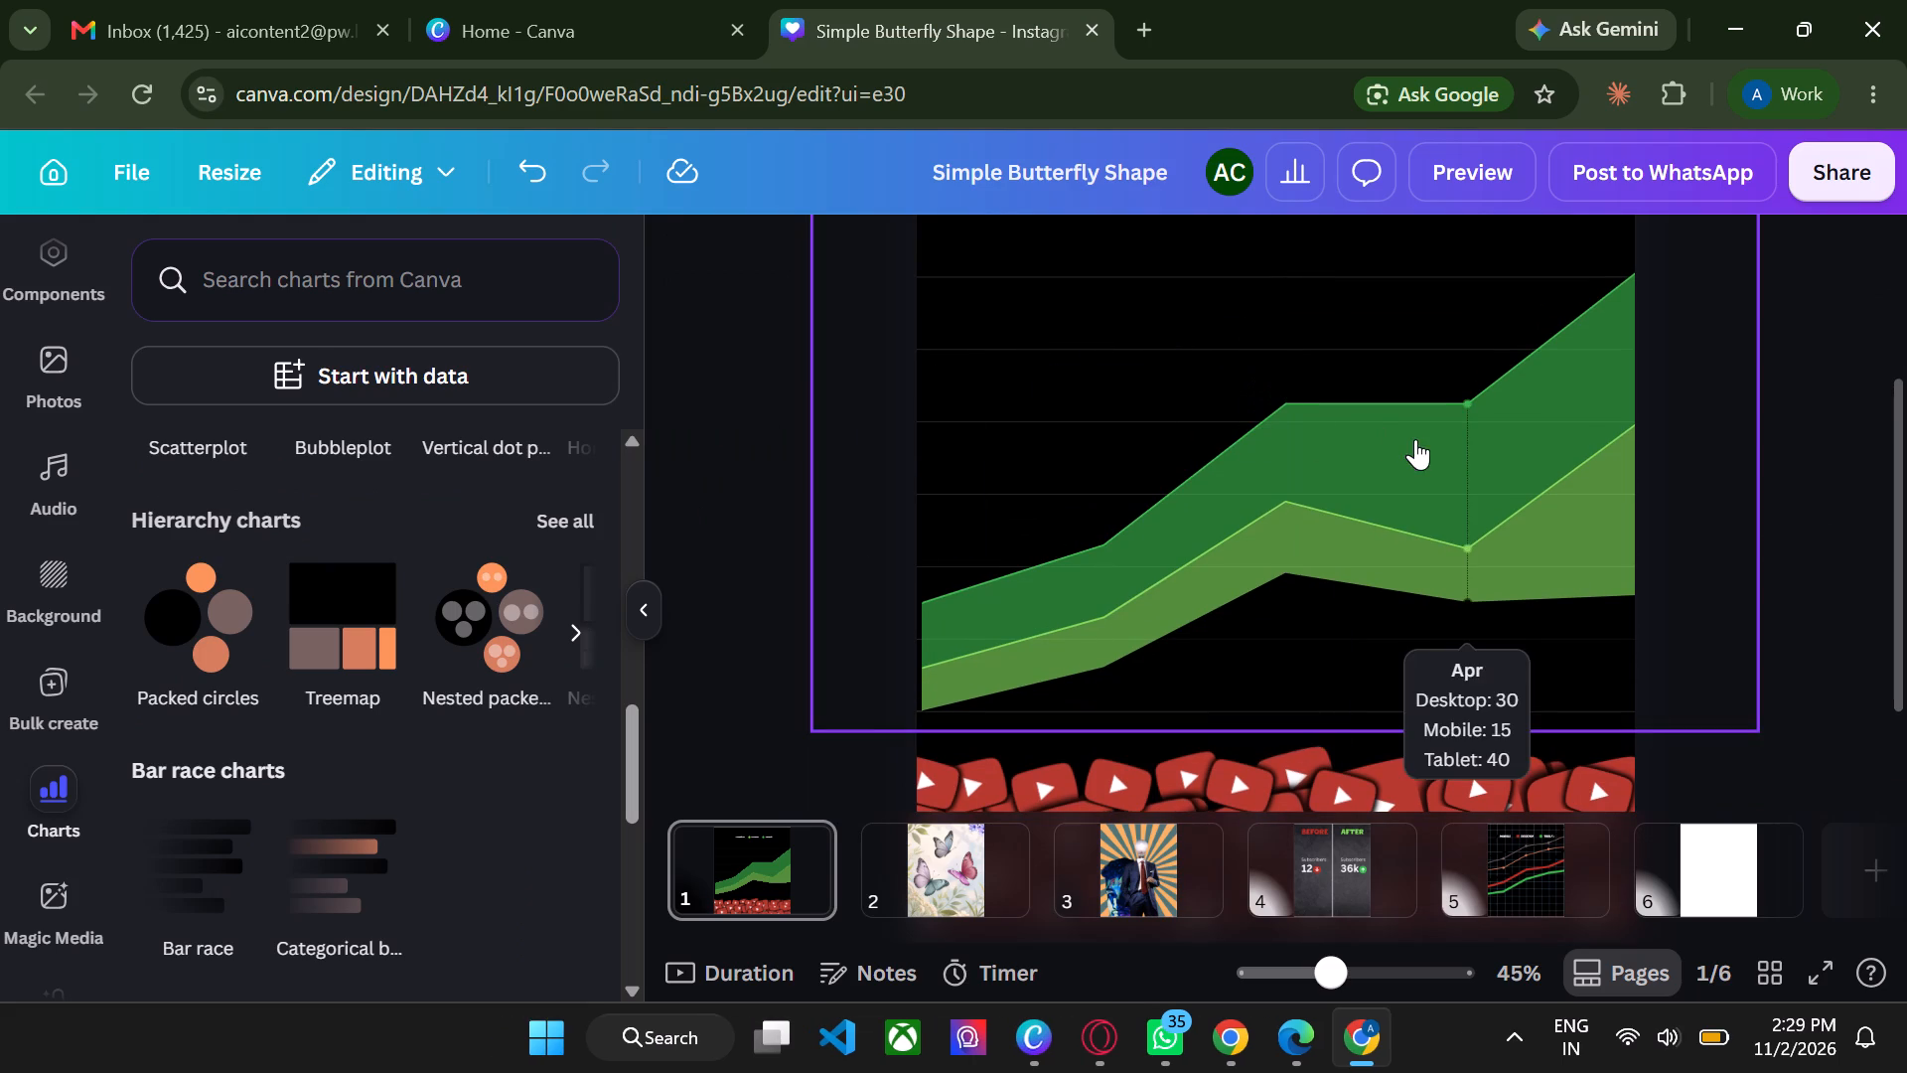
{"action": "left_click", "coordinate": [1022, 600]}
{"action": "scroll", "coordinate": [1022, 600], "scroll_direction": "right", "scroll_amount": 1}
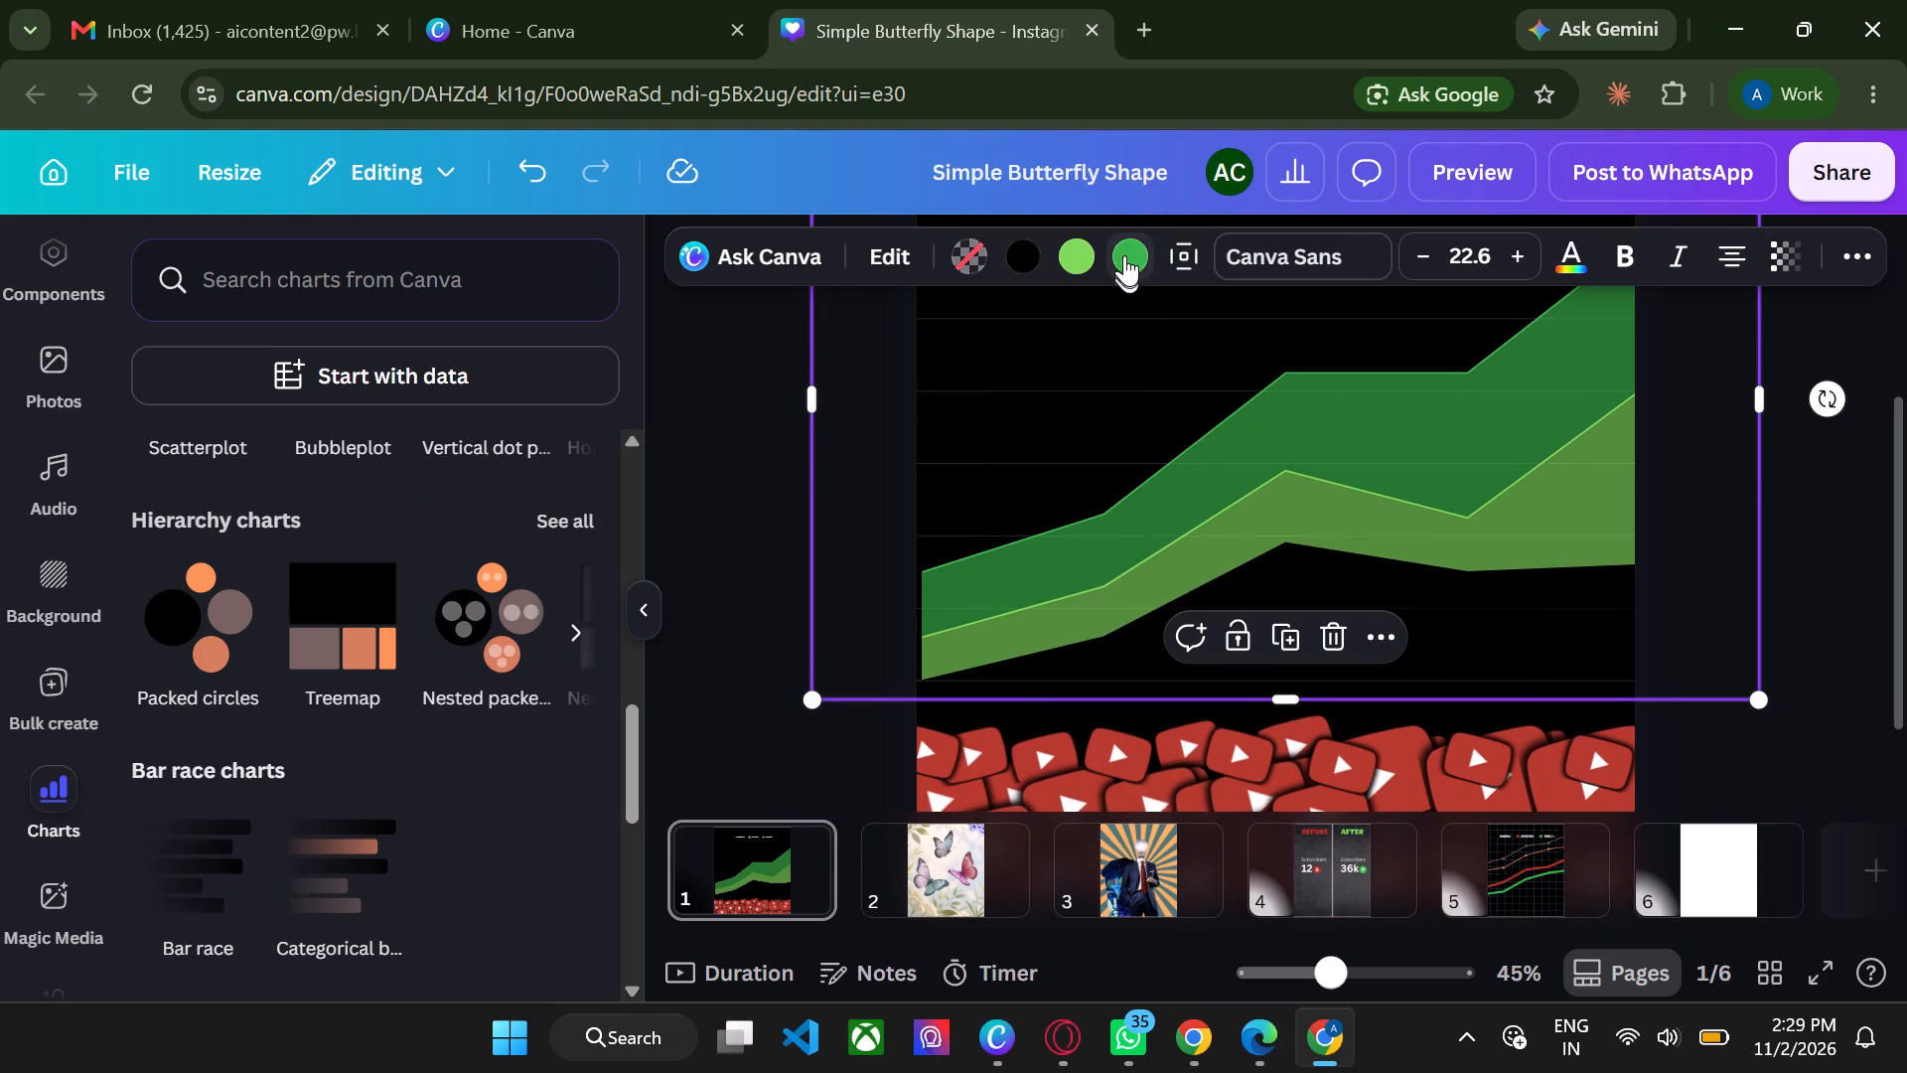
{"action": "left_click", "coordinate": [1124, 252]}
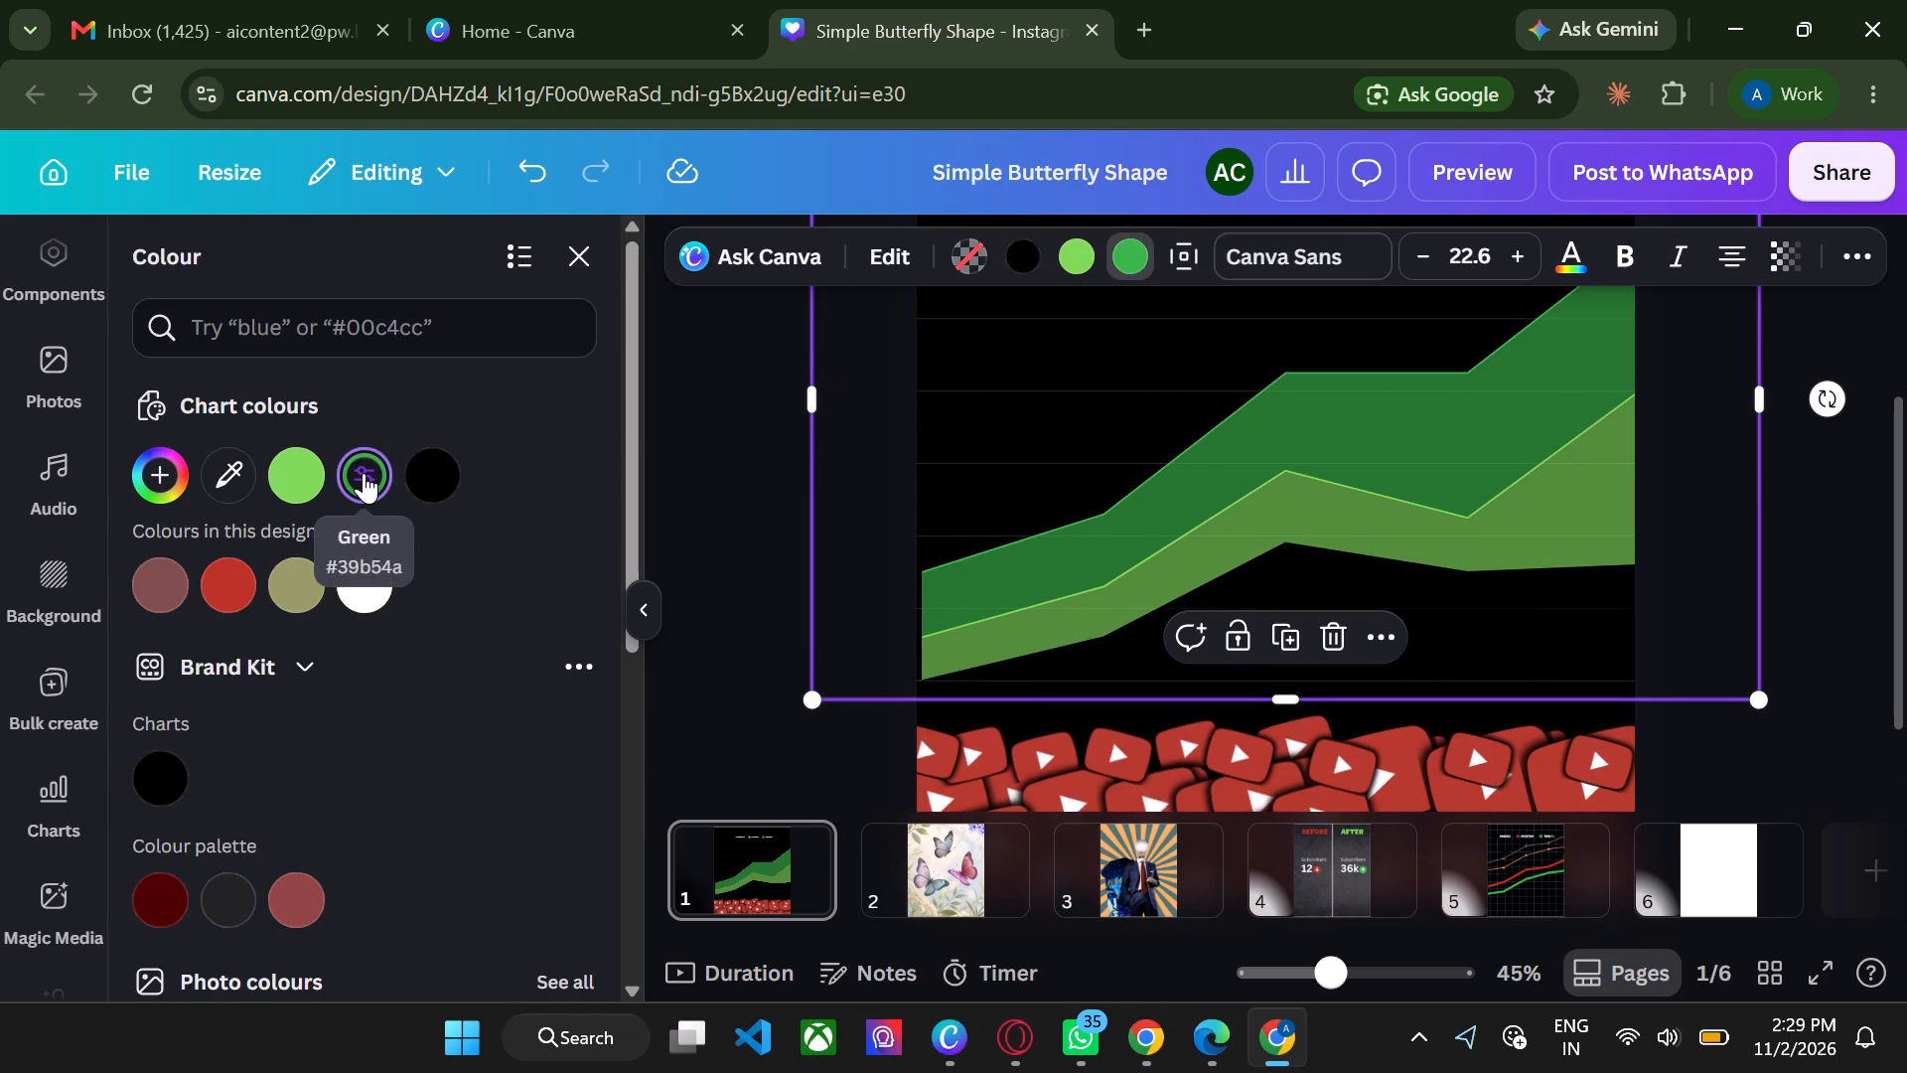
{"action": "left_click", "coordinate": [364, 473]}
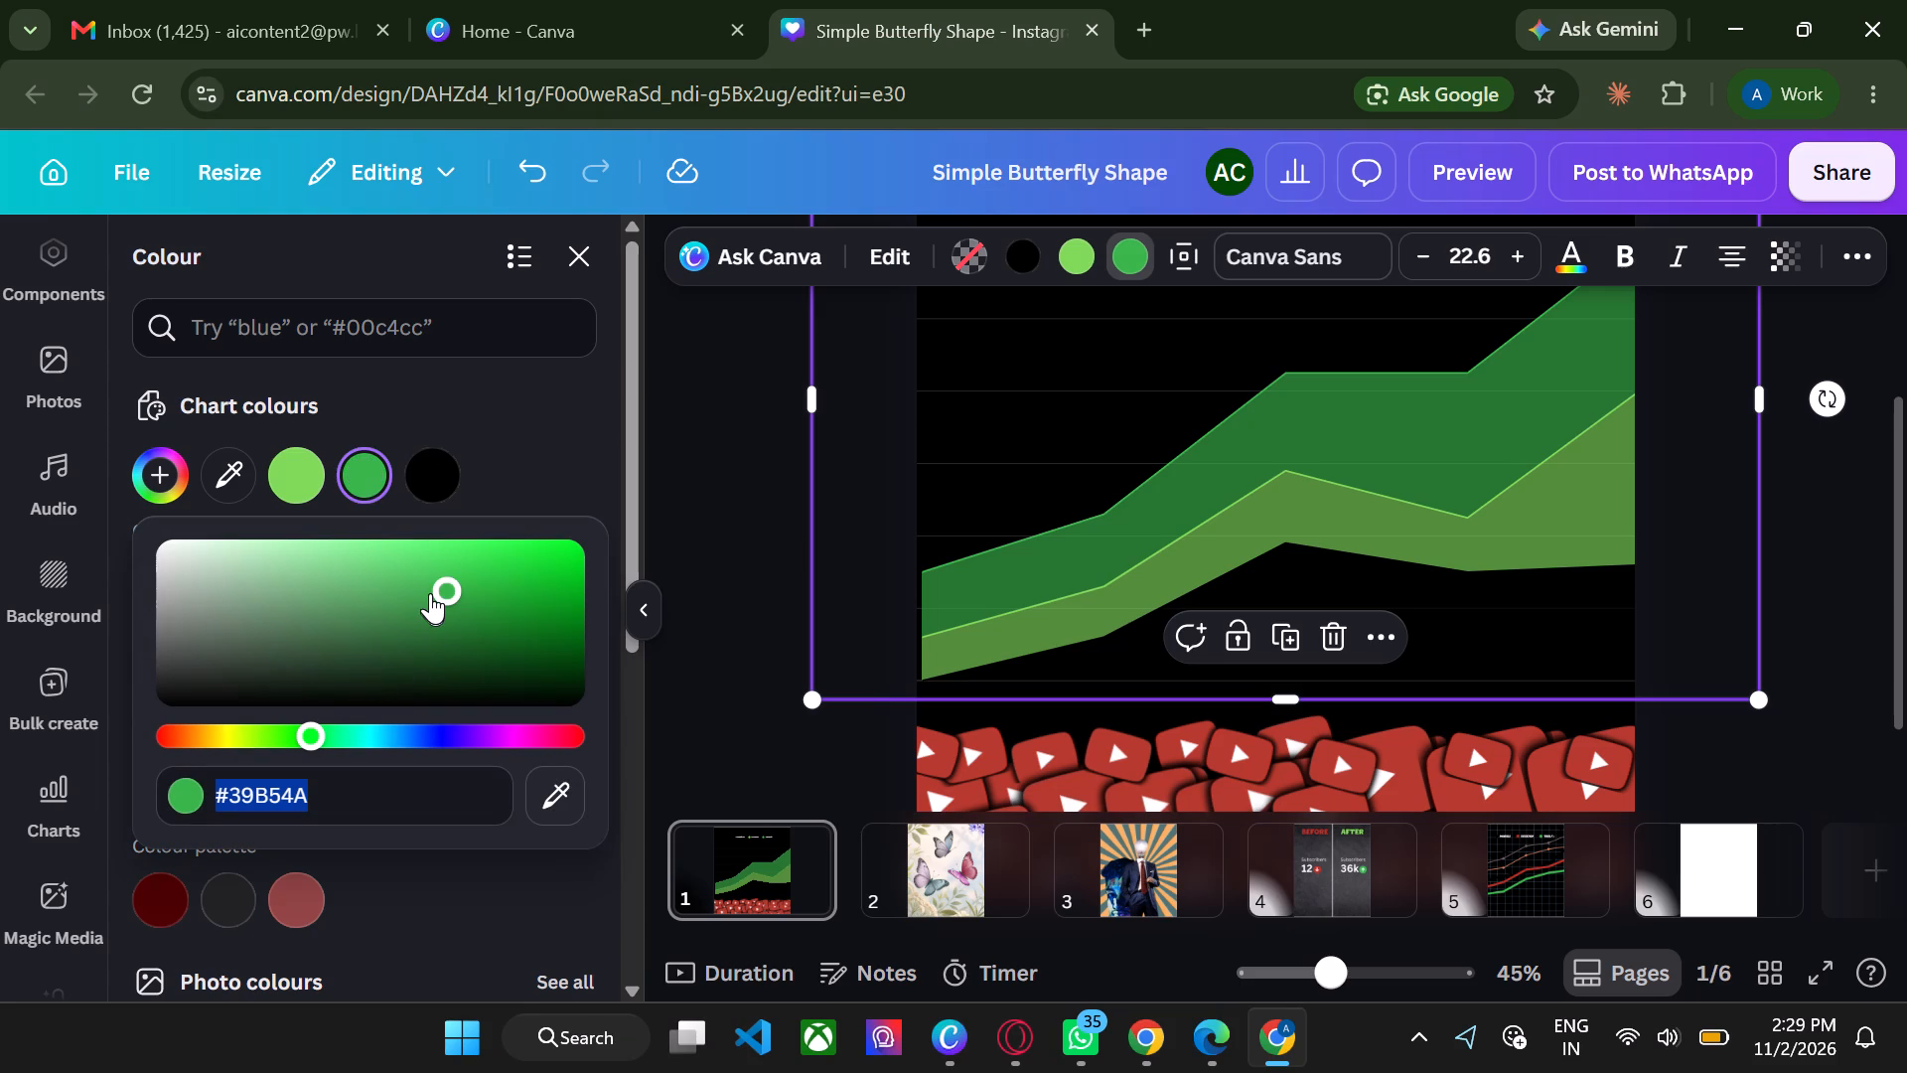
{"action": "left_click_drag", "start_coordinate": [446, 584], "coordinate": [419, 583]}
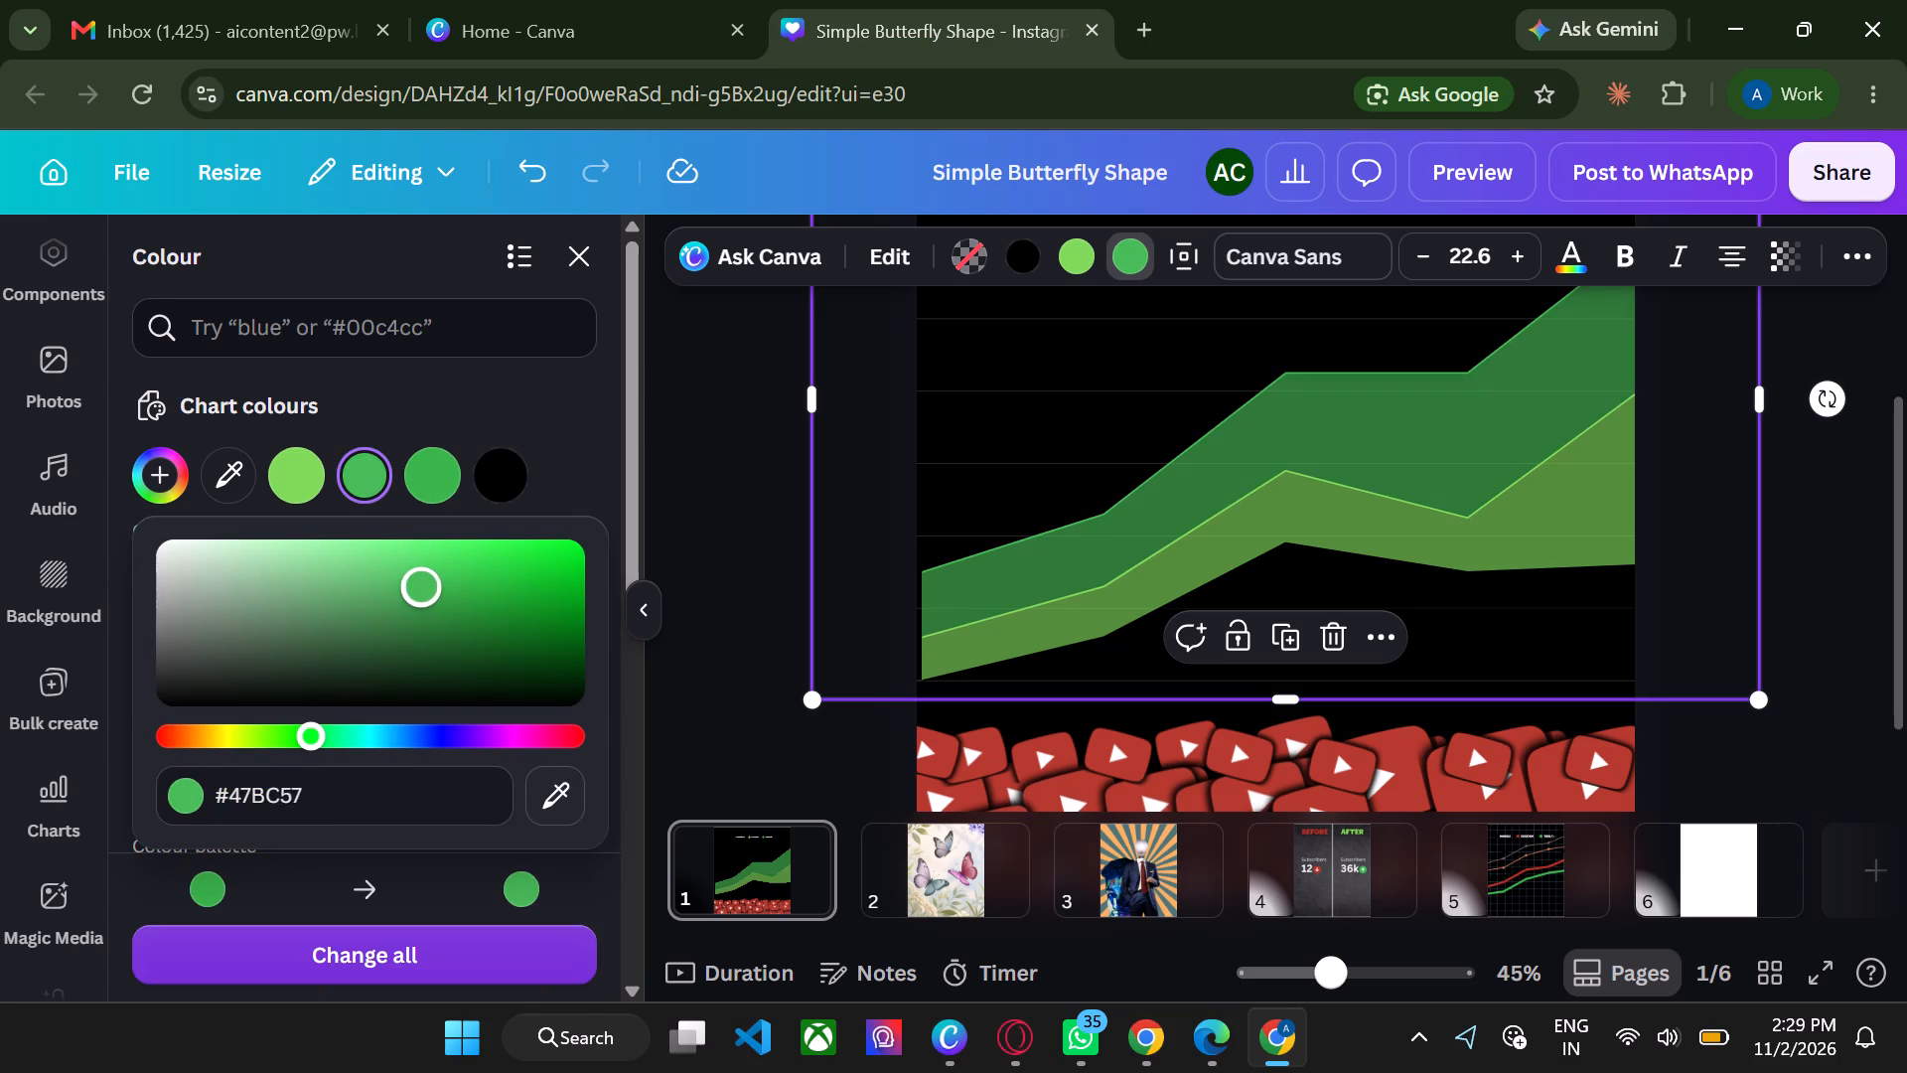
{"action": "left_click_drag", "start_coordinate": [419, 583], "coordinate": [322, 574]}
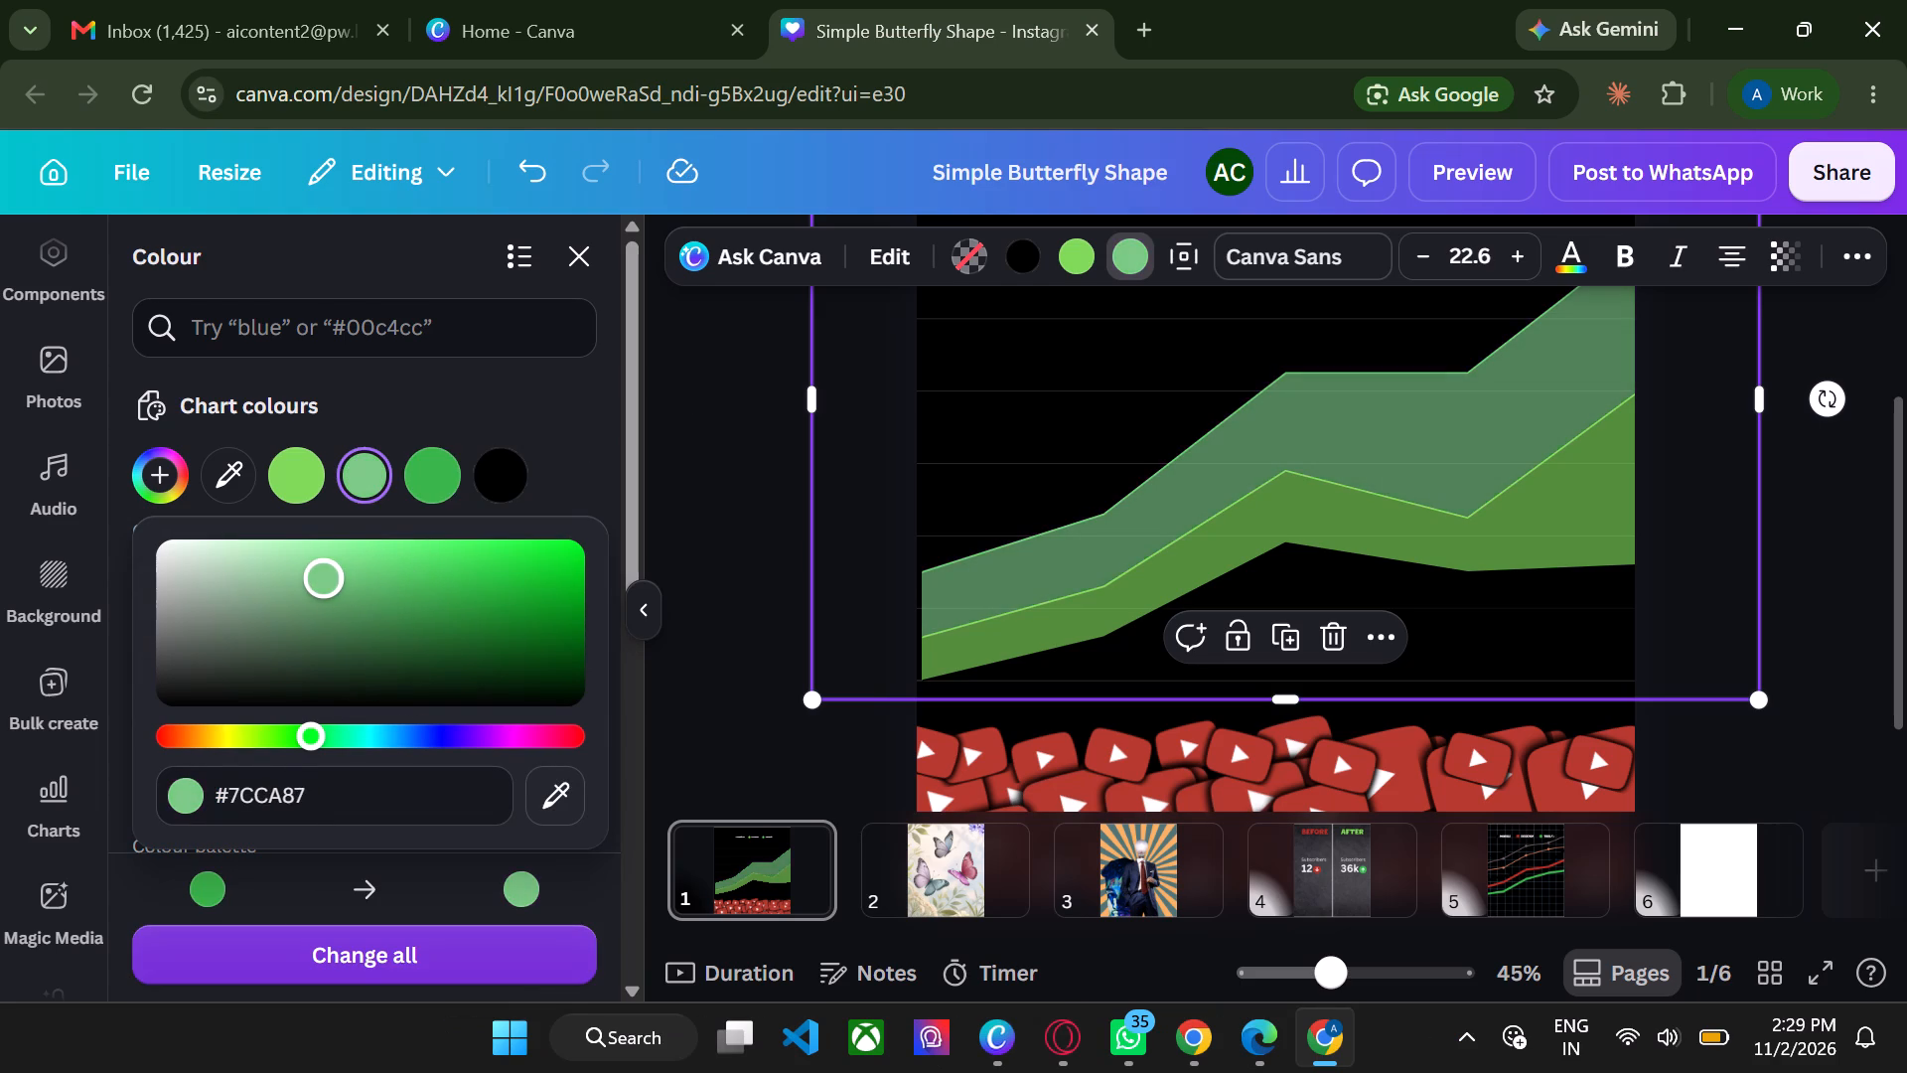
{"action": "left_click_drag", "start_coordinate": [322, 574], "coordinate": [433, 575]}
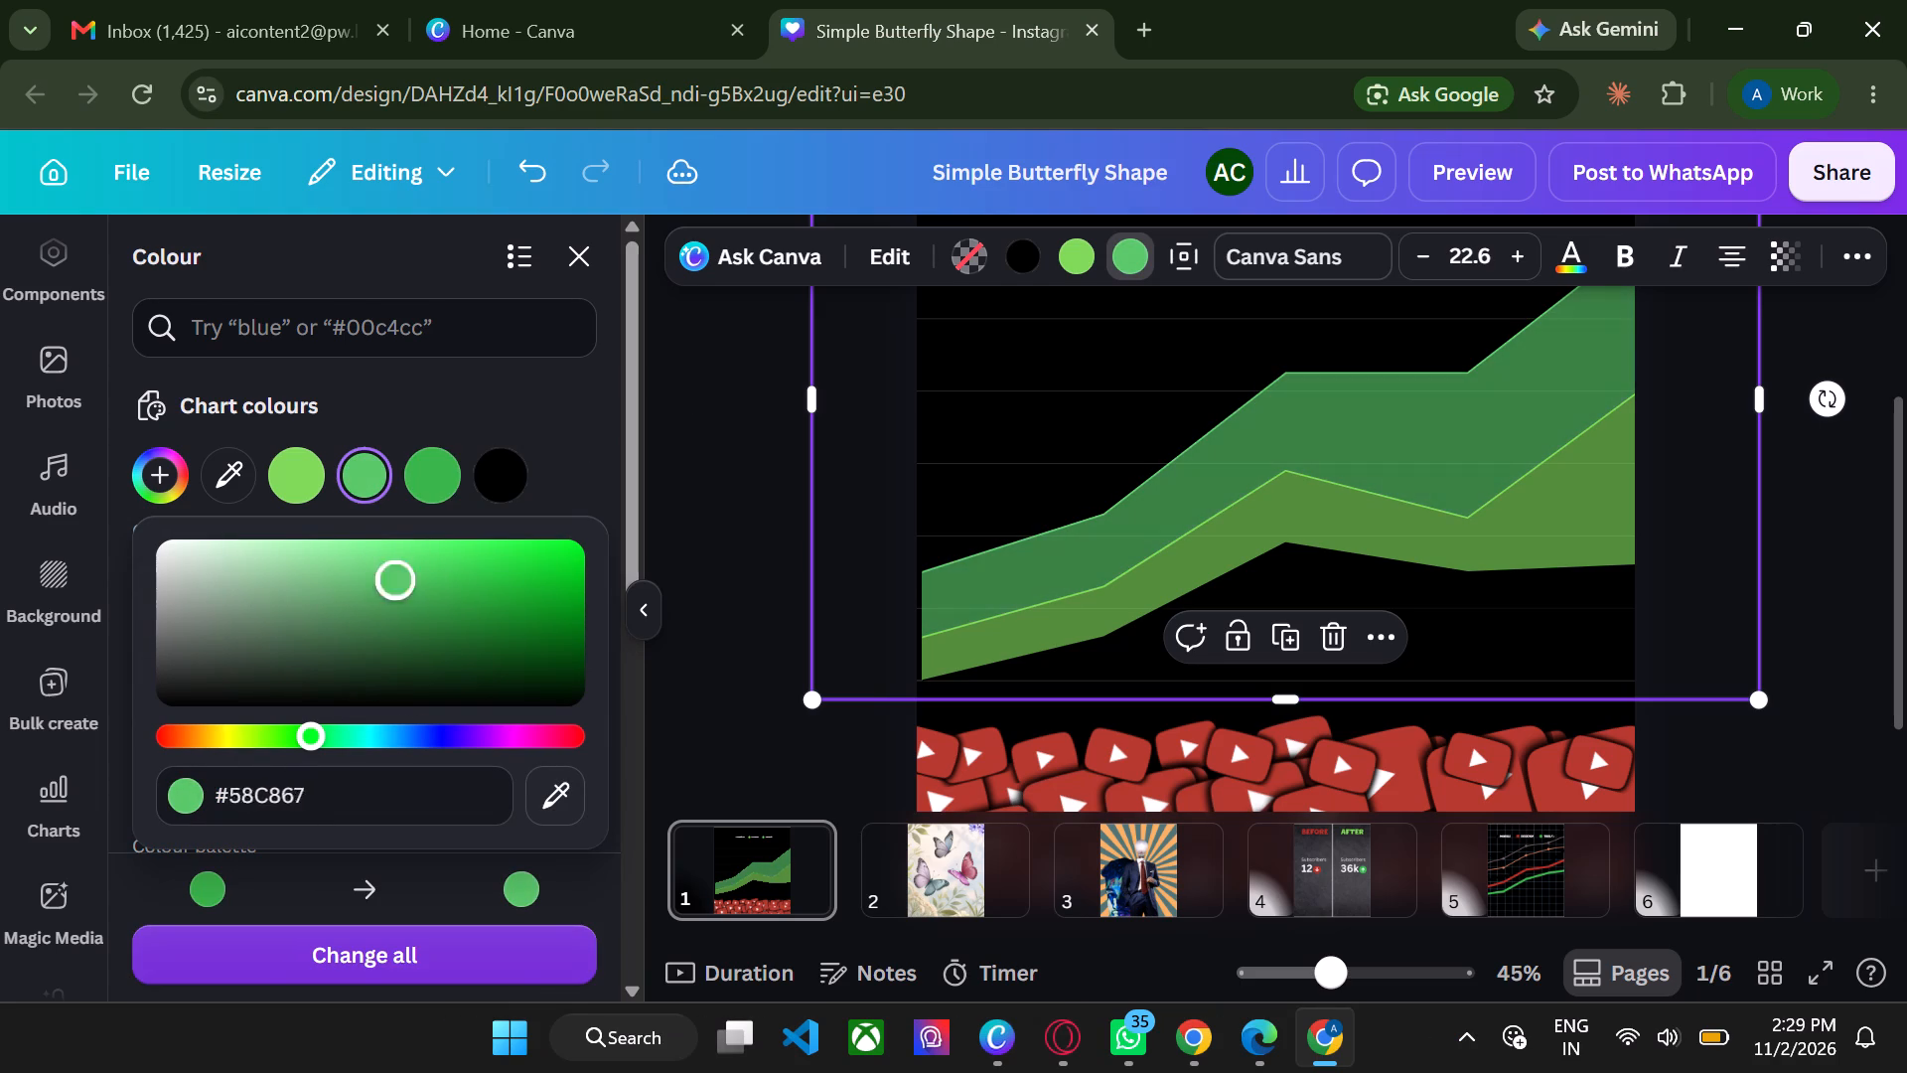
{"action": "left_click_drag", "start_coordinate": [433, 575], "coordinate": [513, 575]}
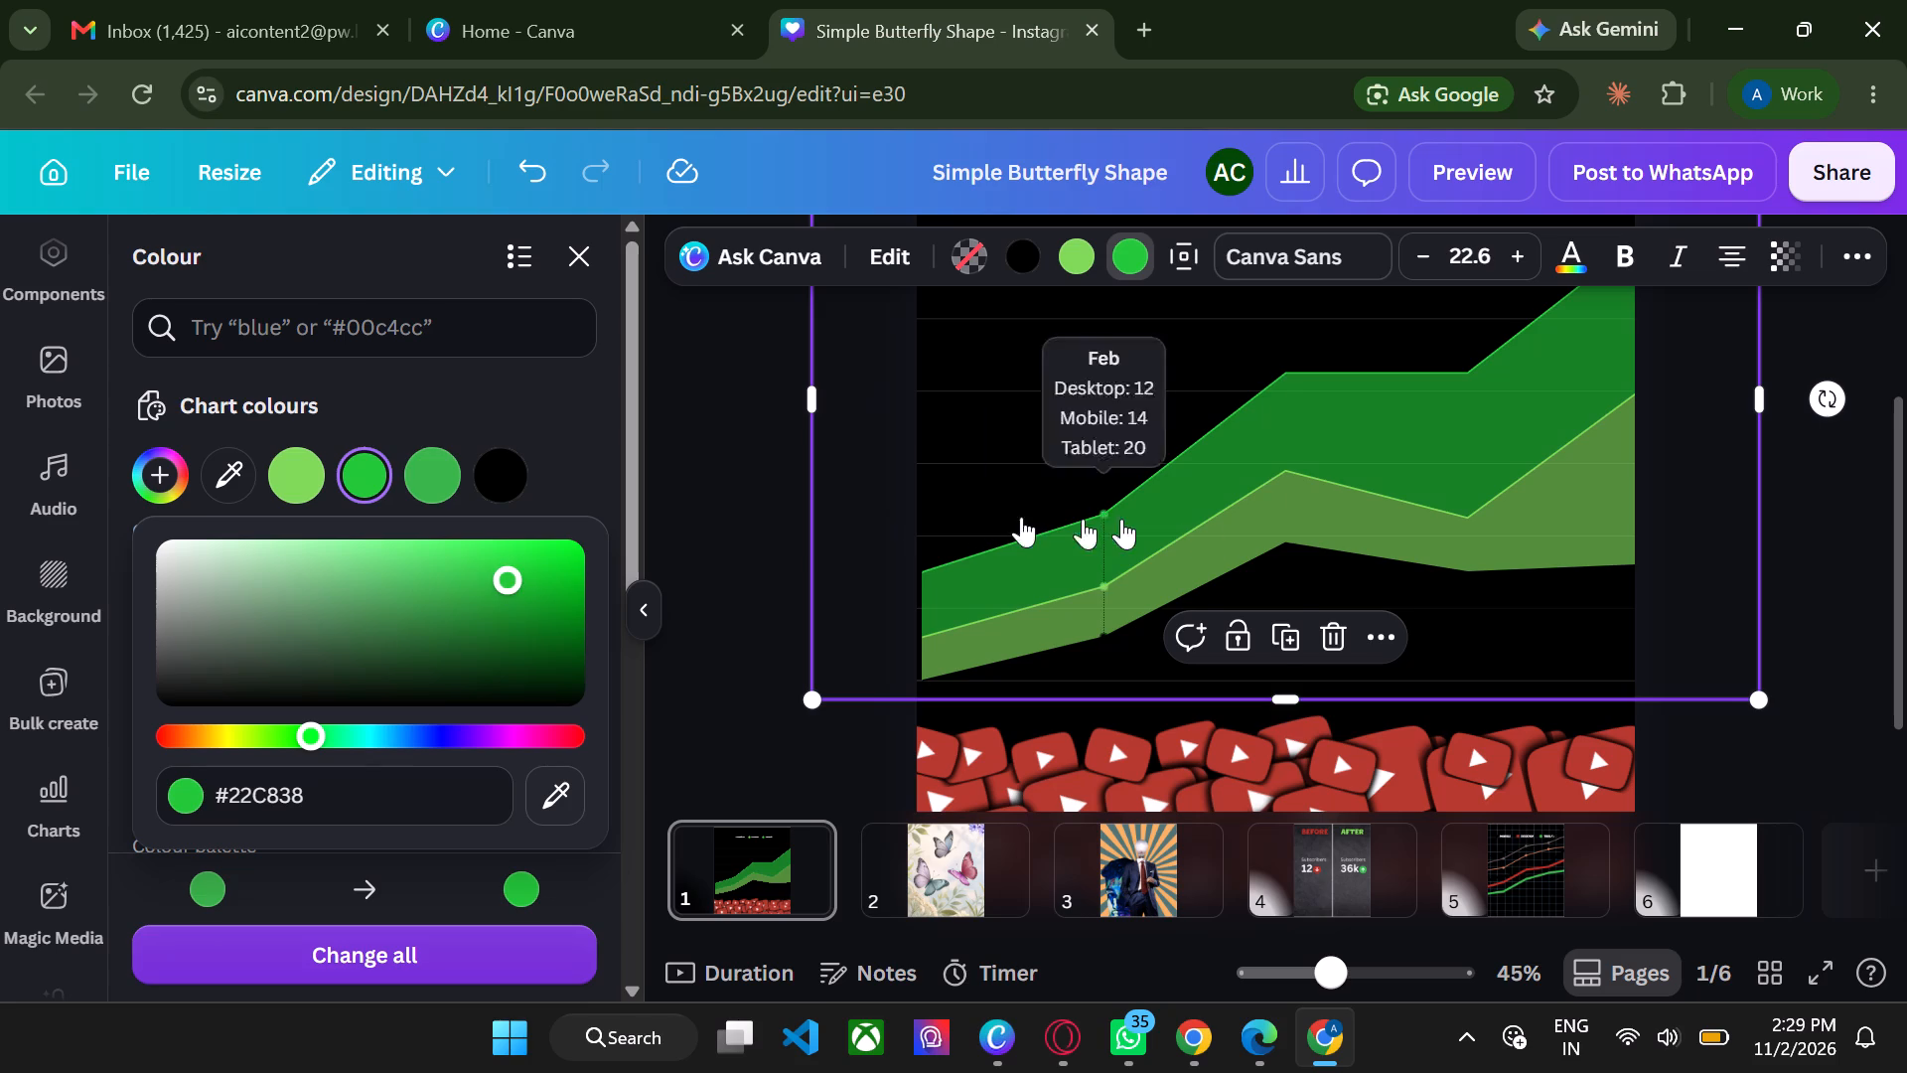
{"action": "left_click", "coordinate": [1278, 532]}
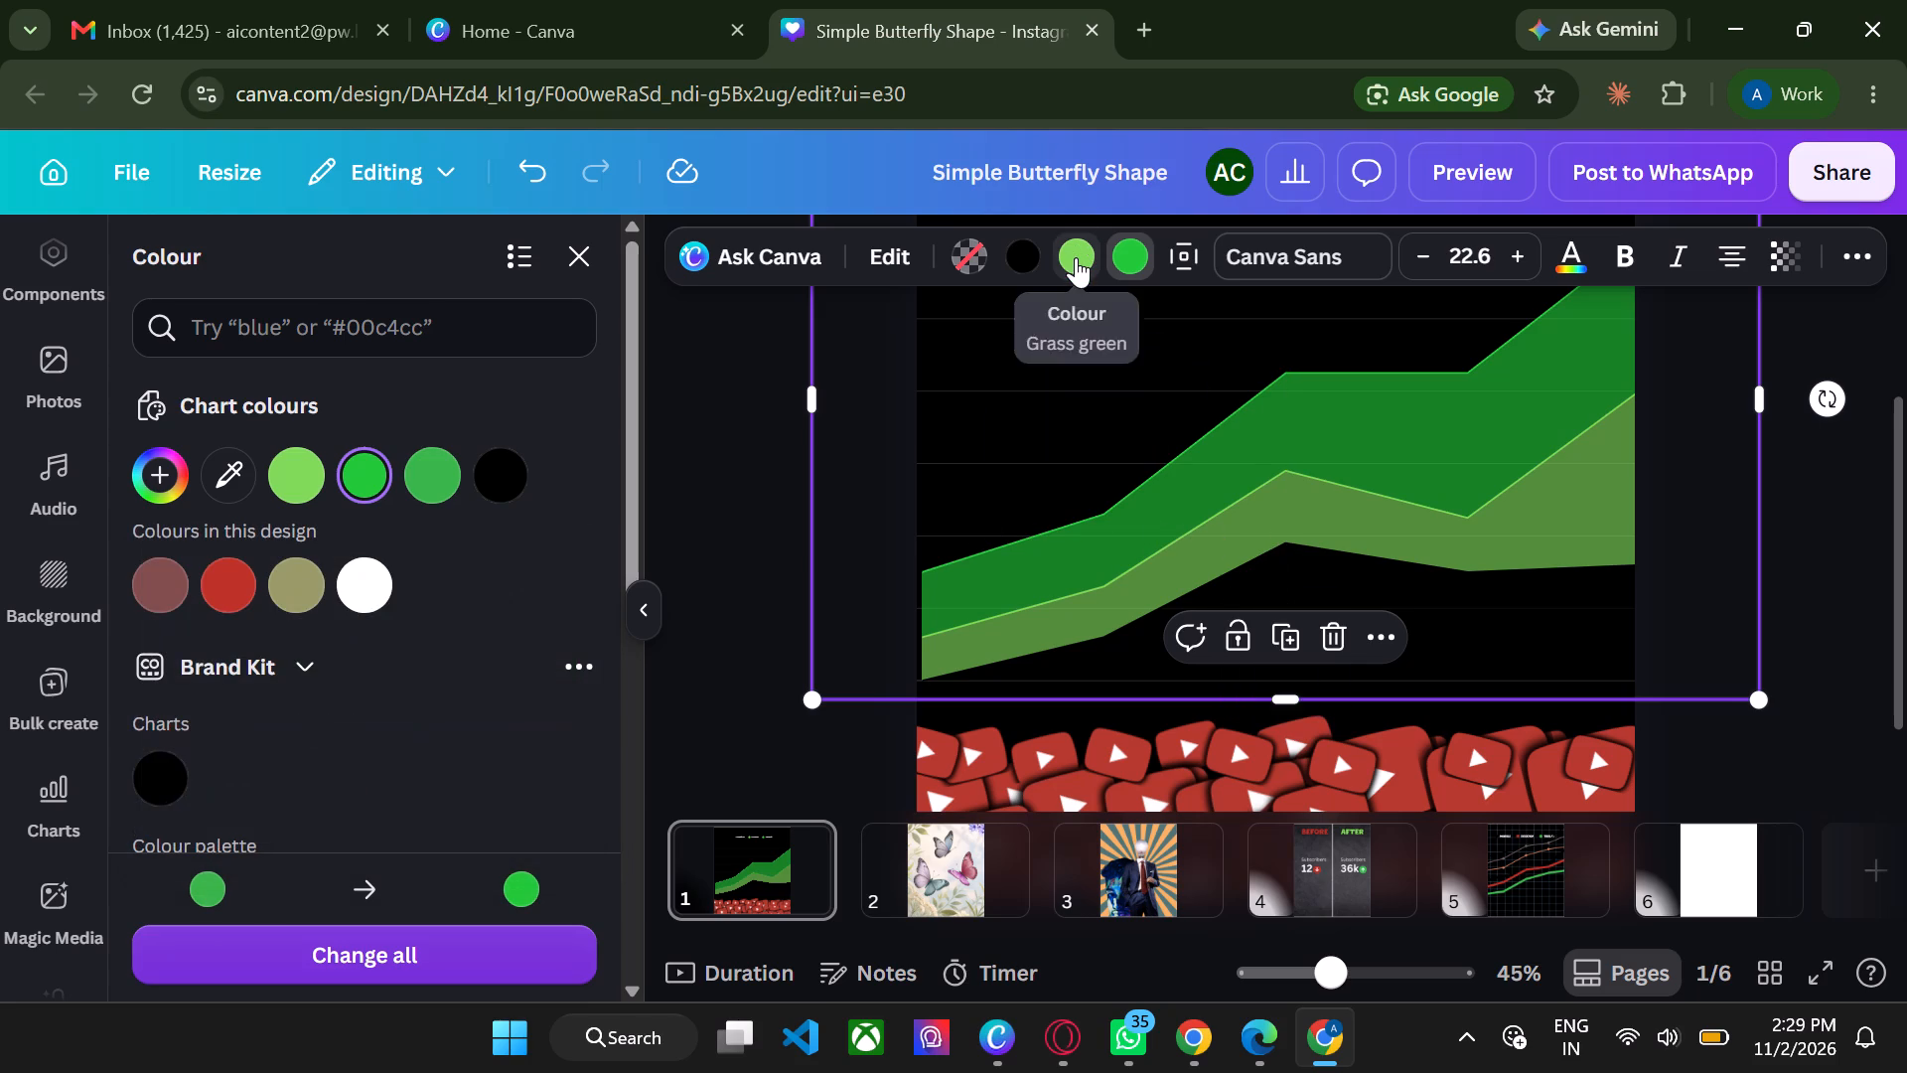
Change the Mobile series colour of the area chart to a muted light green, #8BC871.
{"action": "left_click", "coordinate": [1076, 257]}
{"action": "left_click", "coordinate": [1079, 258]}
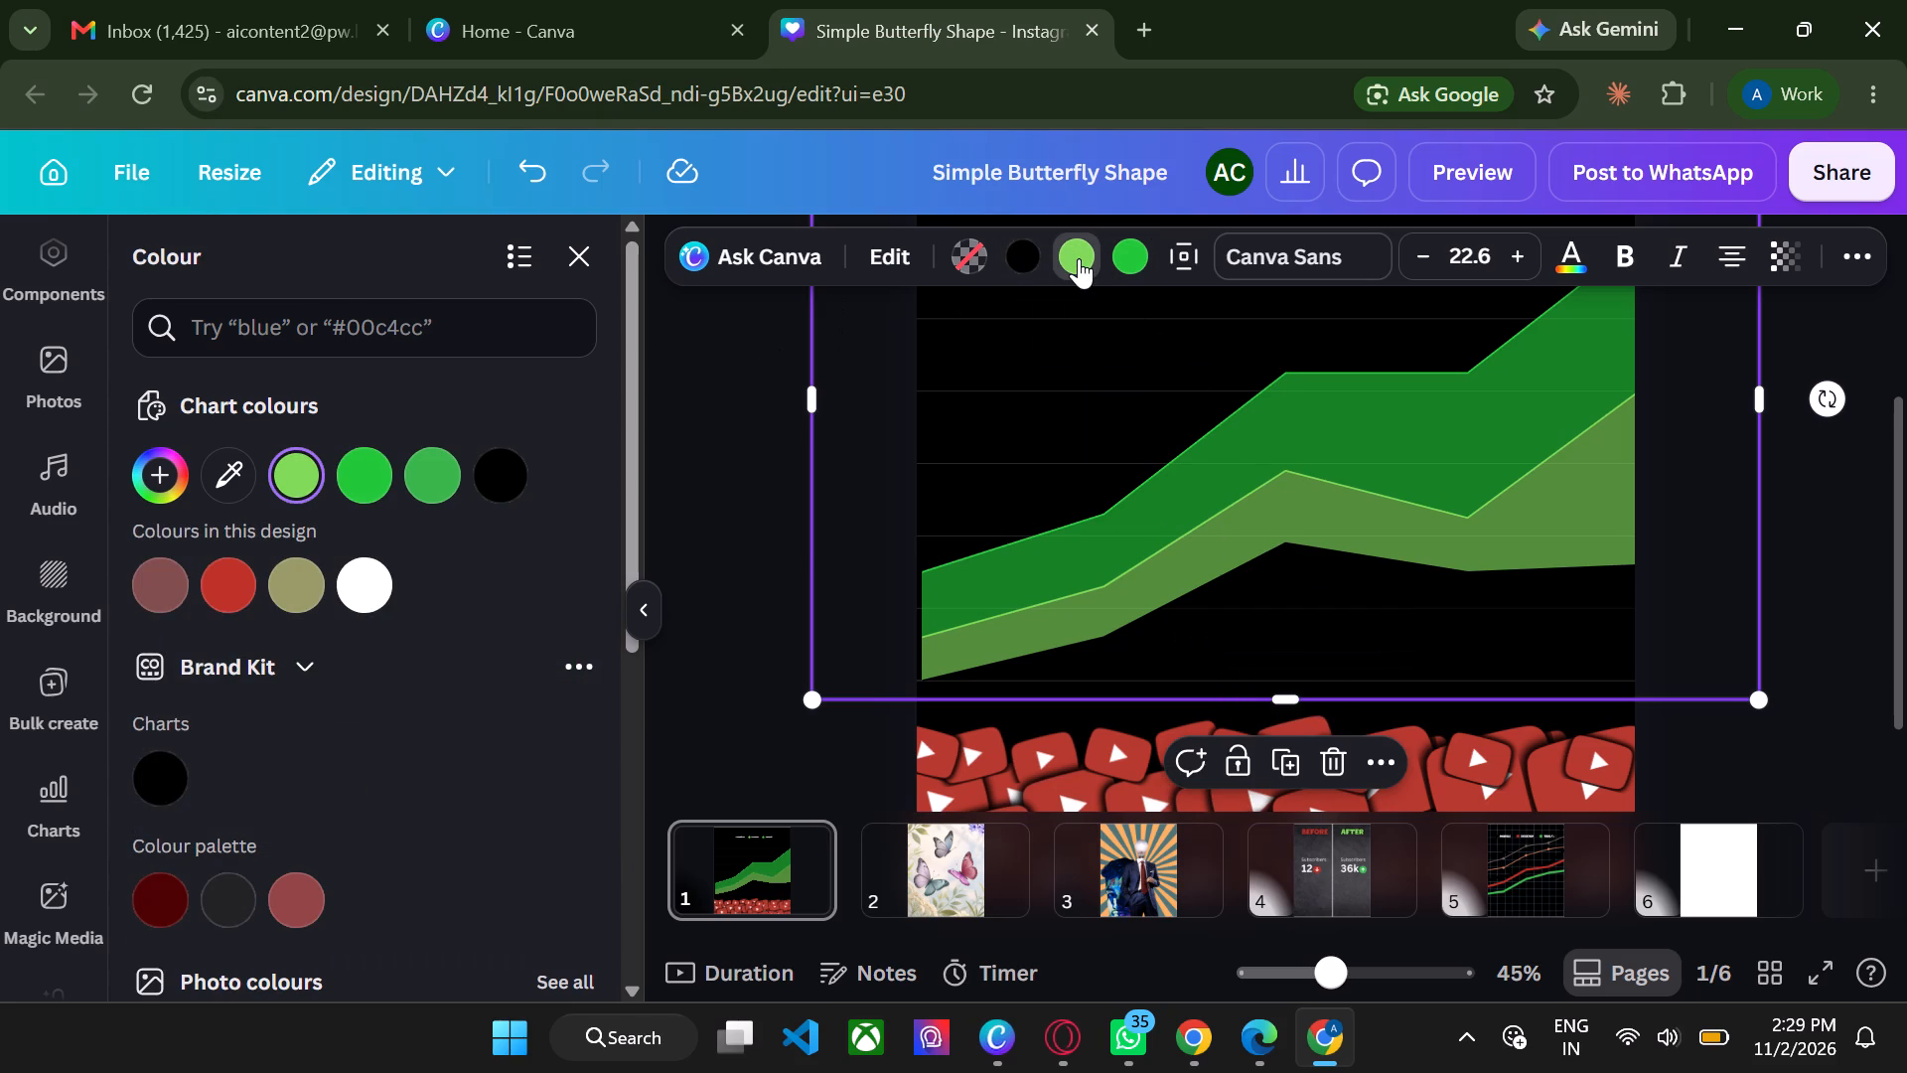
{"action": "left_click", "coordinate": [1073, 268]}
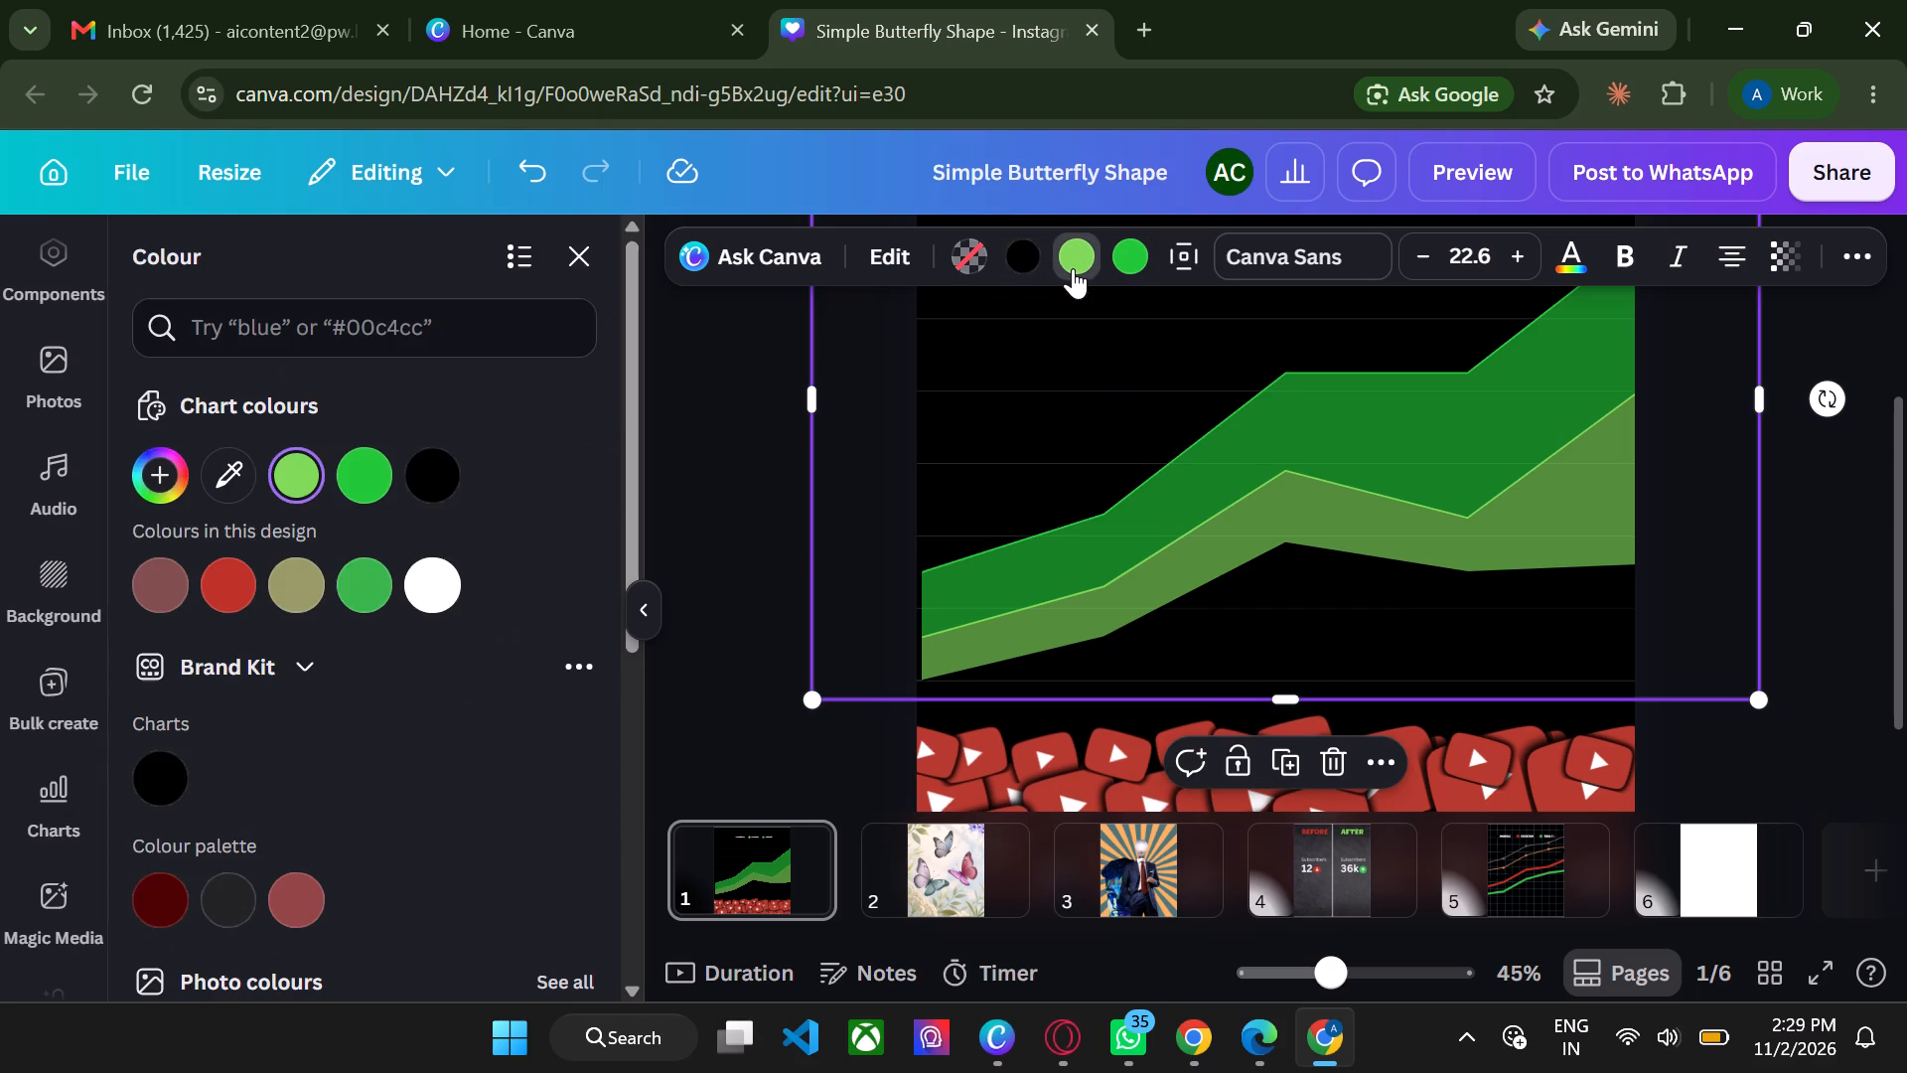
{"action": "left_click", "coordinate": [294, 487]}
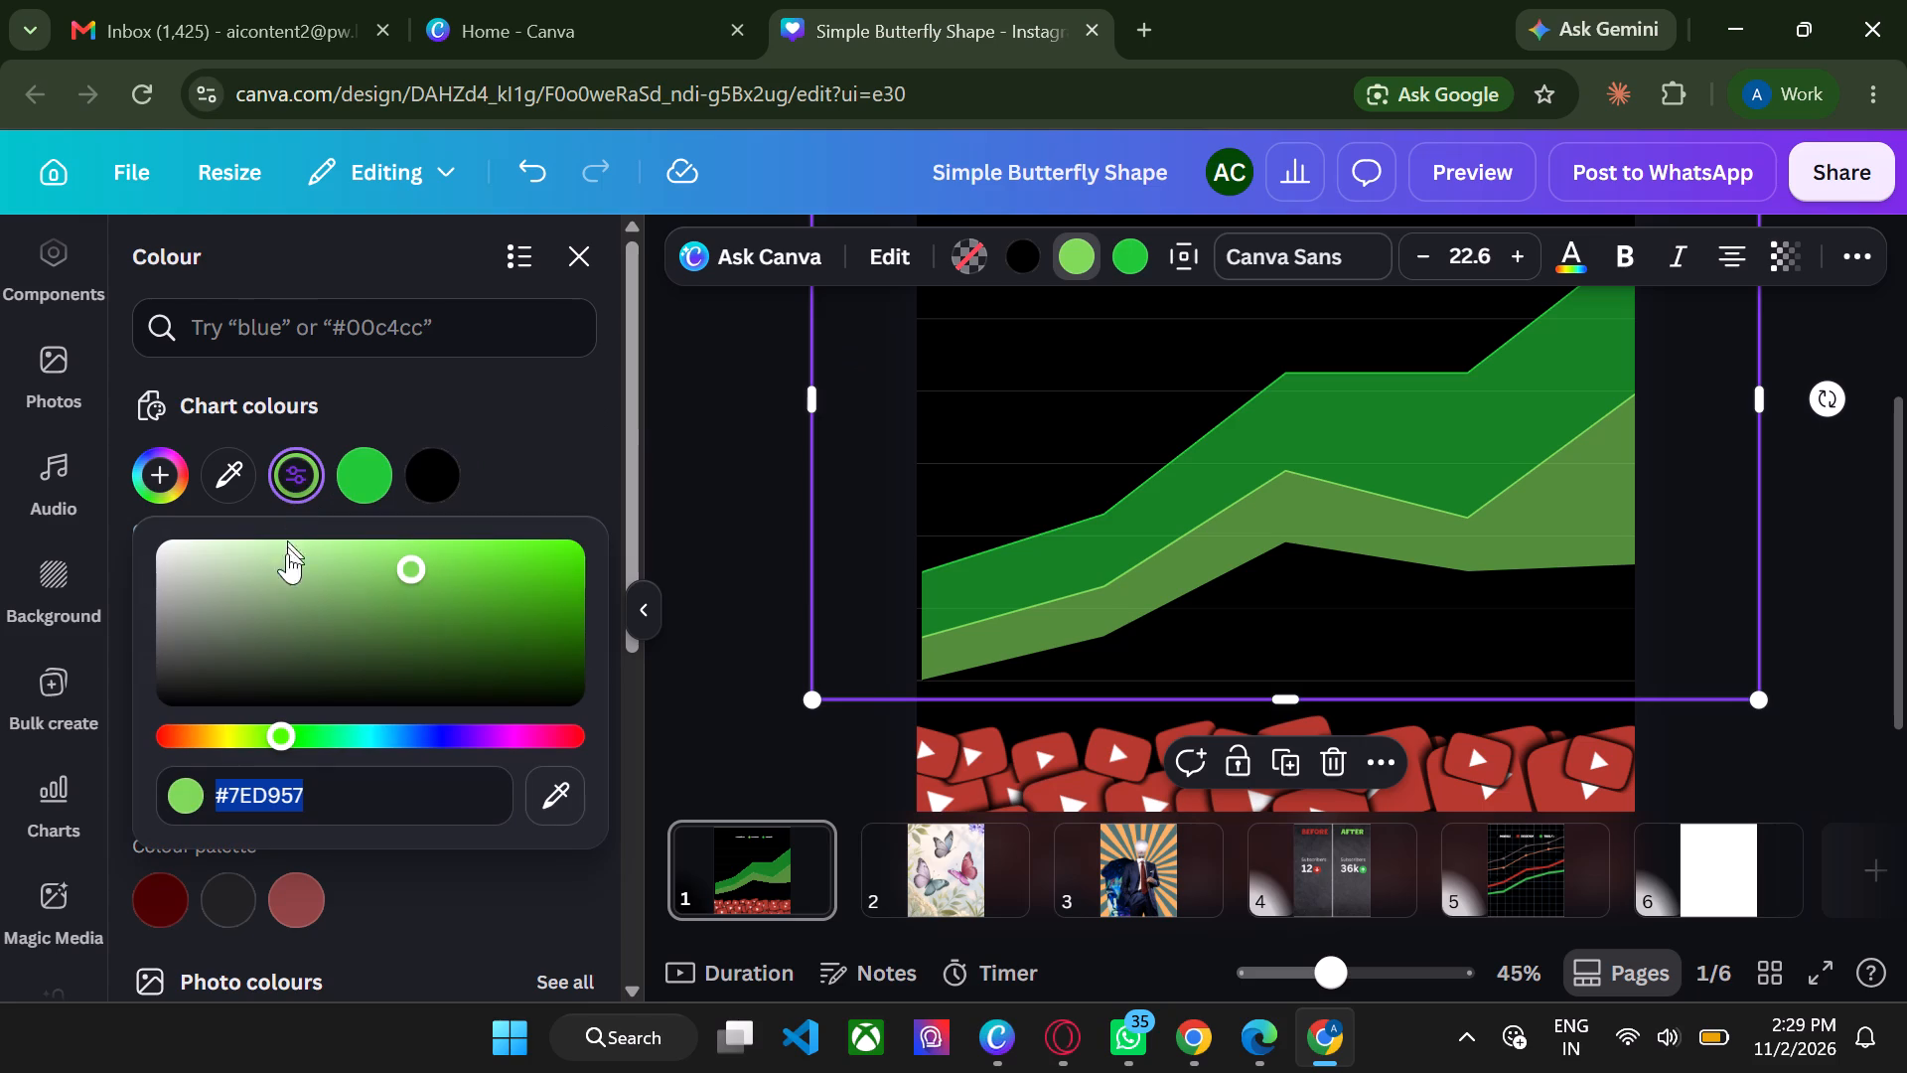
{"action": "left_click_drag", "start_coordinate": [411, 568], "coordinate": [243, 562]}
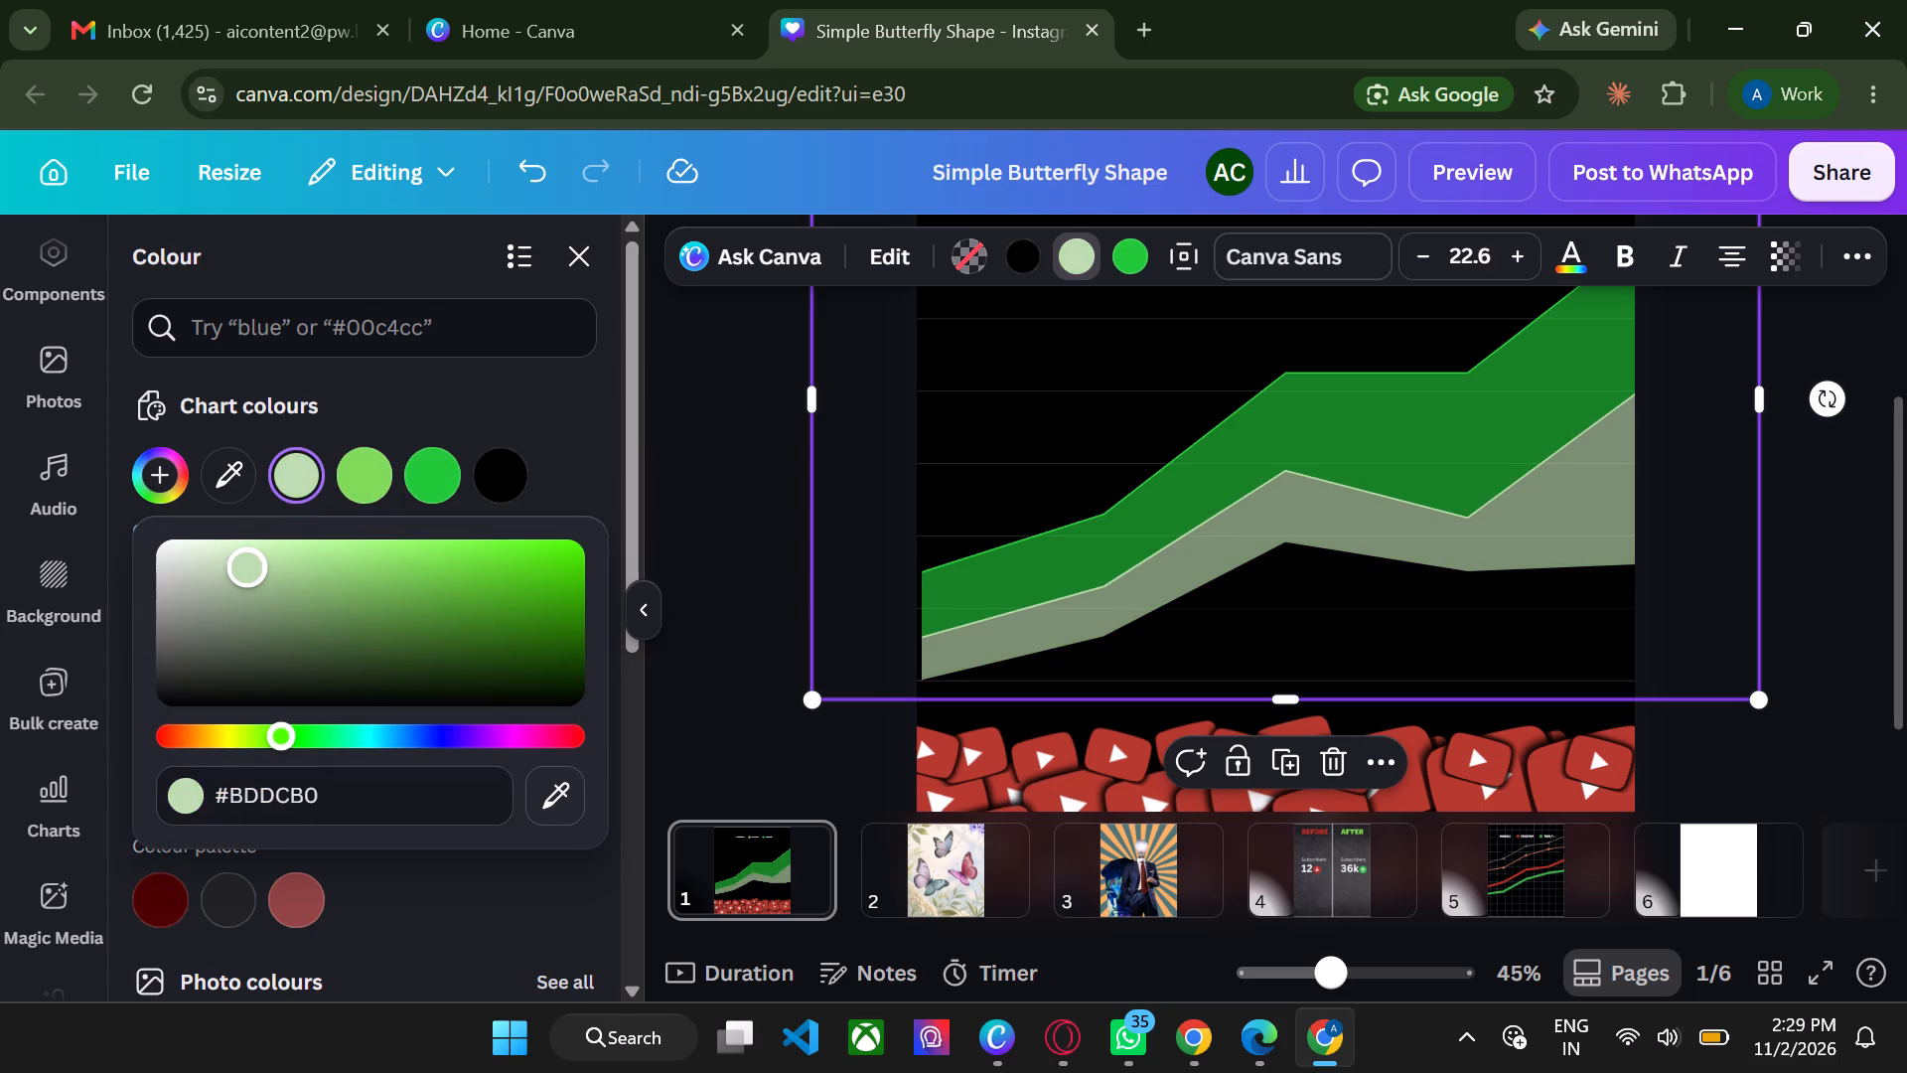
{"action": "left_click_drag", "start_coordinate": [243, 562], "coordinate": [341, 618]}
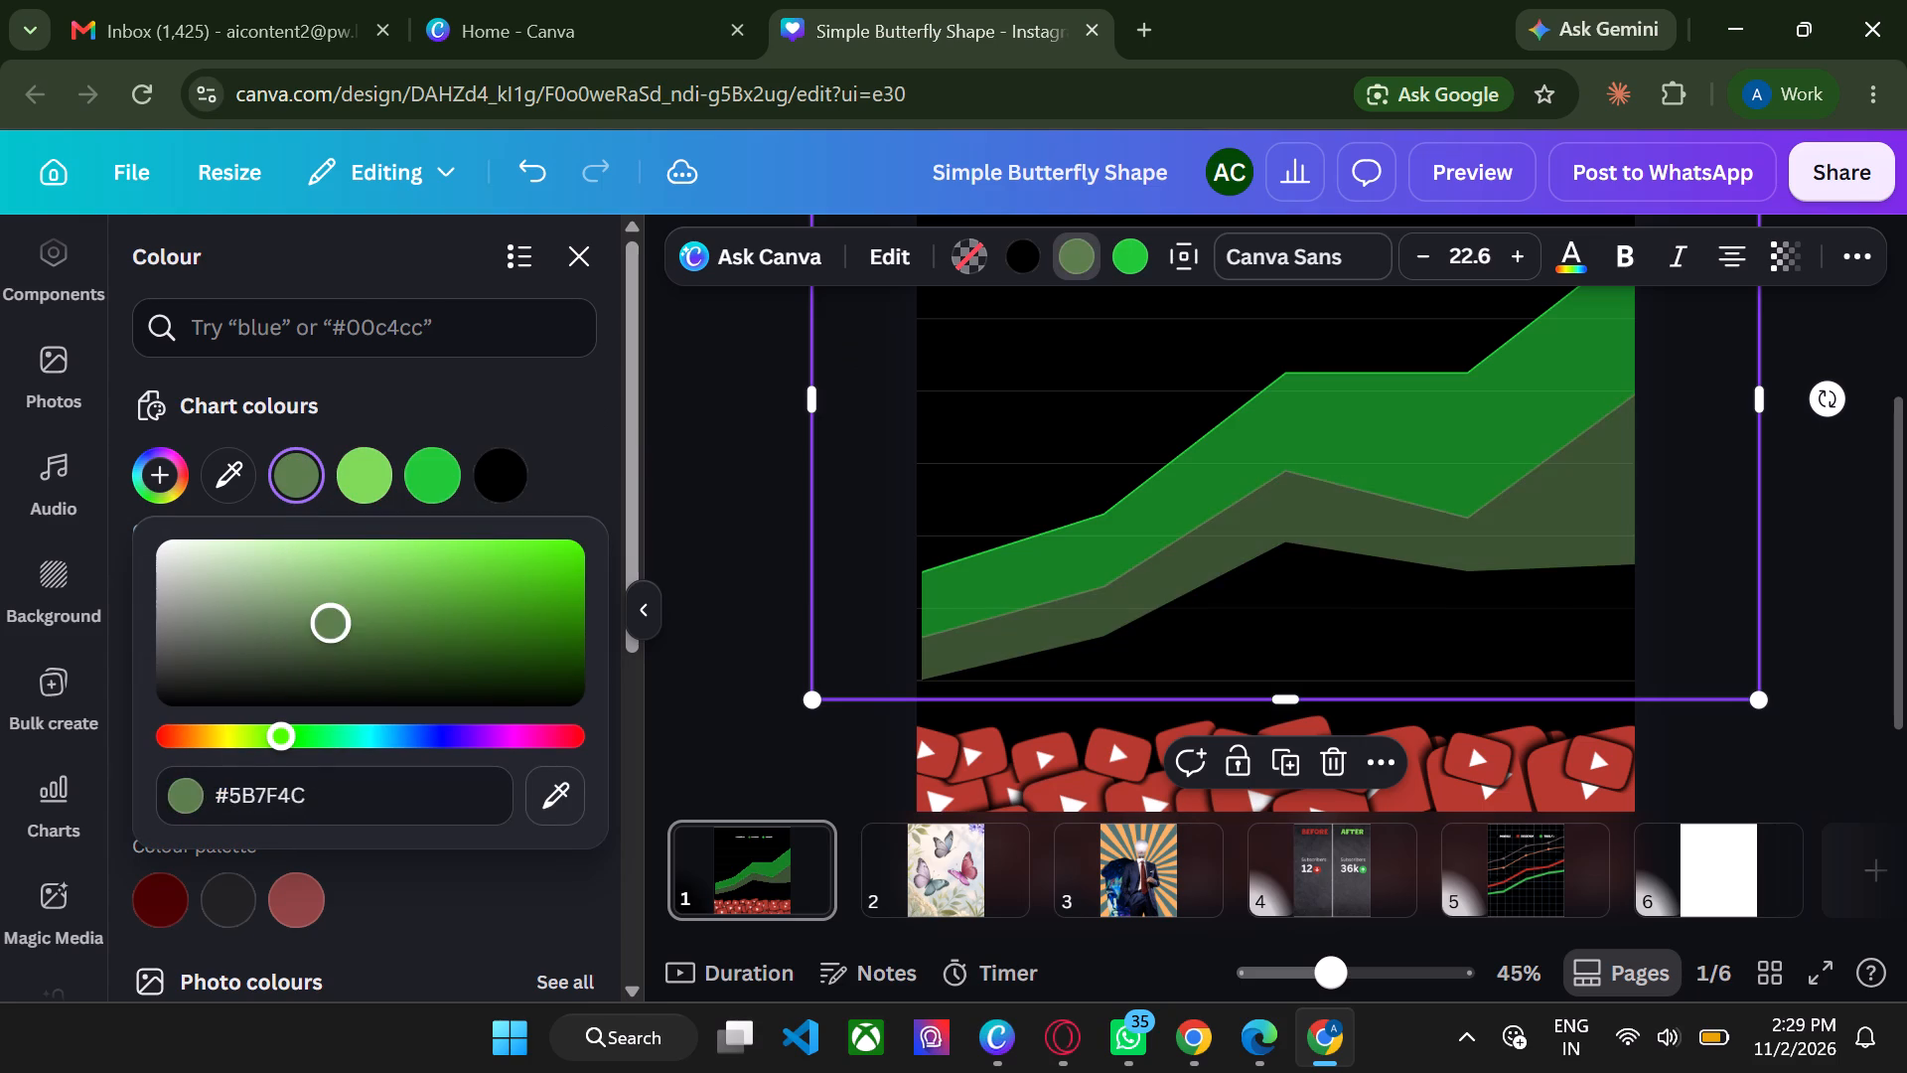
{"action": "left_click_drag", "start_coordinate": [341, 618], "coordinate": [344, 575]}
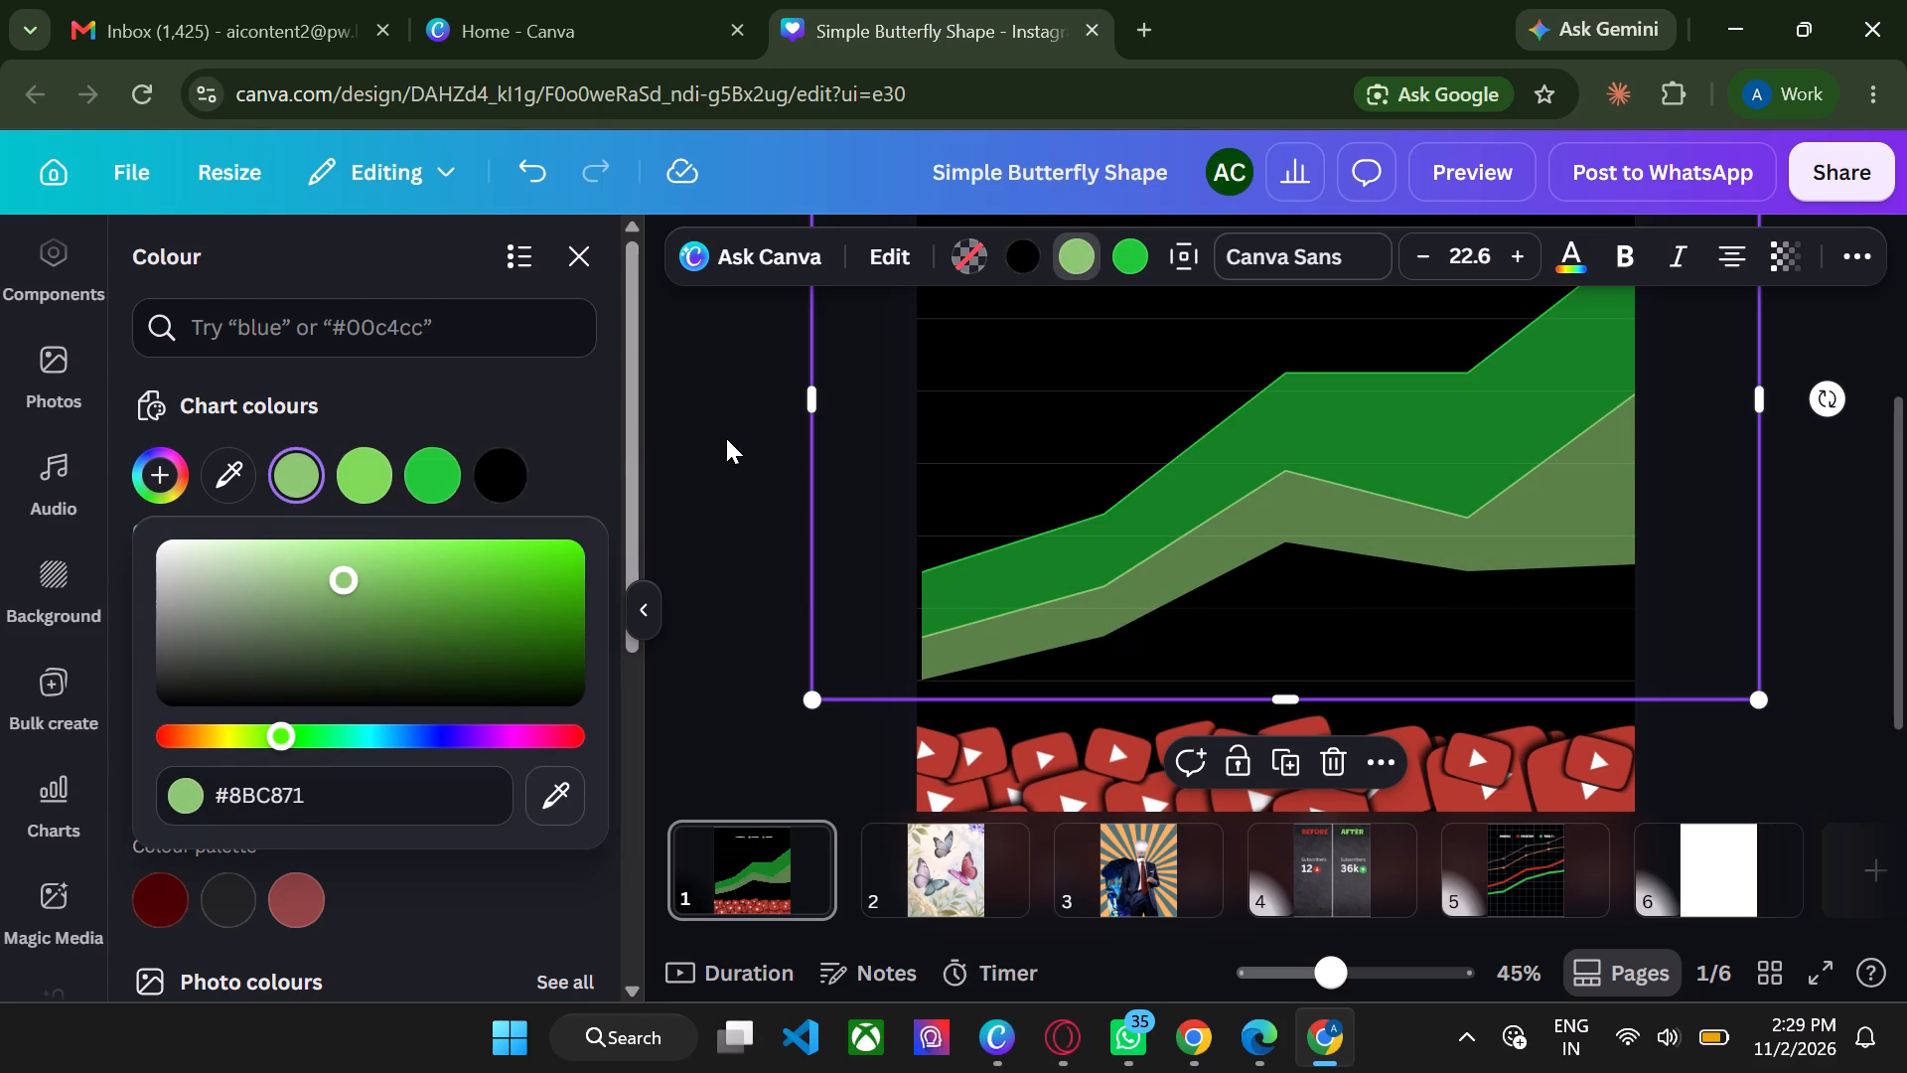
{"action": "left_click", "coordinate": [726, 438]}
{"action": "left_click", "coordinate": [726, 438]}
{"action": "left_click", "coordinate": [726, 438]}
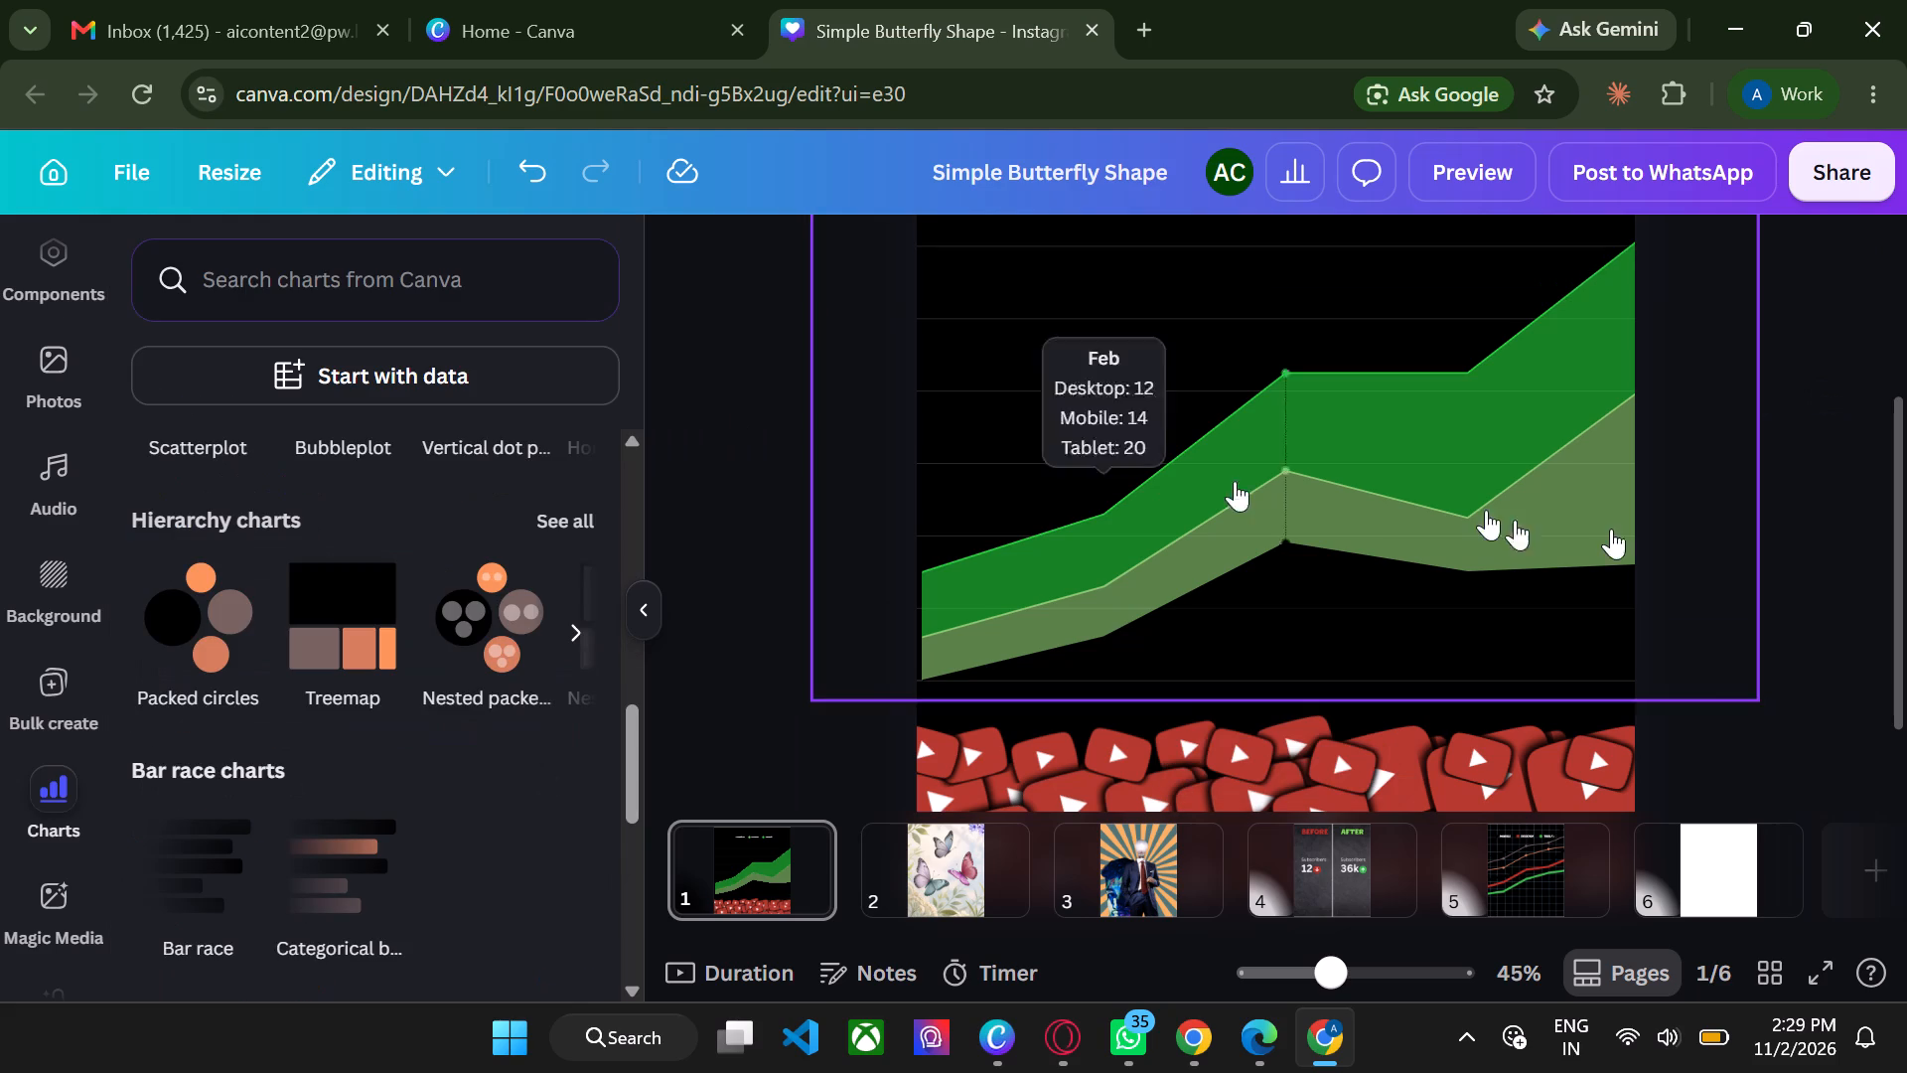
Review page 1 from the chart legend down to the play-button icons to check the new chart colours.
{"action": "scroll", "coordinate": [1627, 529], "scroll_direction": "up", "scroll_amount": 1}
{"action": "left_click", "coordinate": [1517, 566]}
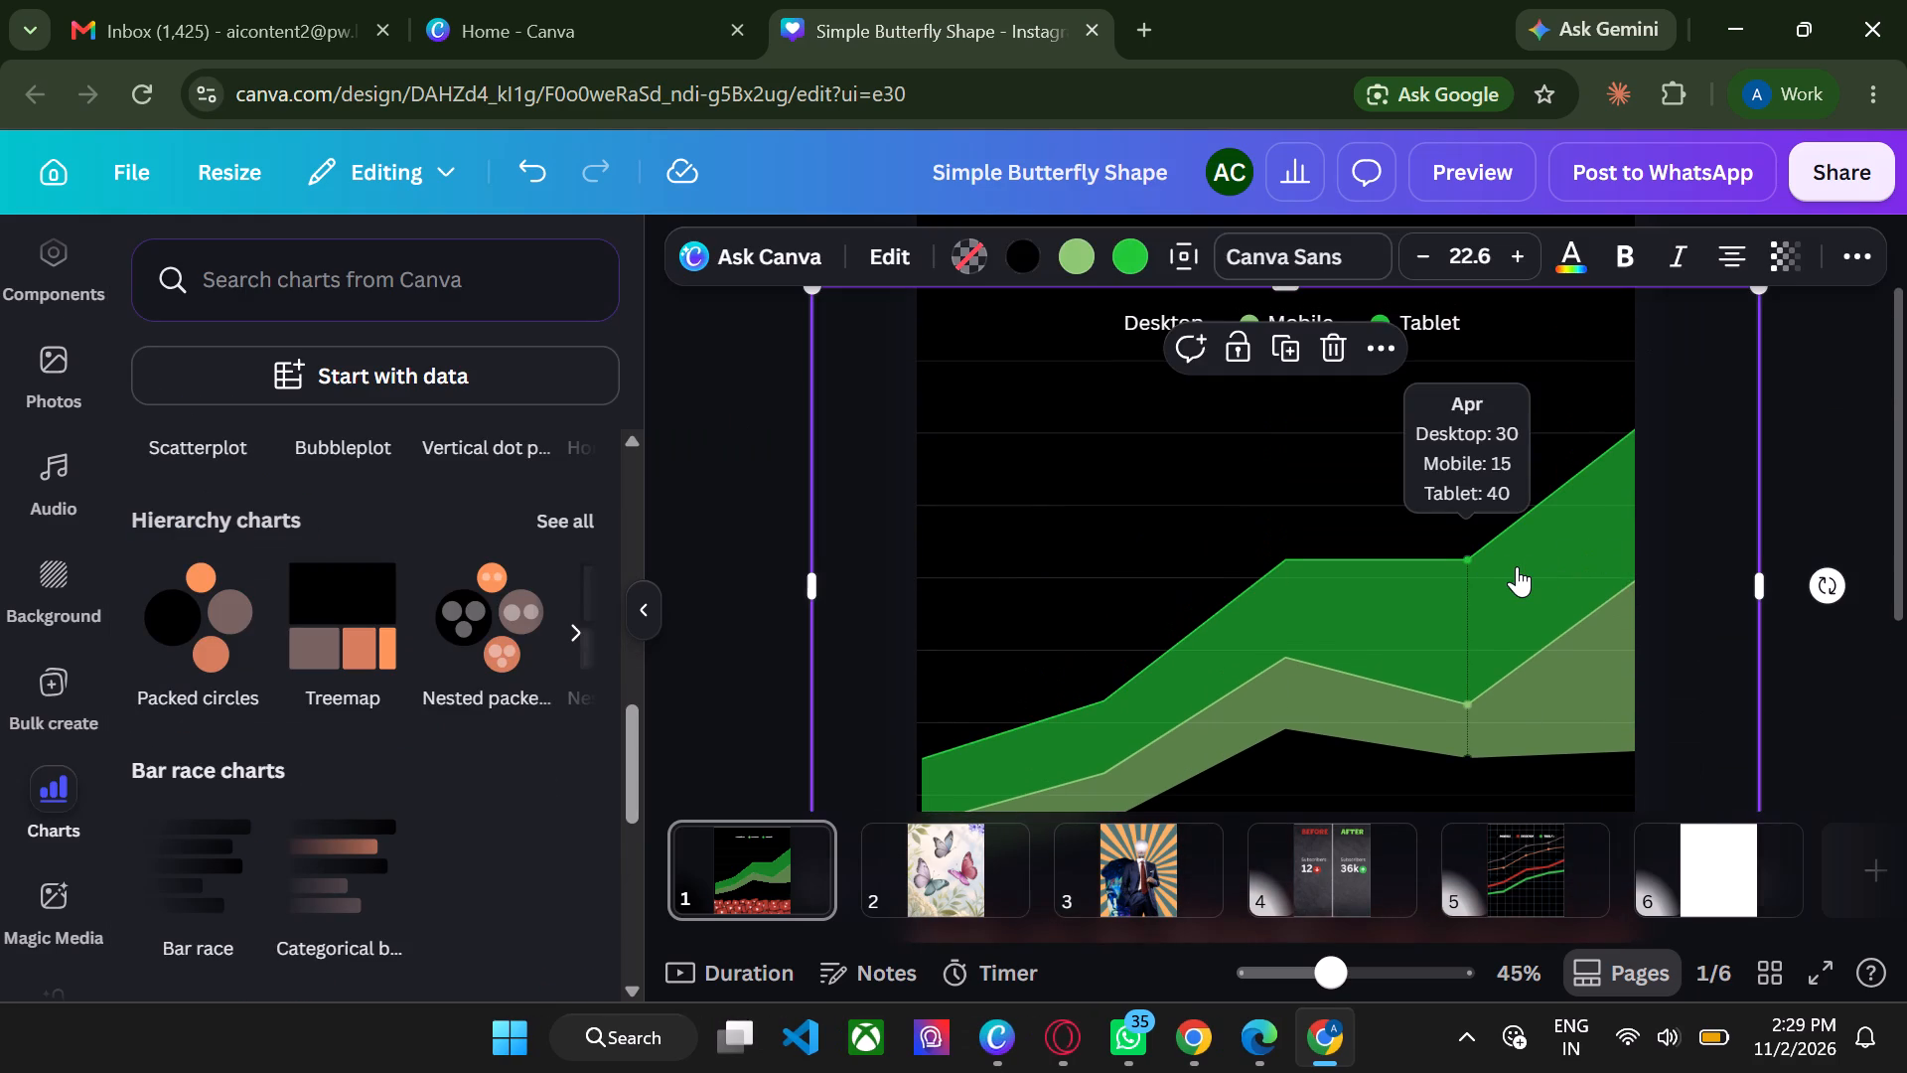
{"action": "left_click", "coordinate": [767, 452]}
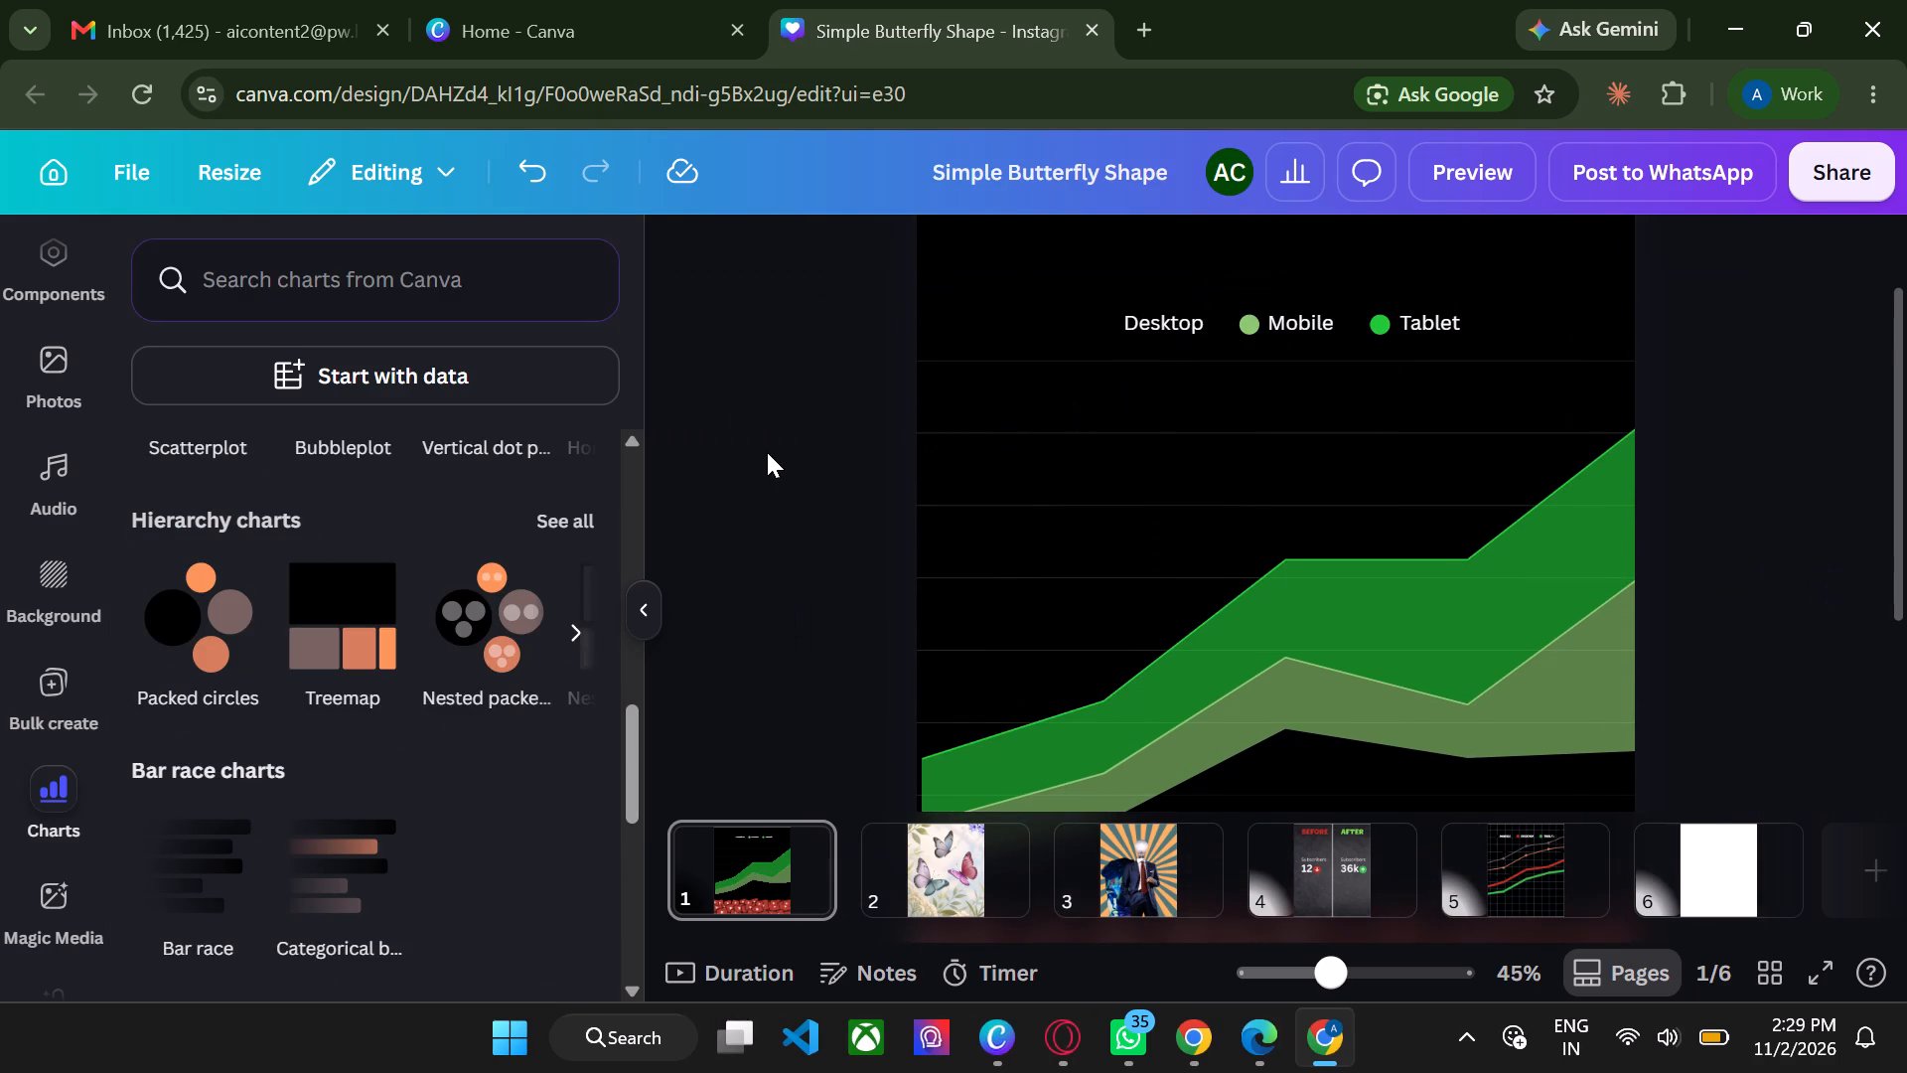
{"action": "scroll", "coordinate": [767, 452], "scroll_direction": "down", "scroll_amount": 4}
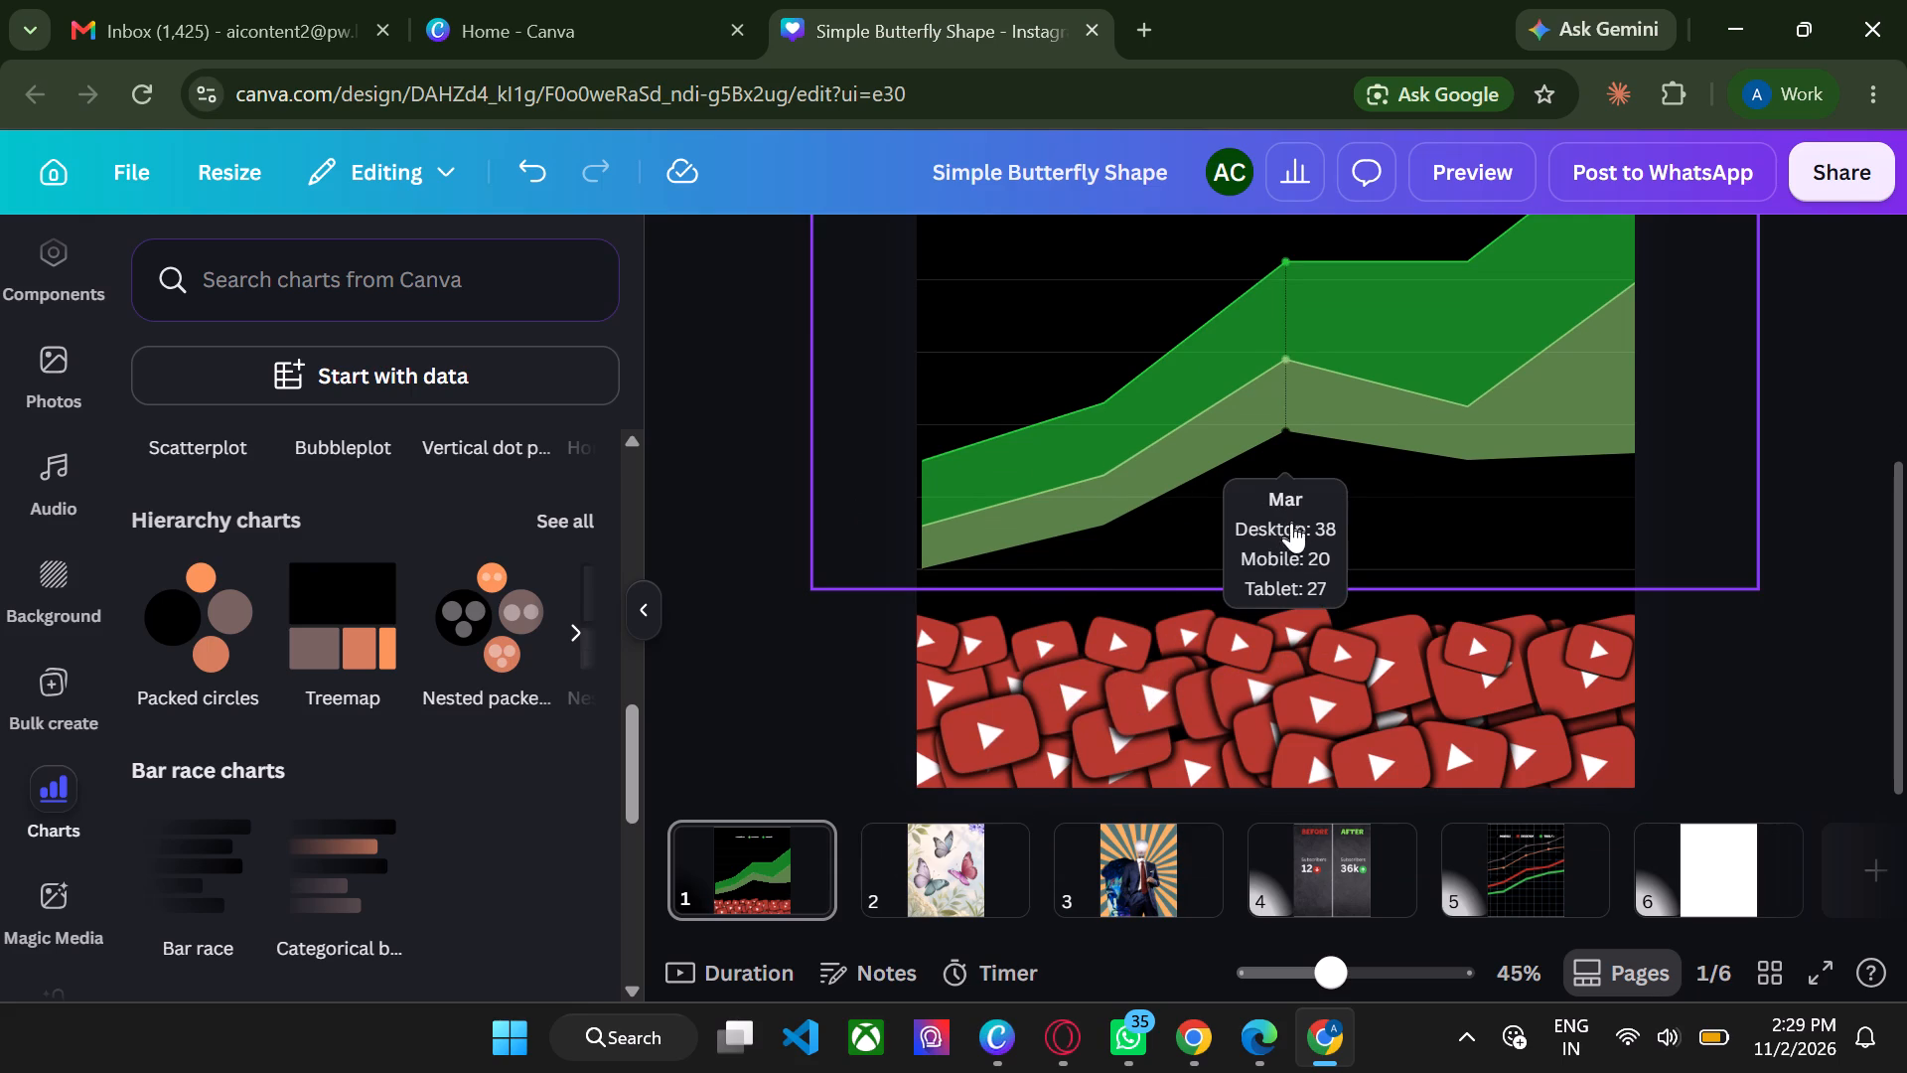
{"action": "scroll", "coordinate": [835, 592], "scroll_direction": "up", "scroll_amount": 1}
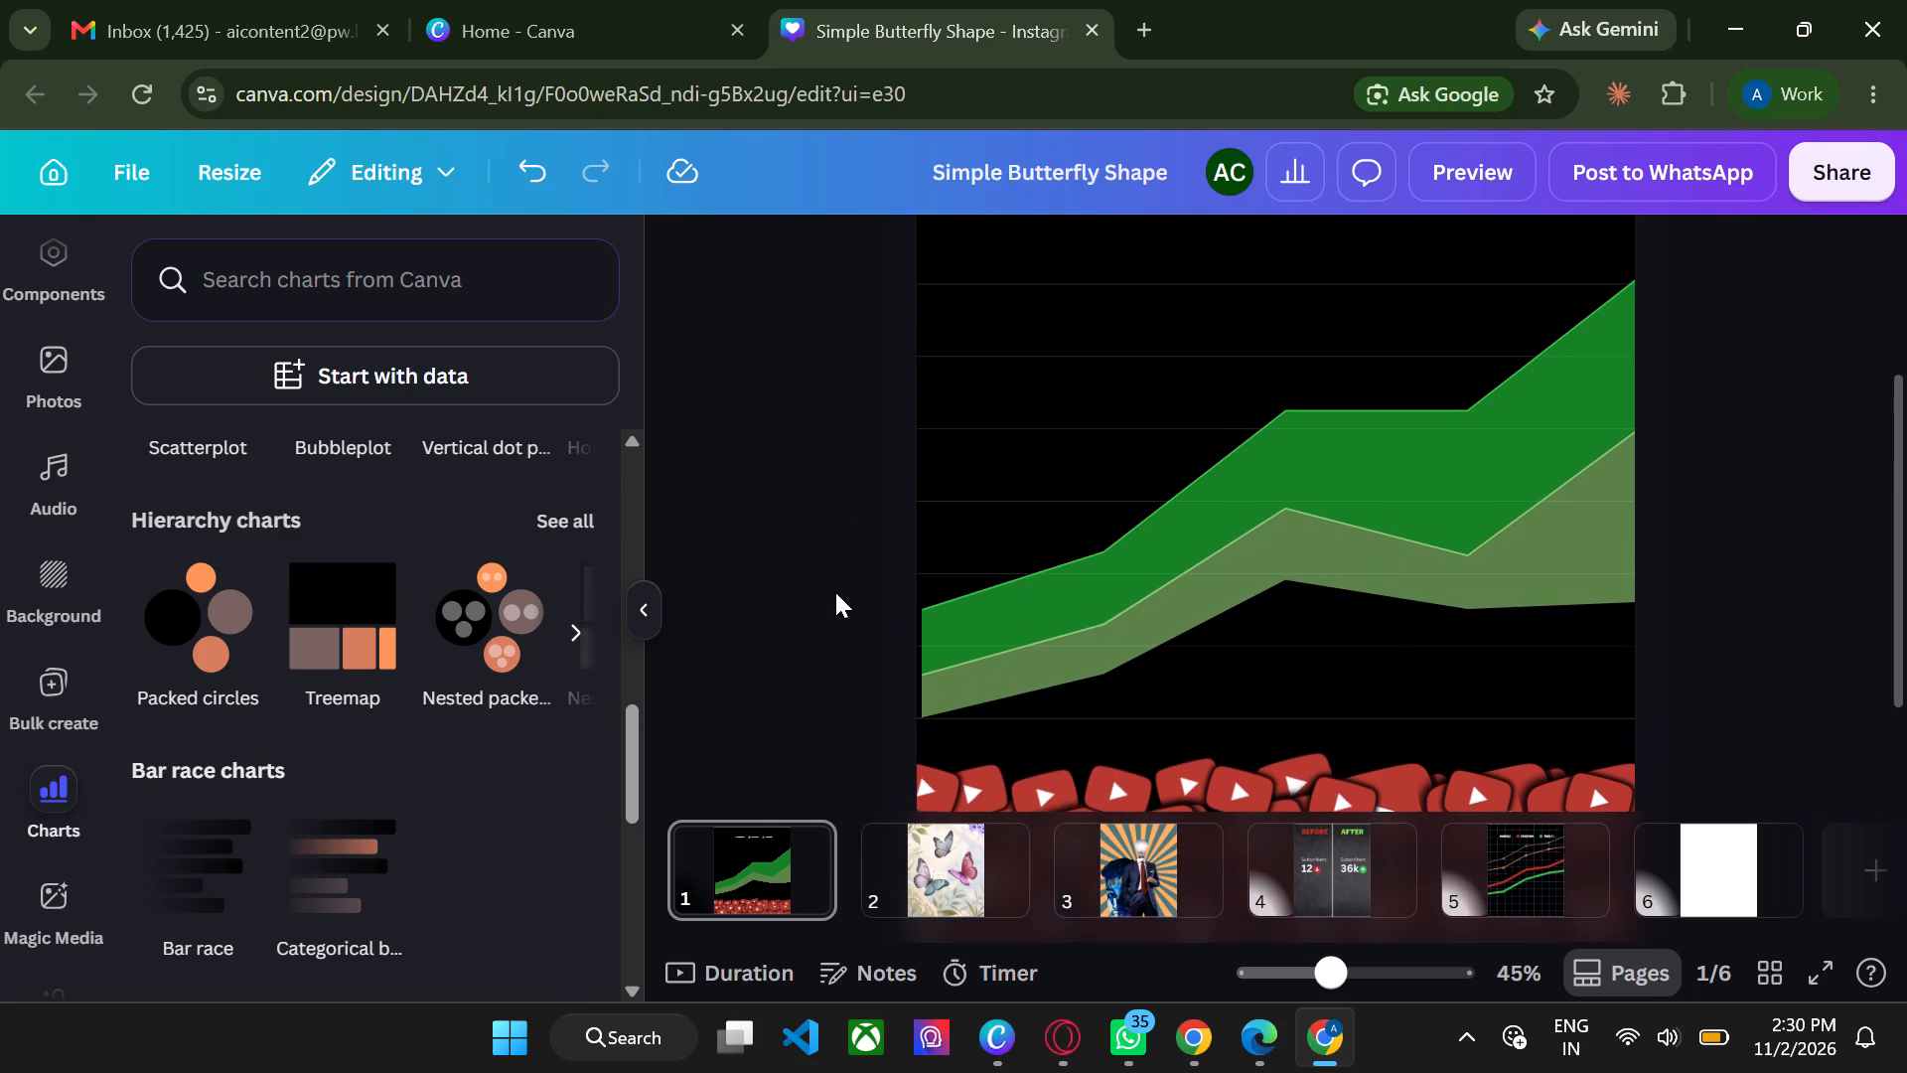
{"action": "scroll", "coordinate": [1040, 486], "scroll_direction": "down", "scroll_amount": 1}
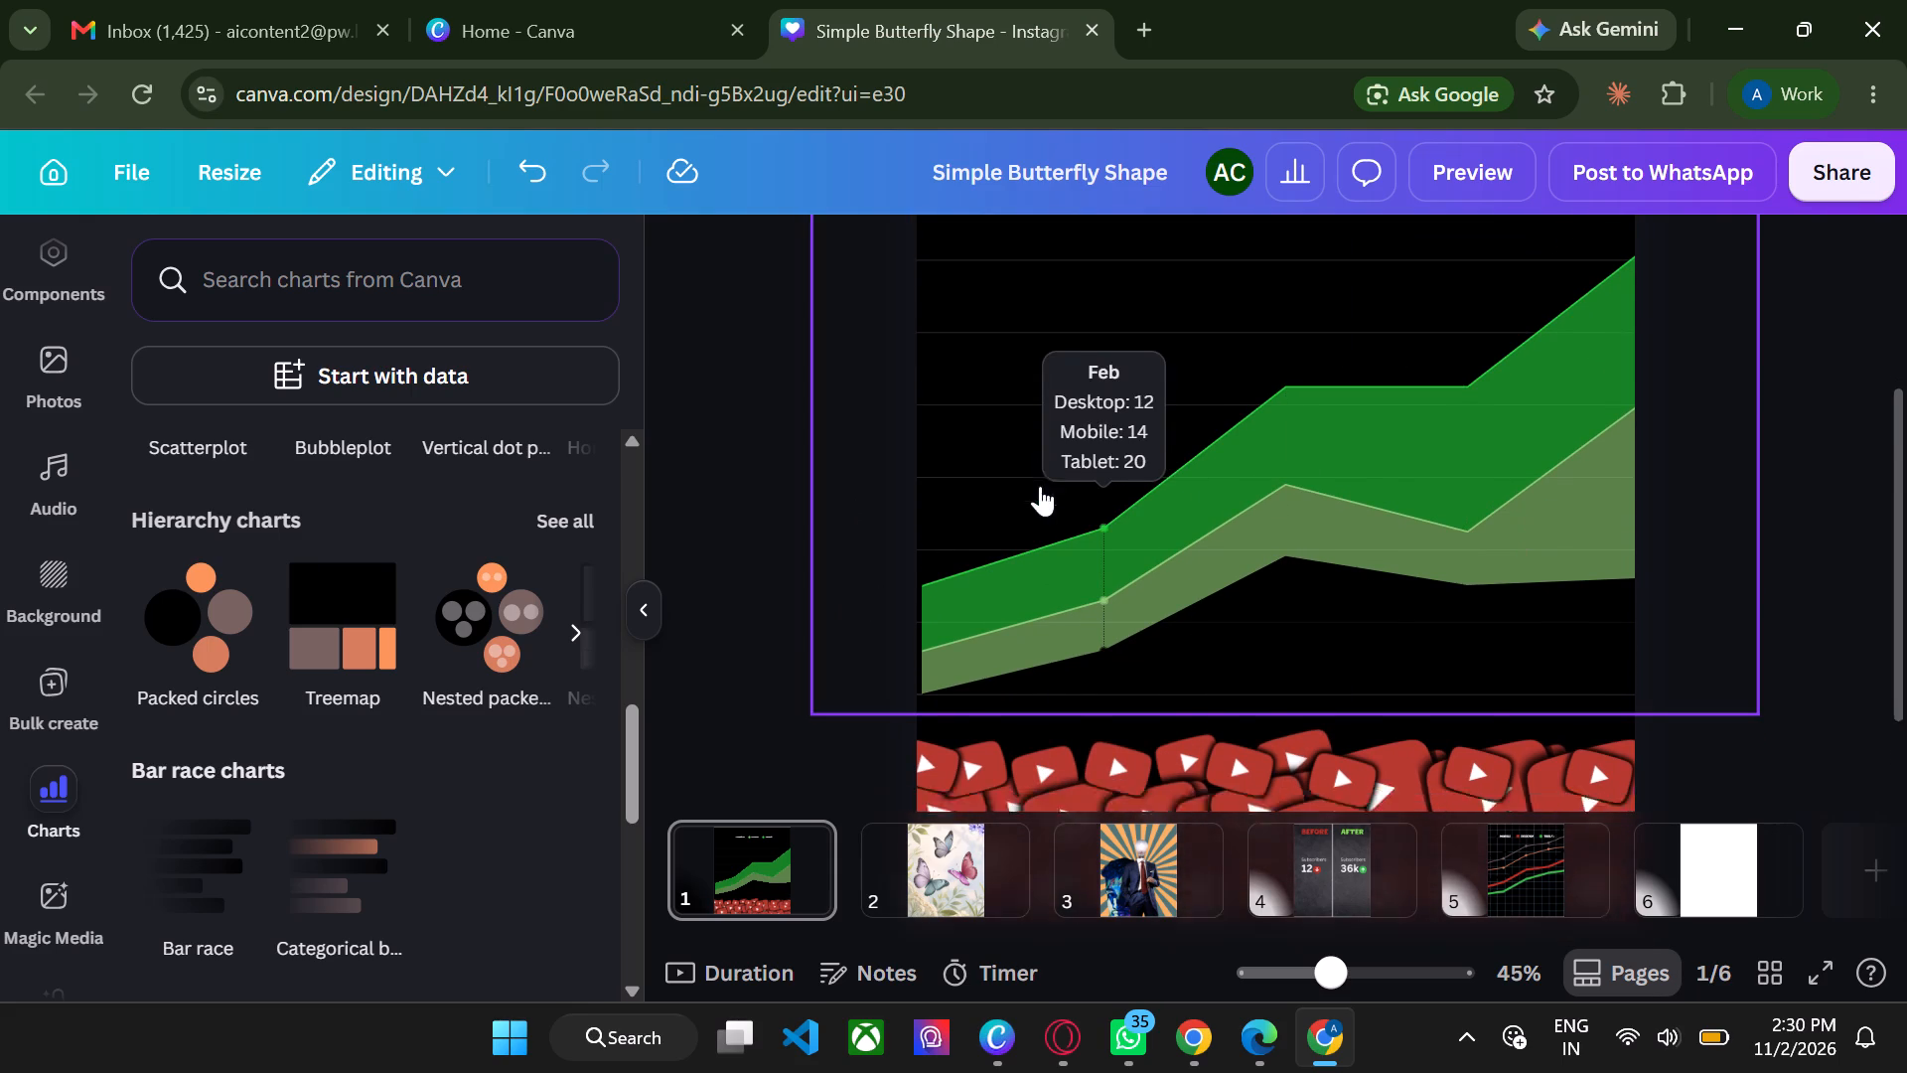
{"action": "scroll", "coordinate": [1040, 486], "scroll_direction": "down", "scroll_amount": 1}
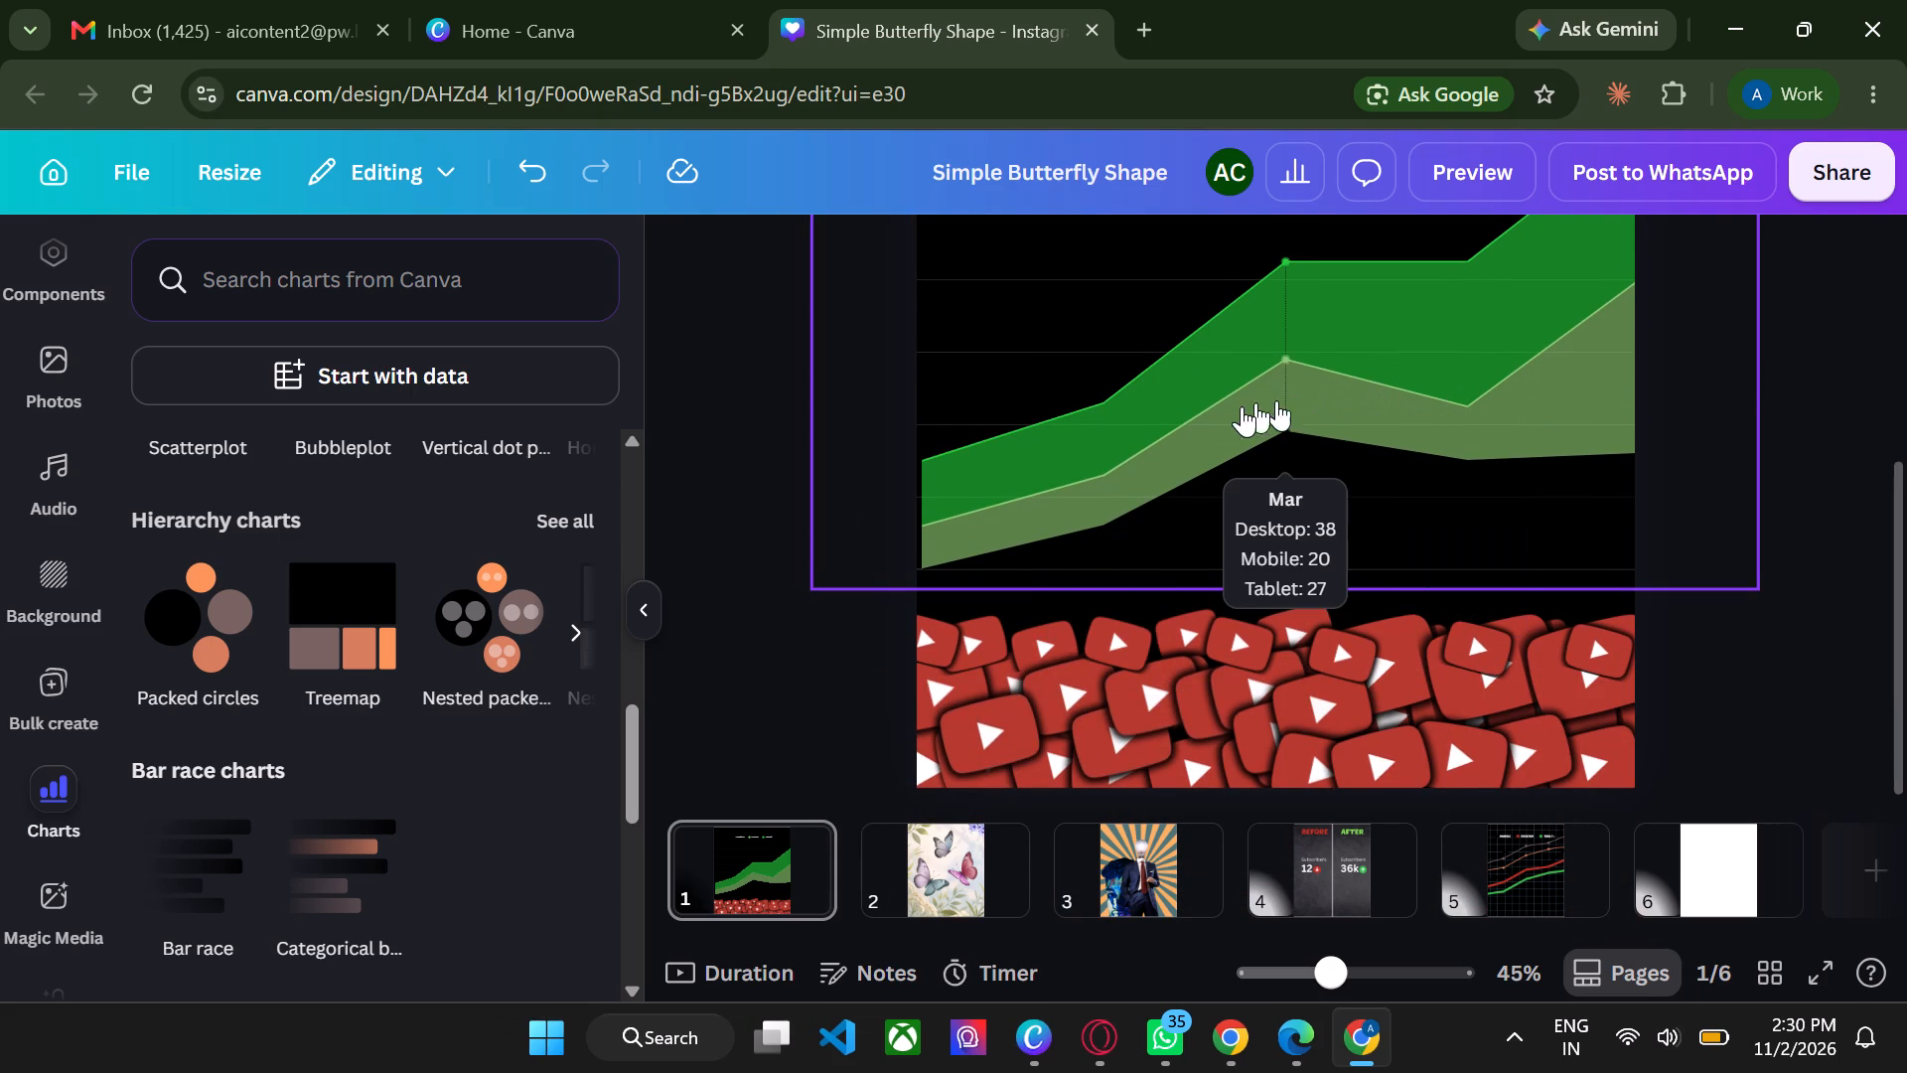
{"action": "scroll", "coordinate": [1218, 410], "scroll_direction": "down", "scroll_amount": 1}
{"action": "scroll", "coordinate": [1100, 354], "scroll_direction": "up", "scroll_amount": 1}
{"action": "scroll", "coordinate": [1100, 354], "scroll_direction": "down", "scroll_amount": 1}
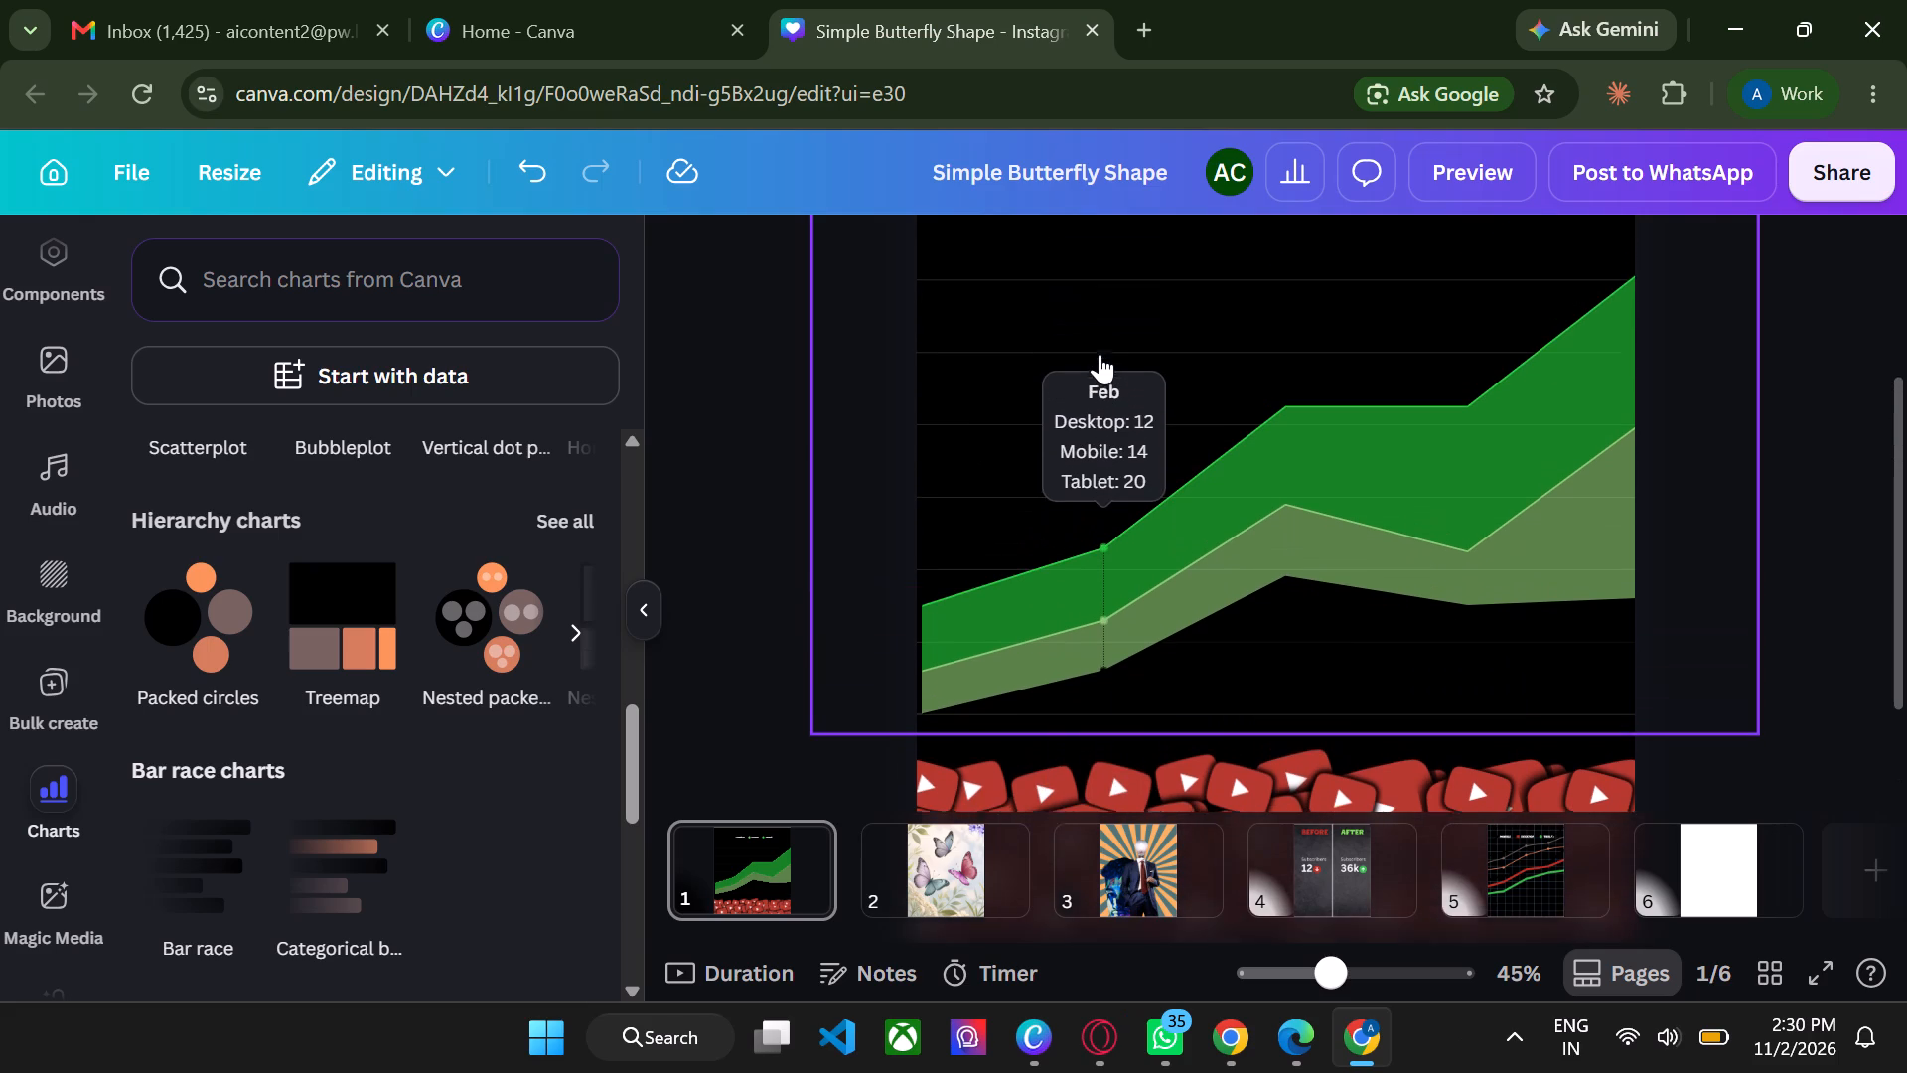
{"action": "scroll", "coordinate": [1100, 354], "scroll_direction": "down", "scroll_amount": 1}
Look over the butterfly artwork on page 2 and the light-bulb-headed suited figure on page 3.
{"action": "left_click", "coordinate": [901, 878]}
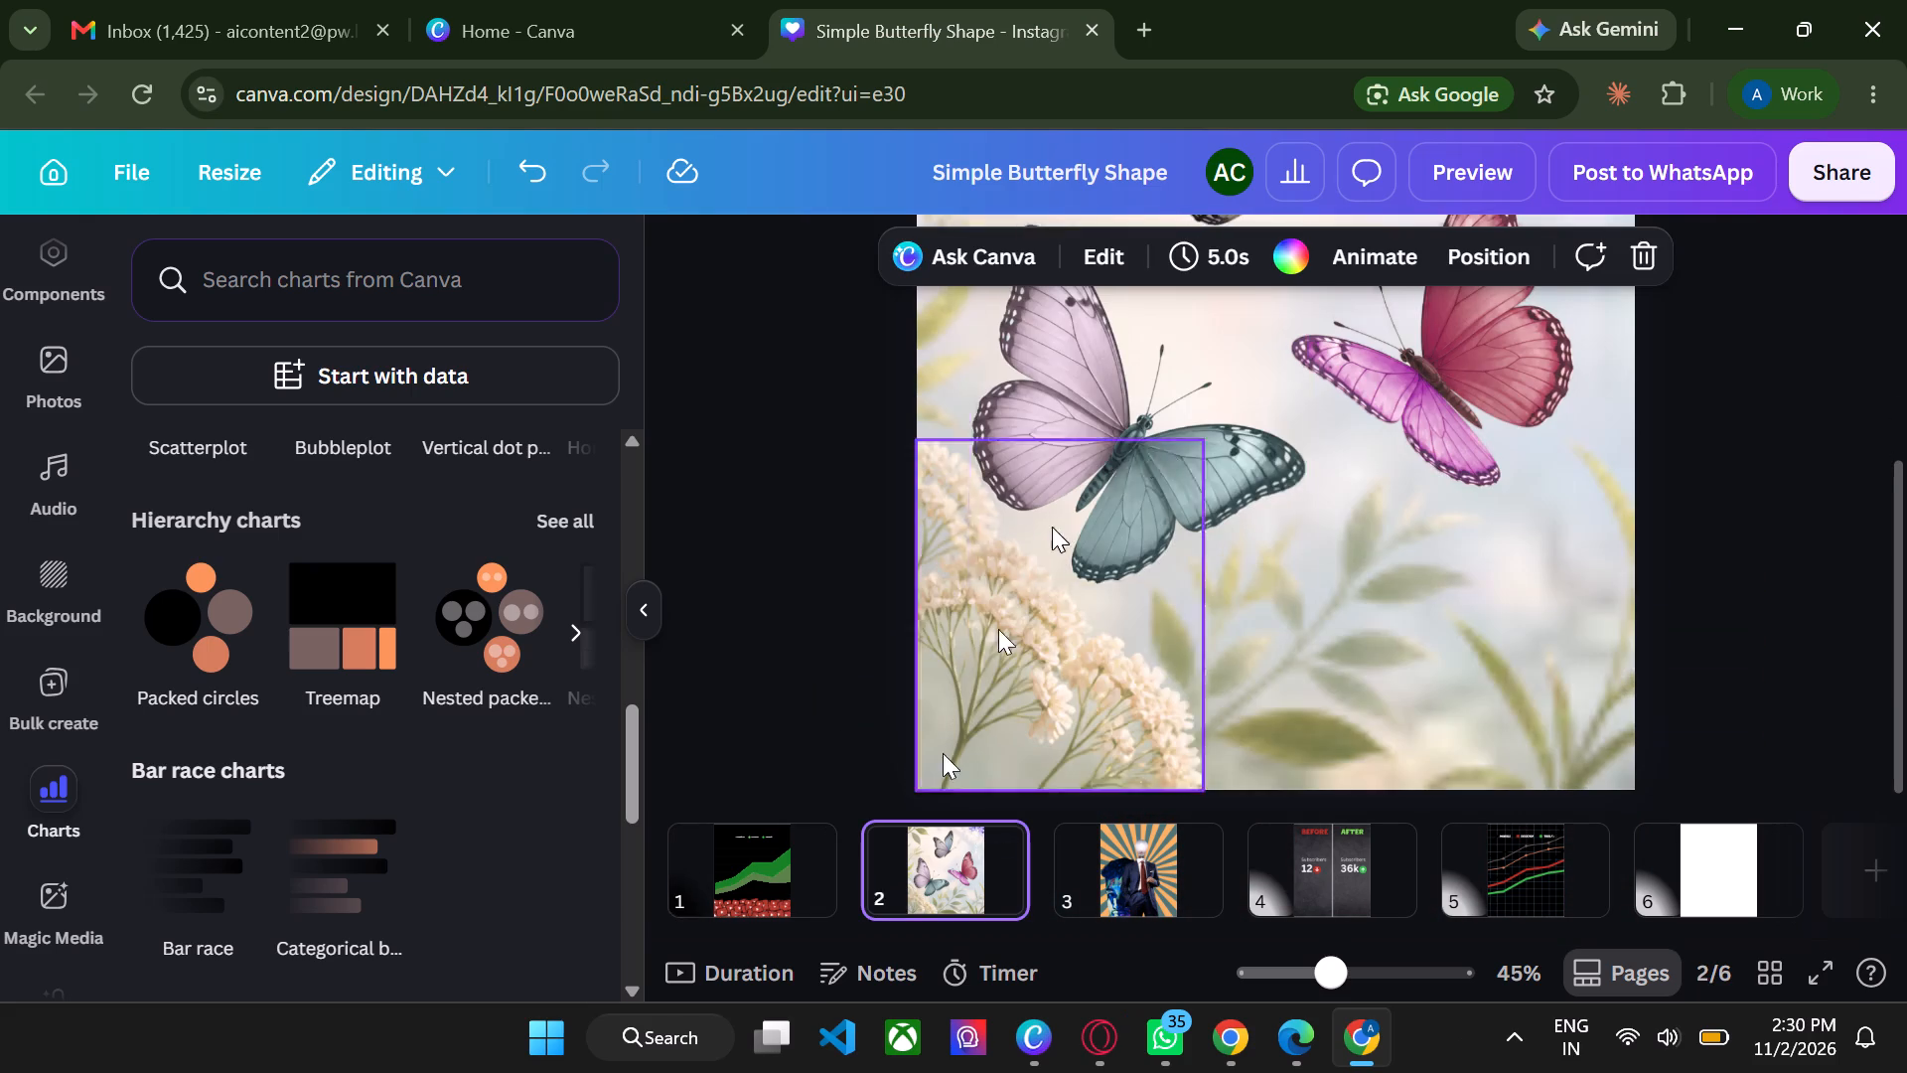
{"action": "scroll", "coordinate": [1300, 616], "scroll_direction": "up", "scroll_amount": 4}
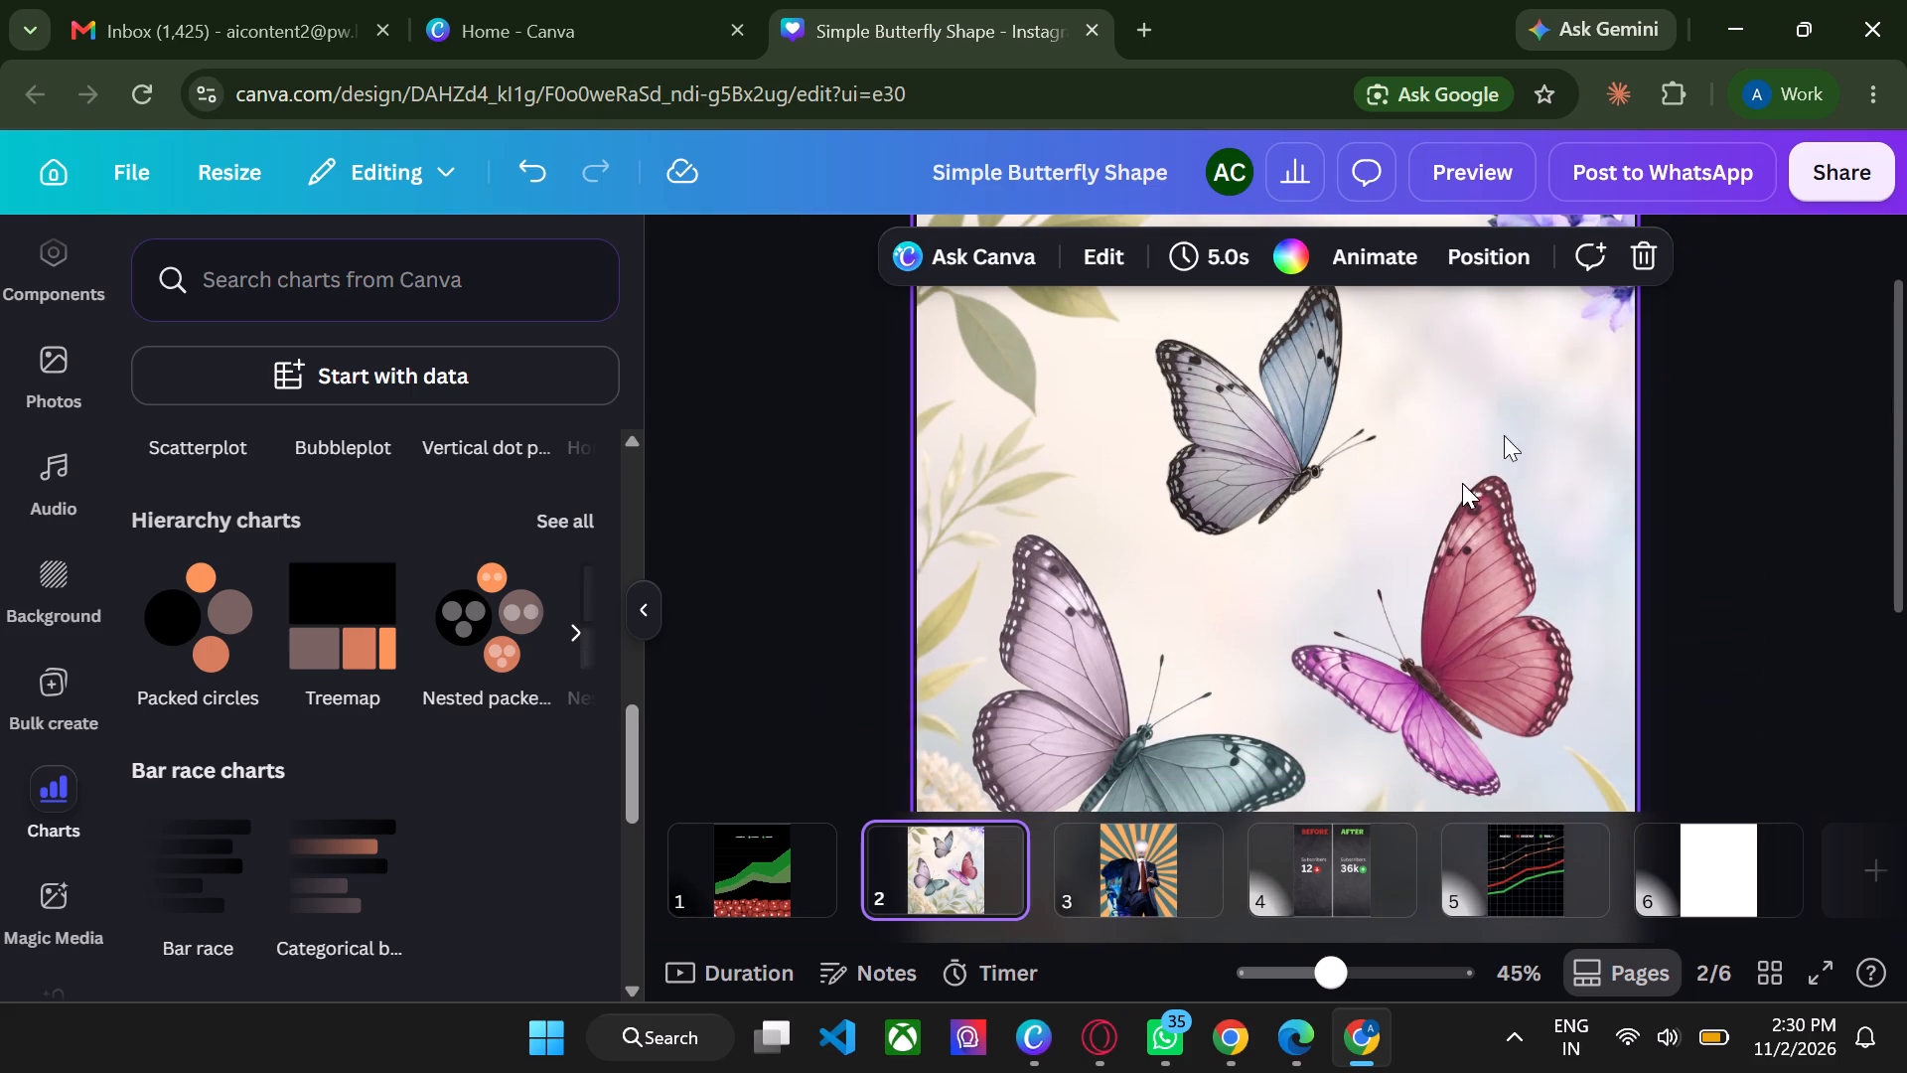
{"action": "left_click", "coordinate": [1119, 857]}
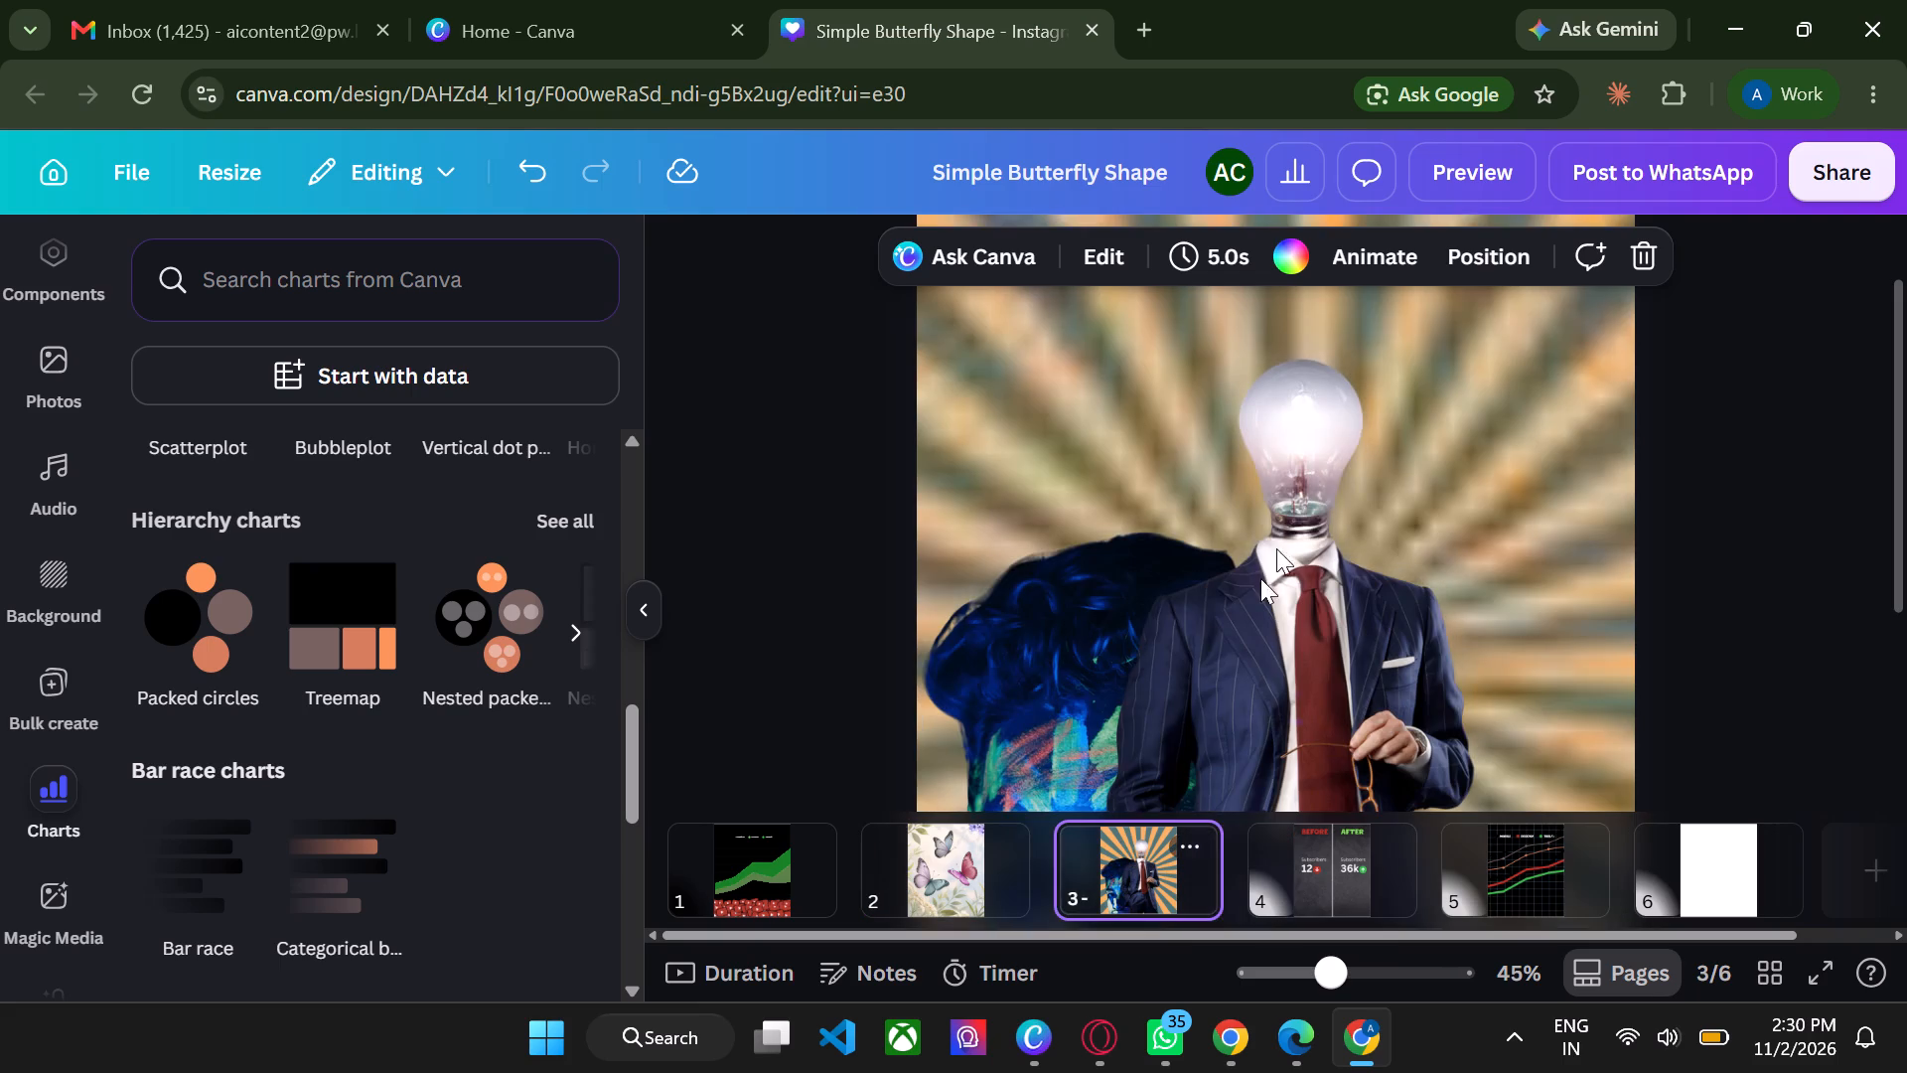
{"action": "scroll", "coordinate": [1321, 487], "scroll_direction": "down", "scroll_amount": 2}
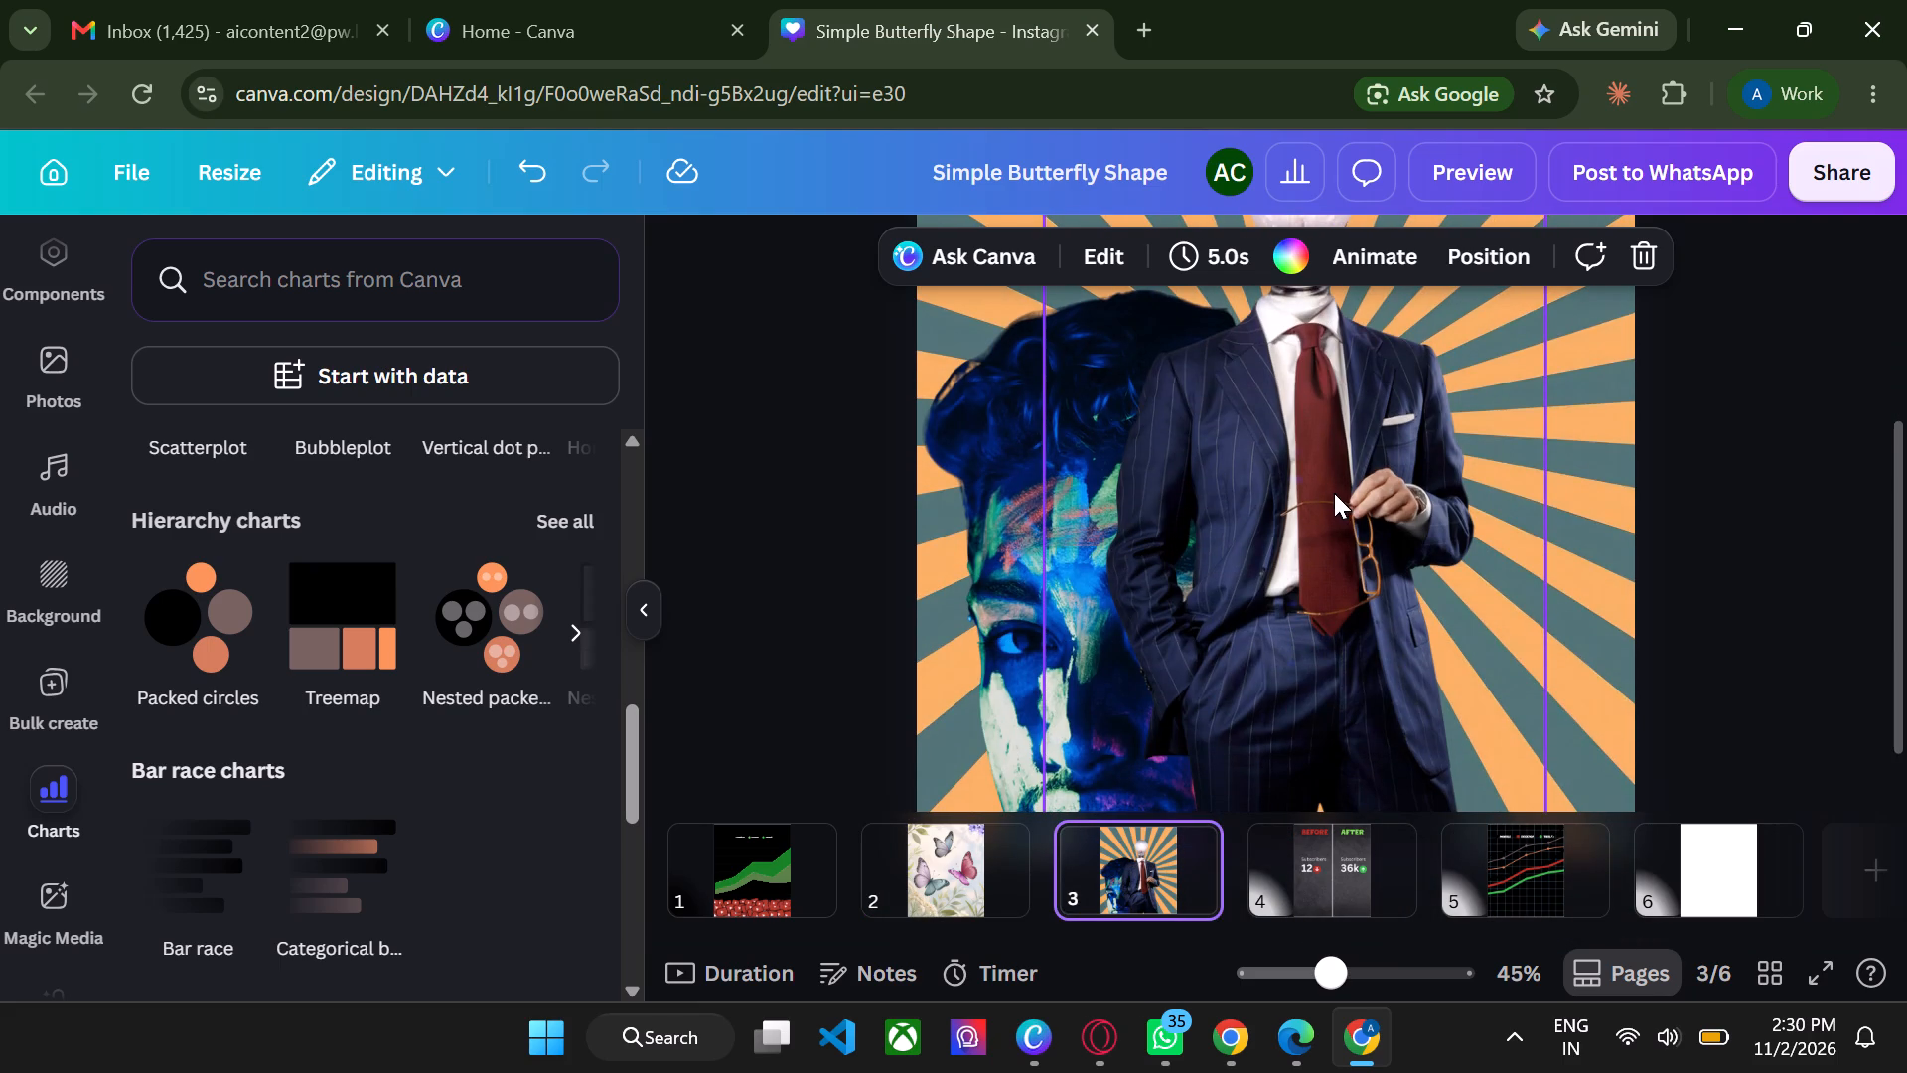
{"action": "scroll", "coordinate": [1377, 482], "scroll_direction": "up", "scroll_amount": 1}
{"action": "scroll", "coordinate": [1323, 528], "scroll_direction": "down", "scroll_amount": 2}
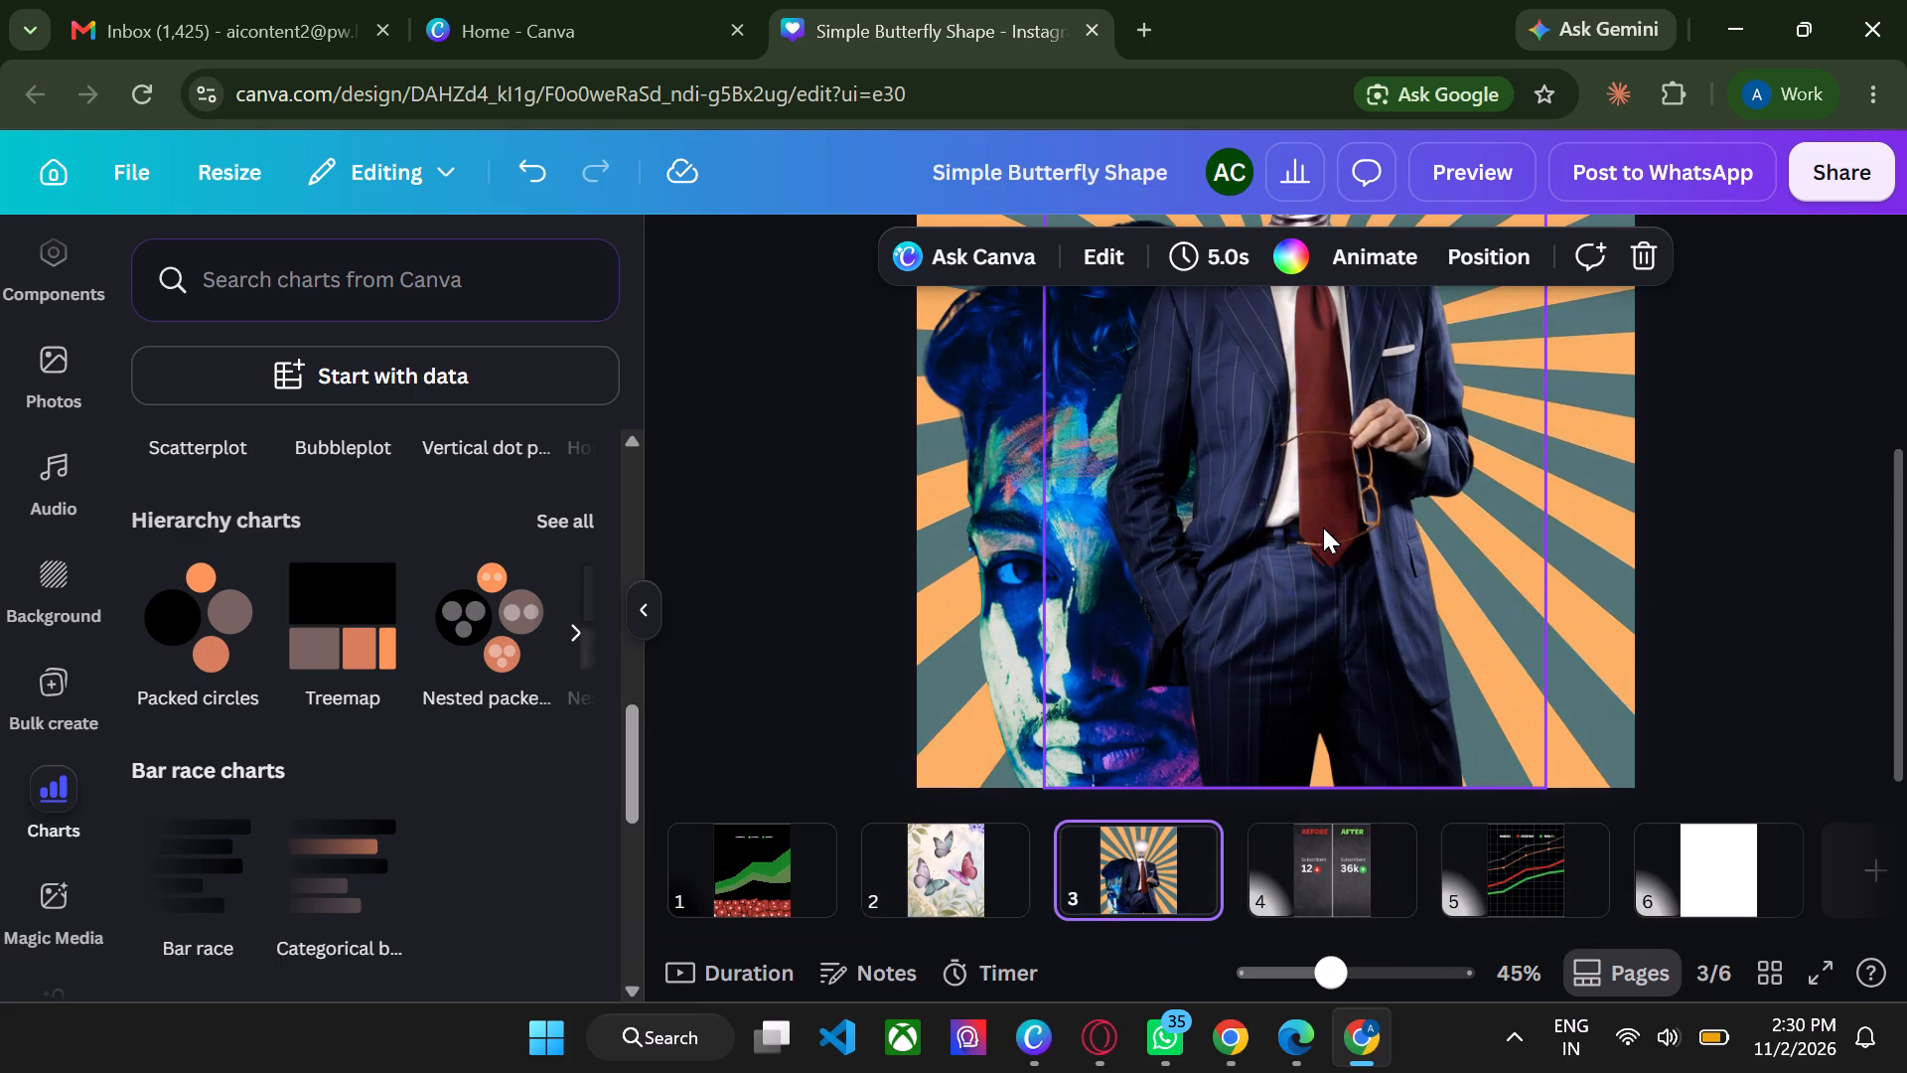
Move the light-bulb-headed suited figure on page 3 slightly left and down, so it overlaps more of the painted face.
{"action": "left_click_drag", "start_coordinate": [1290, 528], "coordinate": [1300, 724]}
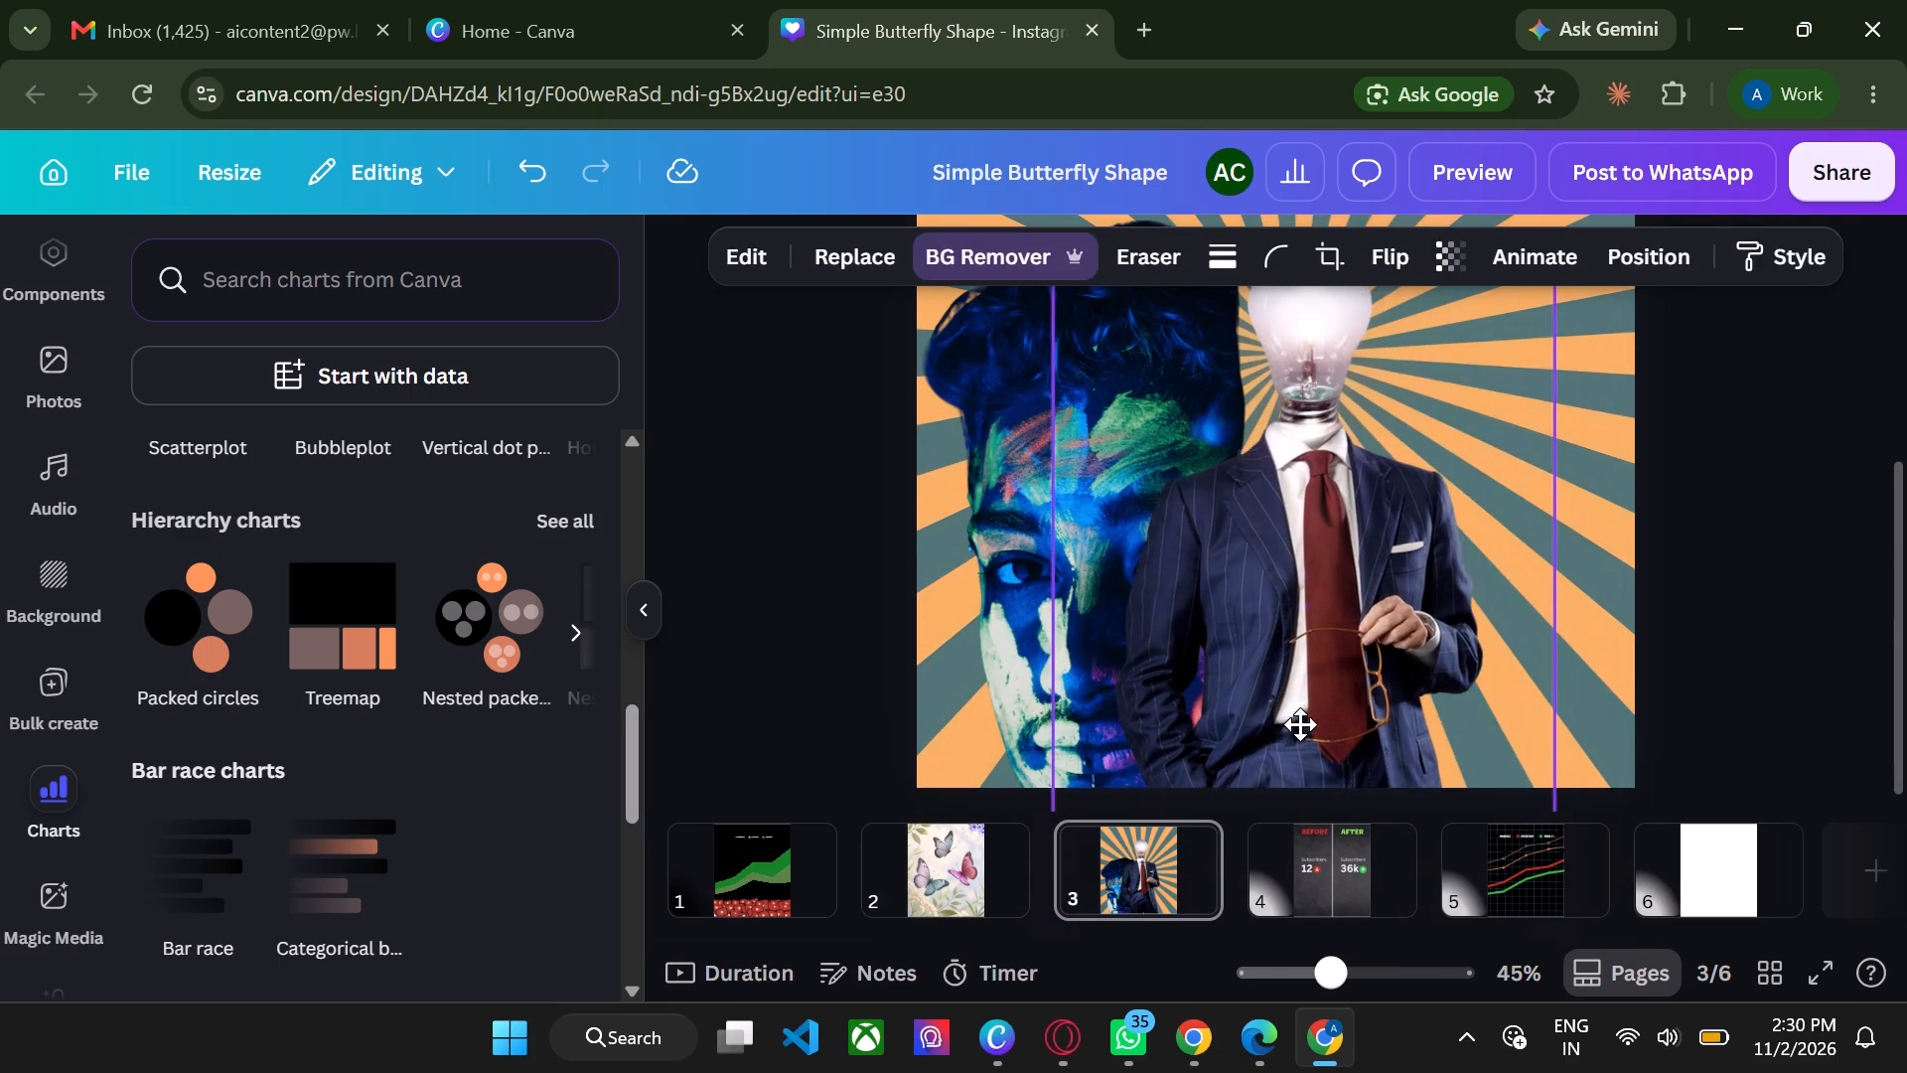
{"action": "left_click_drag", "start_coordinate": [1300, 724], "coordinate": [1324, 700]}
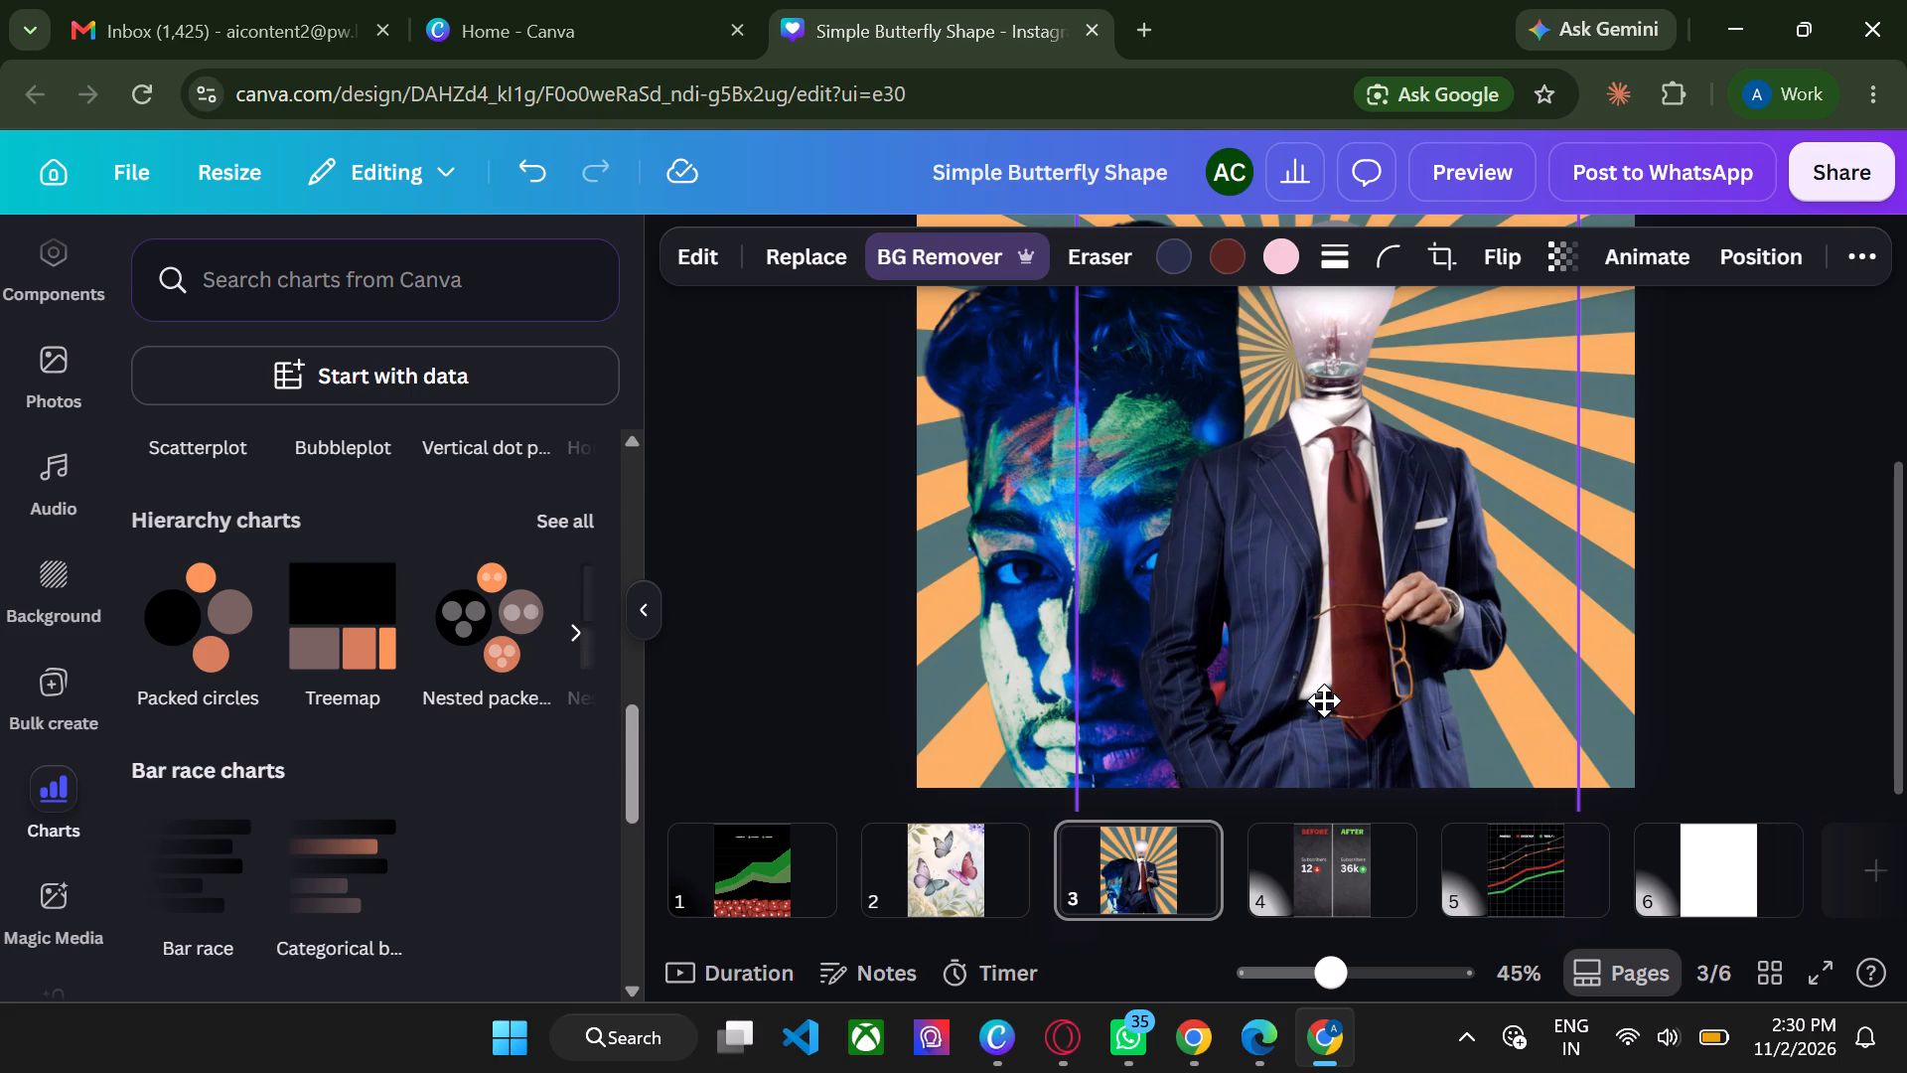
{"action": "left_click_drag", "start_coordinate": [1324, 700], "coordinate": [1243, 686]}
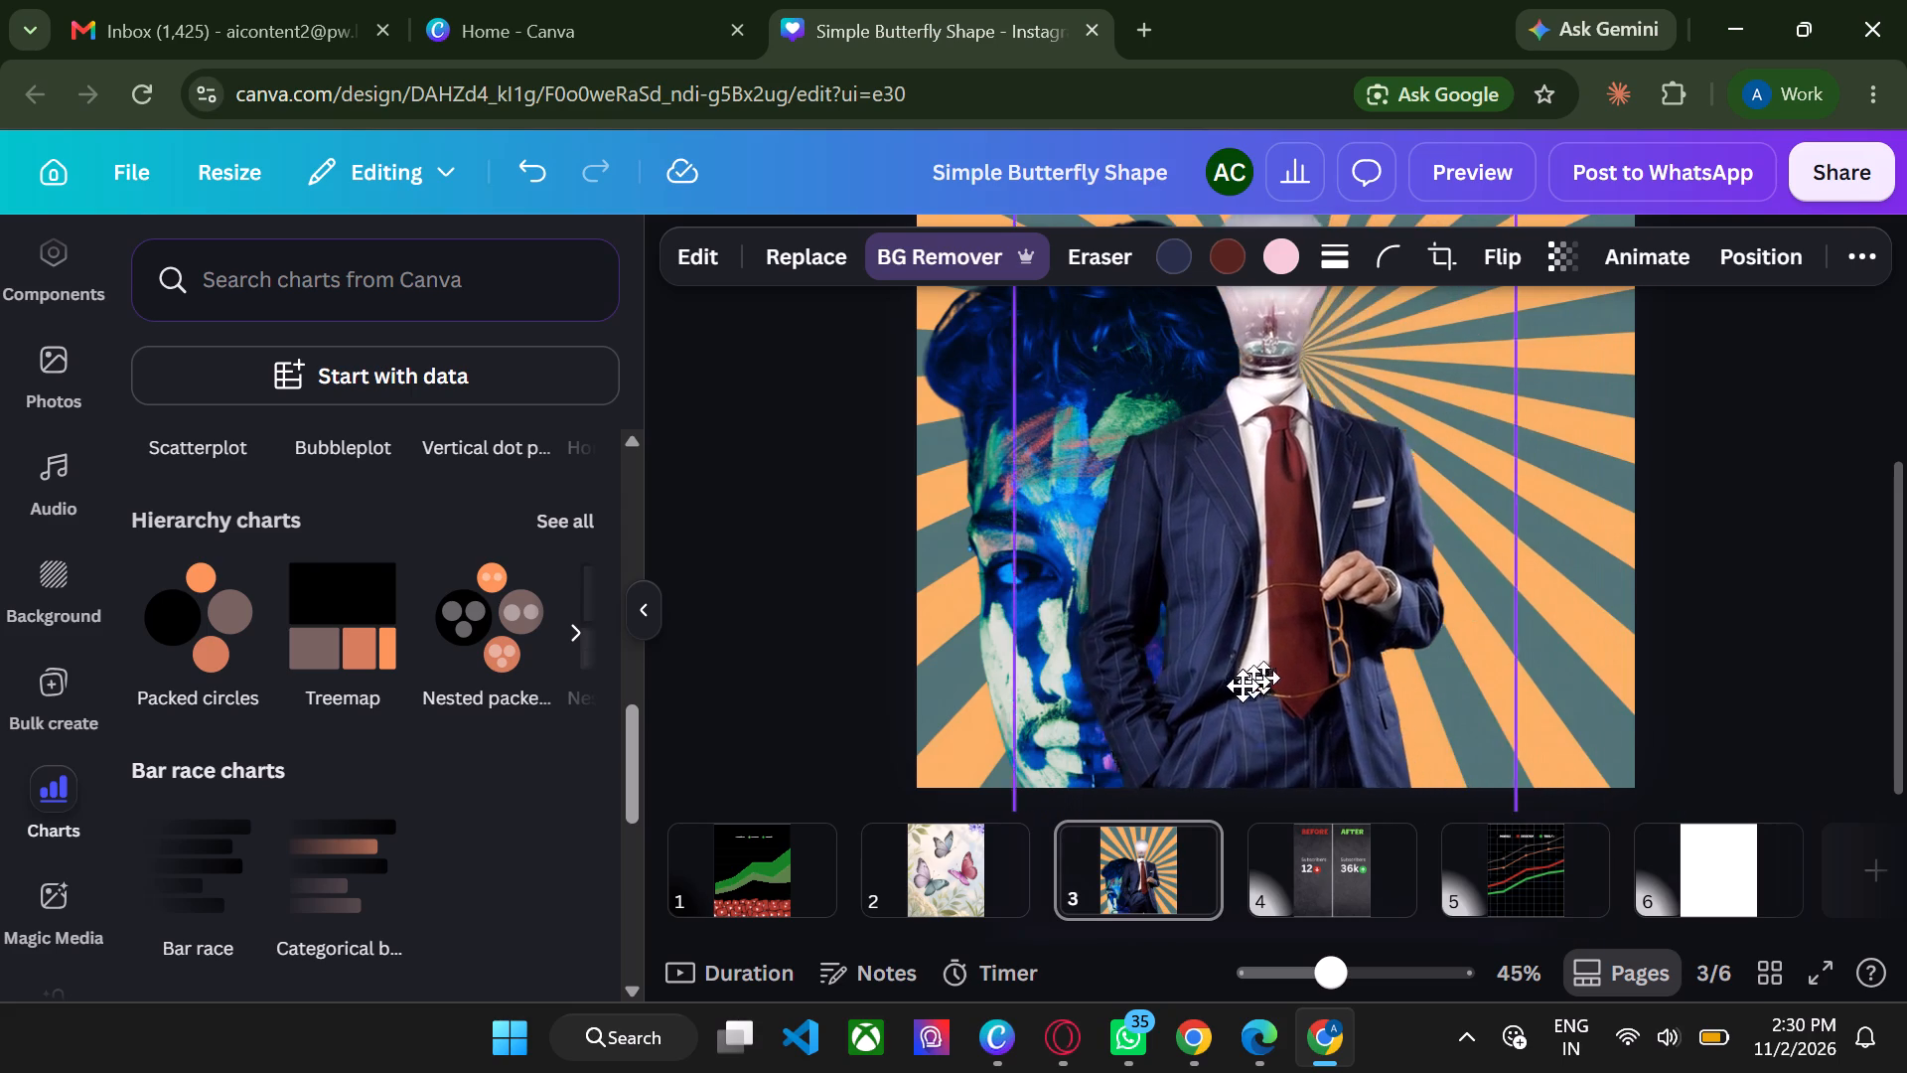
{"action": "left_click_drag", "start_coordinate": [1243, 686], "coordinate": [1251, 585]}
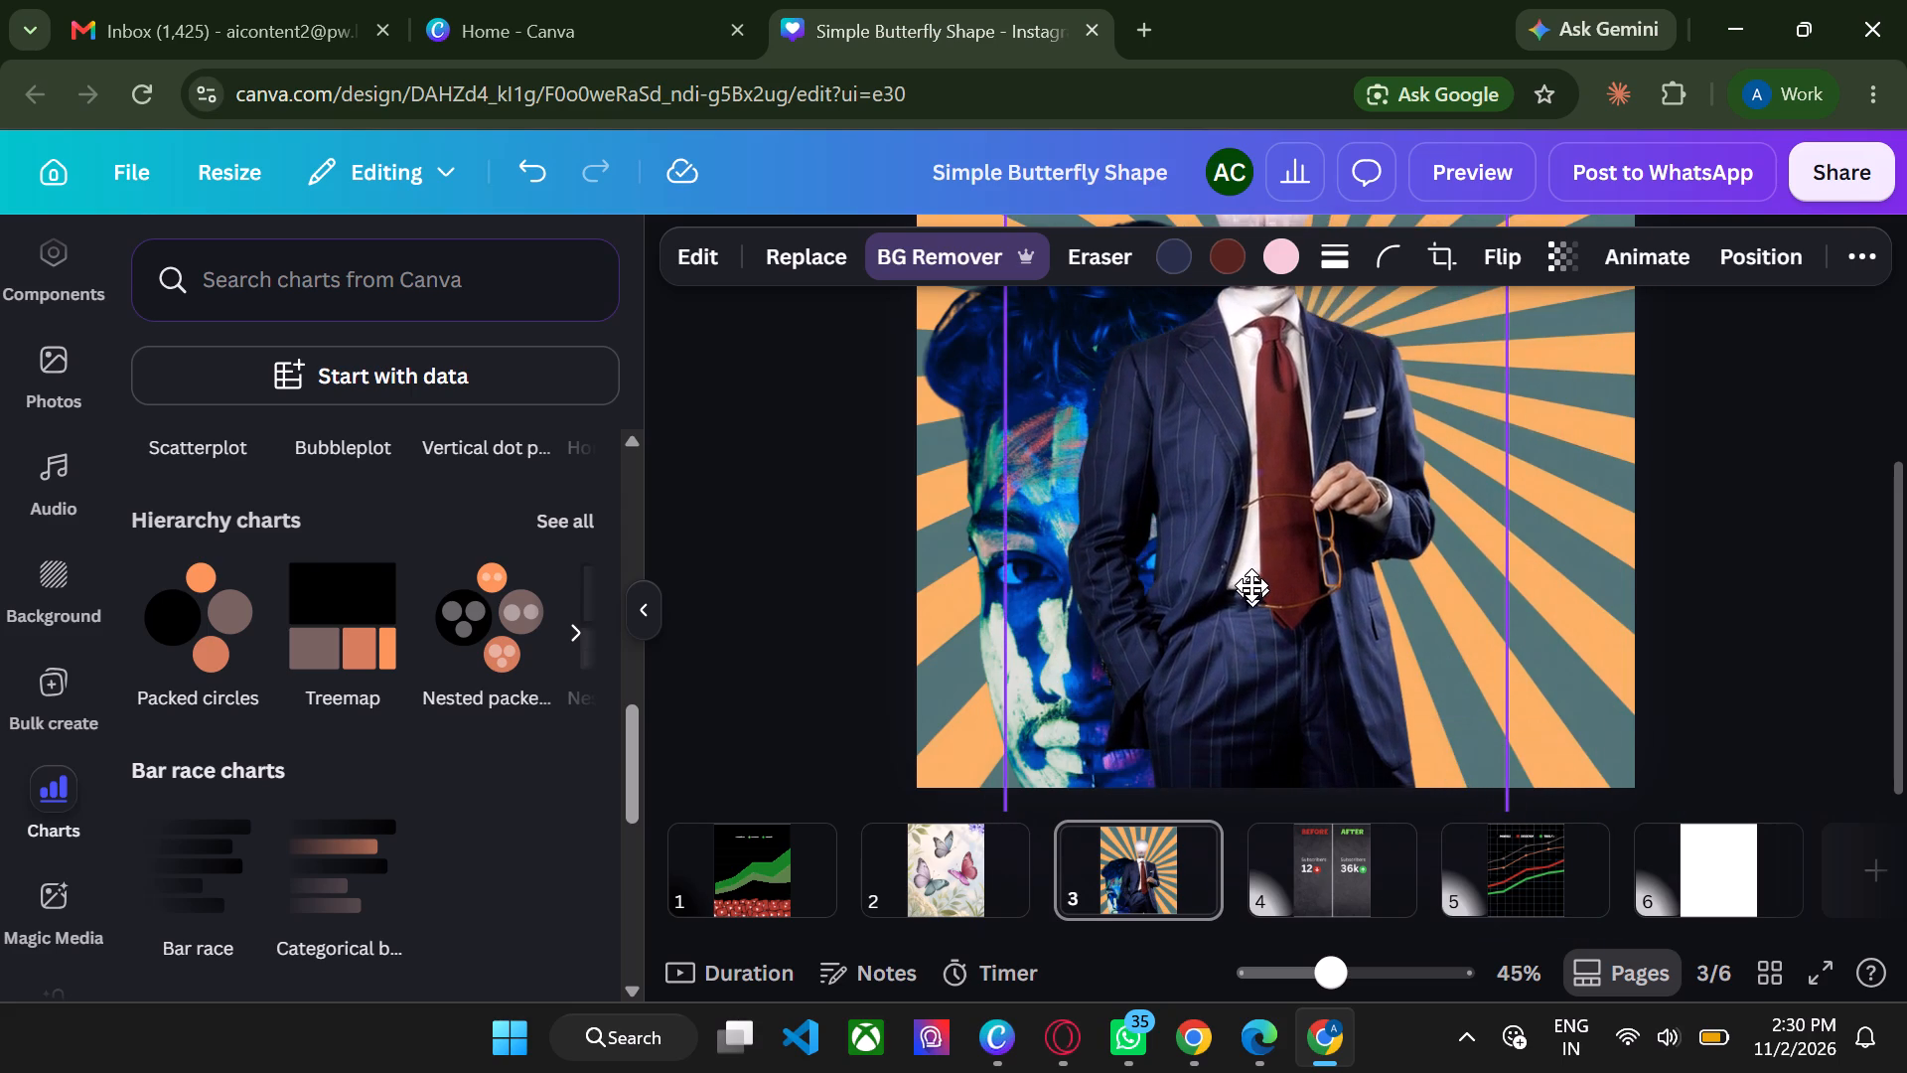
{"action": "left_click_drag", "start_coordinate": [1251, 585], "coordinate": [1229, 570]}
{"action": "scroll", "coordinate": [1229, 570], "scroll_direction": "up", "scroll_amount": 1}
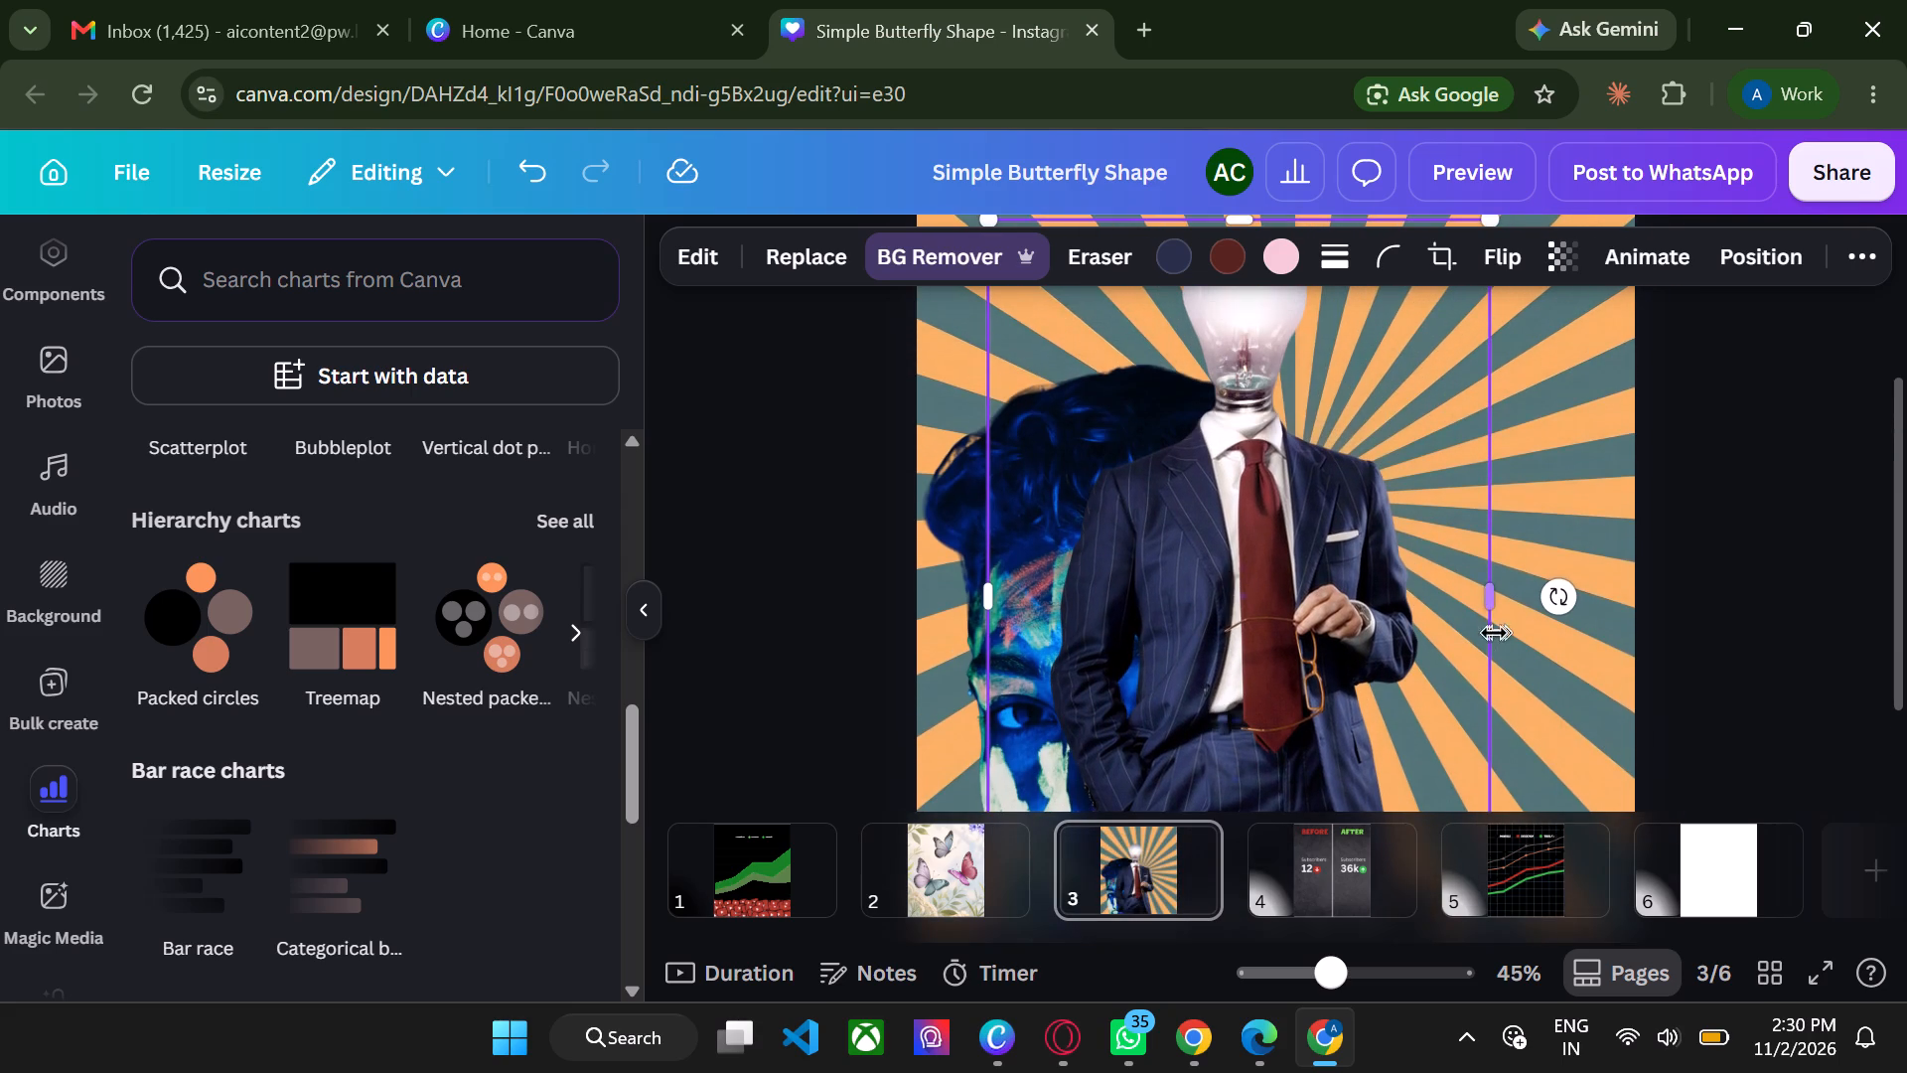
{"action": "scroll", "coordinate": [1403, 547], "scroll_direction": "down", "scroll_amount": 1}
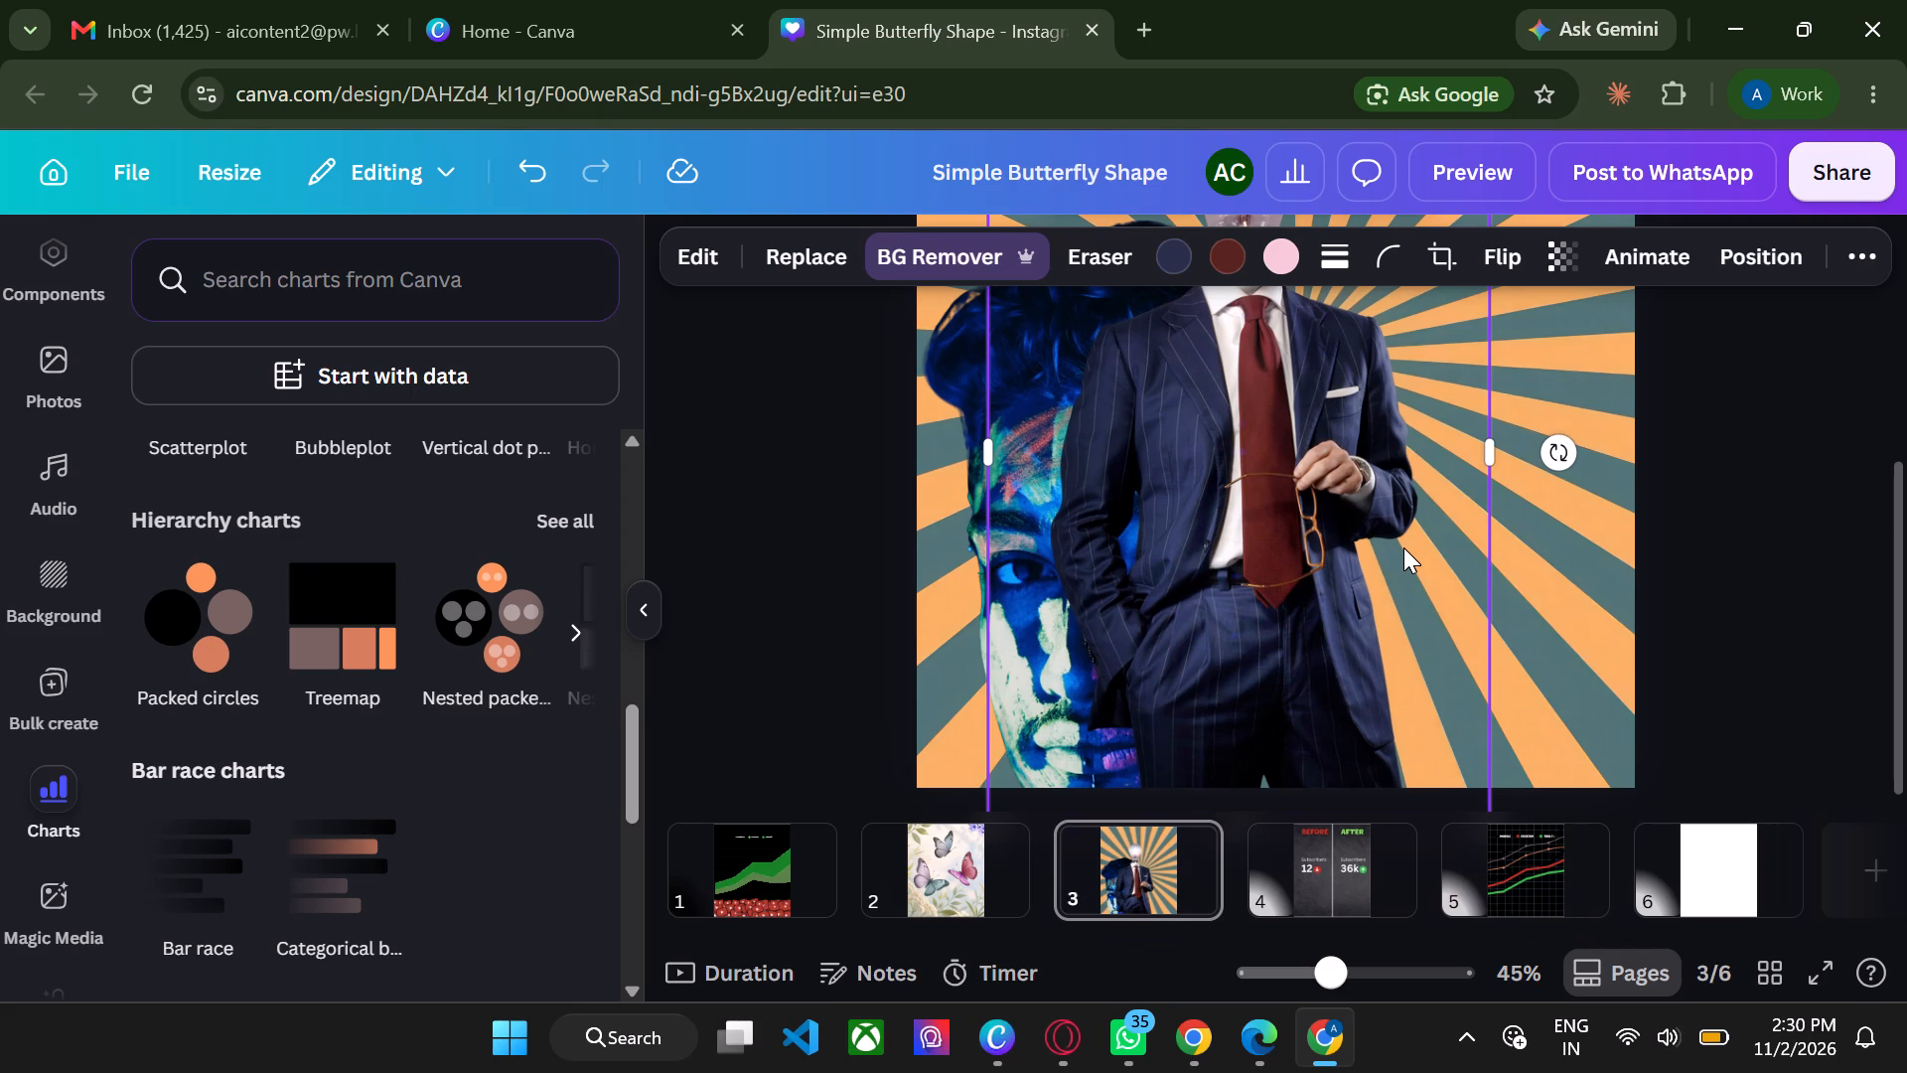
{"action": "scroll", "coordinate": [1418, 482], "scroll_direction": "up", "scroll_amount": 1}
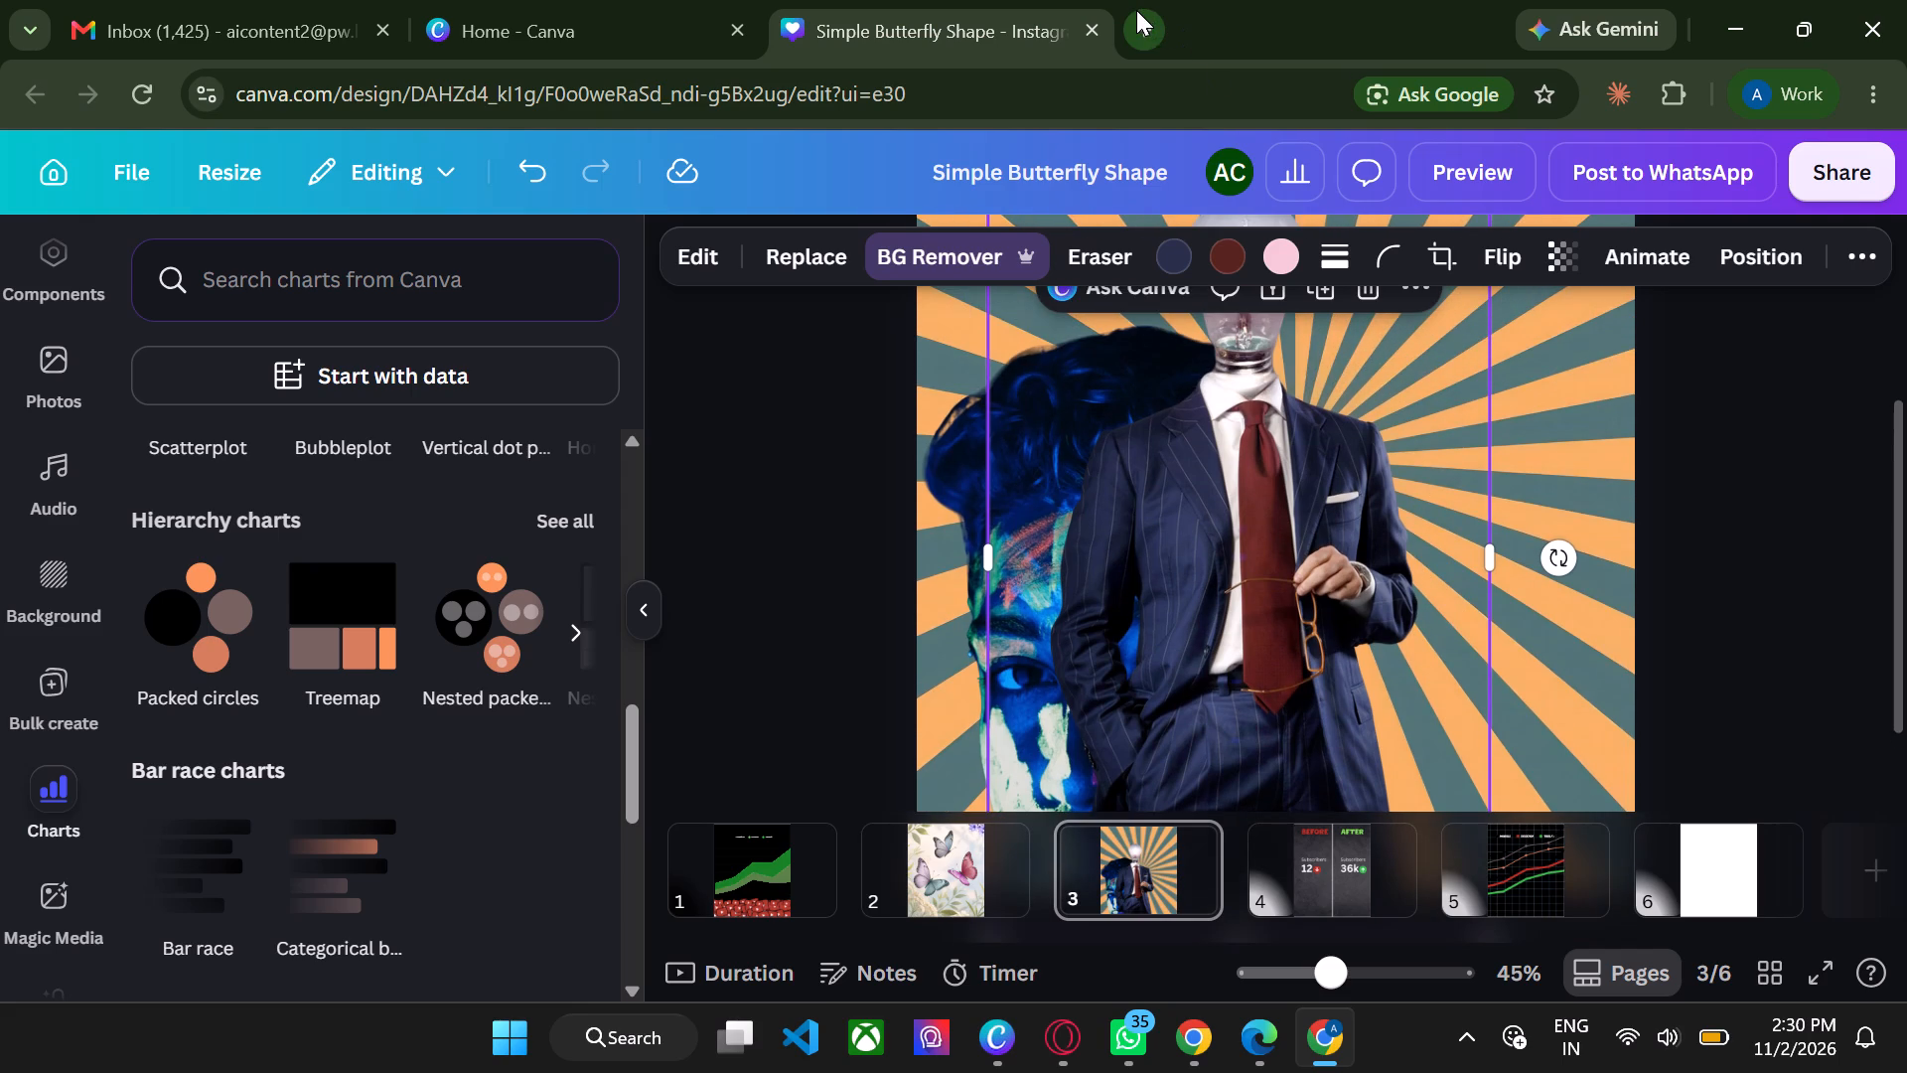
Search Google for "elon musk" in a new browser tab.
{"action": "left_click", "coordinate": [1136, 10]}
{"action": "left_click", "coordinate": [873, 0]}
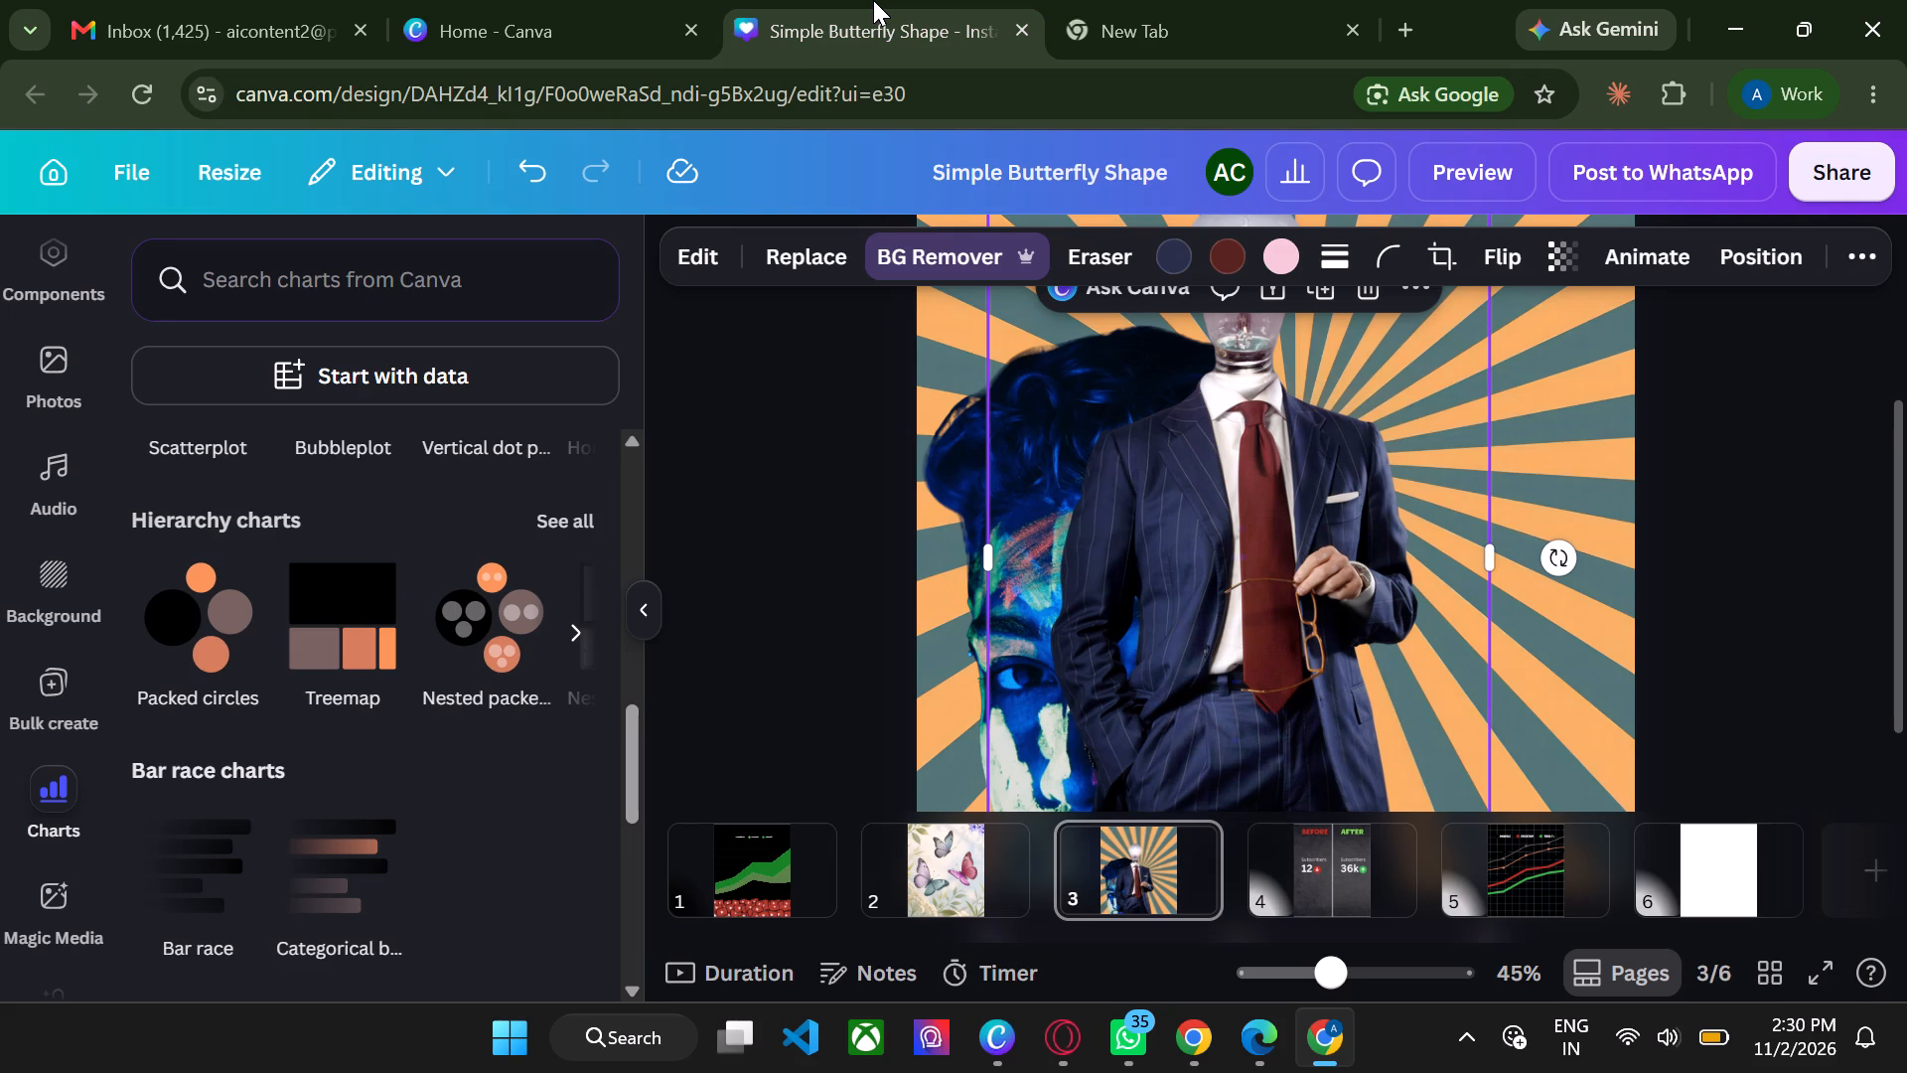
{"action": "left_click", "coordinate": [1154, 28]}
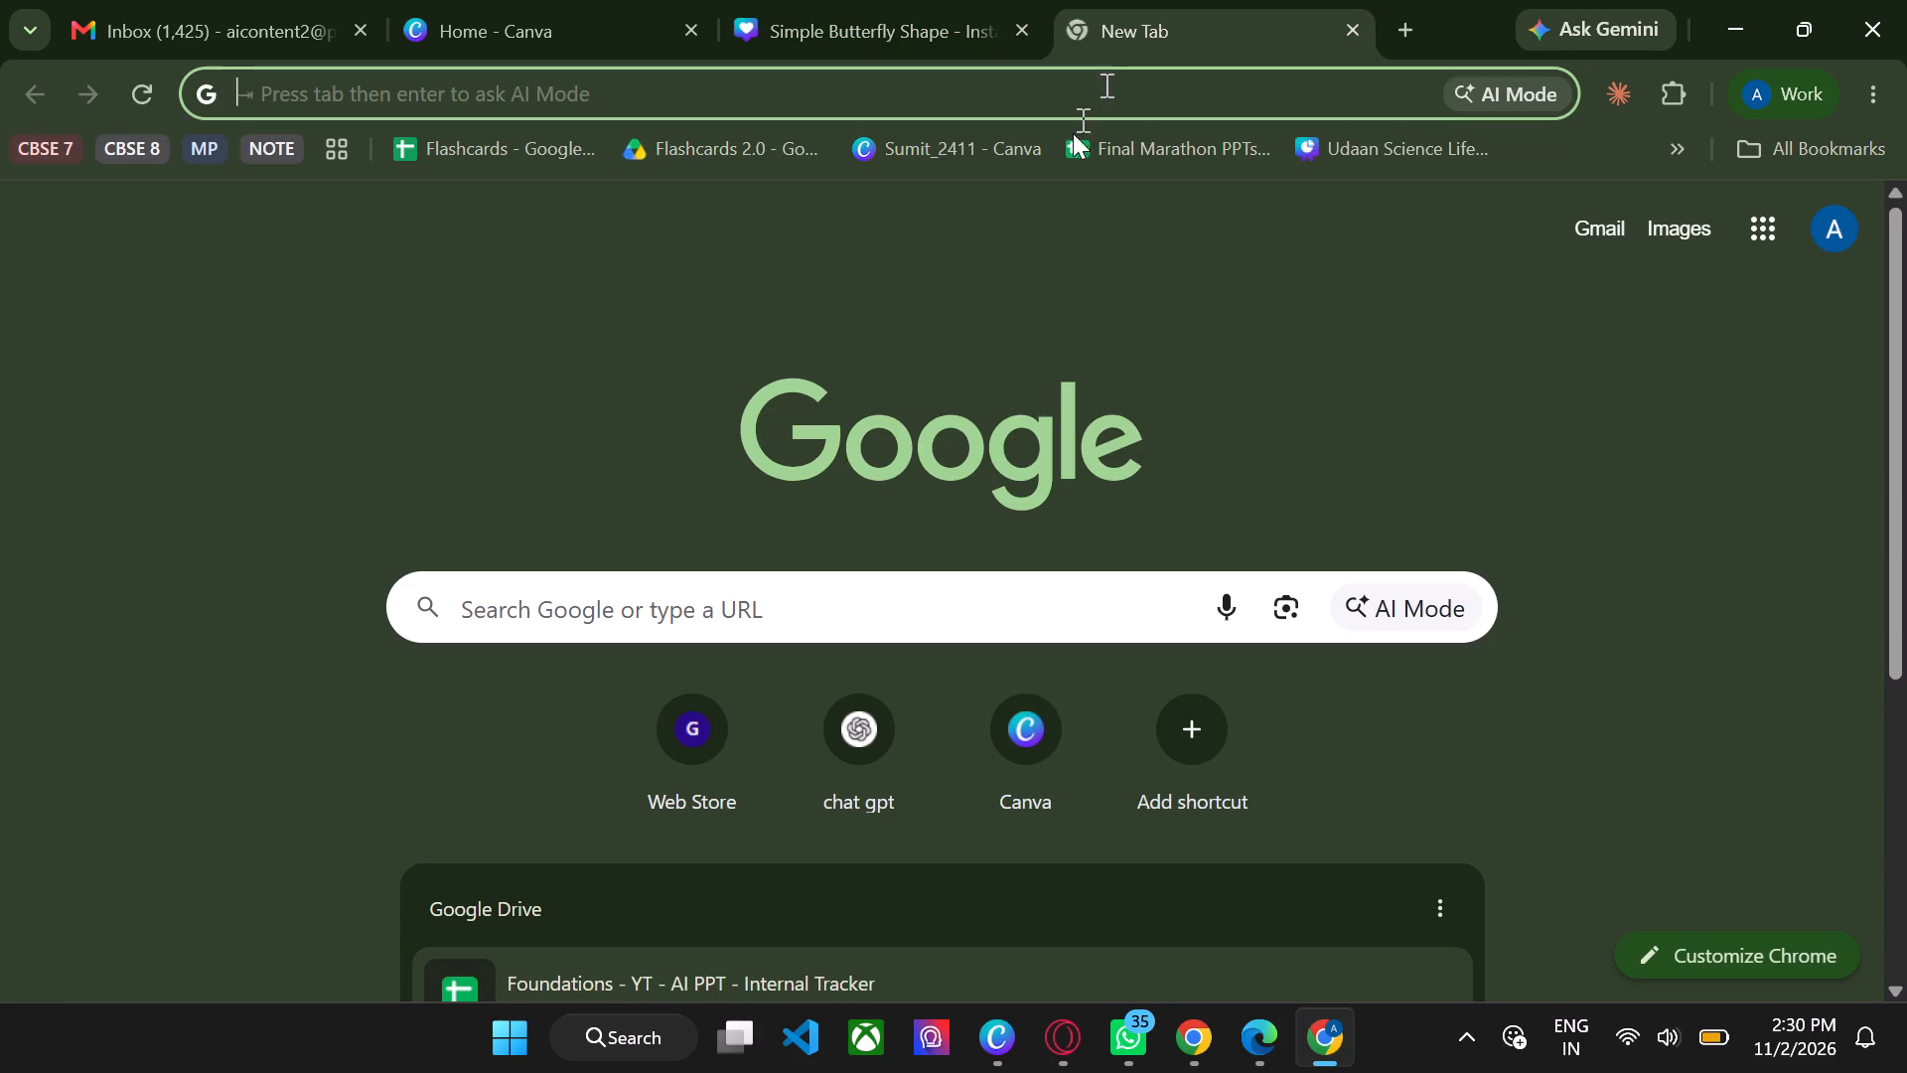
{"action": "type", "text": "elon ms"}
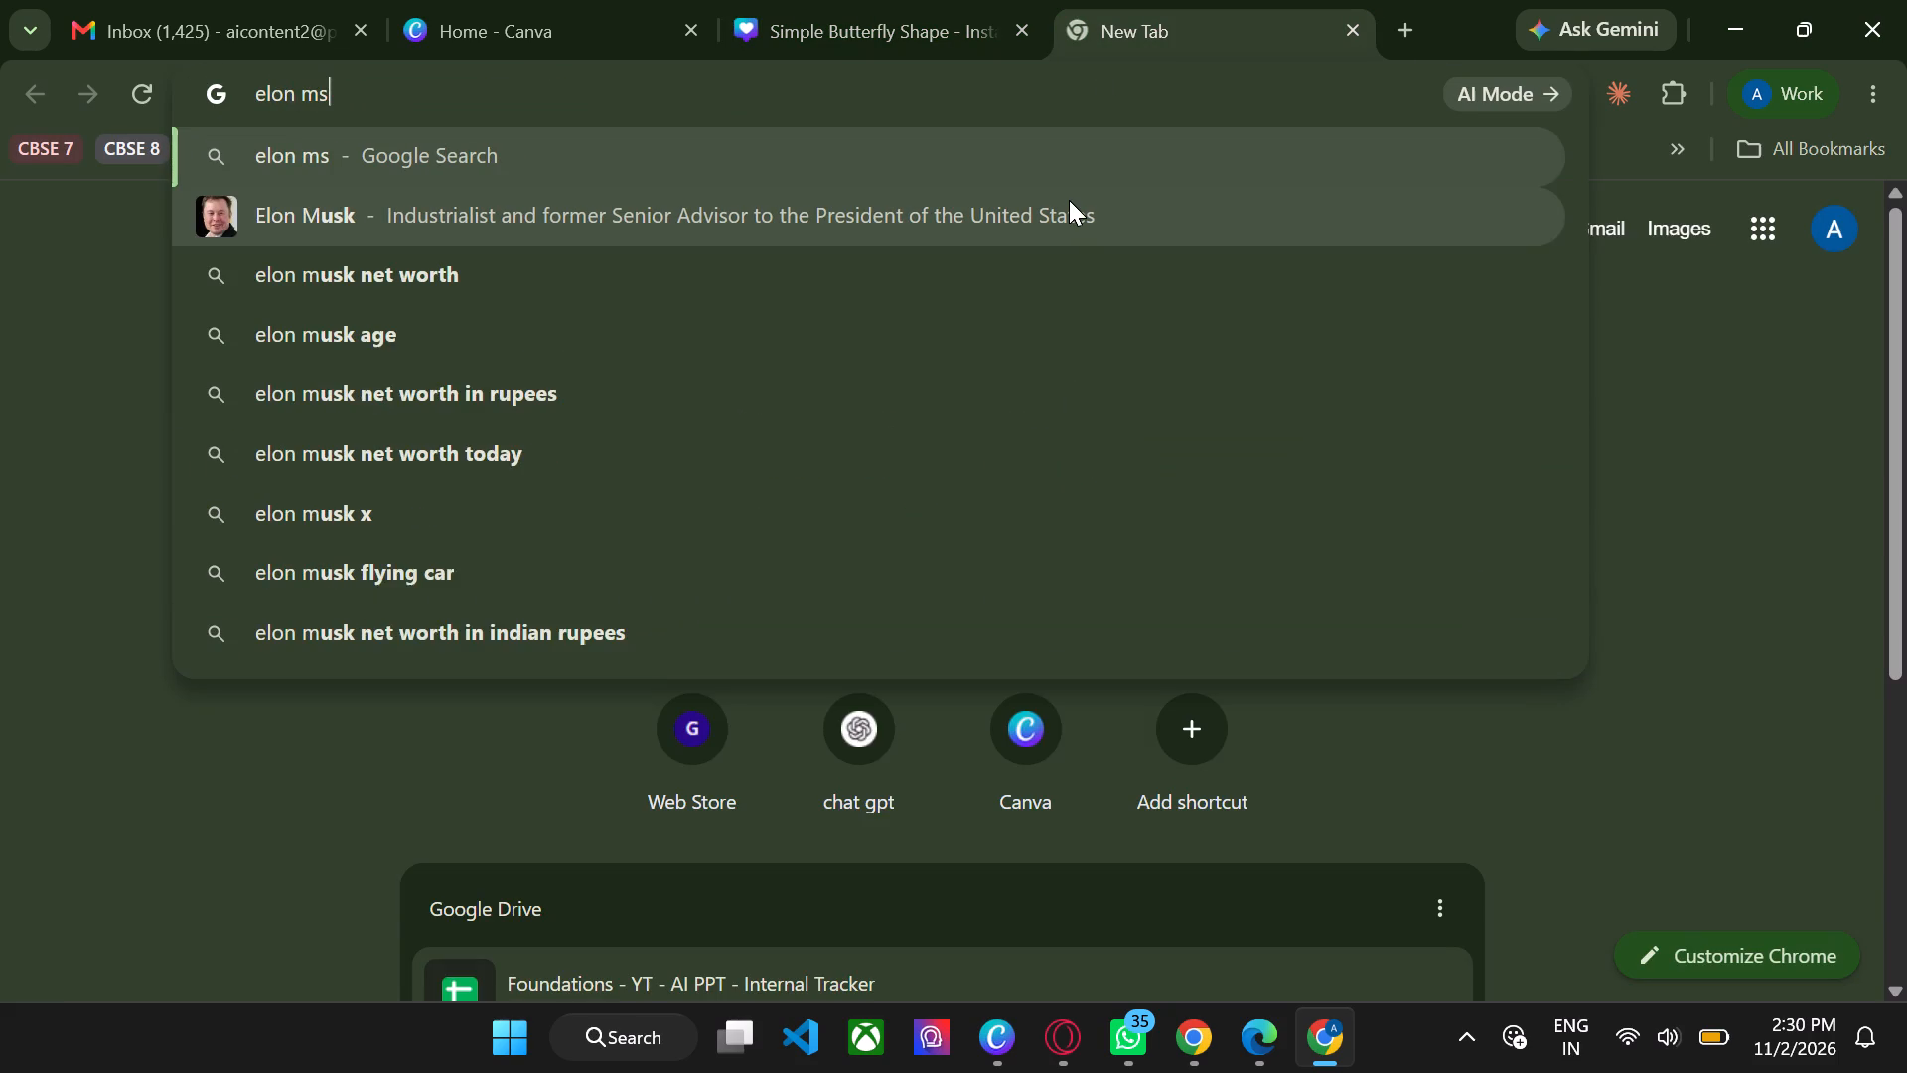
{"action": "key", "text": "BackSpace"}
{"action": "type", "text": "usk"}
{"action": "key", "text": "Return"}
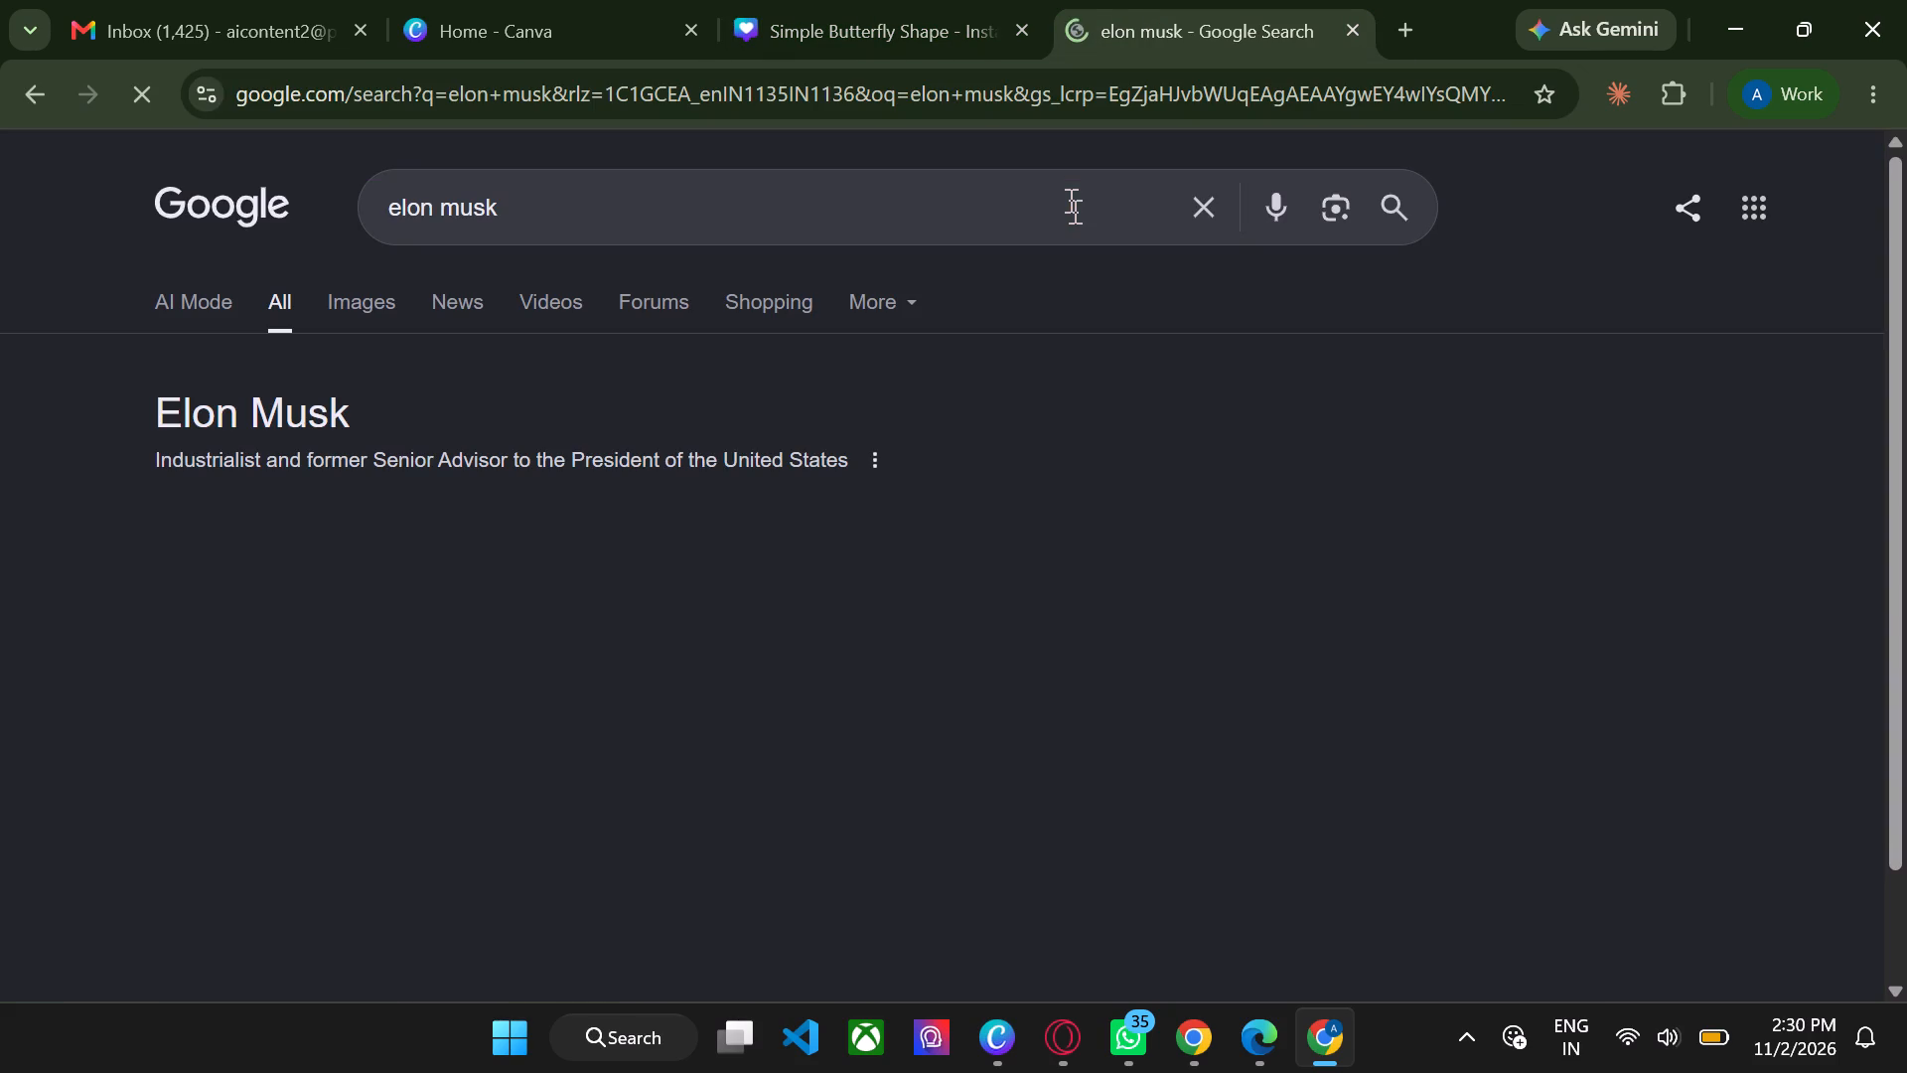
Save the Elon Musk portrait with the plain light background to Downloads as the WEBP file "images".
{"action": "scroll", "coordinate": [745, 737], "scroll_direction": "down", "scroll_amount": 1}
{"action": "right_click", "coordinate": [775, 695]}
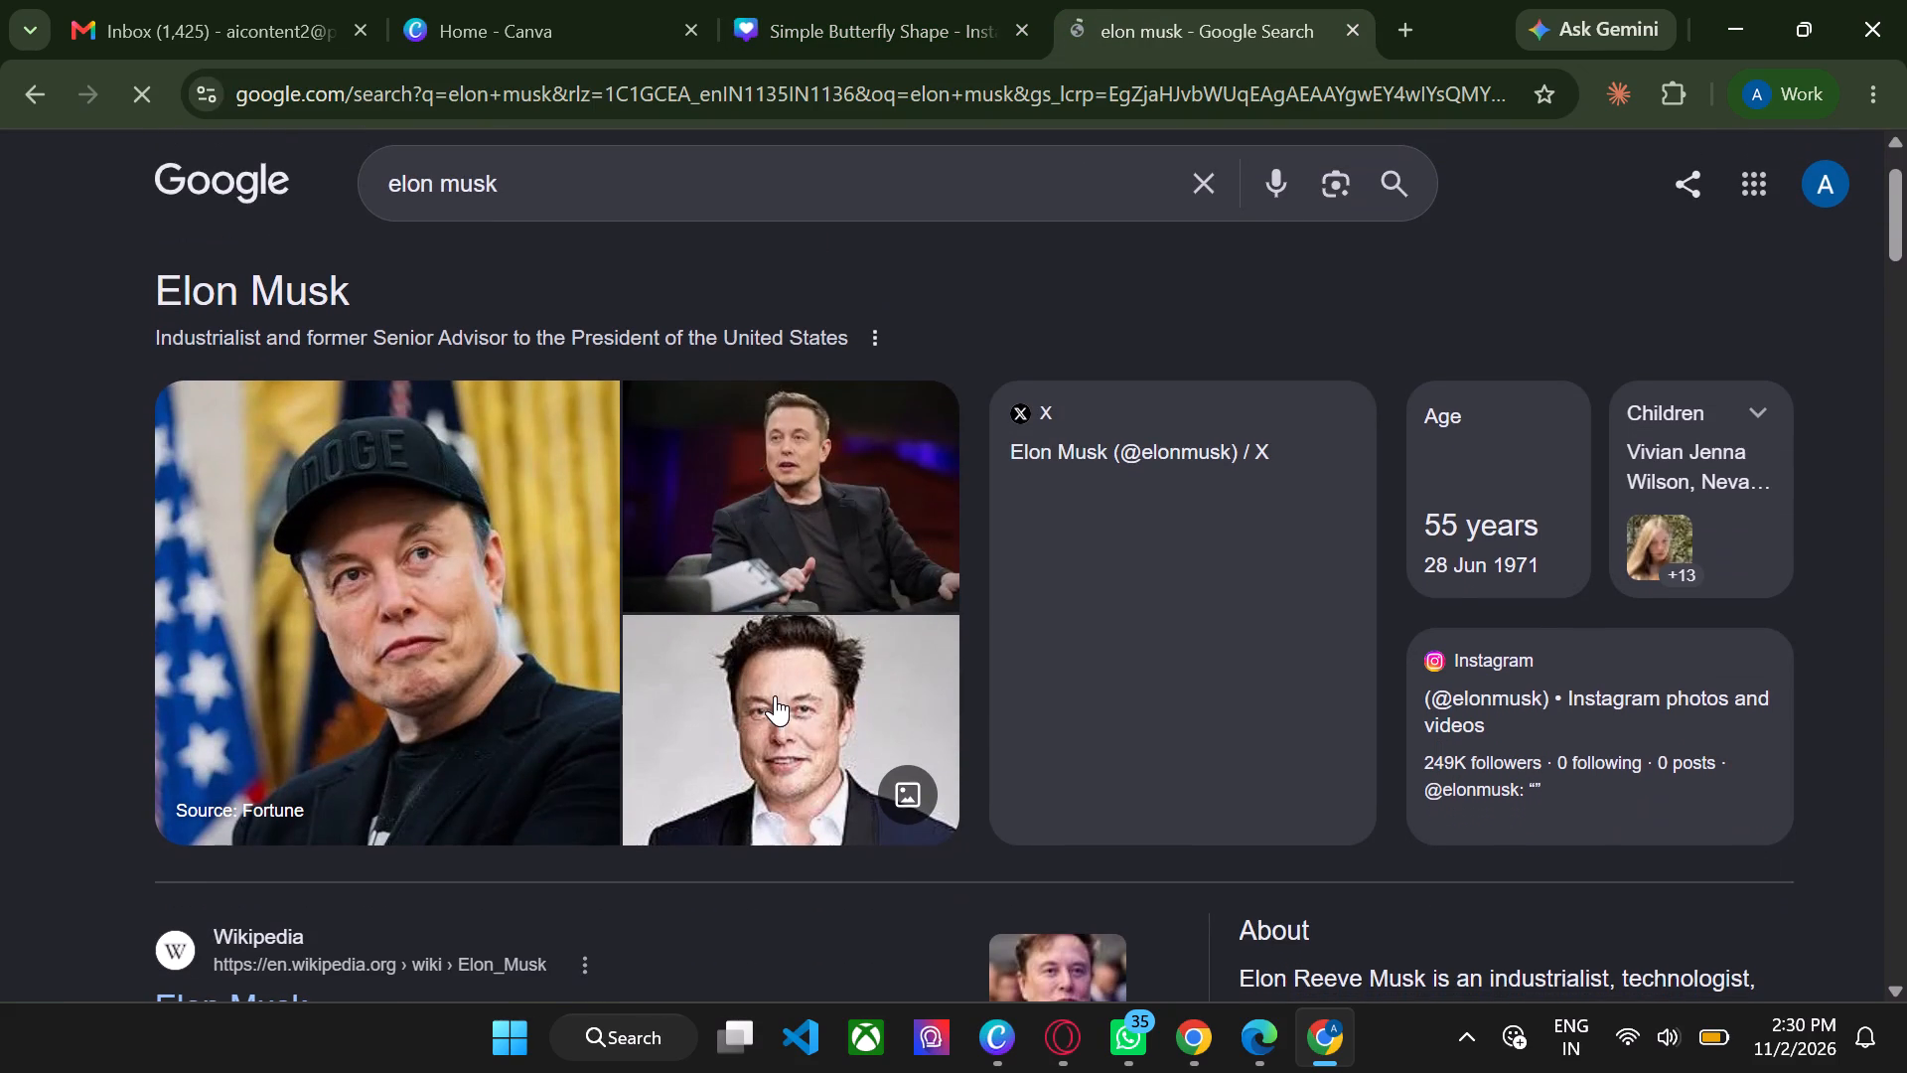
{"action": "left_click", "coordinate": [1002, 430]}
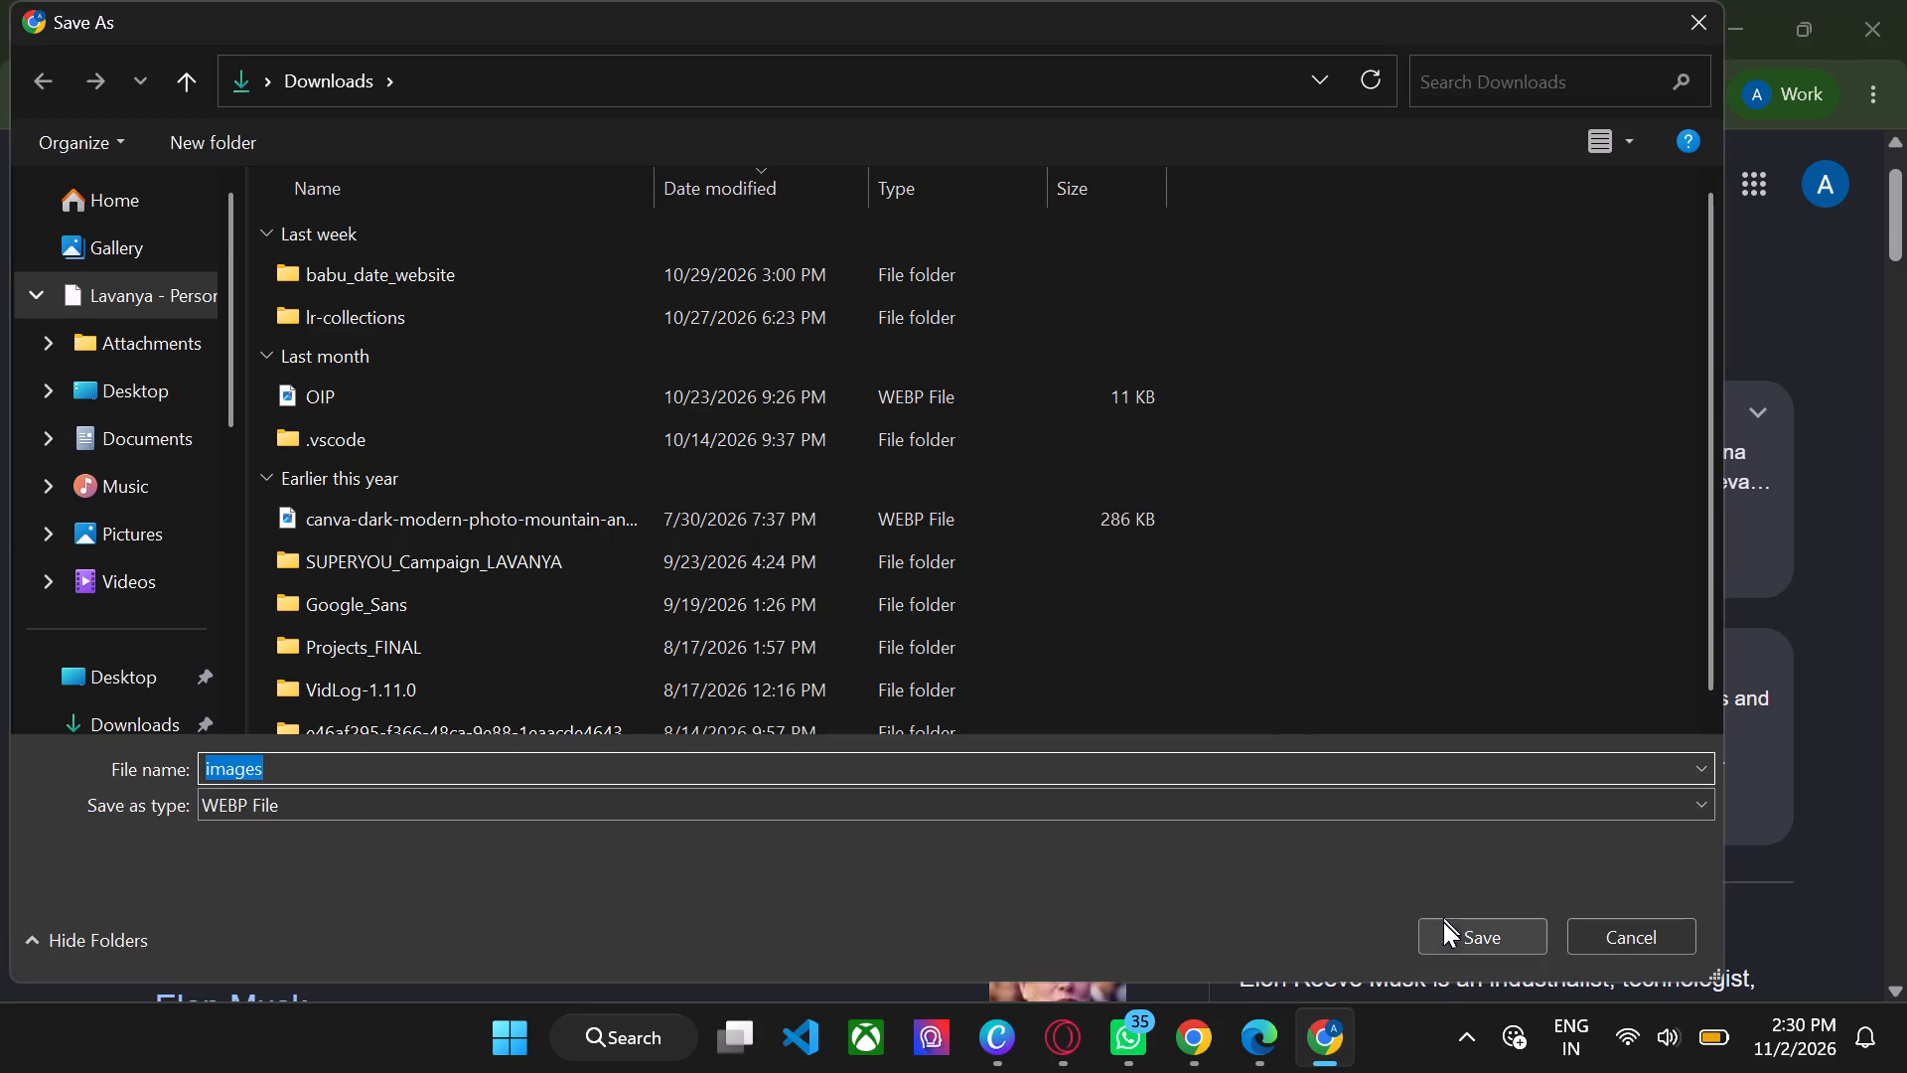
{"action": "left_click", "coordinate": [1443, 935]}
Switch back to the Canva design and upload the "images" WEBP file from Downloads.
{"action": "left_click", "coordinate": [924, 2]}
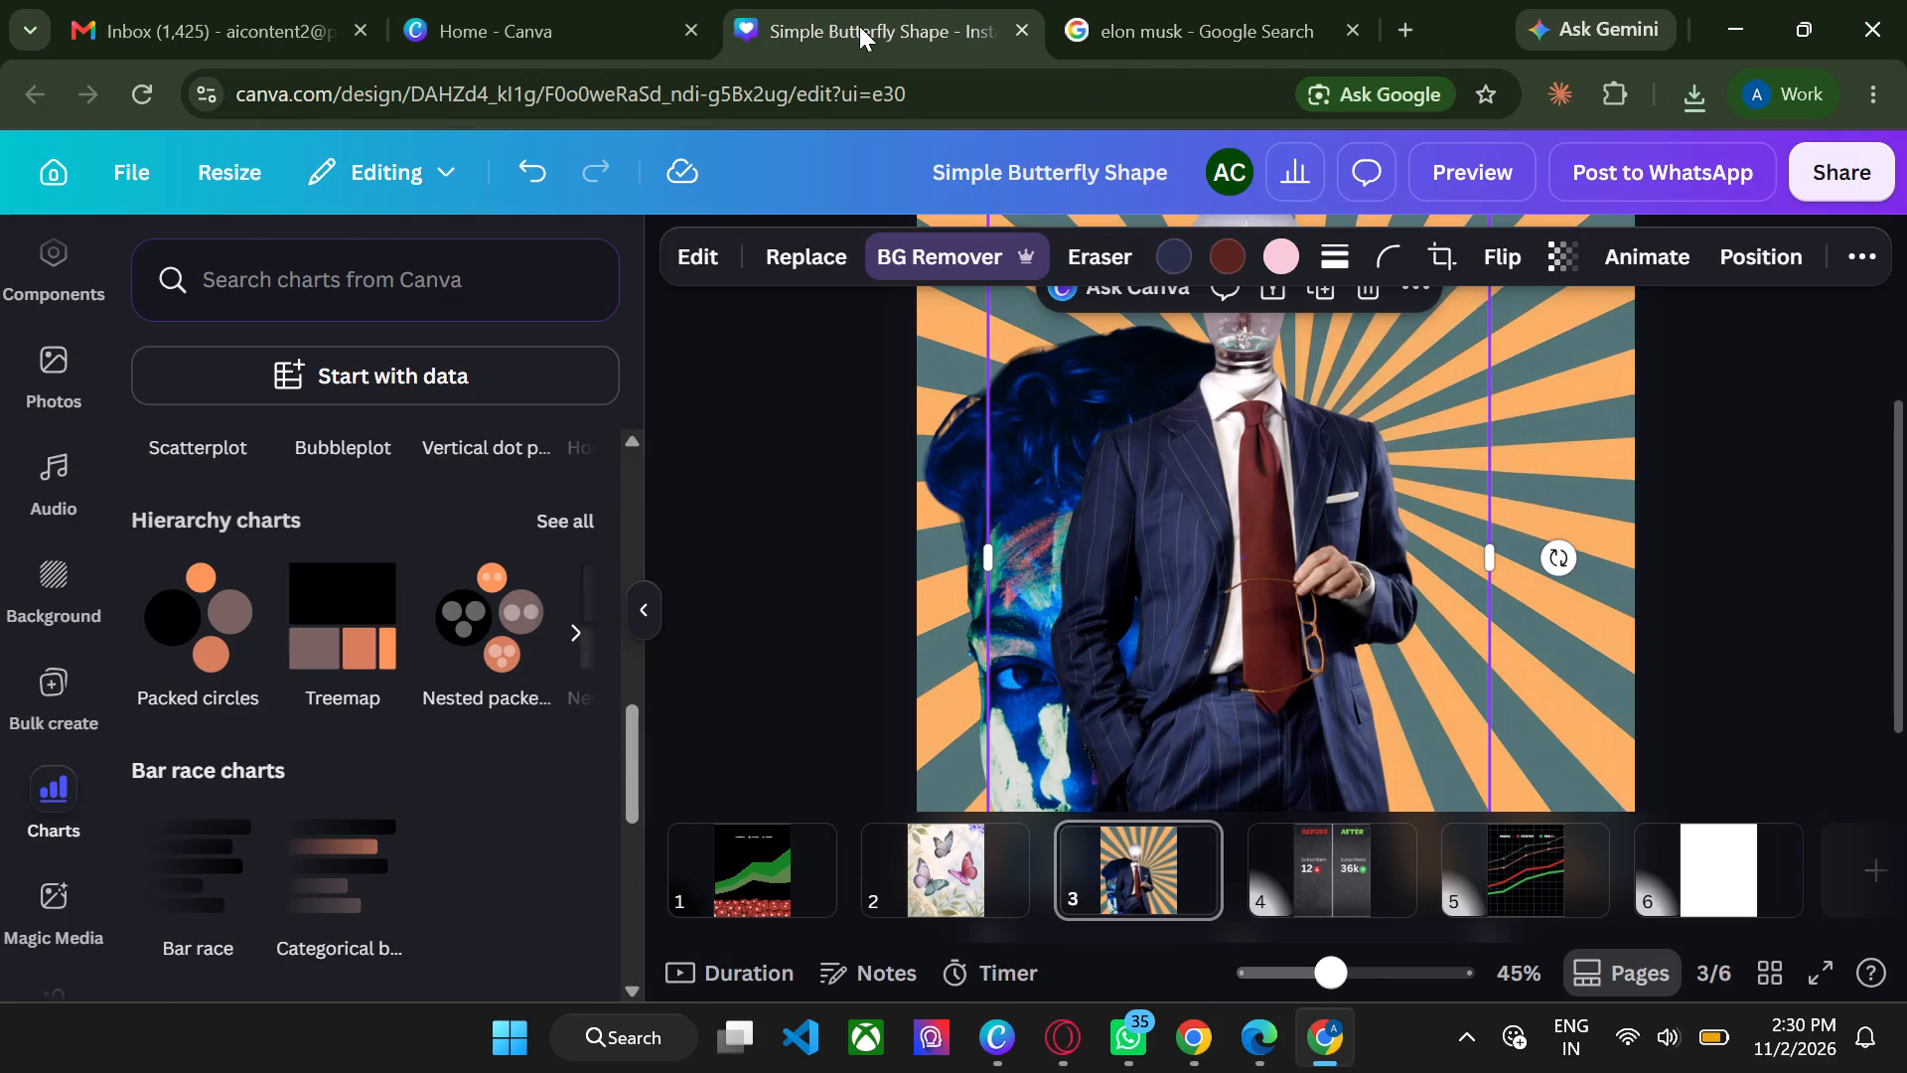
{"action": "scroll", "coordinate": [39, 484], "scroll_direction": "up", "scroll_amount": 4}
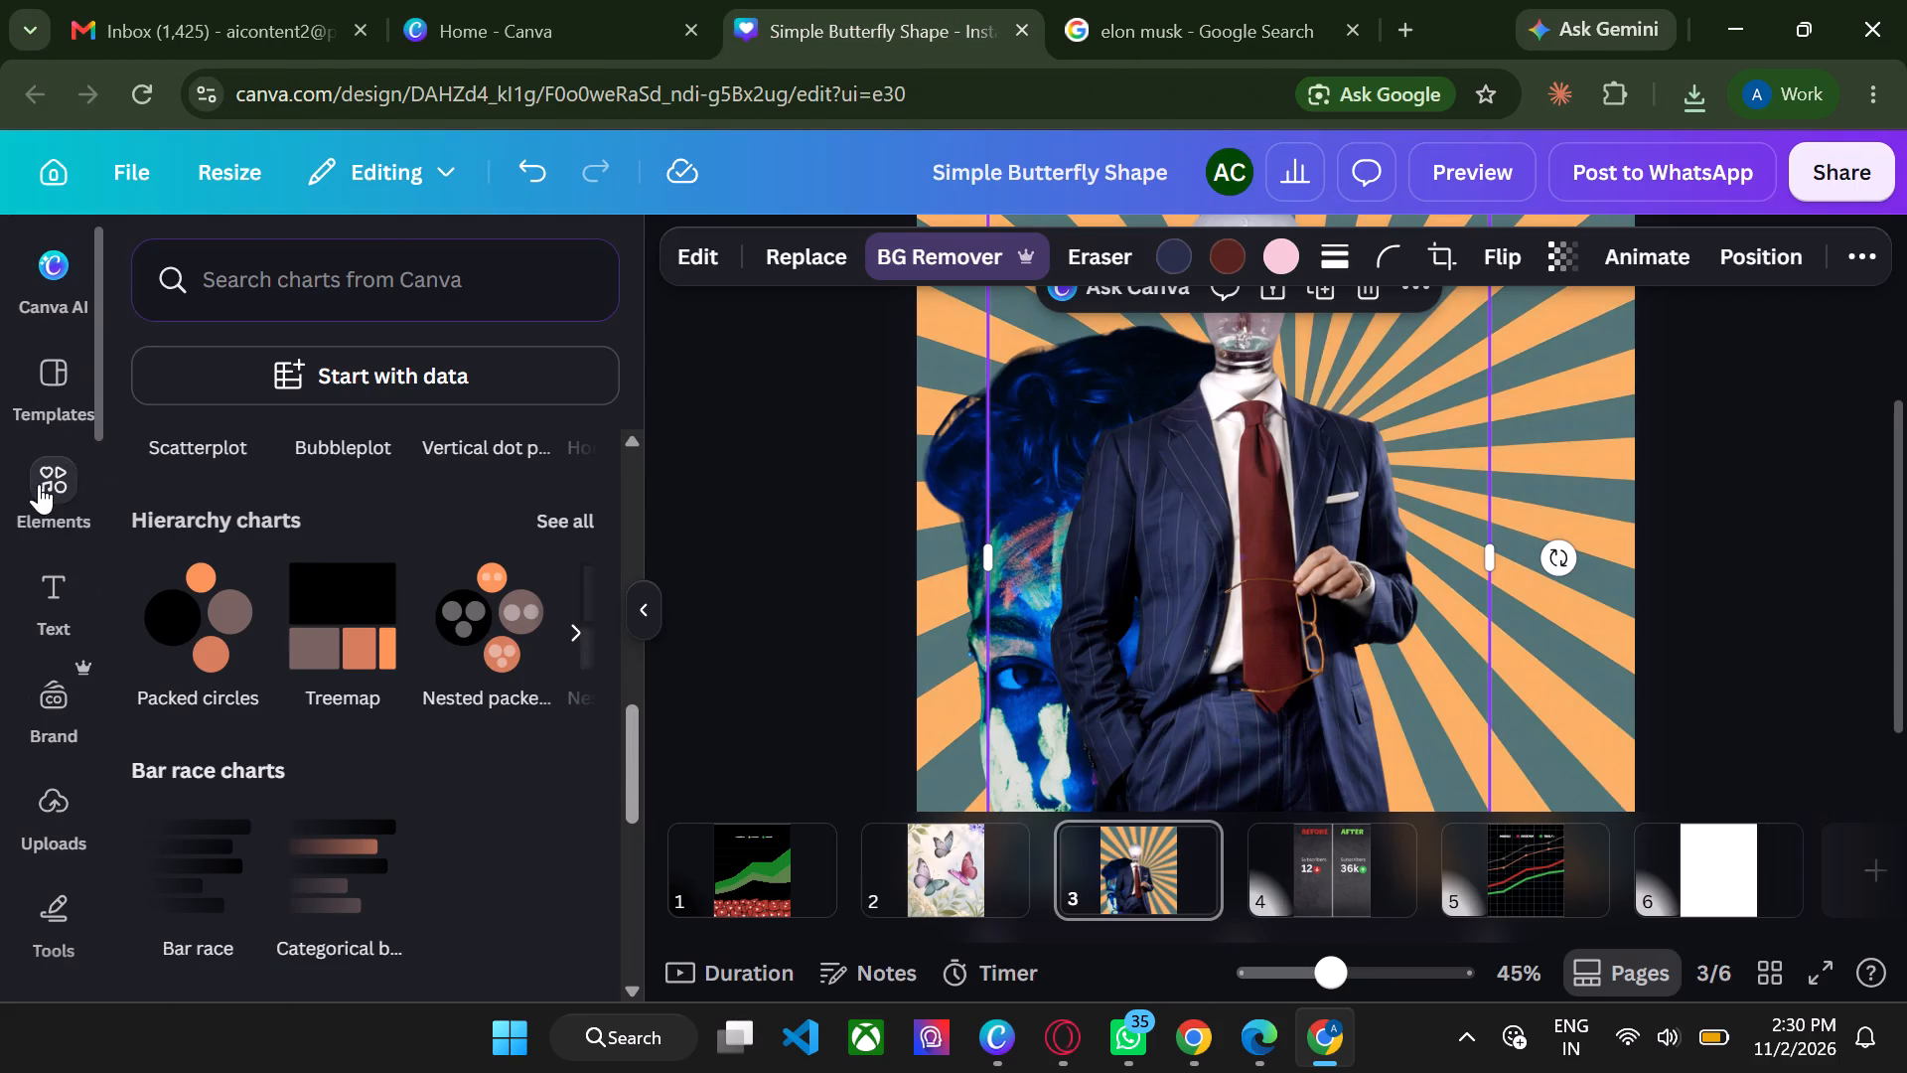
{"action": "left_click", "coordinate": [45, 826]}
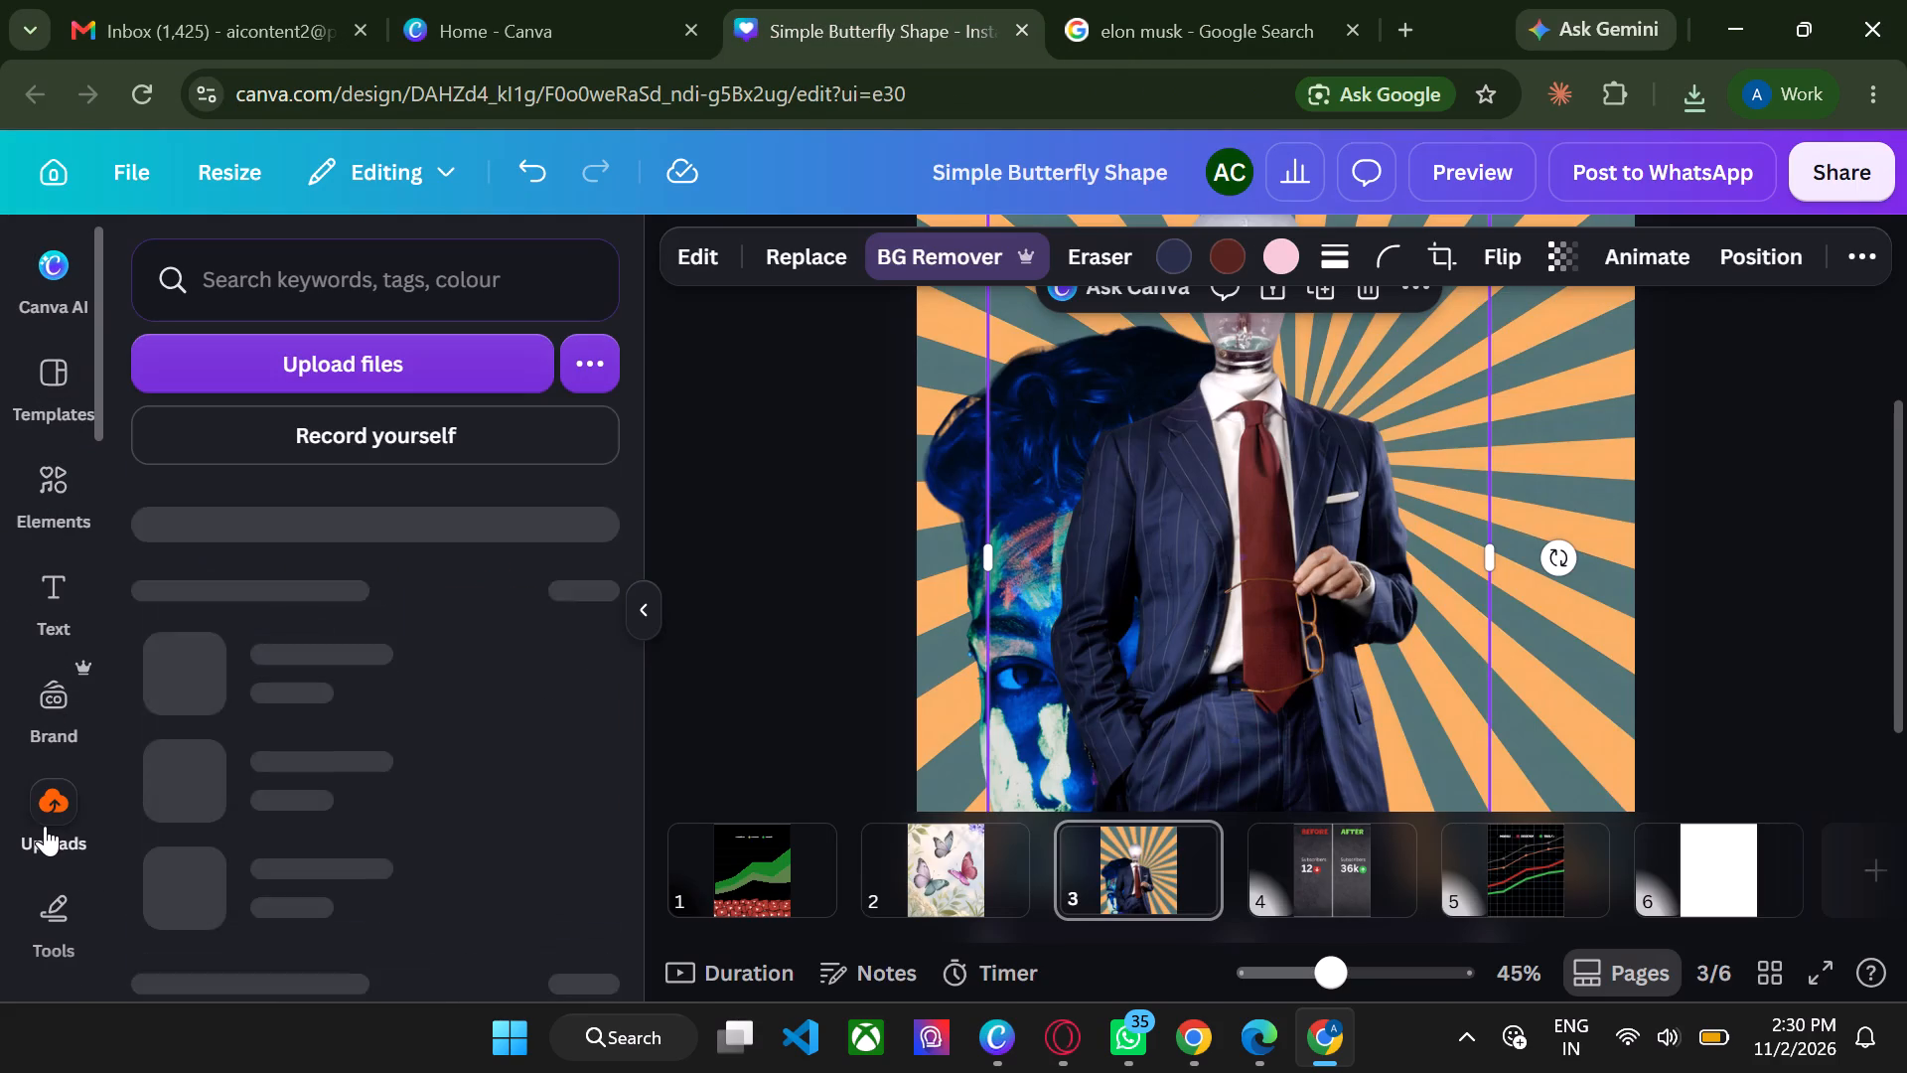
{"action": "left_click", "coordinate": [429, 367]}
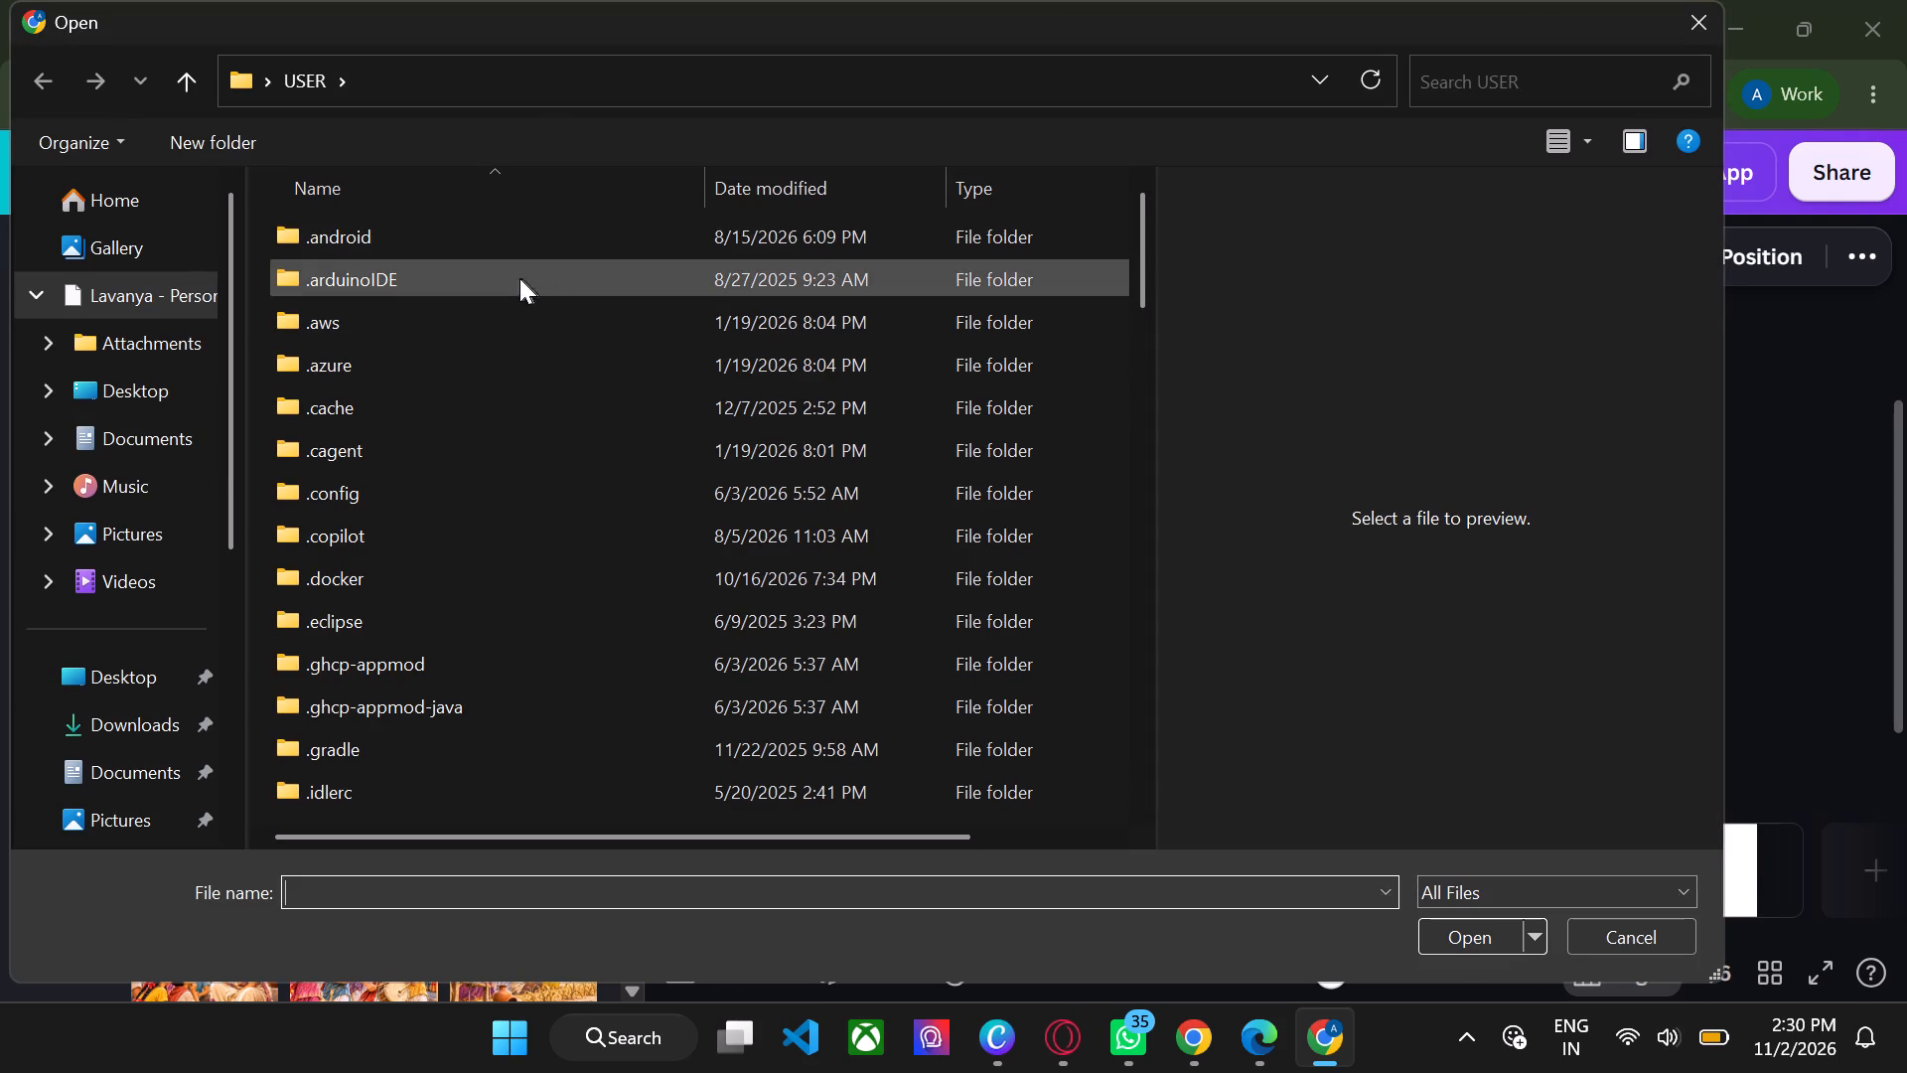
{"action": "double_click", "coordinate": [87, 711]}
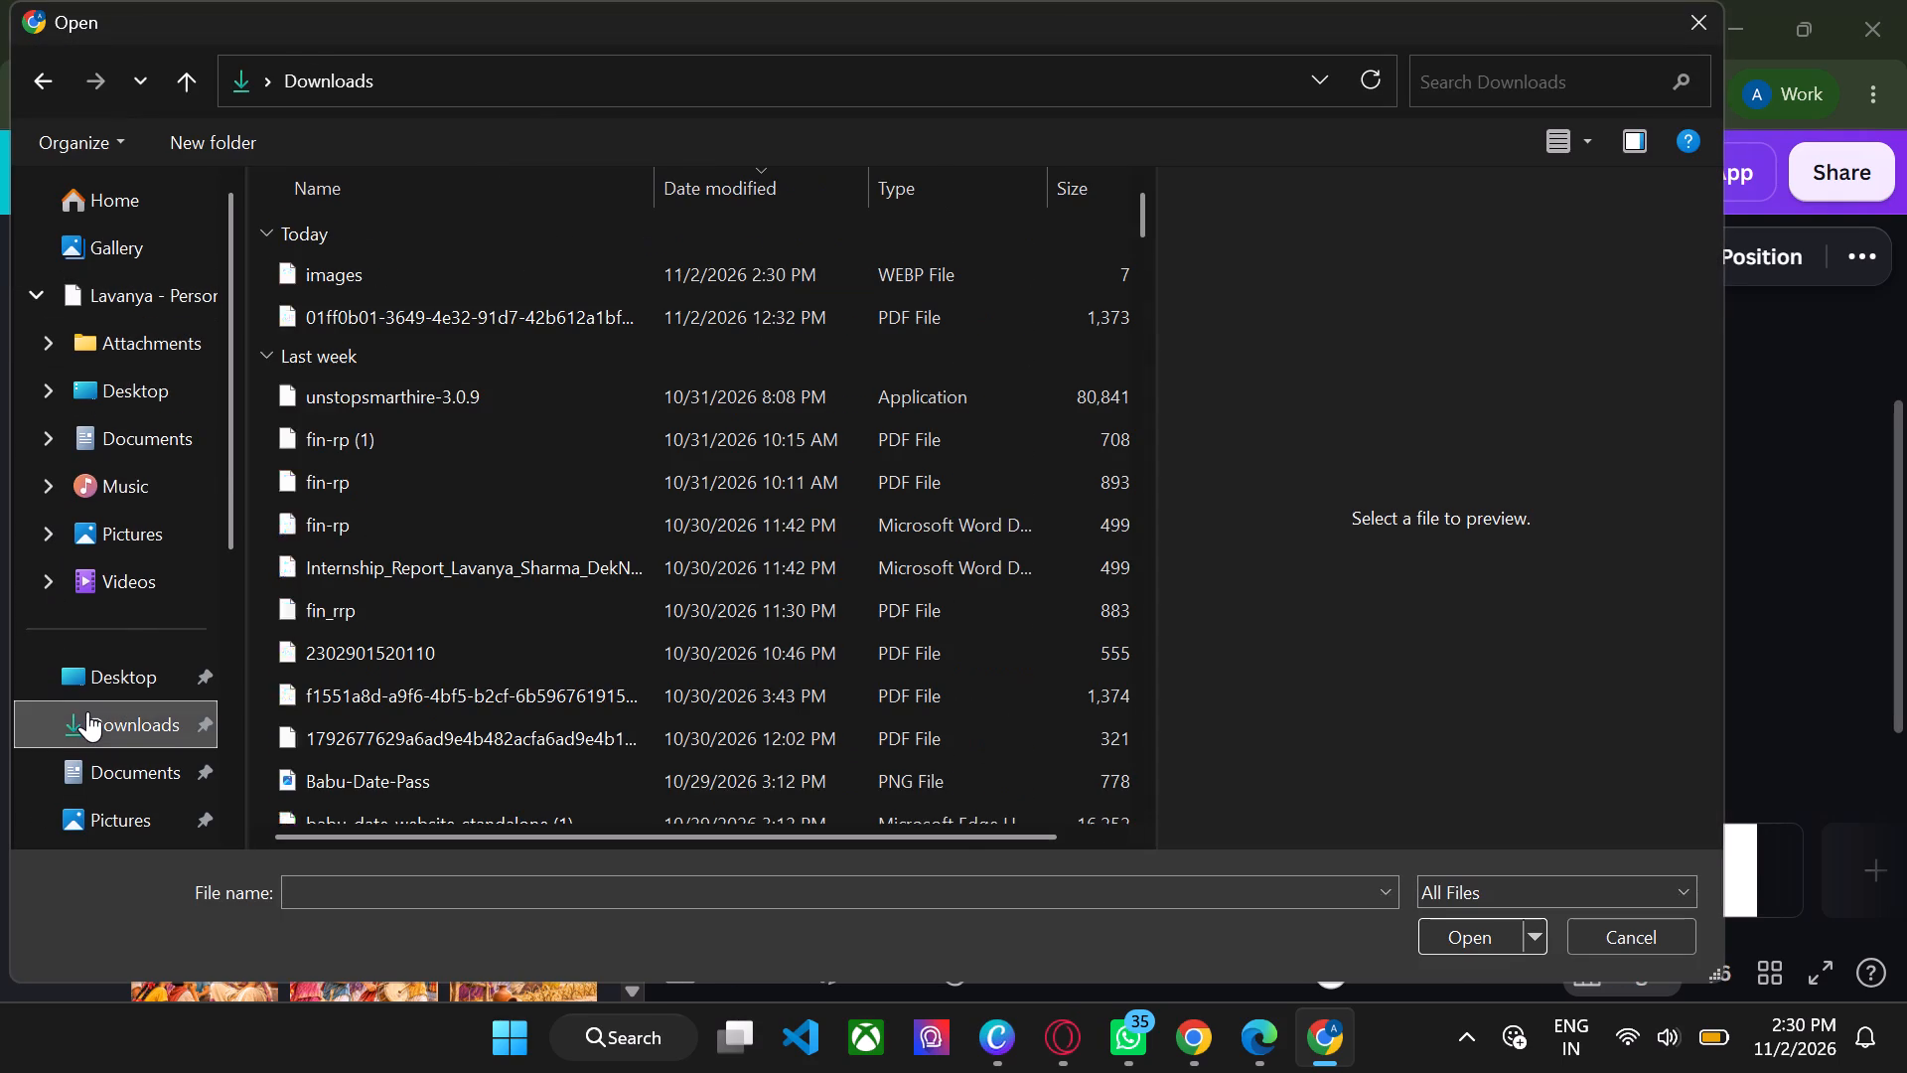
{"action": "double_click", "coordinate": [433, 276]}
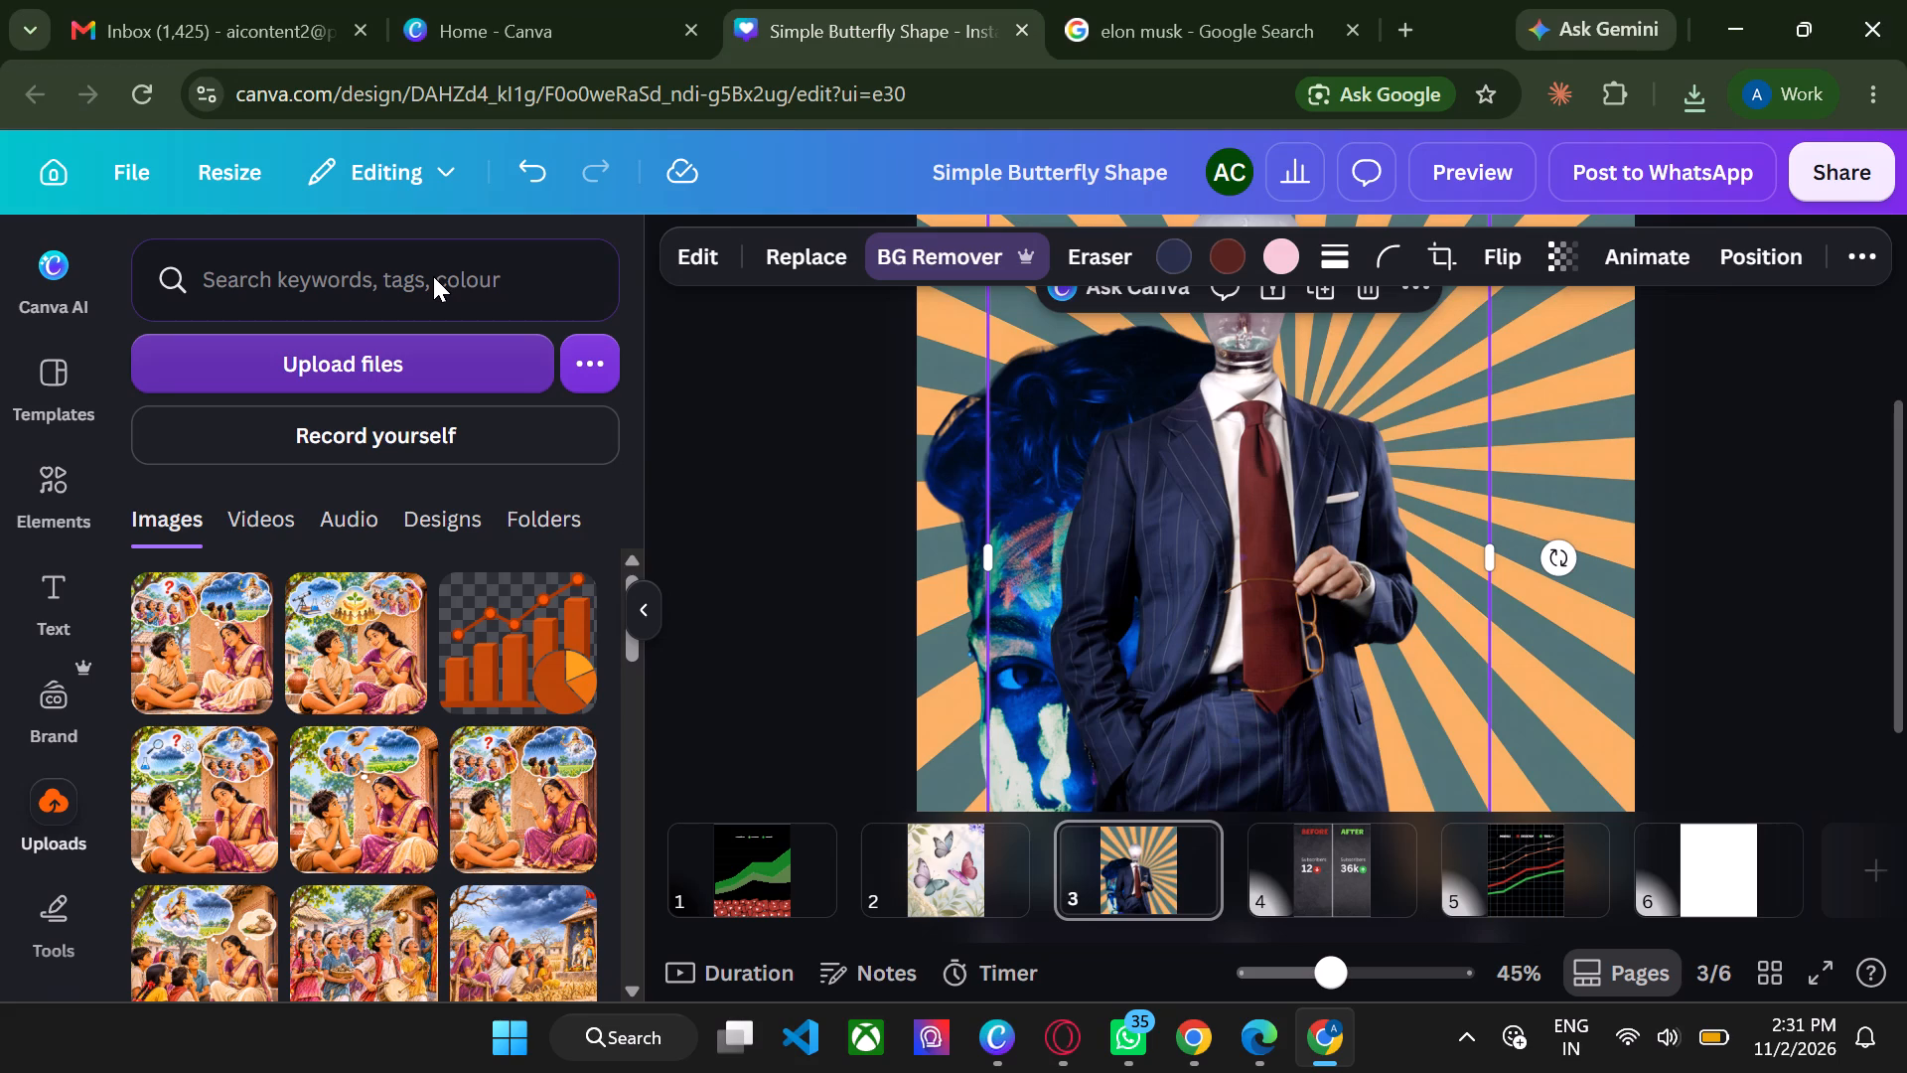
Add the uploaded Elon Musk portrait to page 3 and position it beside the suited figure's red tie, towards the page's right edge.
{"action": "left_click", "coordinate": [302, 661]}
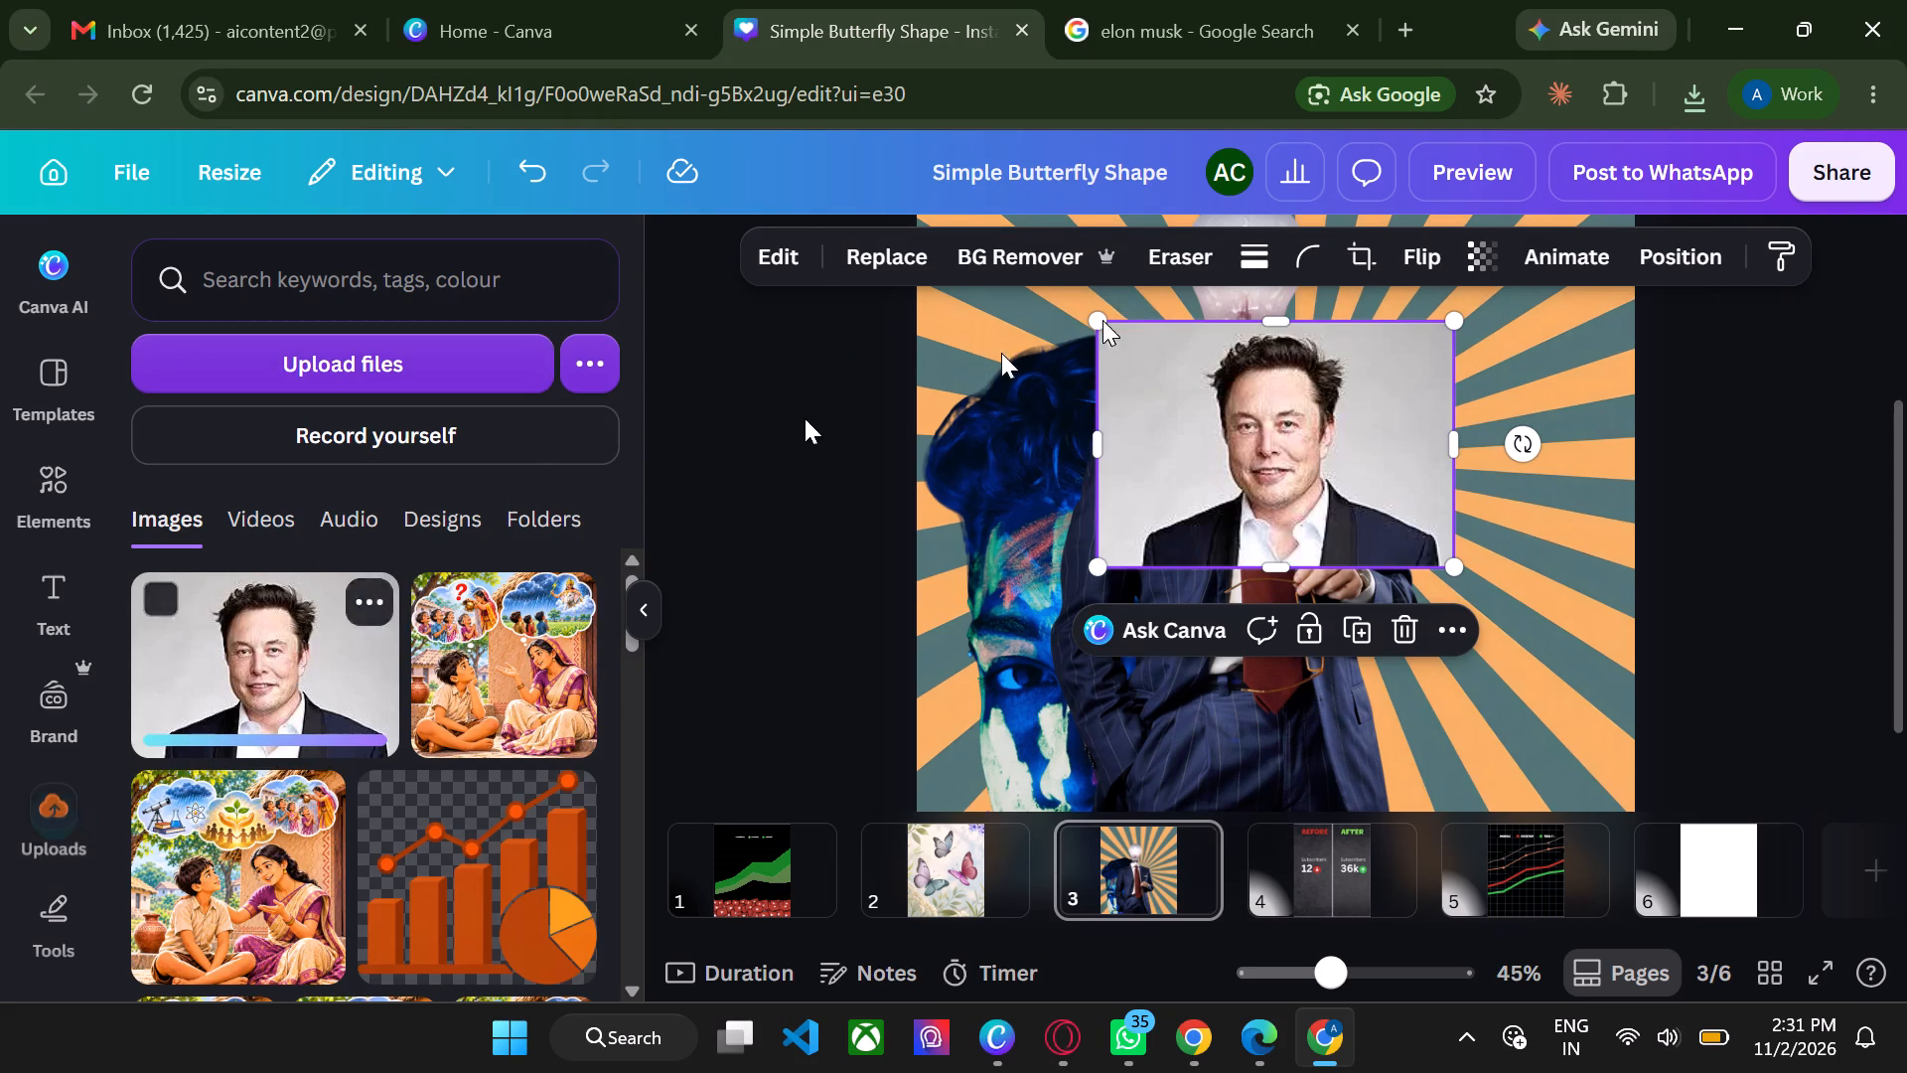
{"action": "left_click_drag", "start_coordinate": [1358, 406], "coordinate": [1505, 494]}
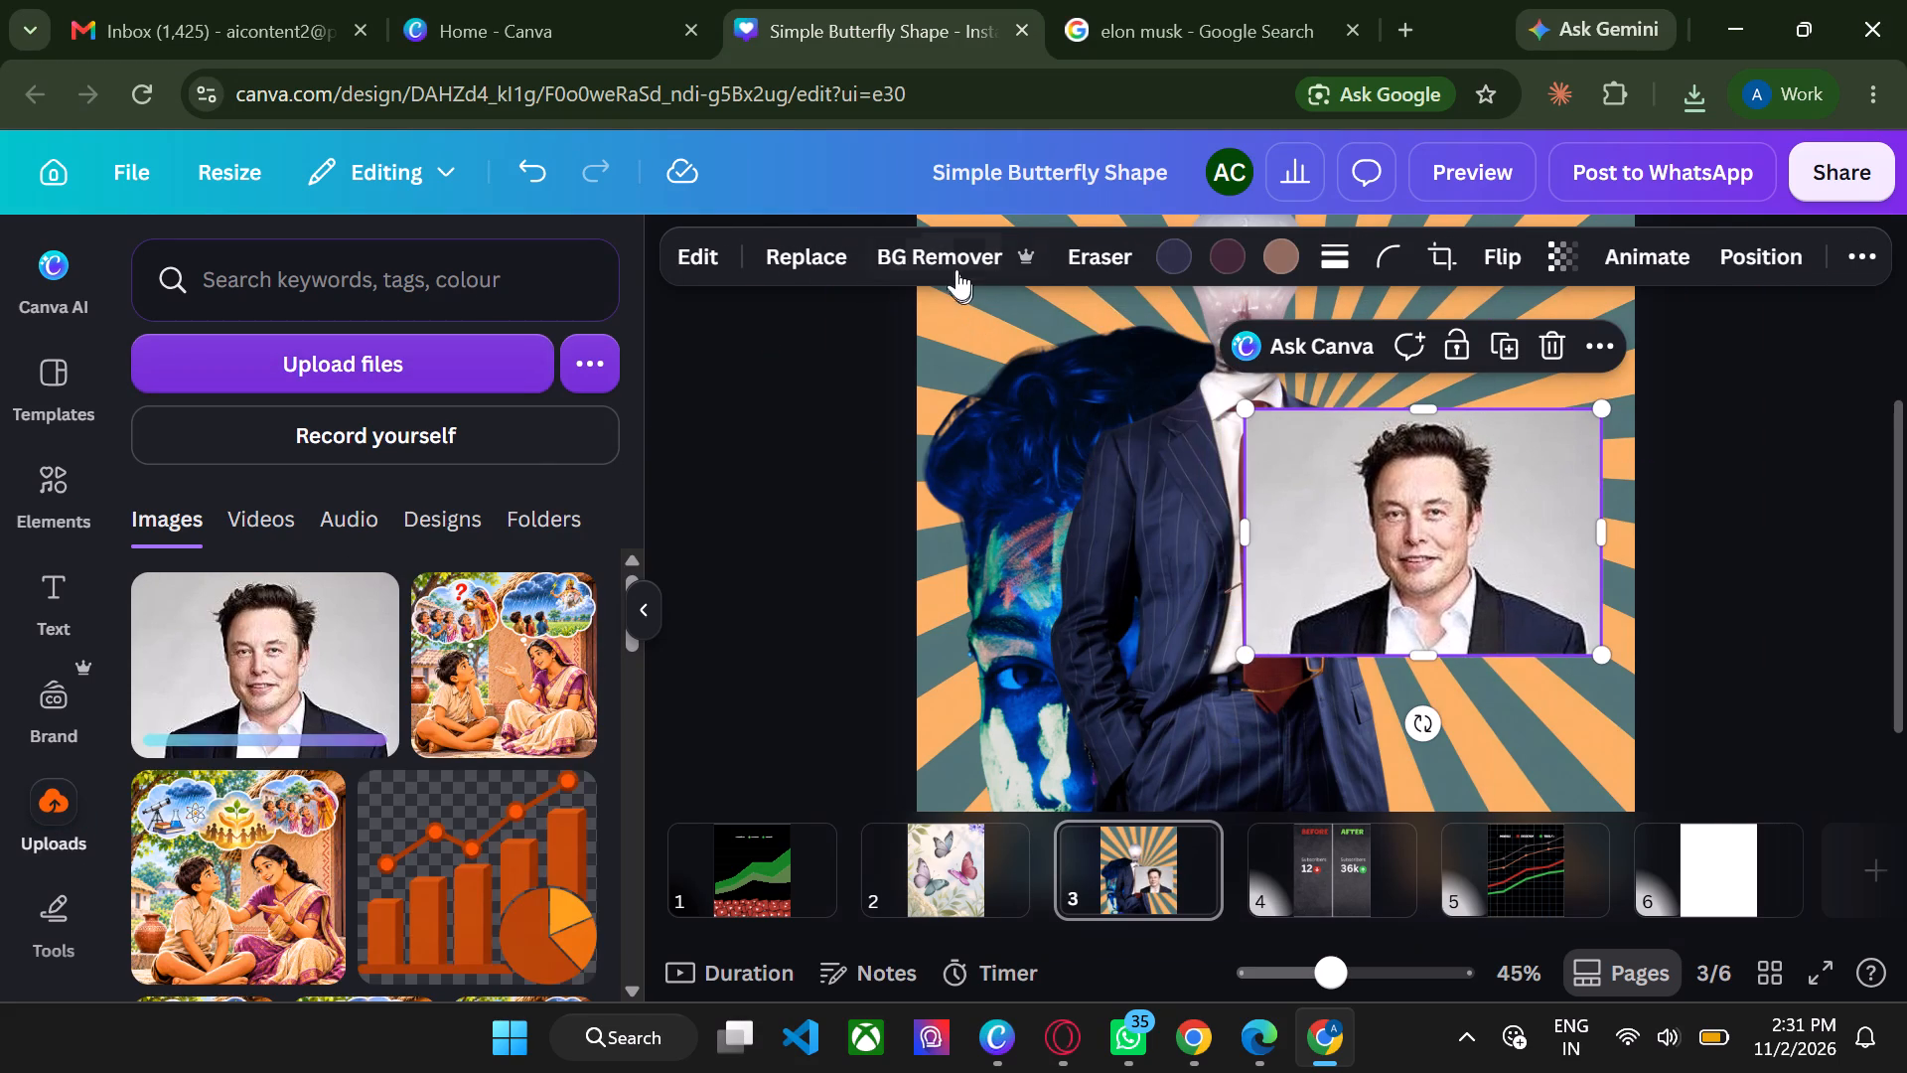
Remove the background from the Elon Musk portrait on page 3.
{"action": "left_click", "coordinate": [955, 269]}
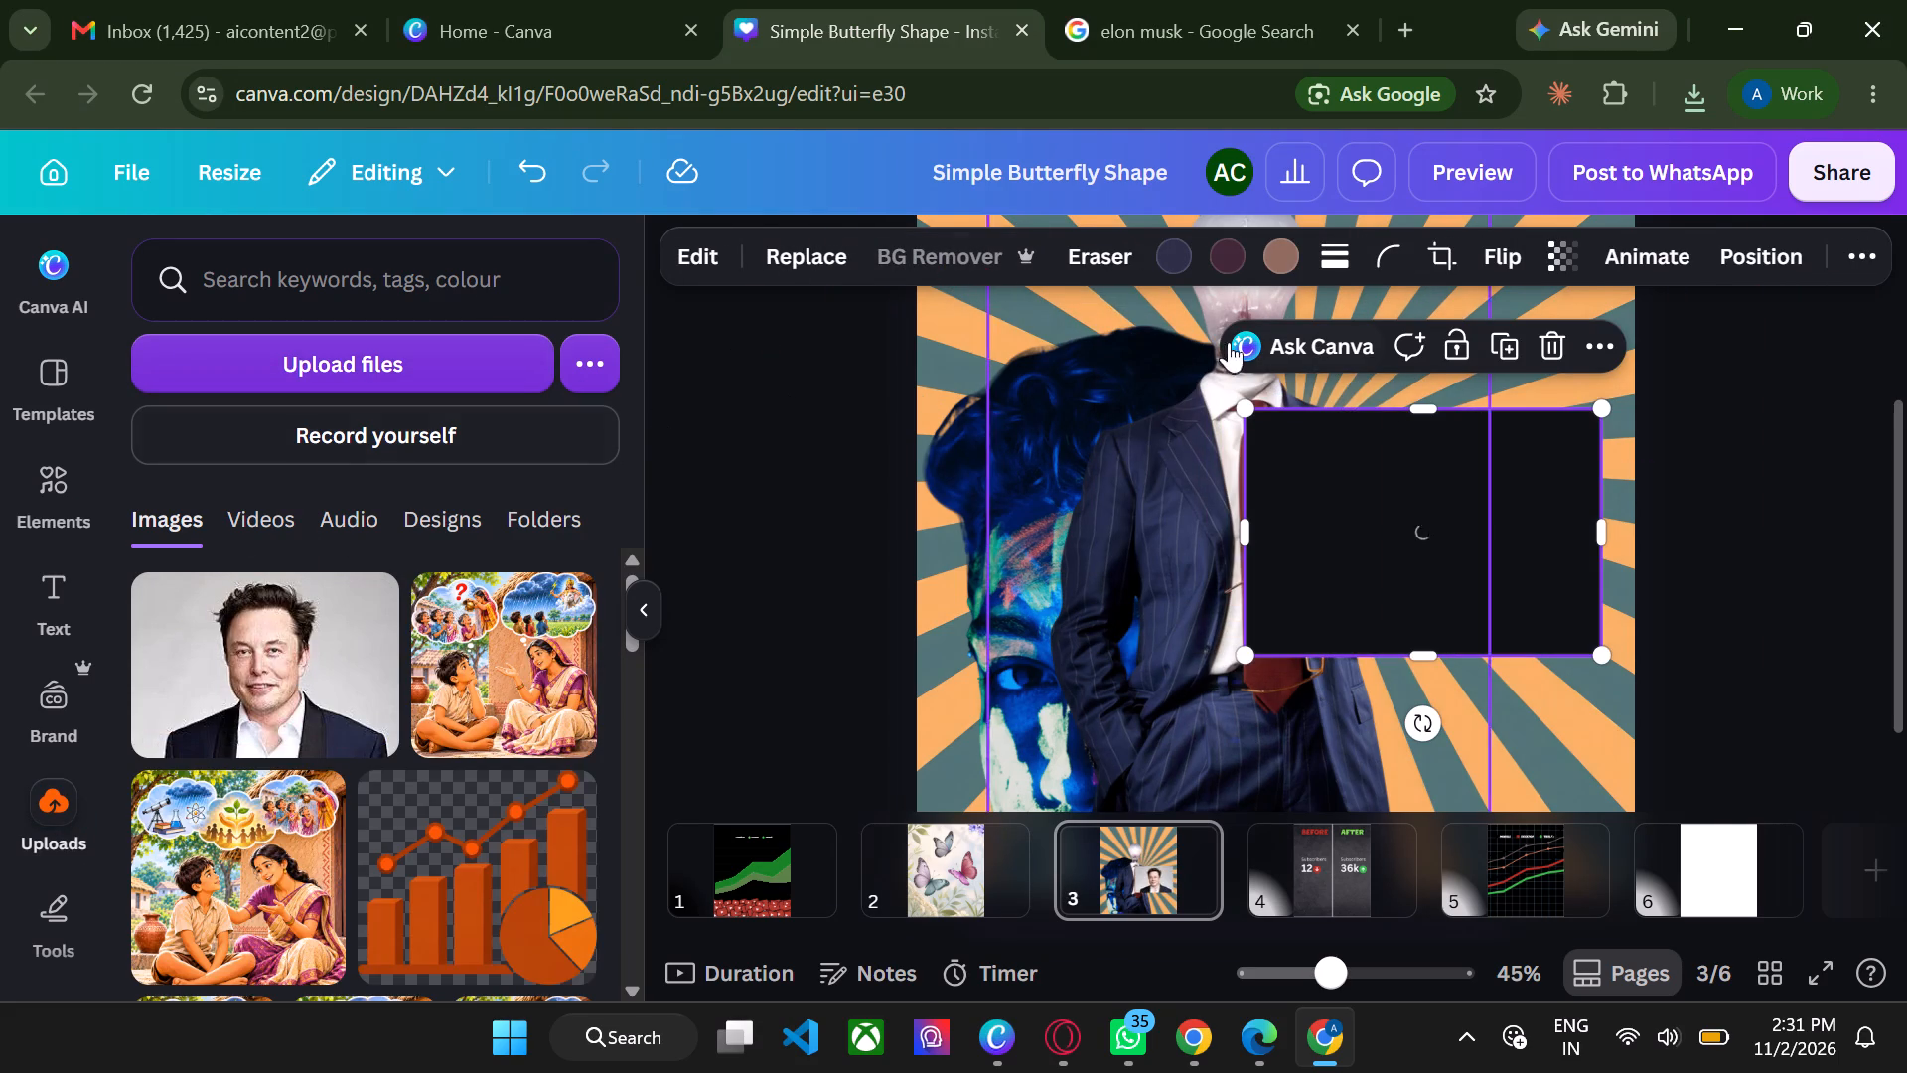
Upscale the cut-out Elon Musk portrait with the image editing tools.
{"action": "left_click", "coordinate": [690, 249]}
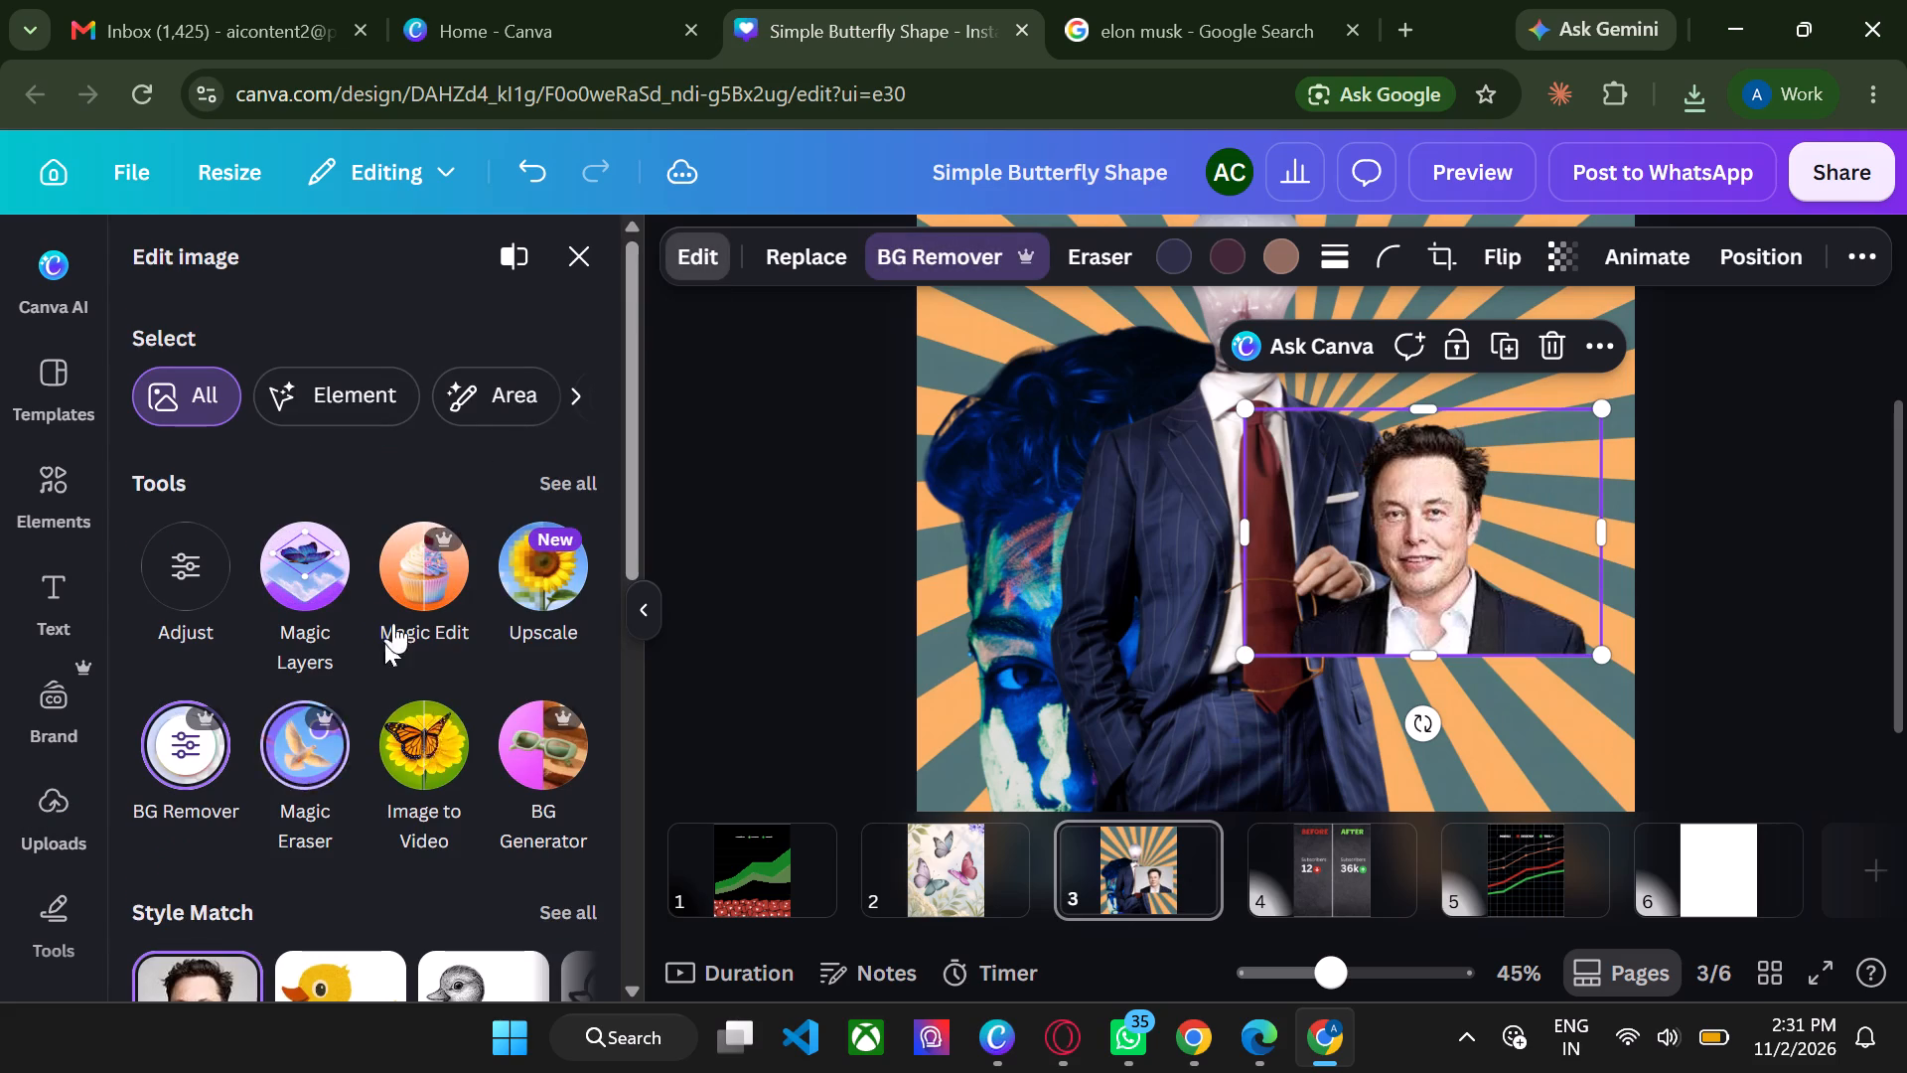
{"action": "left_click", "coordinate": [548, 585]}
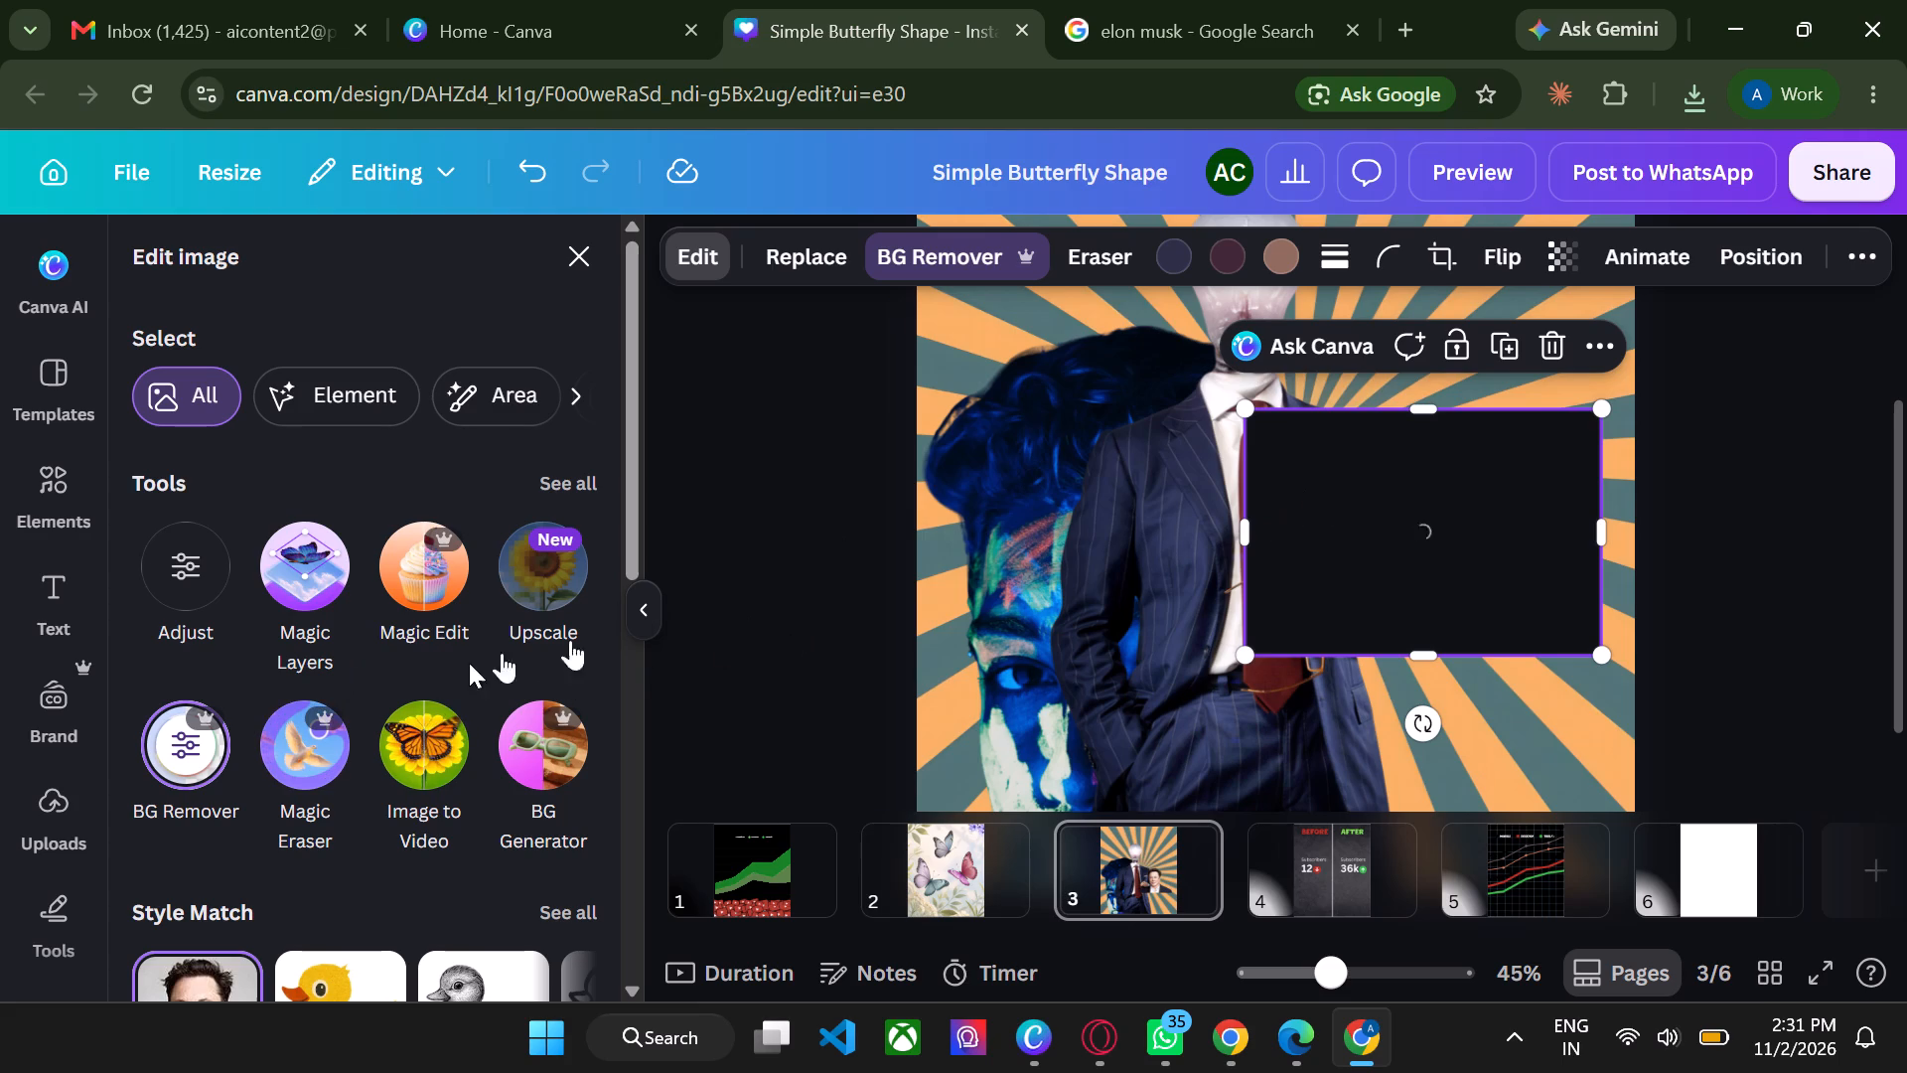
With Magic Eraser in Area mode at brush size 1, paint over the eye on the left side of the portrait.
{"action": "left_click", "coordinate": [281, 735]}
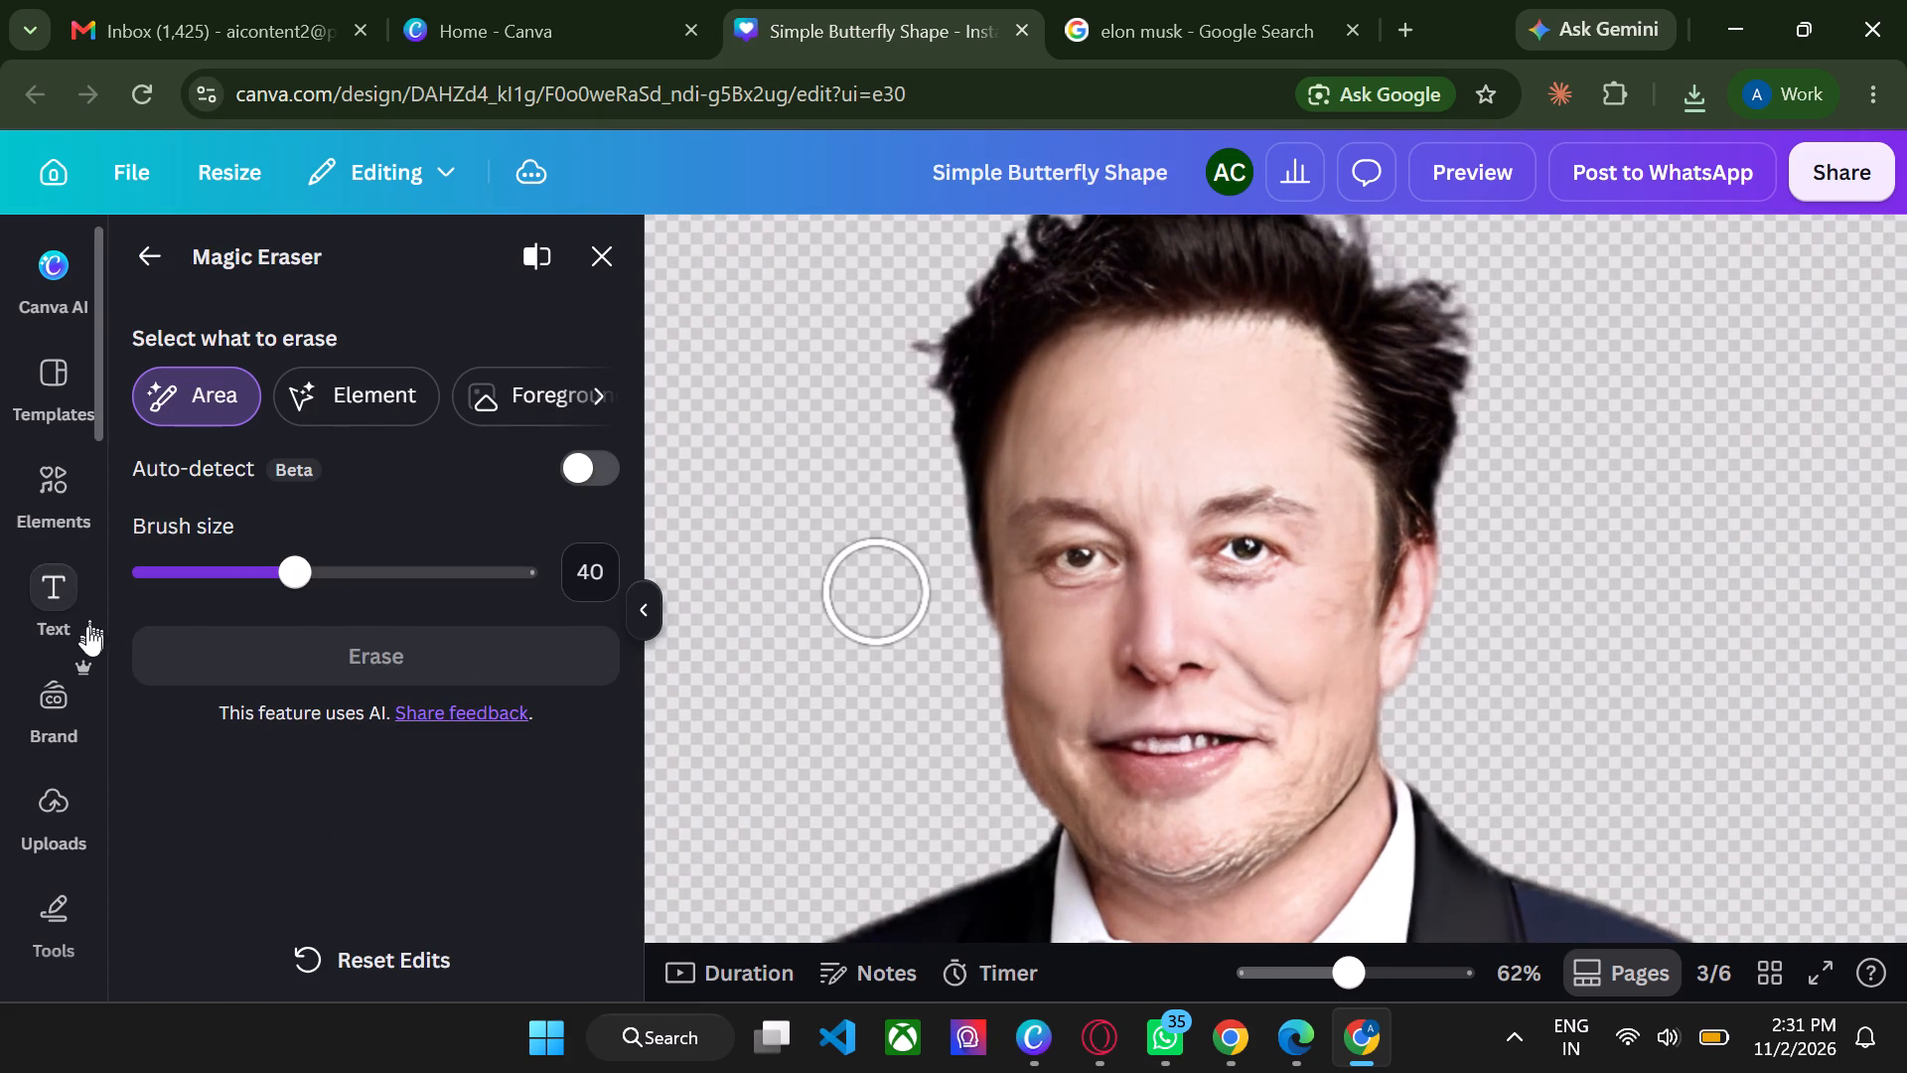
{"action": "left_click_drag", "start_coordinate": [286, 571], "coordinate": [139, 581]}
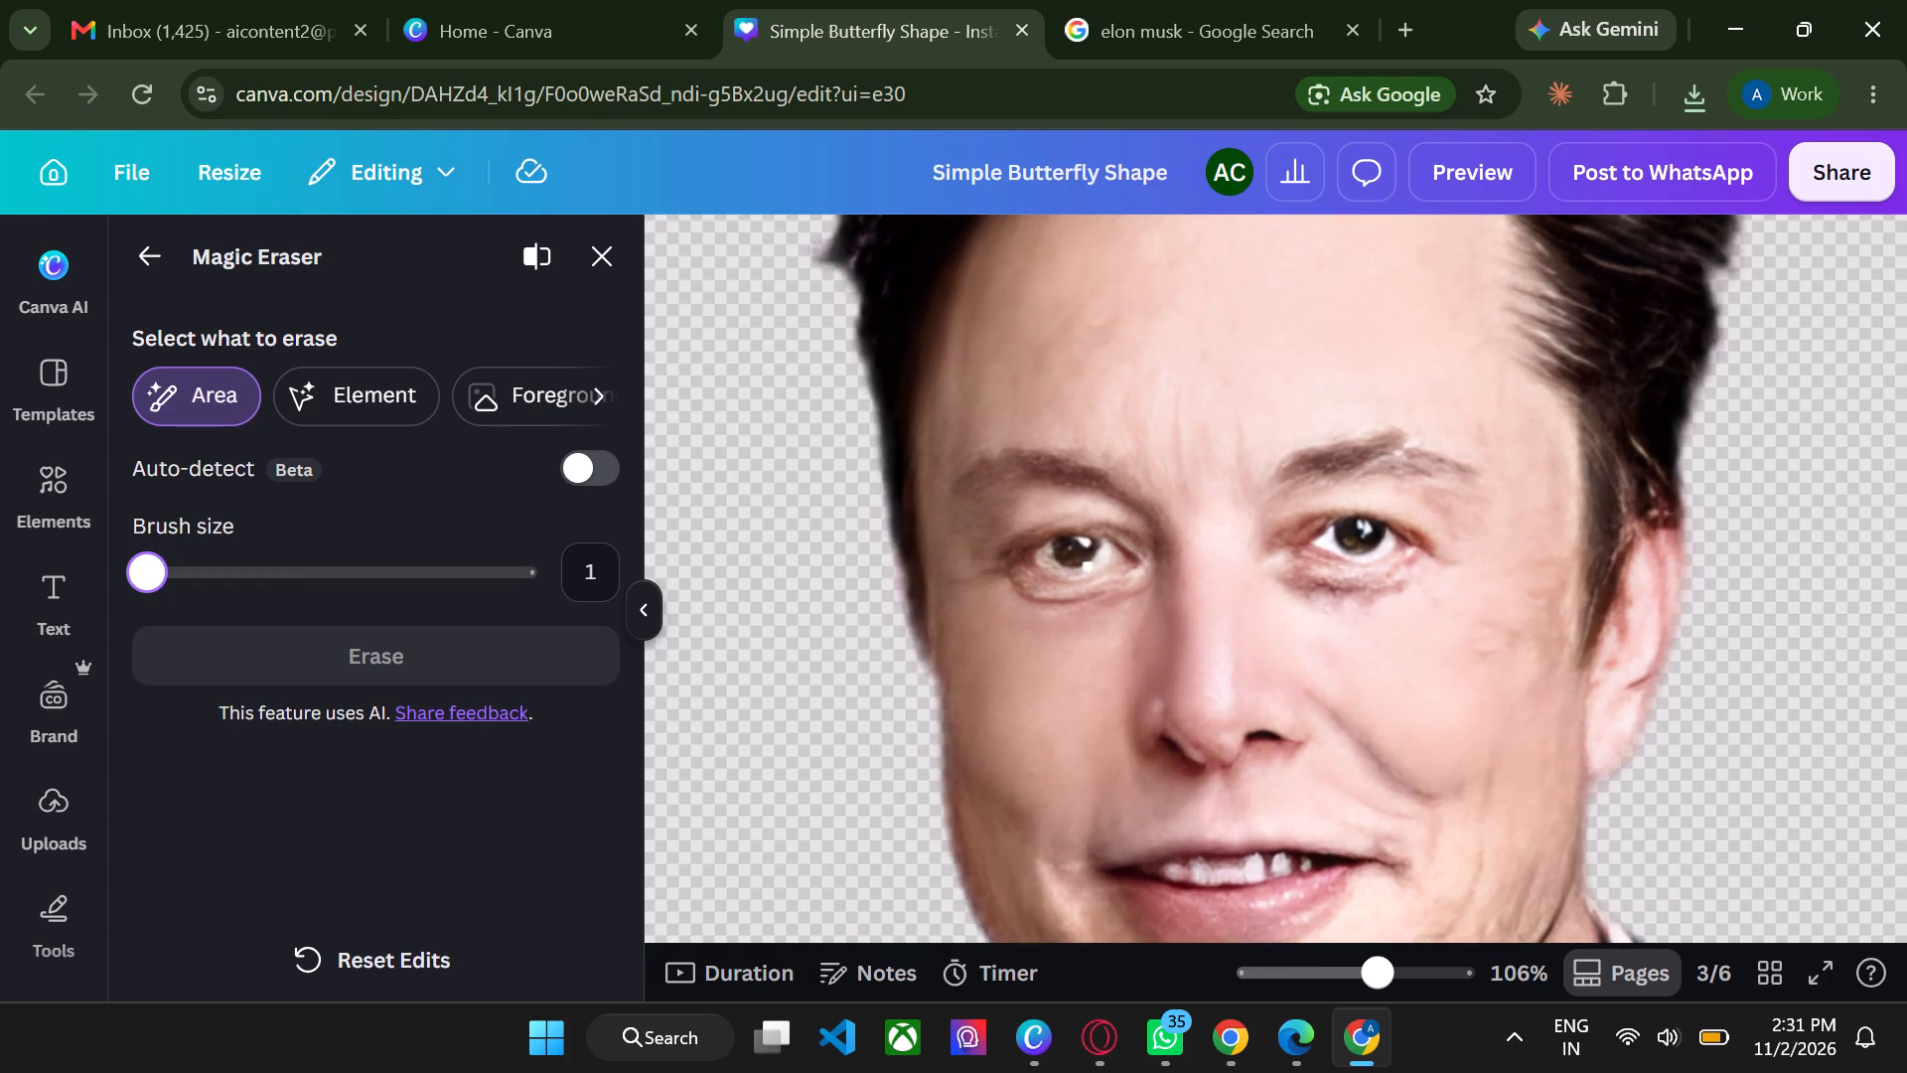
{"action": "scroll", "coordinate": [1089, 567], "scroll_direction": "left", "scroll_amount": 1}
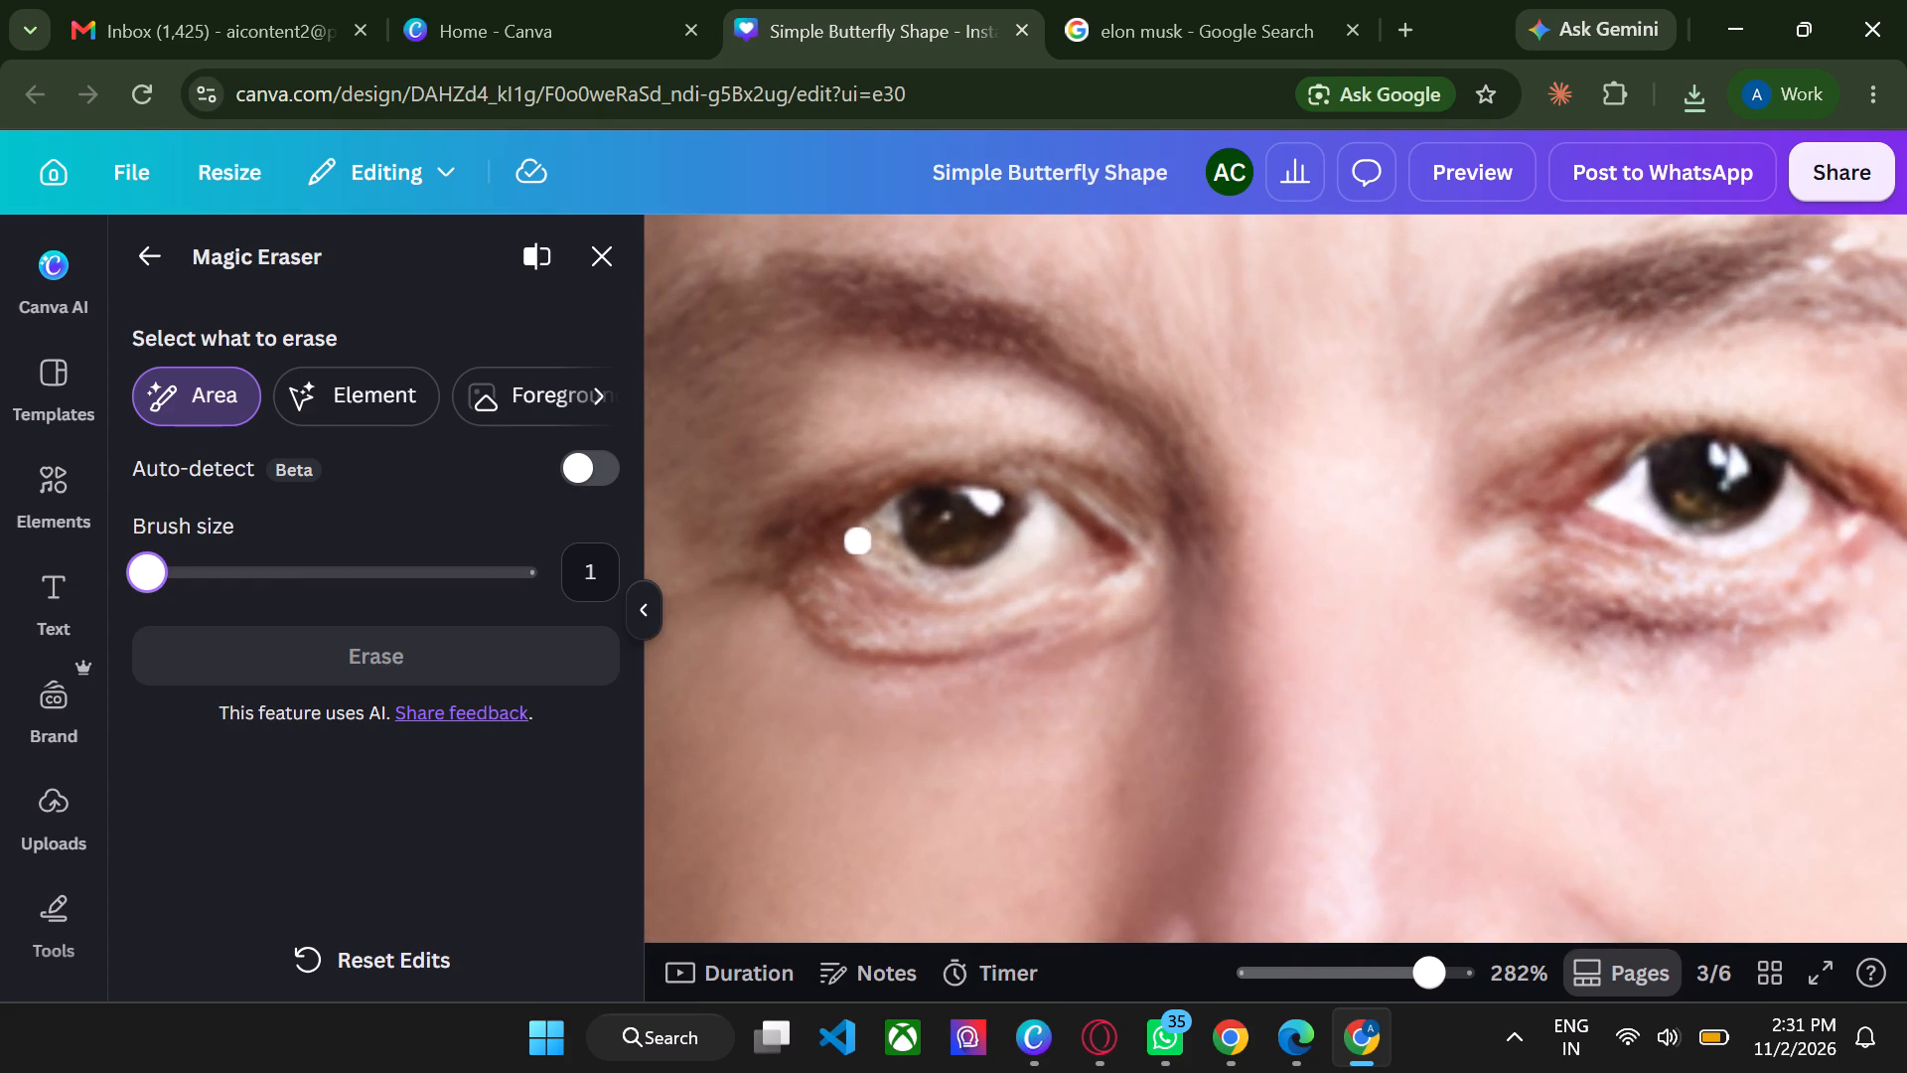
{"action": "left_click_drag", "start_coordinate": [860, 541], "coordinate": [944, 506]}
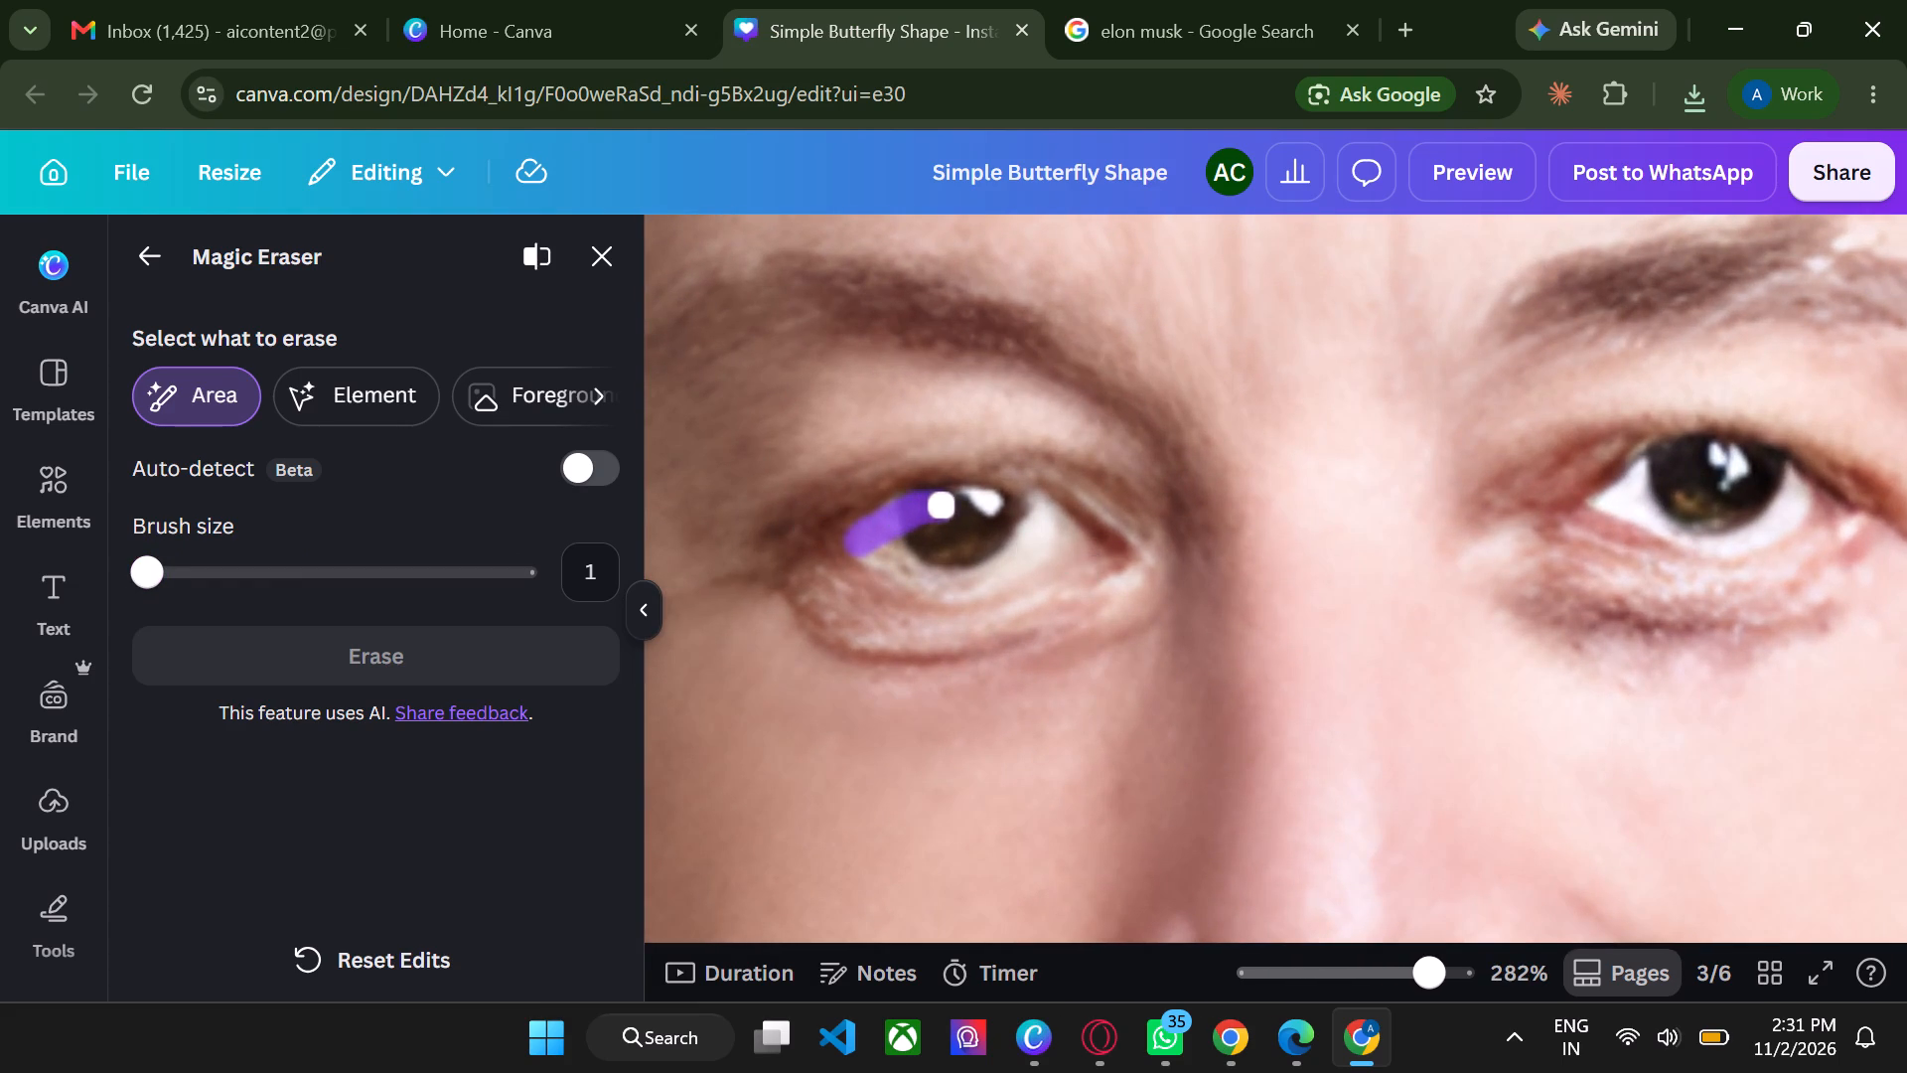
{"action": "left_click_drag", "start_coordinate": [944, 506], "coordinate": [1078, 539]}
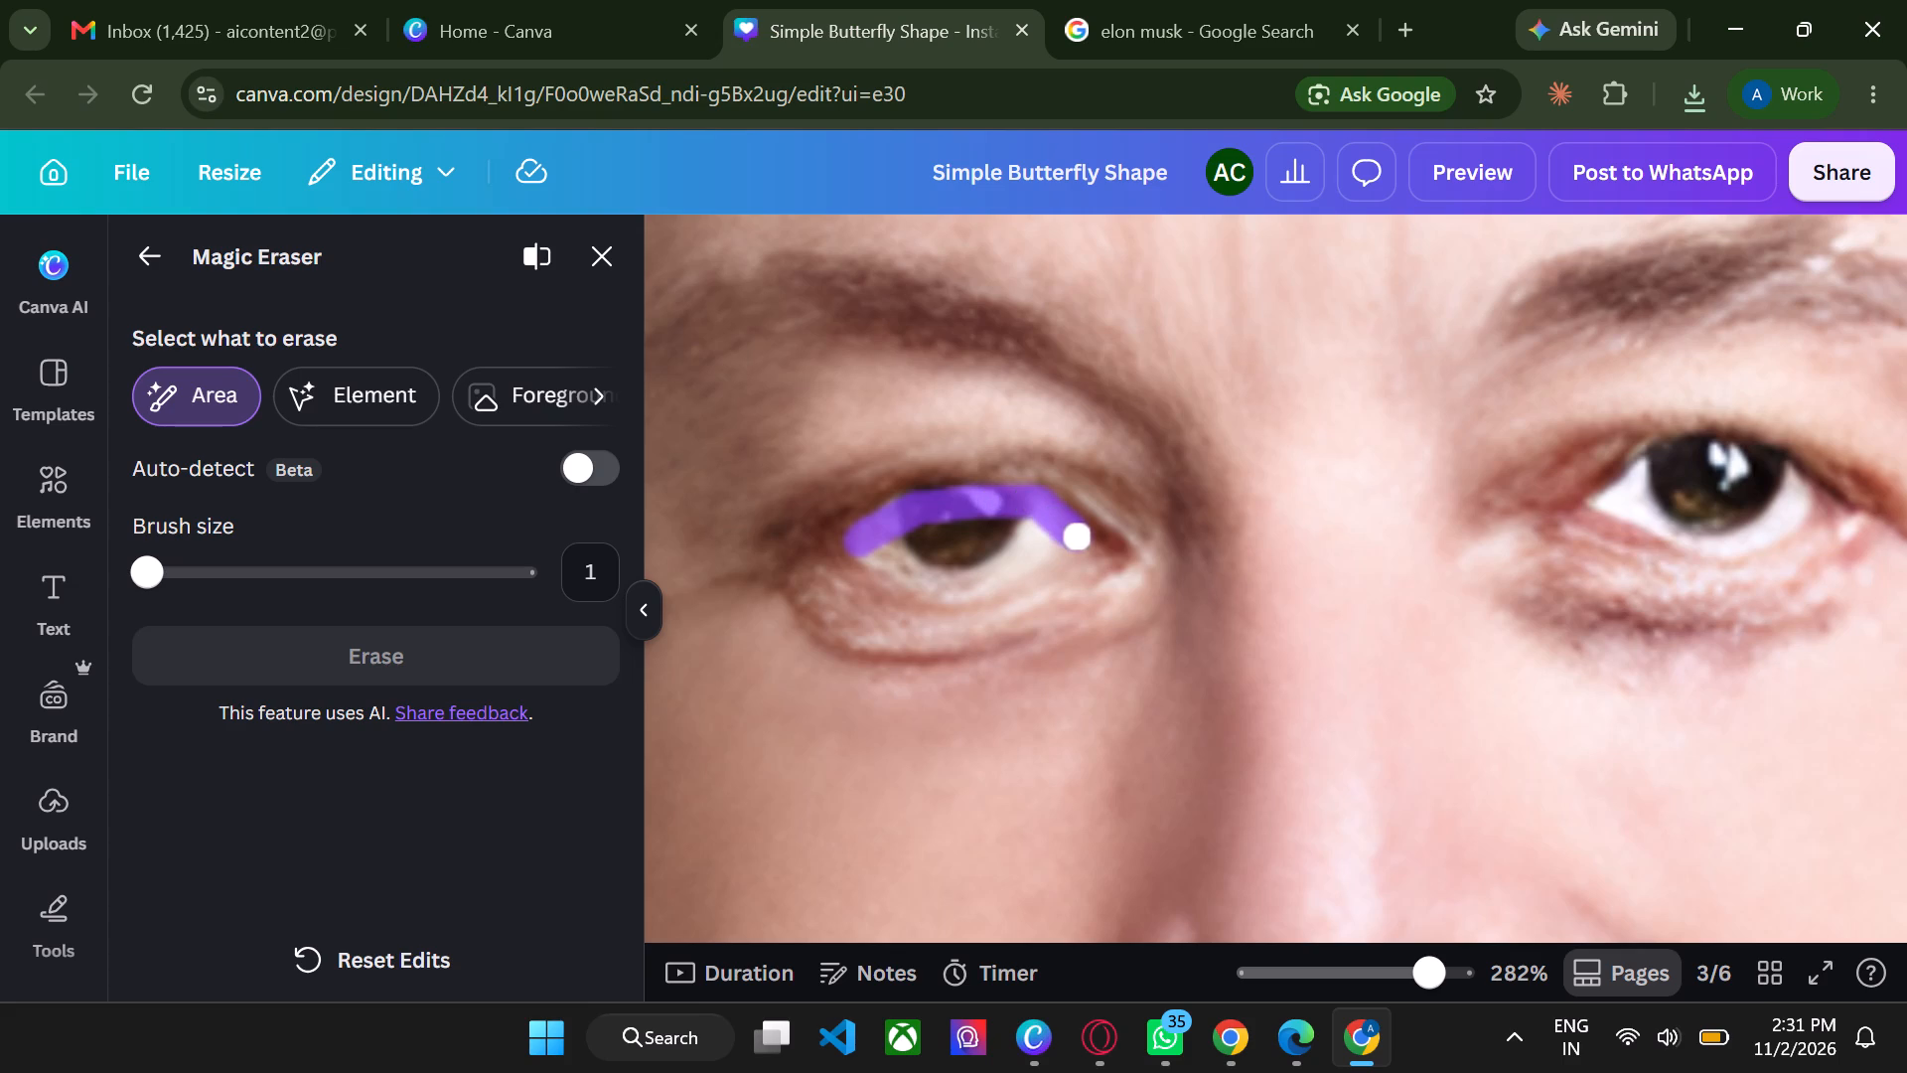
{"action": "left_click_drag", "start_coordinate": [1078, 539], "coordinate": [1011, 575]}
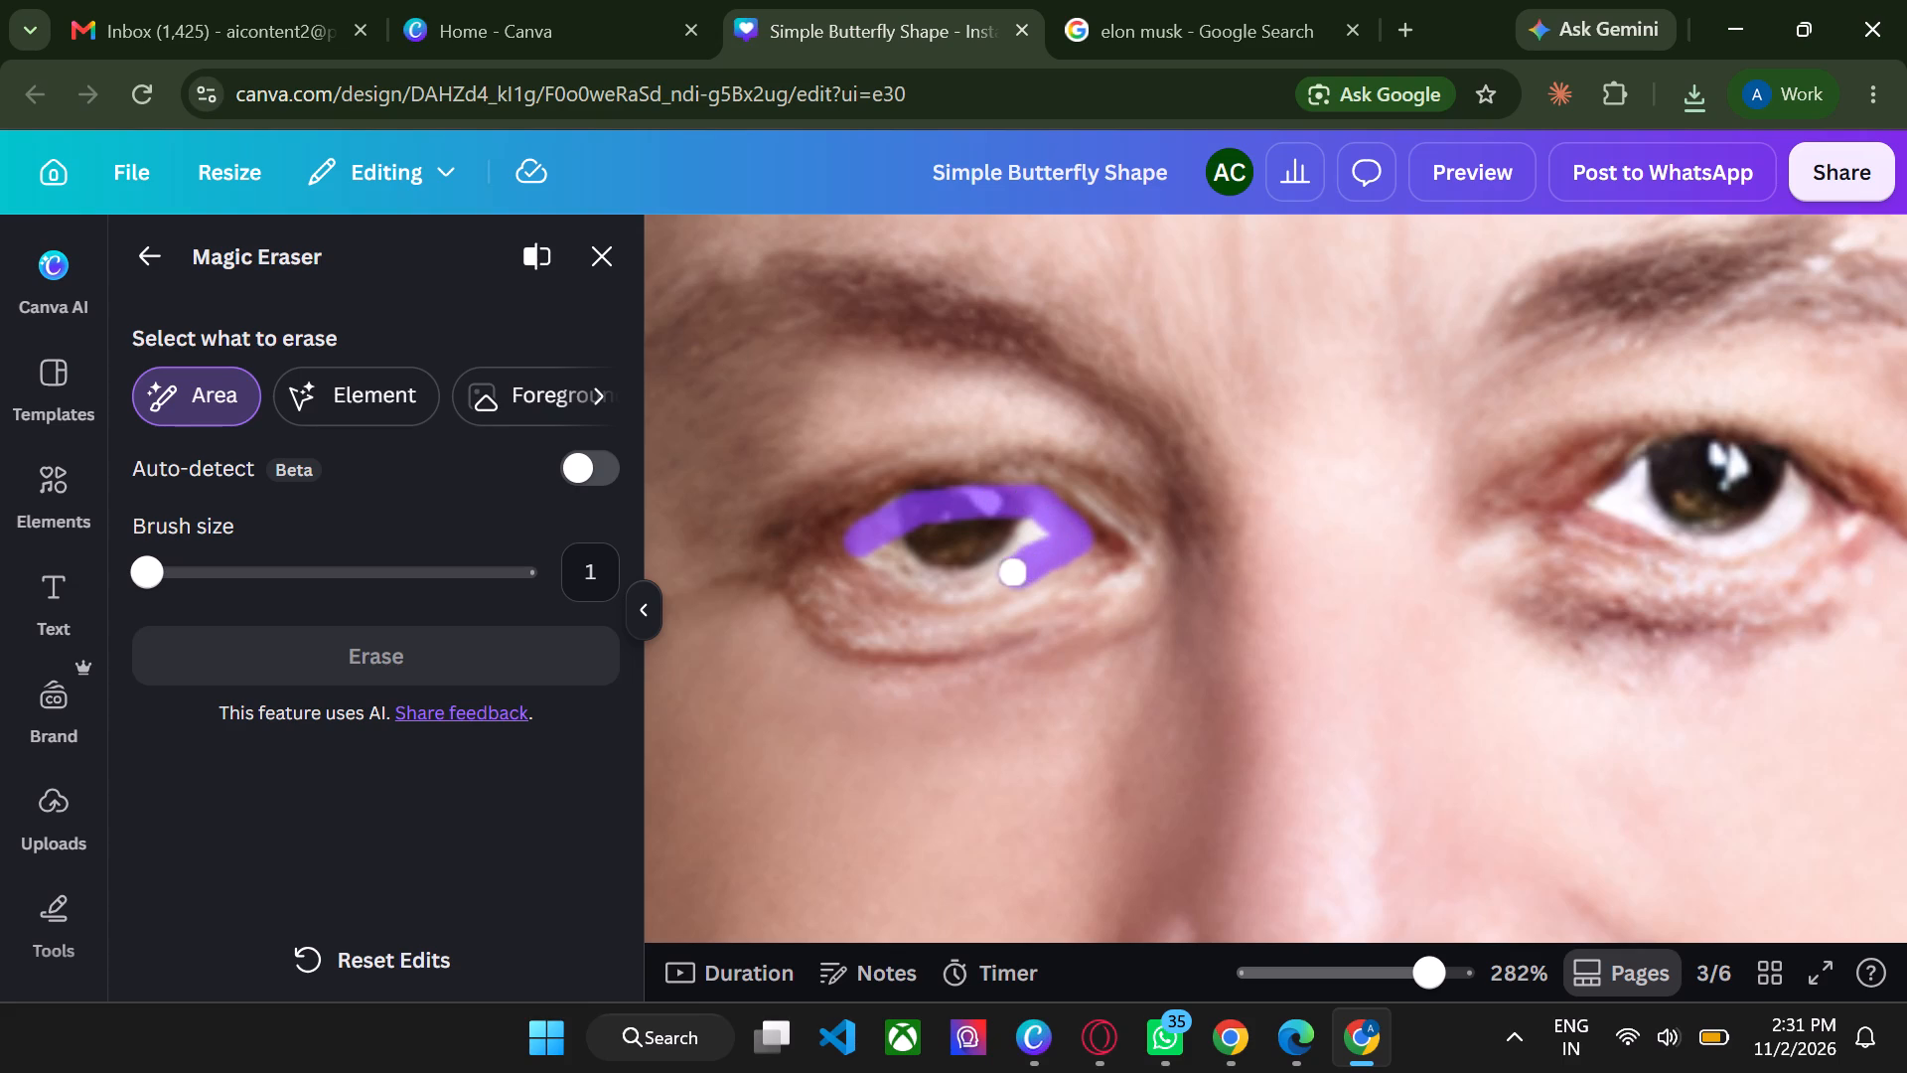
{"action": "left_click_drag", "start_coordinate": [1011, 575], "coordinate": [875, 559]}
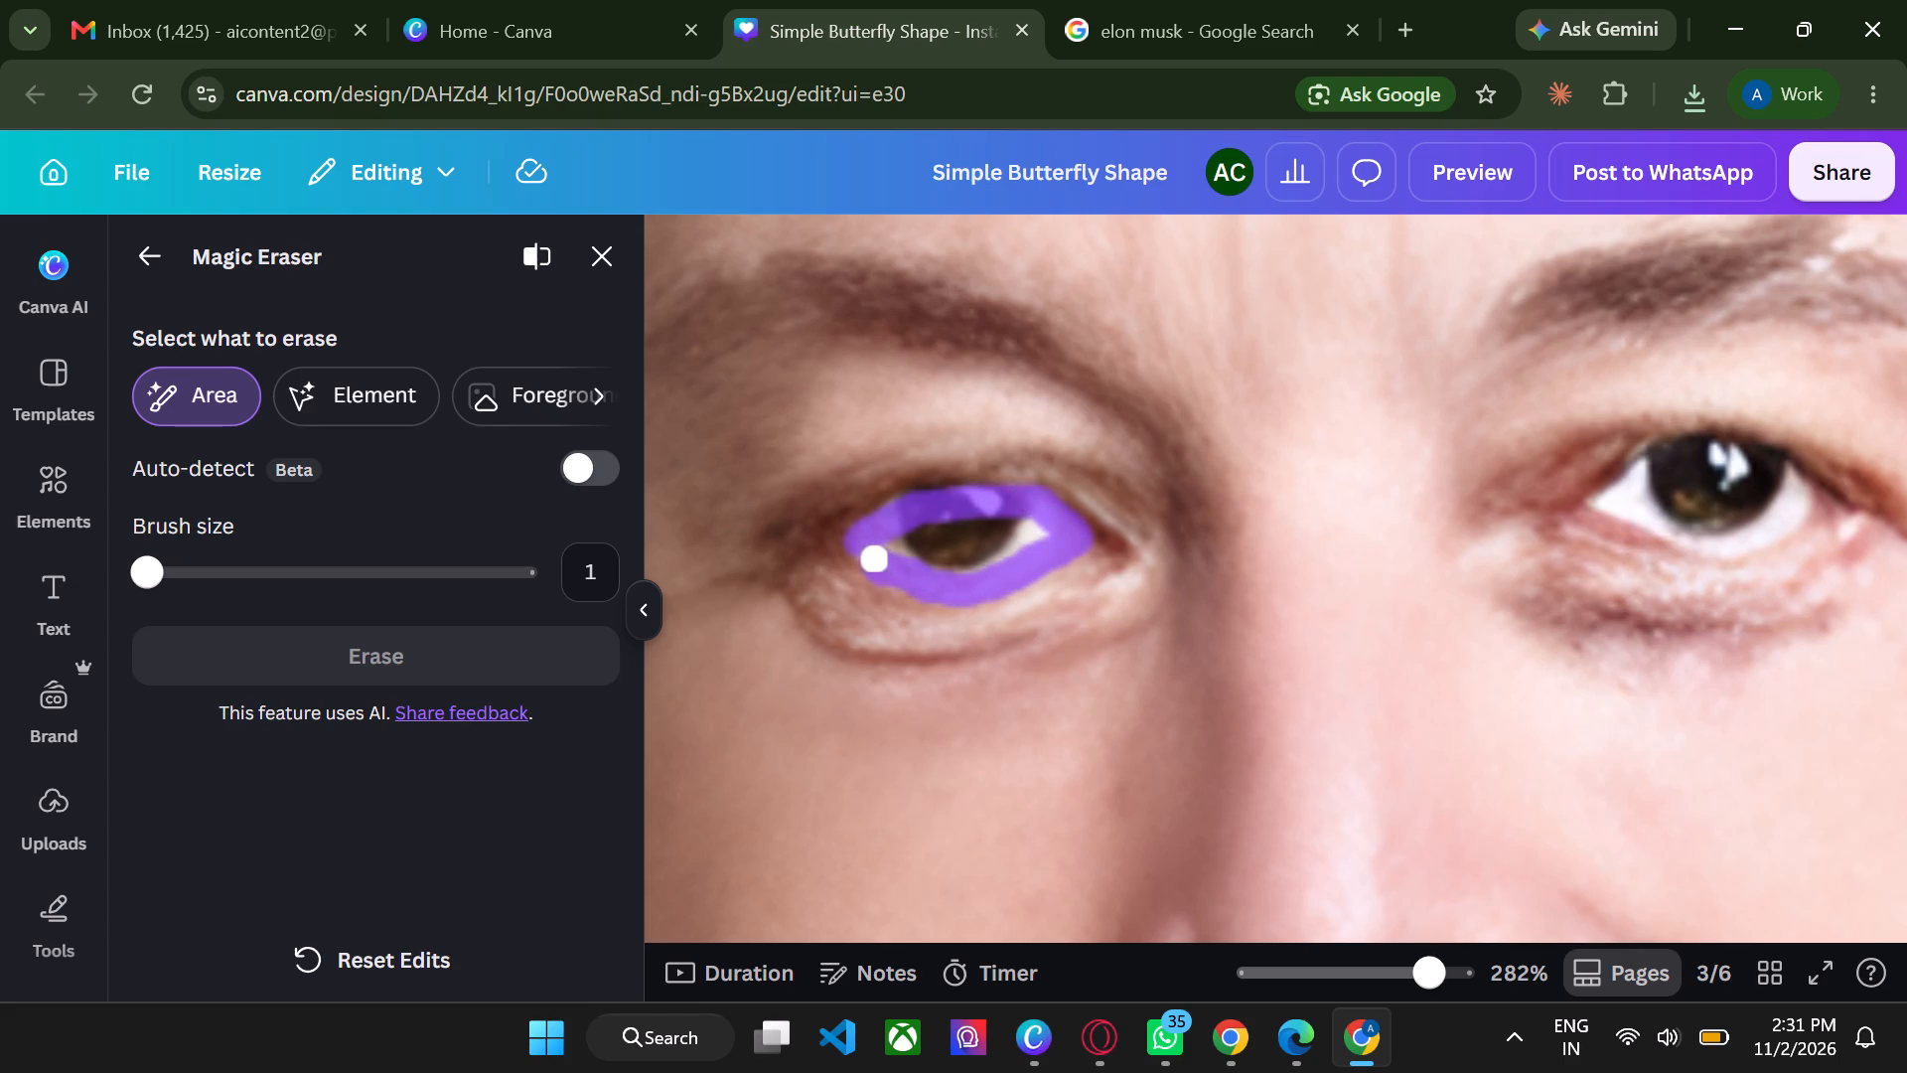
{"action": "left_click_drag", "start_coordinate": [875, 559], "coordinate": [875, 552]}
{"action": "left_click_drag", "start_coordinate": [921, 554], "coordinate": [988, 543]}
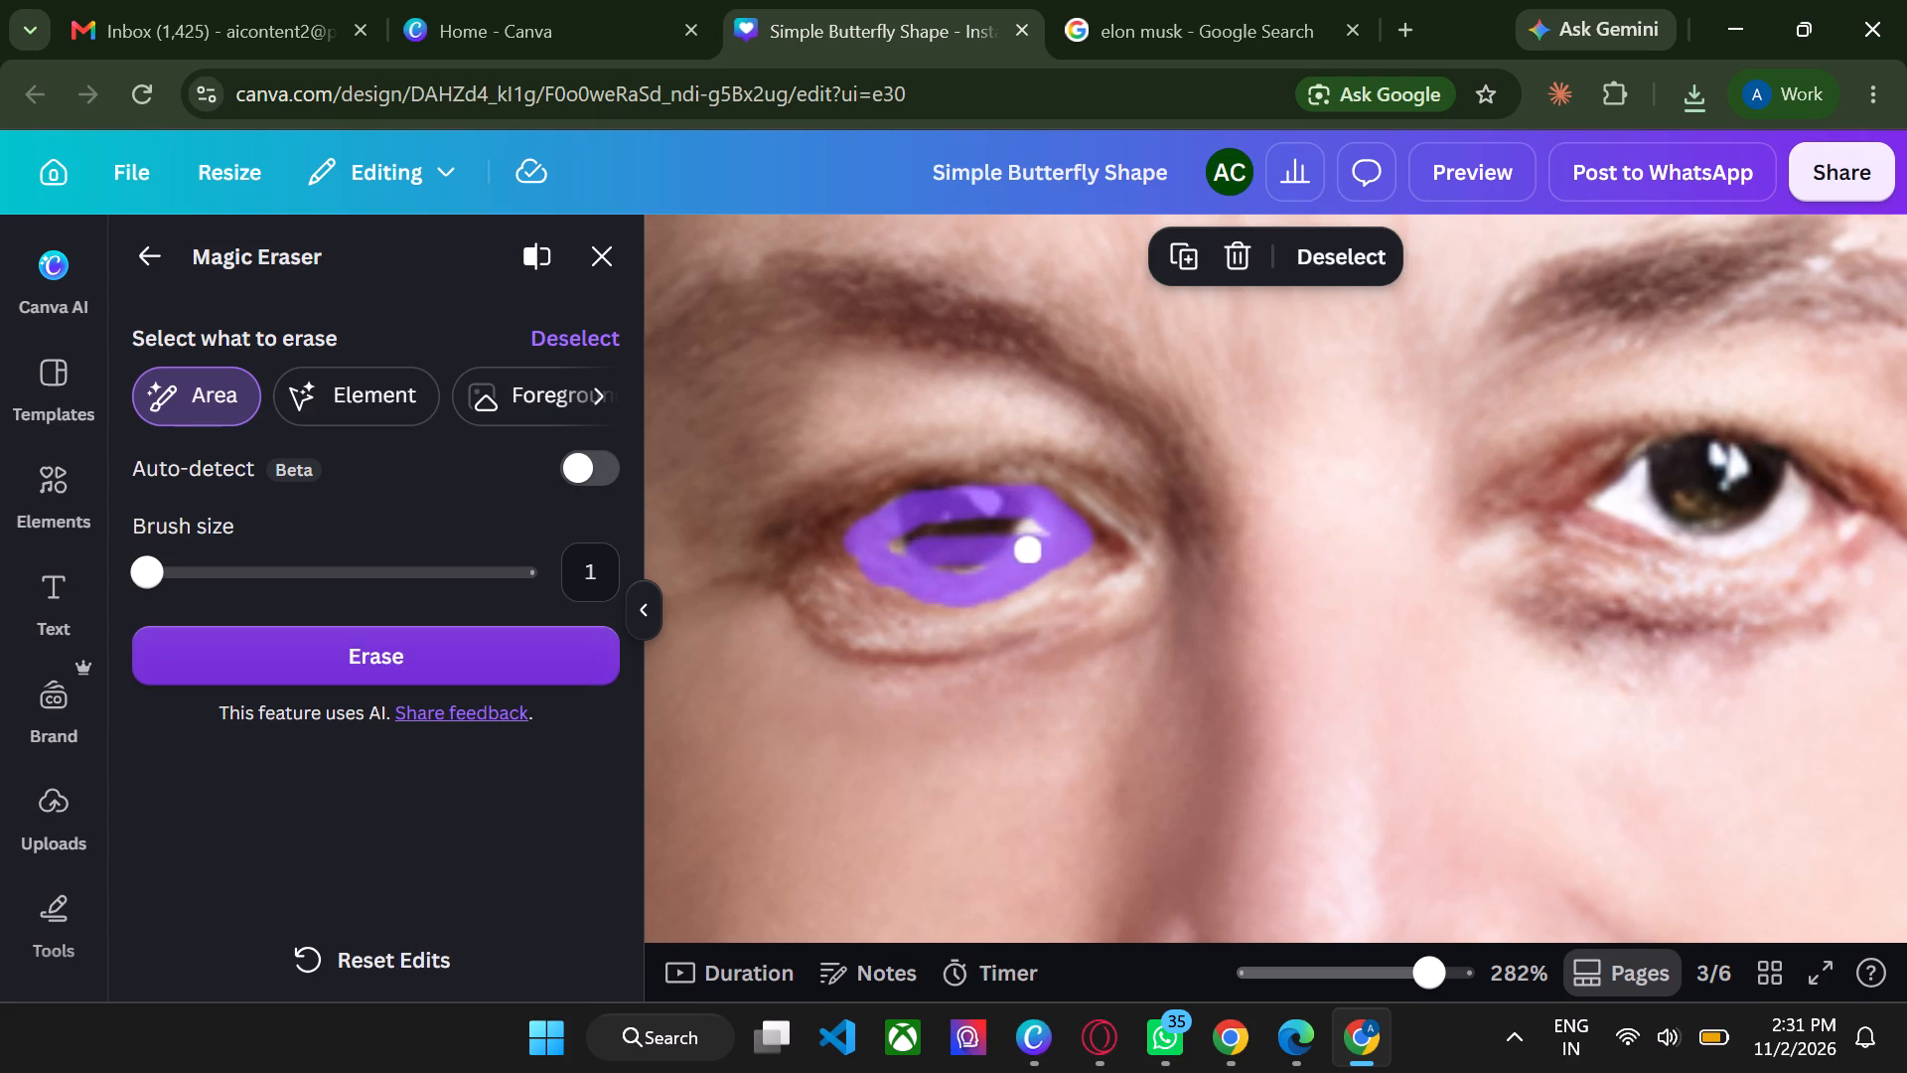
{"action": "left_click_drag", "start_coordinate": [988, 543], "coordinate": [963, 513]}
Undo the last brush strokes on the eye and deselect the area marked for erasing.
{"action": "key", "text": "ctrl+z"}
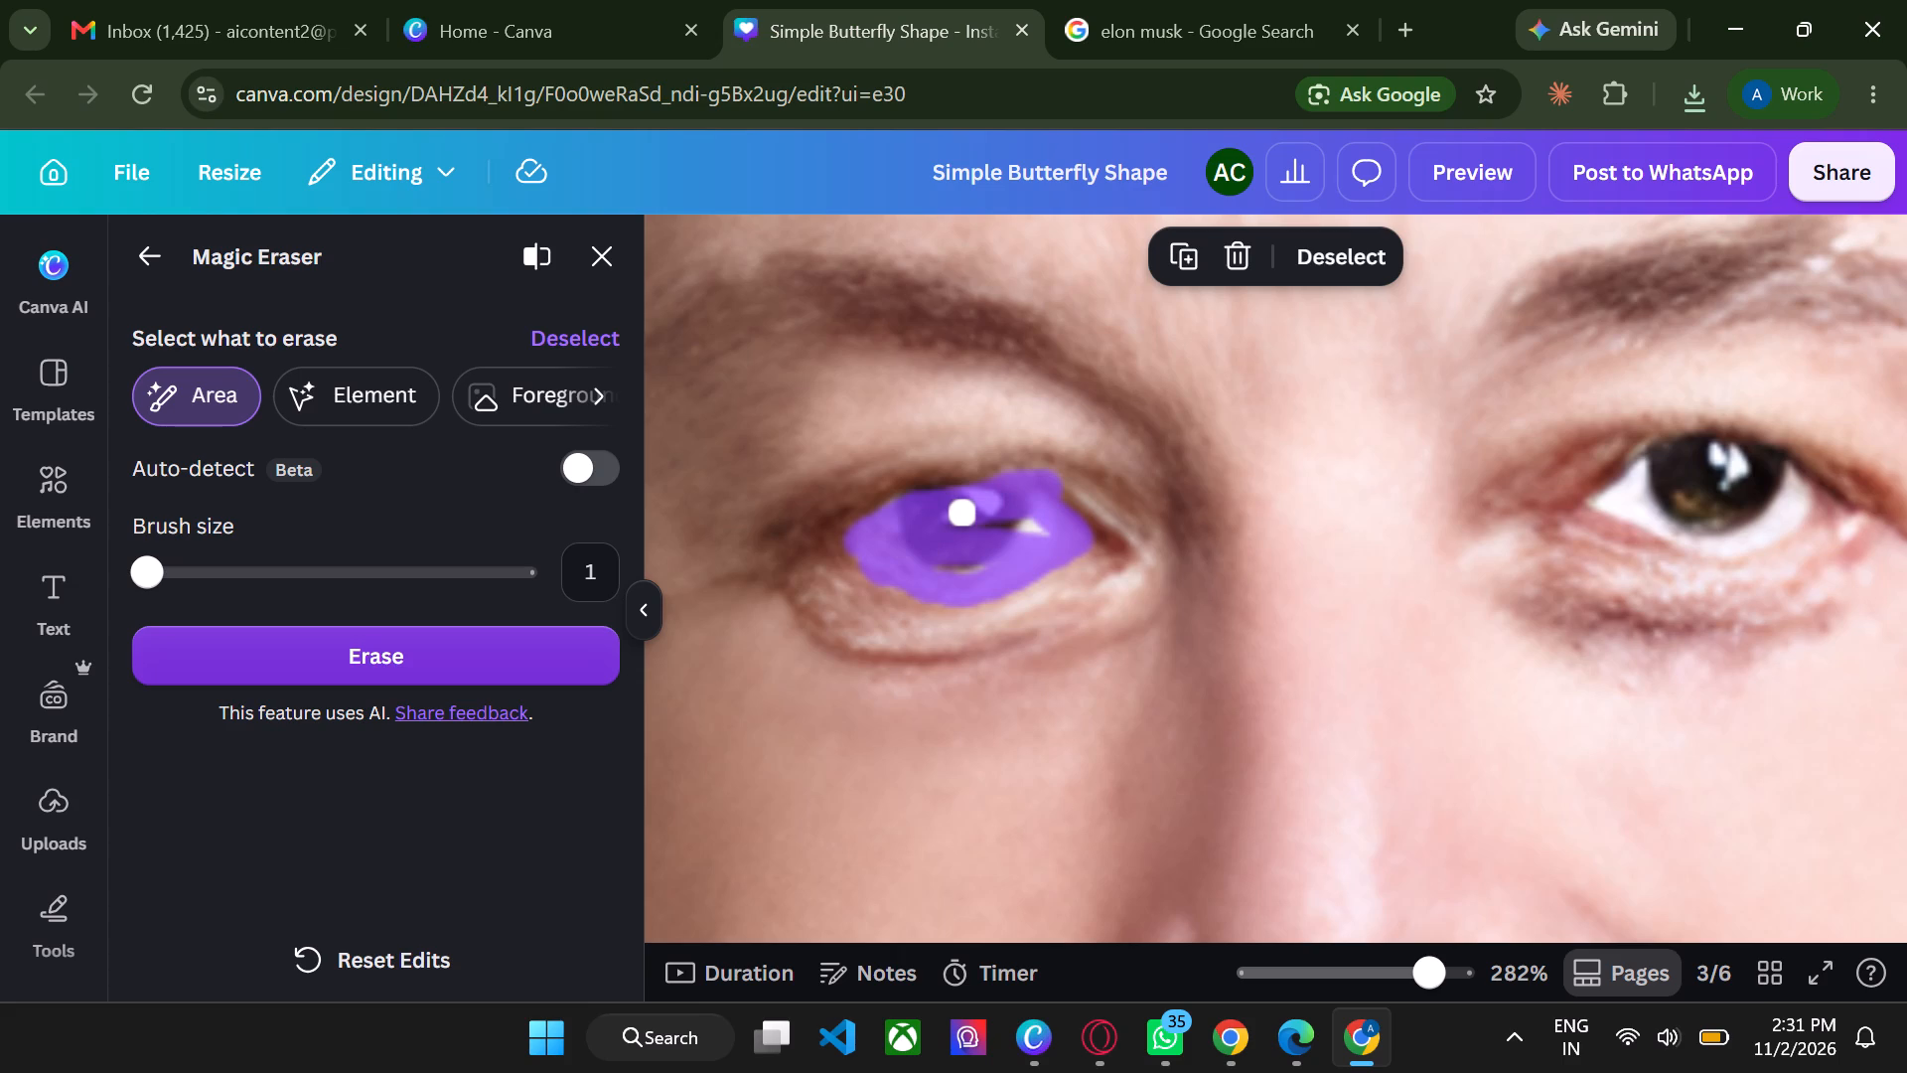
{"action": "key", "text": "ctrl+z"}
{"action": "key", "text": "ctrl+z"}
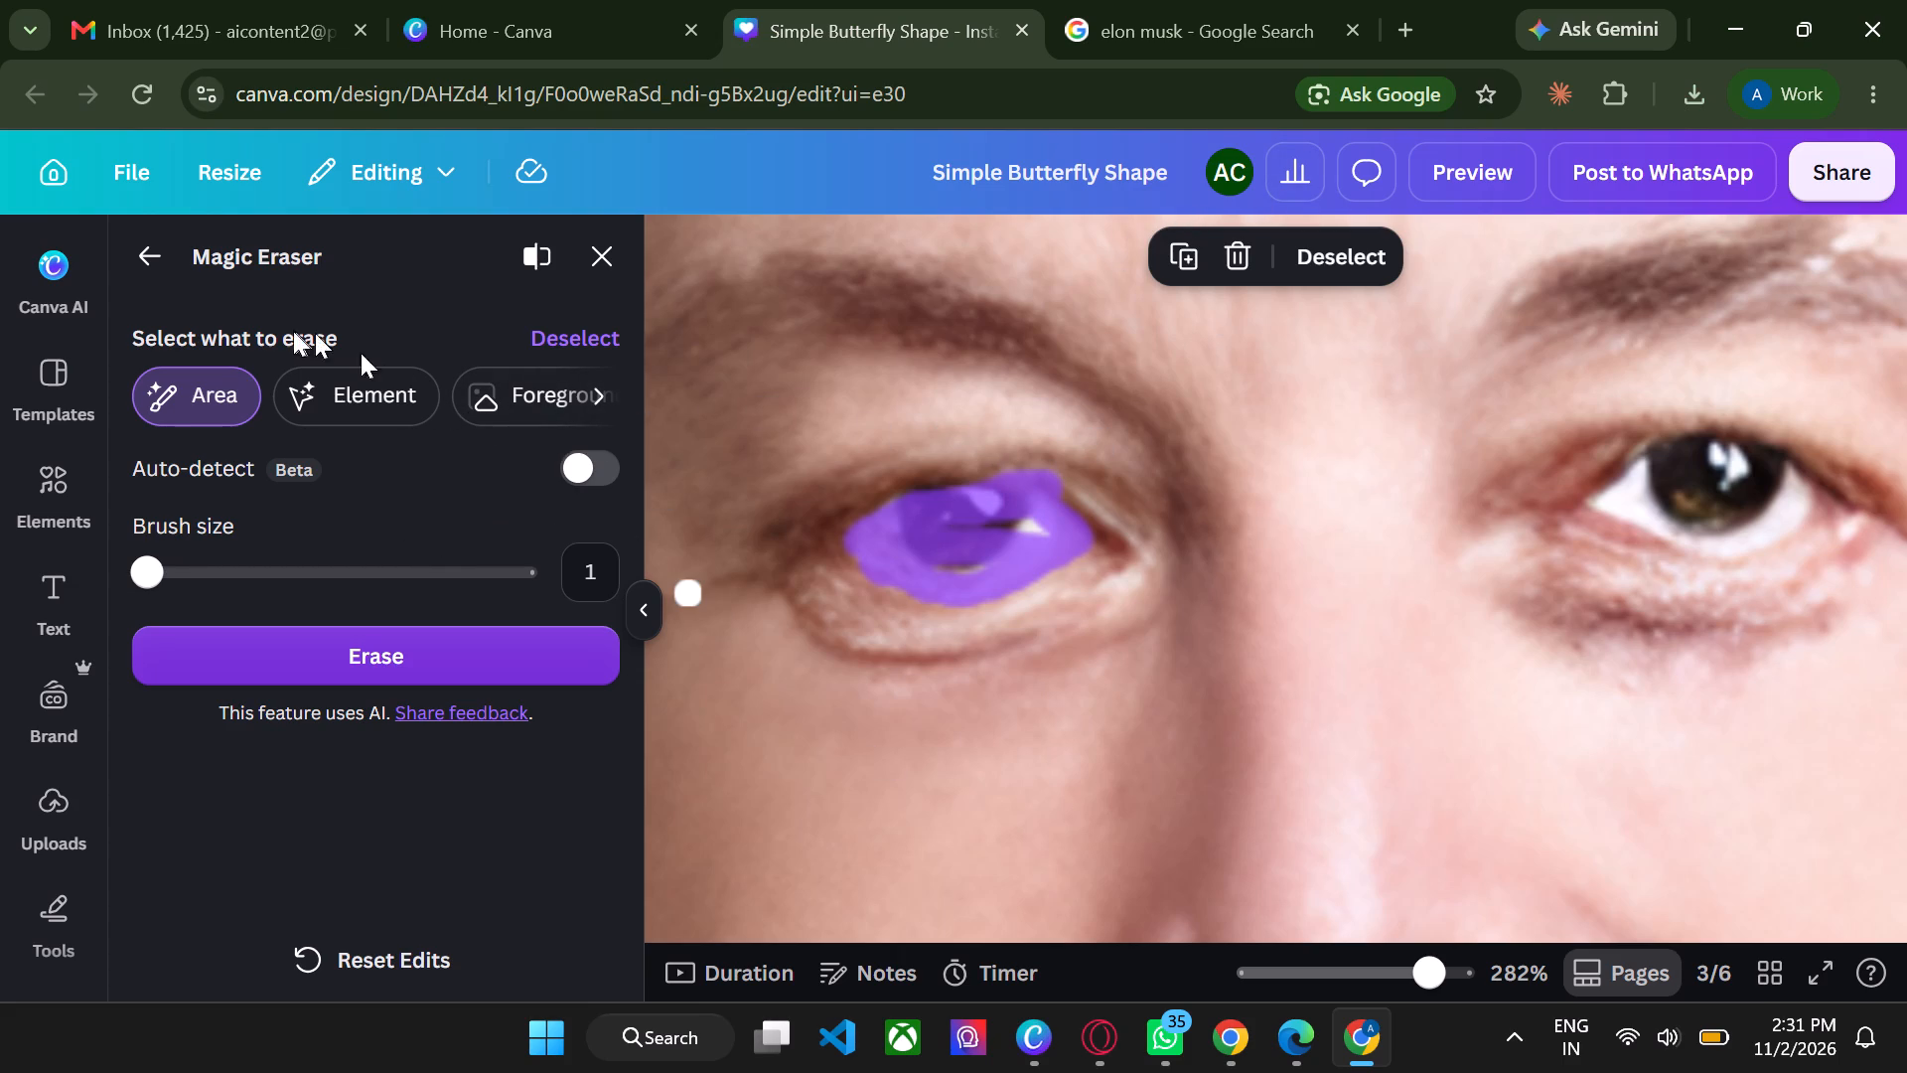
{"action": "left_click", "coordinate": [580, 324]}
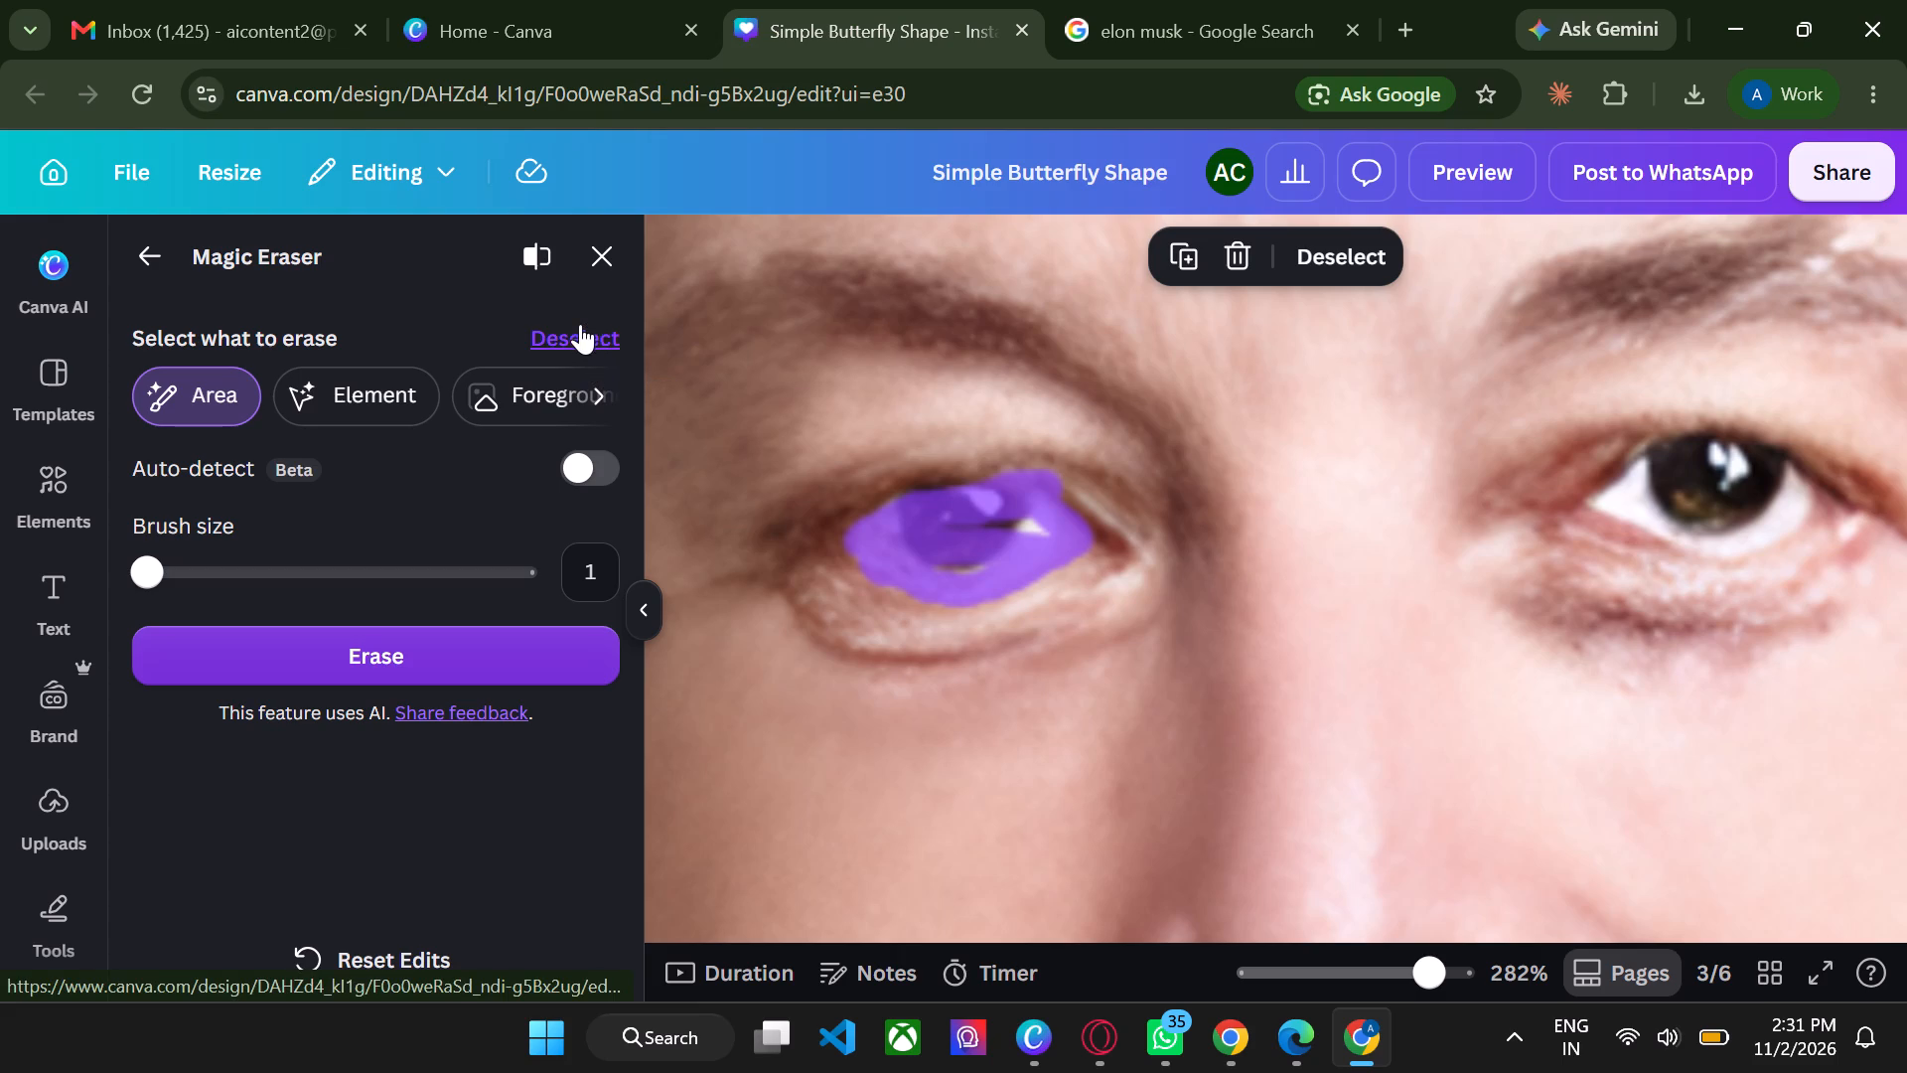
With Magic Eraser at brush size 1, paint over the whole eye on the left side of the portrait, corner to corner.
{"action": "left_click_drag", "start_coordinate": [861, 536], "coordinate": [1108, 538]}
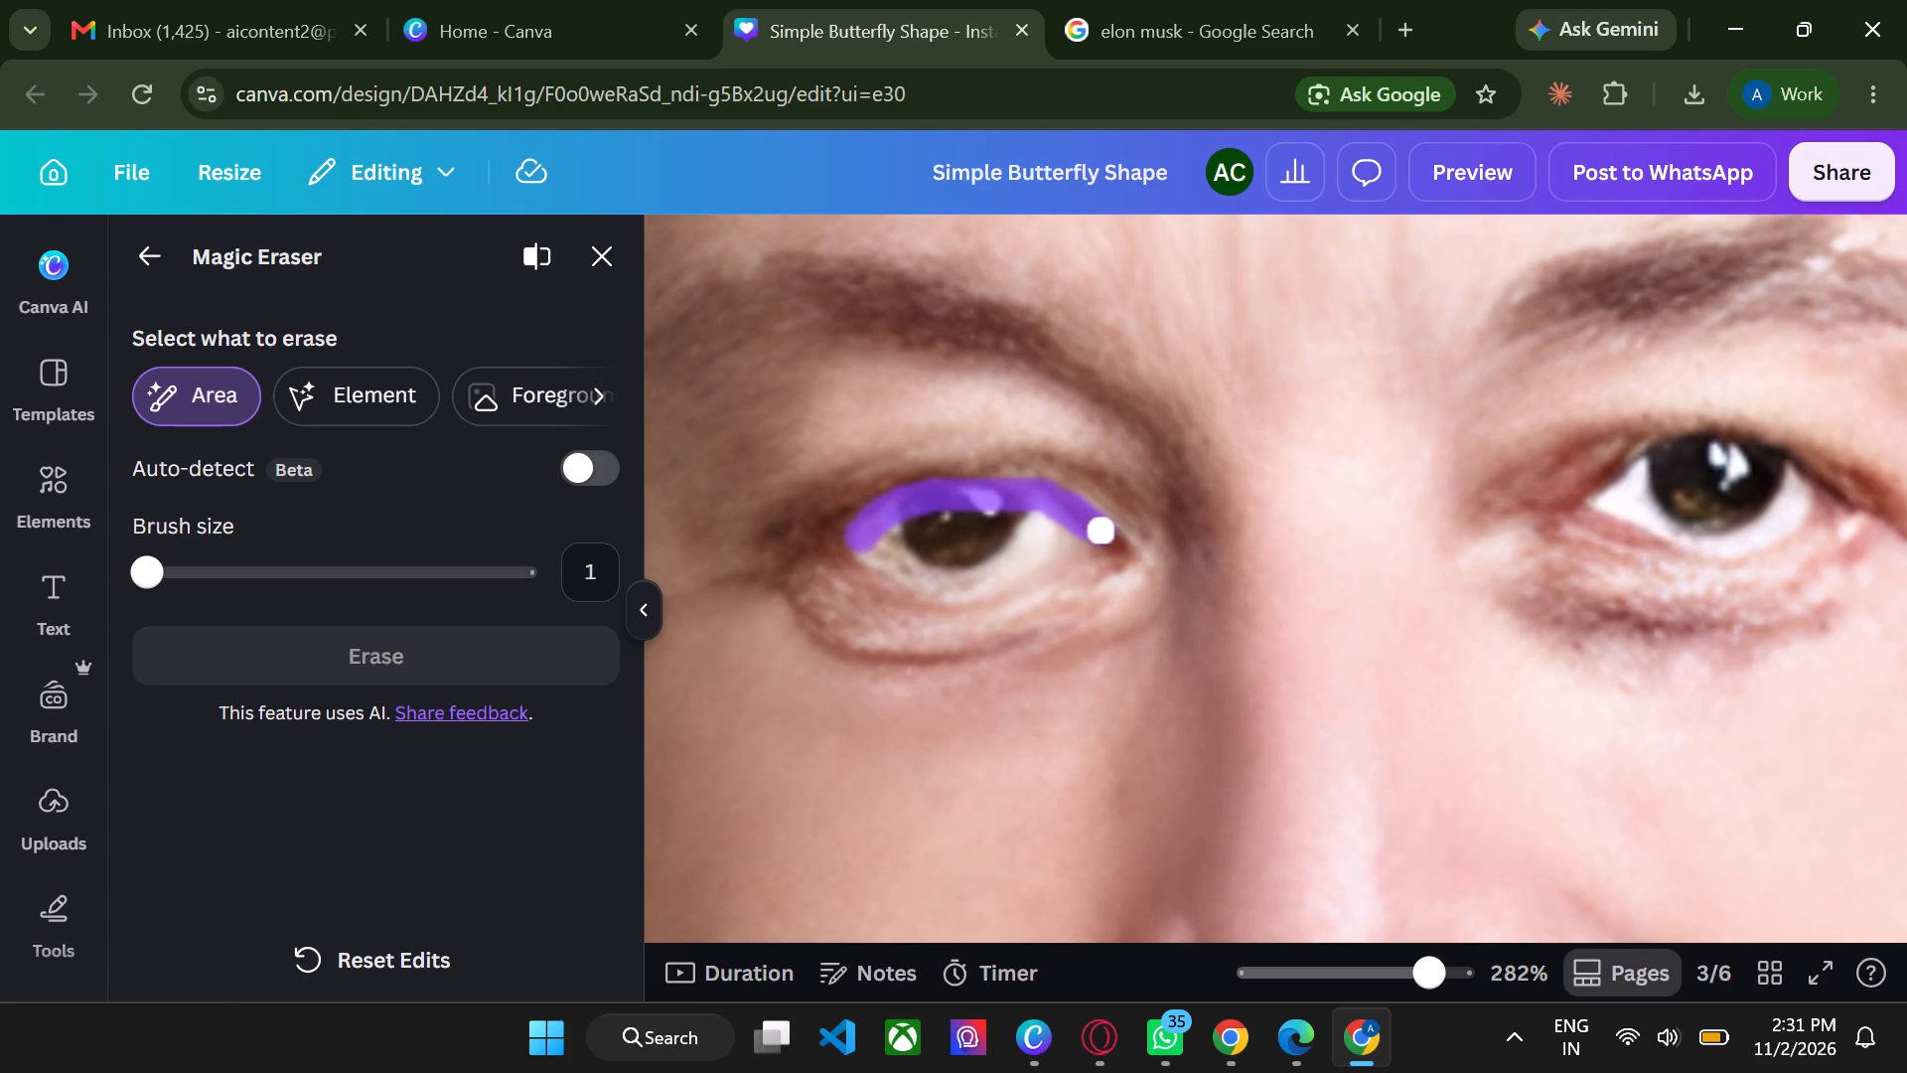
{"action": "left_click_drag", "start_coordinate": [1108, 538], "coordinate": [888, 576]}
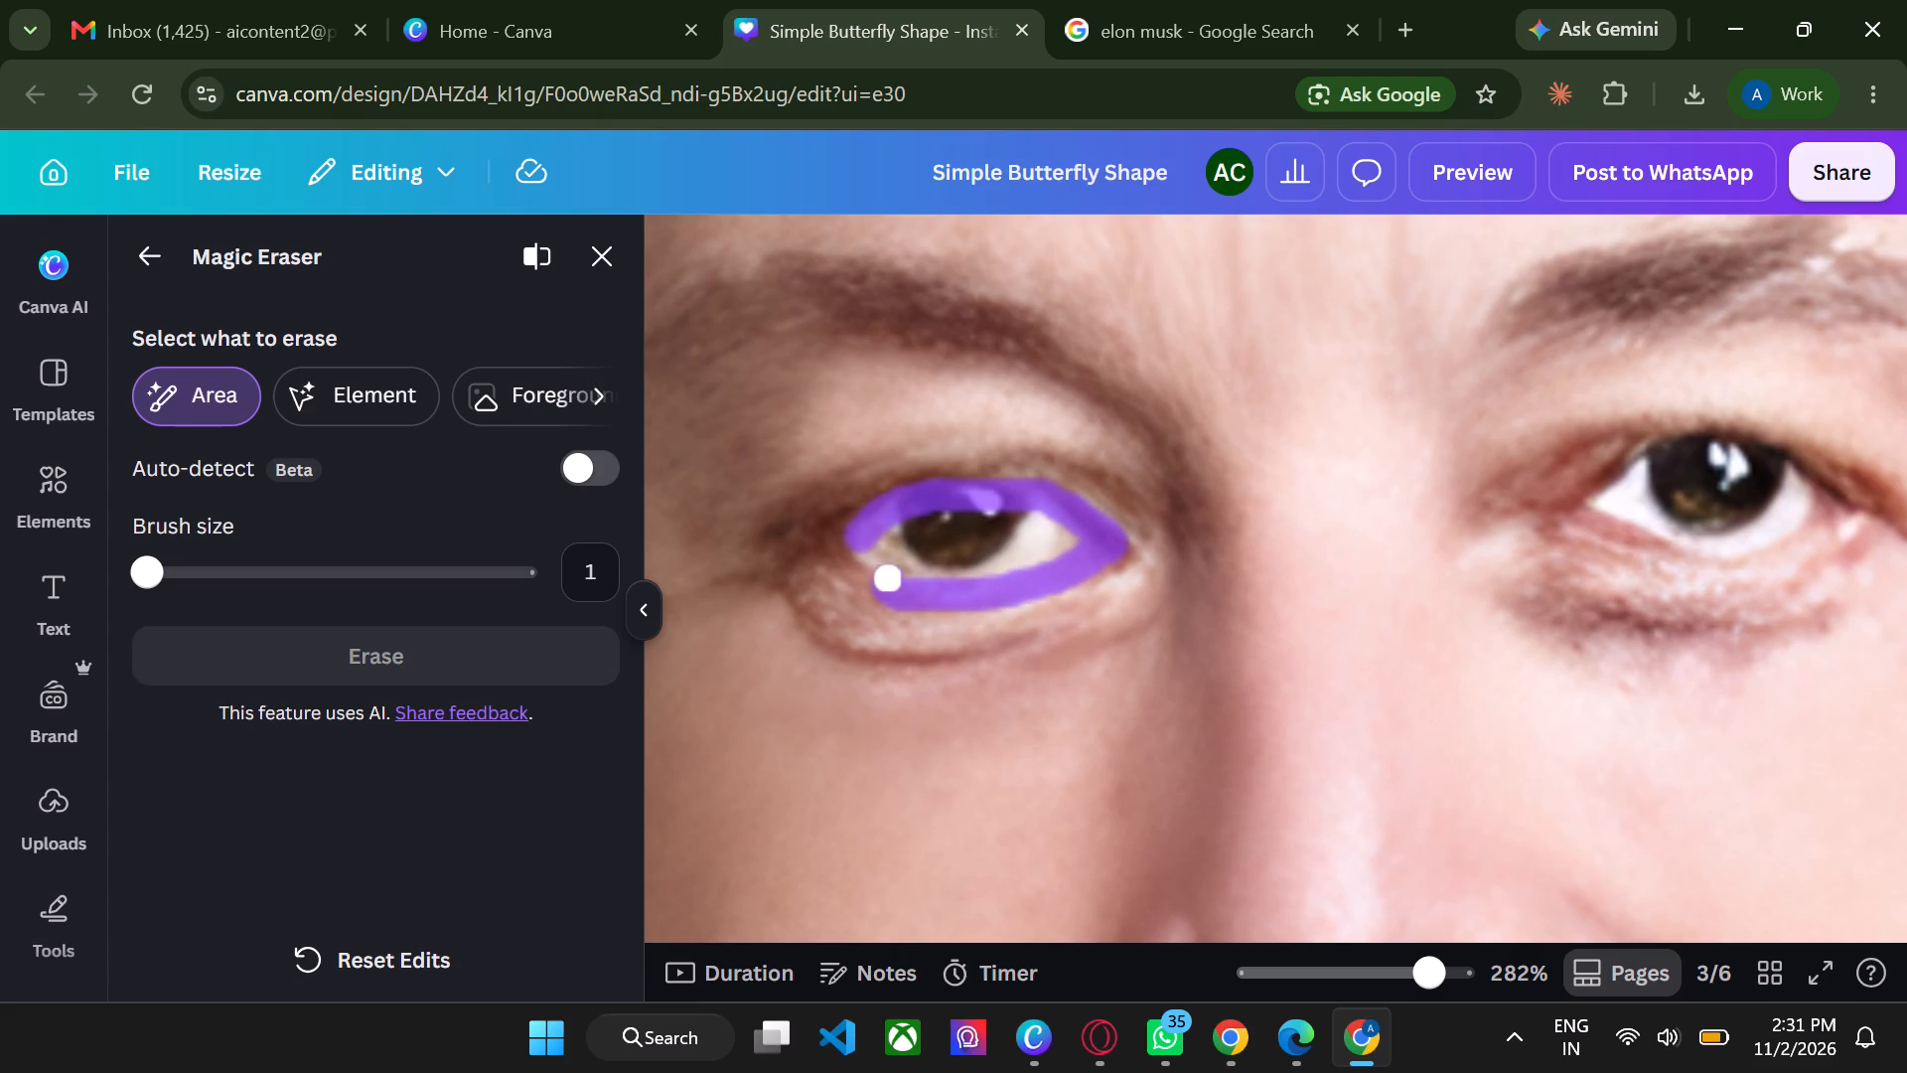
{"action": "left_click_drag", "start_coordinate": [888, 576], "coordinate": [1008, 571]}
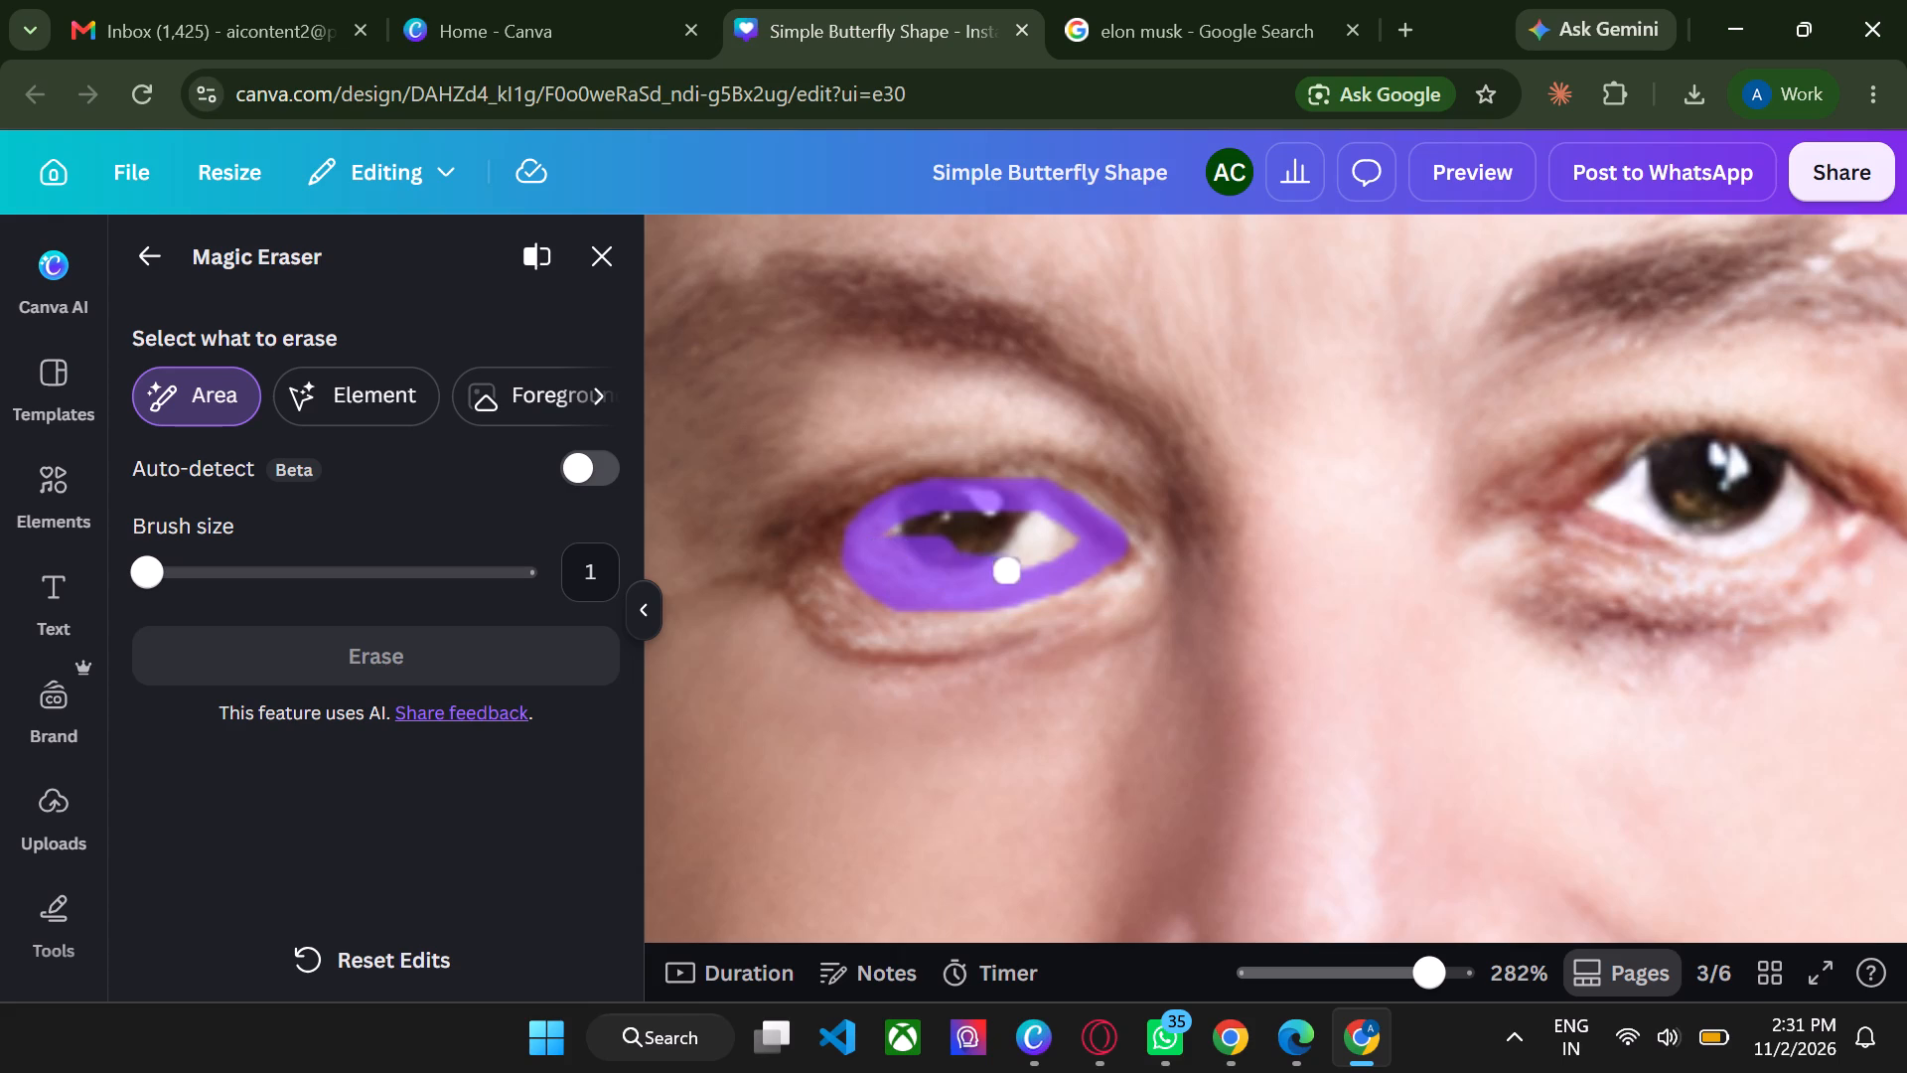
{"action": "left_click_drag", "start_coordinate": [1008, 571], "coordinate": [1045, 523]}
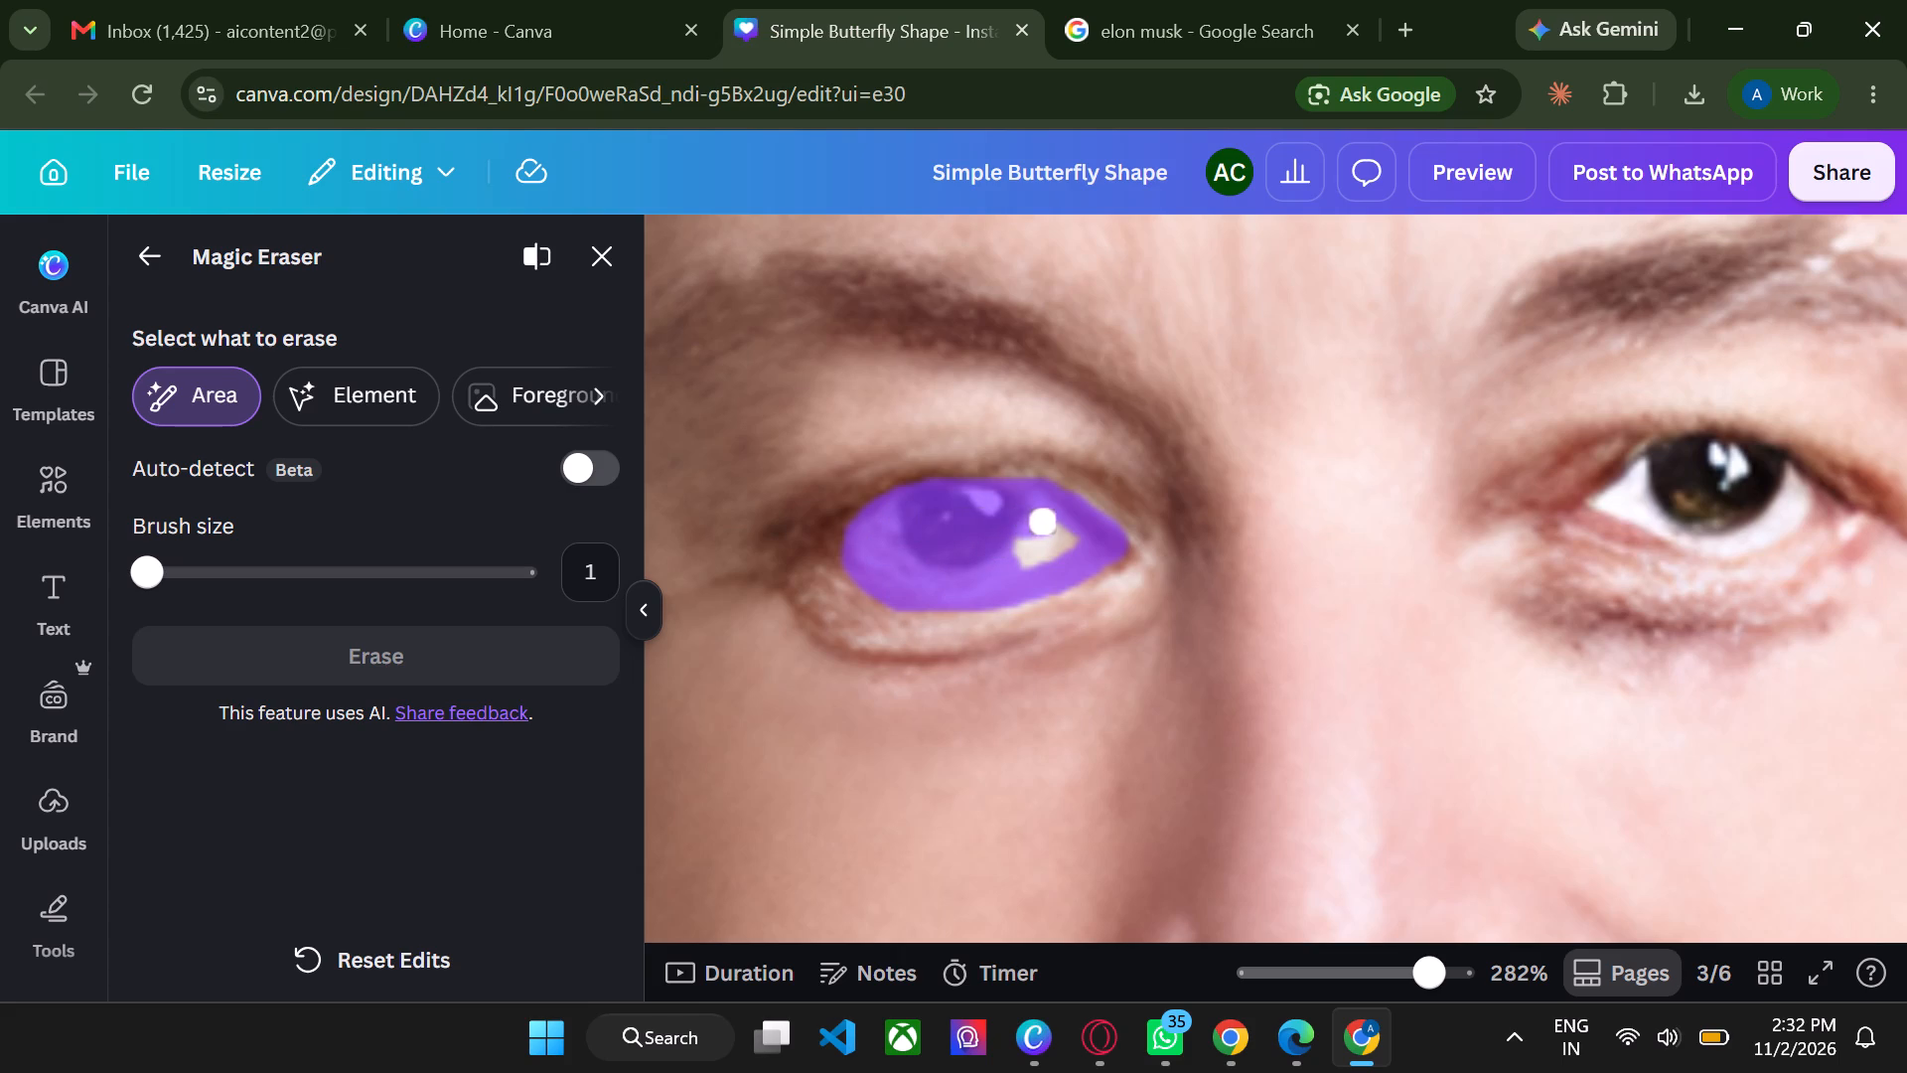
{"action": "left_click_drag", "start_coordinate": [1045, 523], "coordinate": [985, 516]}
{"action": "left_click_drag", "start_coordinate": [985, 516], "coordinate": [856, 558]}
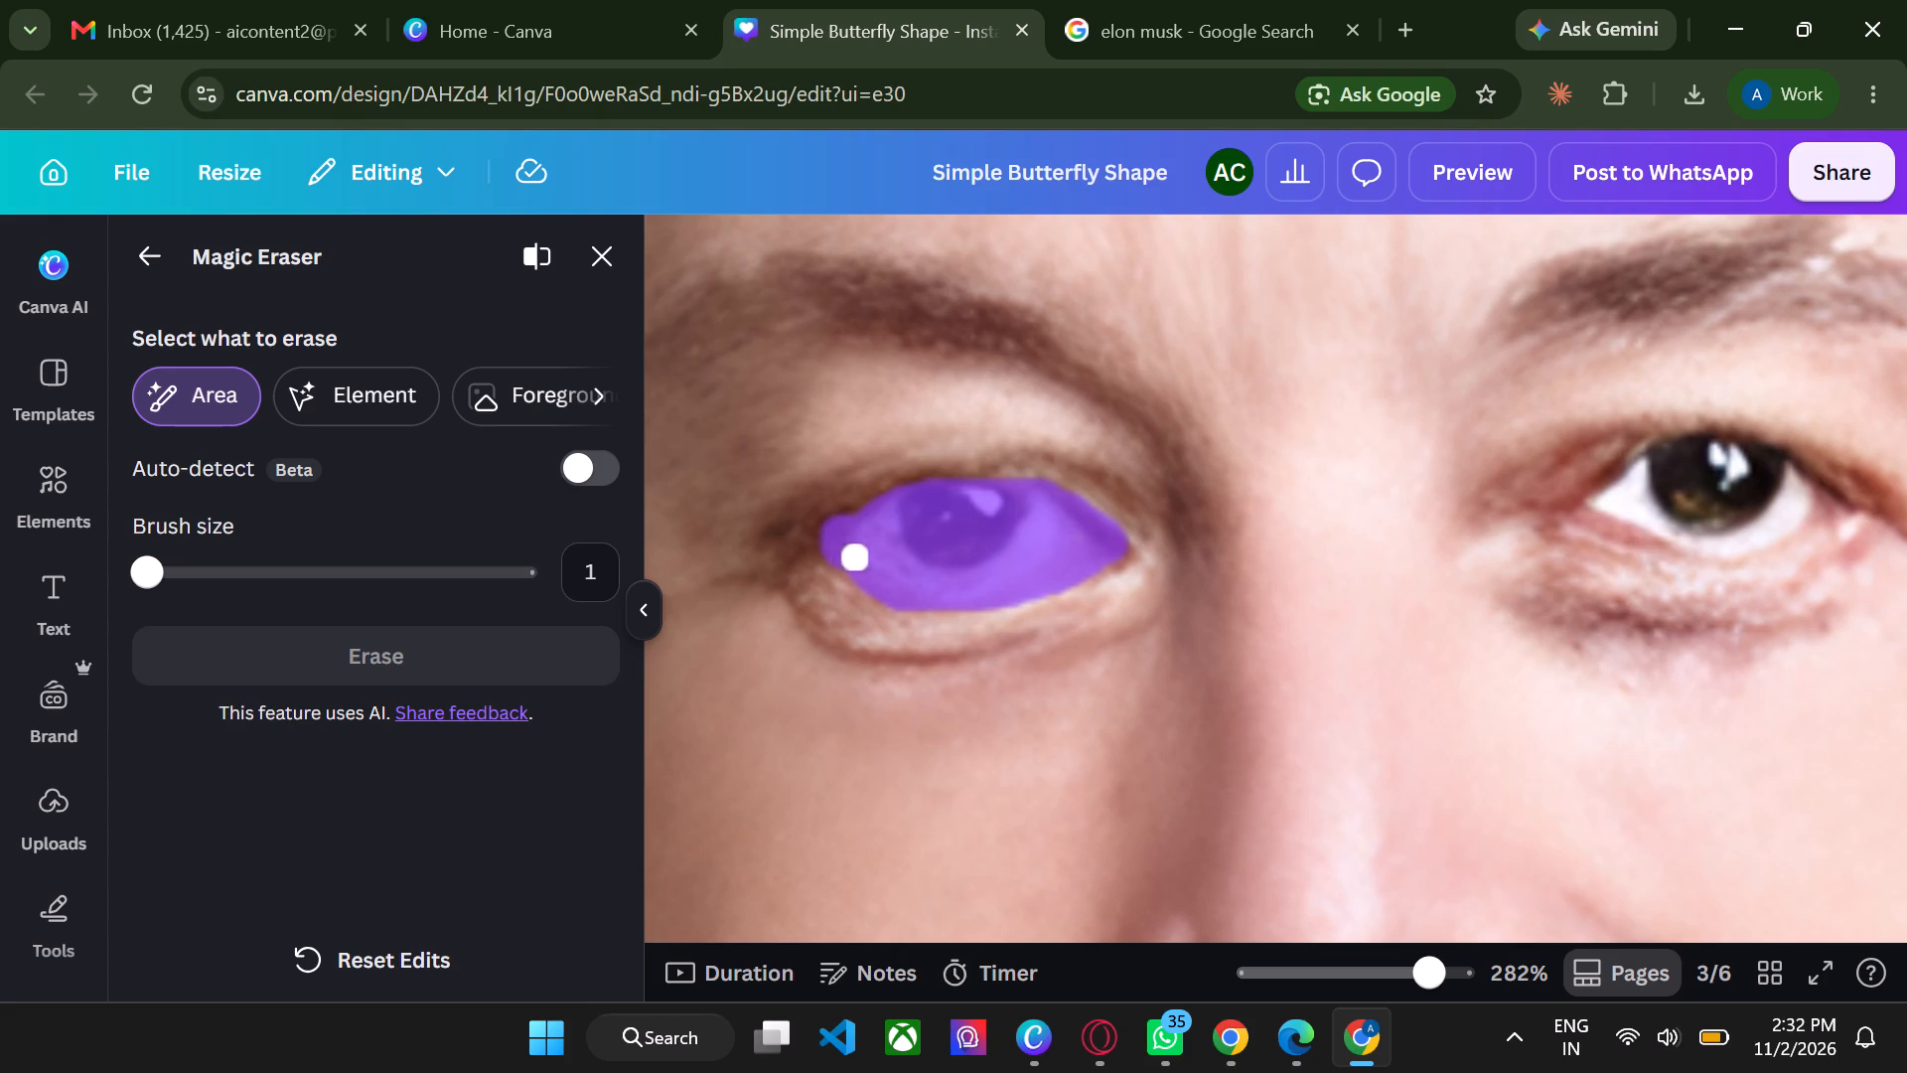
{"action": "left_click_drag", "start_coordinate": [856, 558], "coordinate": [830, 532]}
{"action": "left_click_drag", "start_coordinate": [830, 532], "coordinate": [1134, 551]}
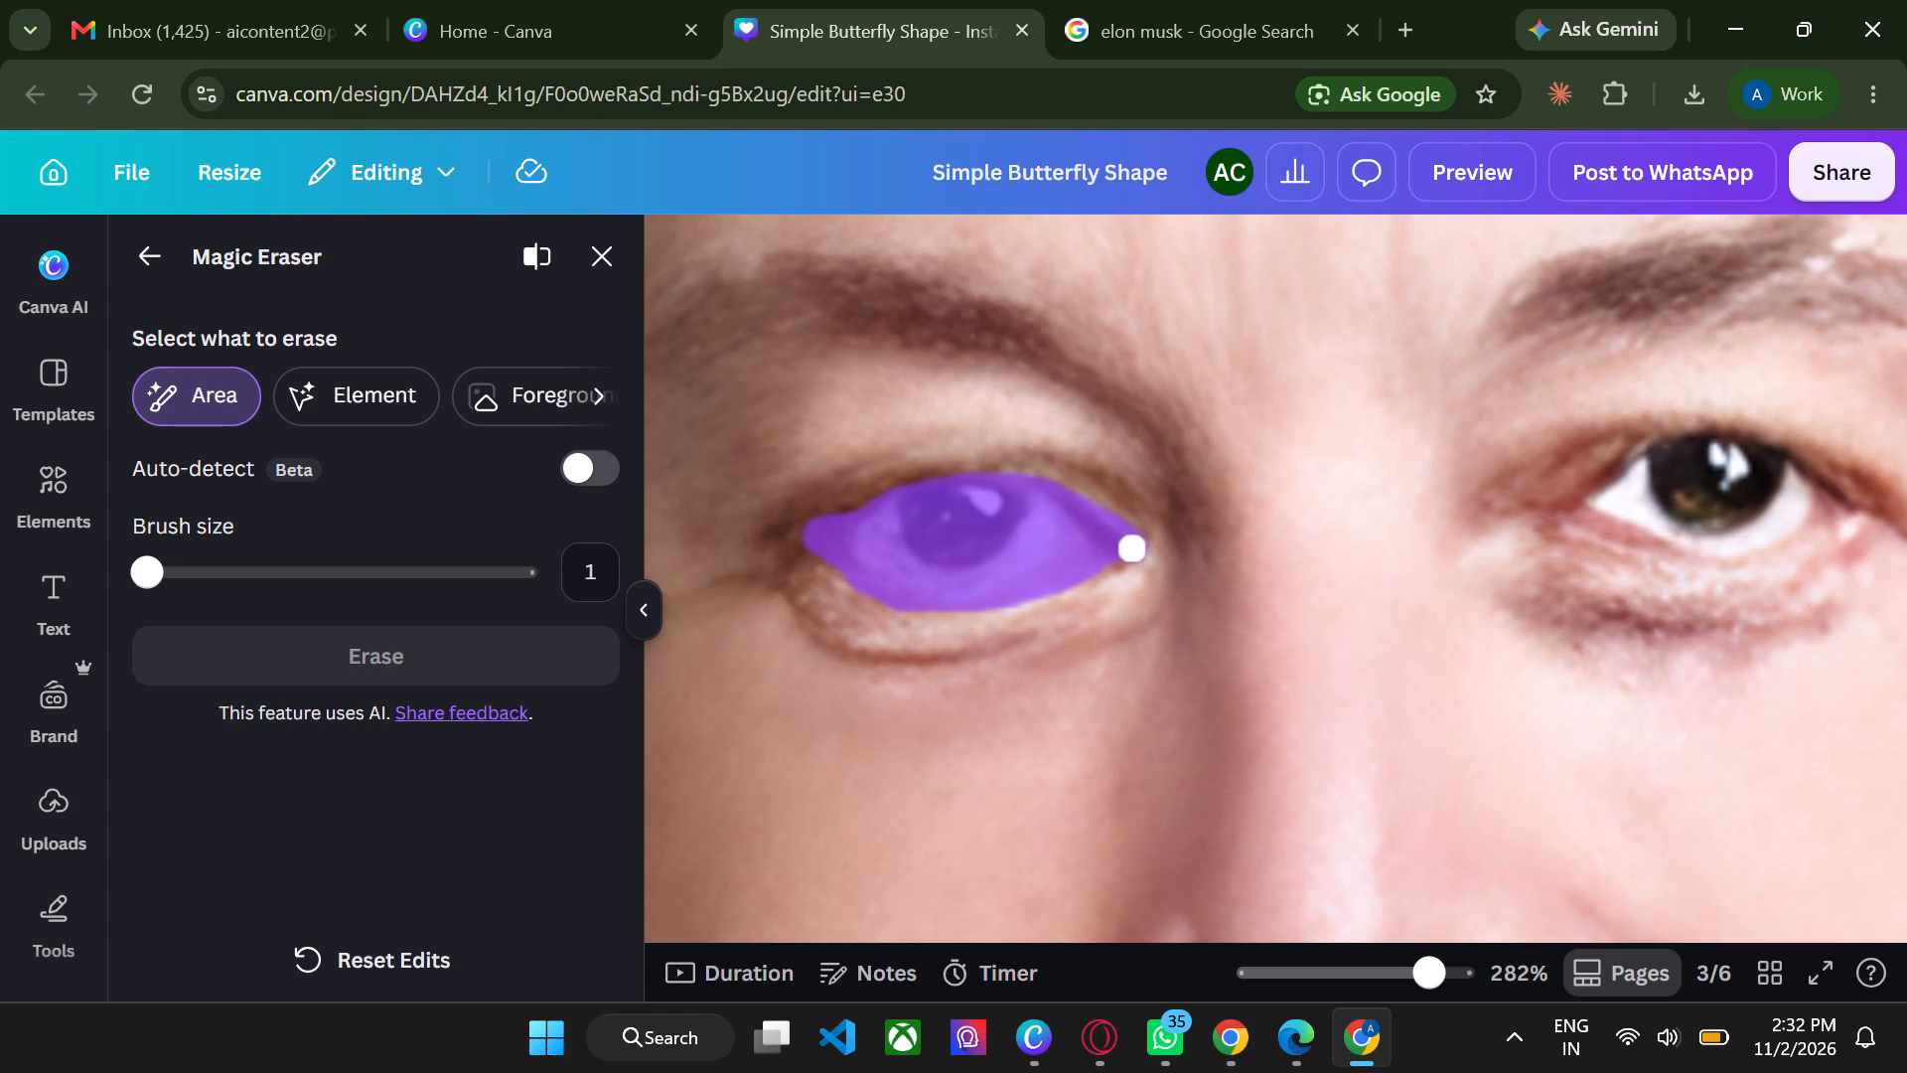
{"action": "left_click_drag", "start_coordinate": [1134, 551], "coordinate": [853, 523]}
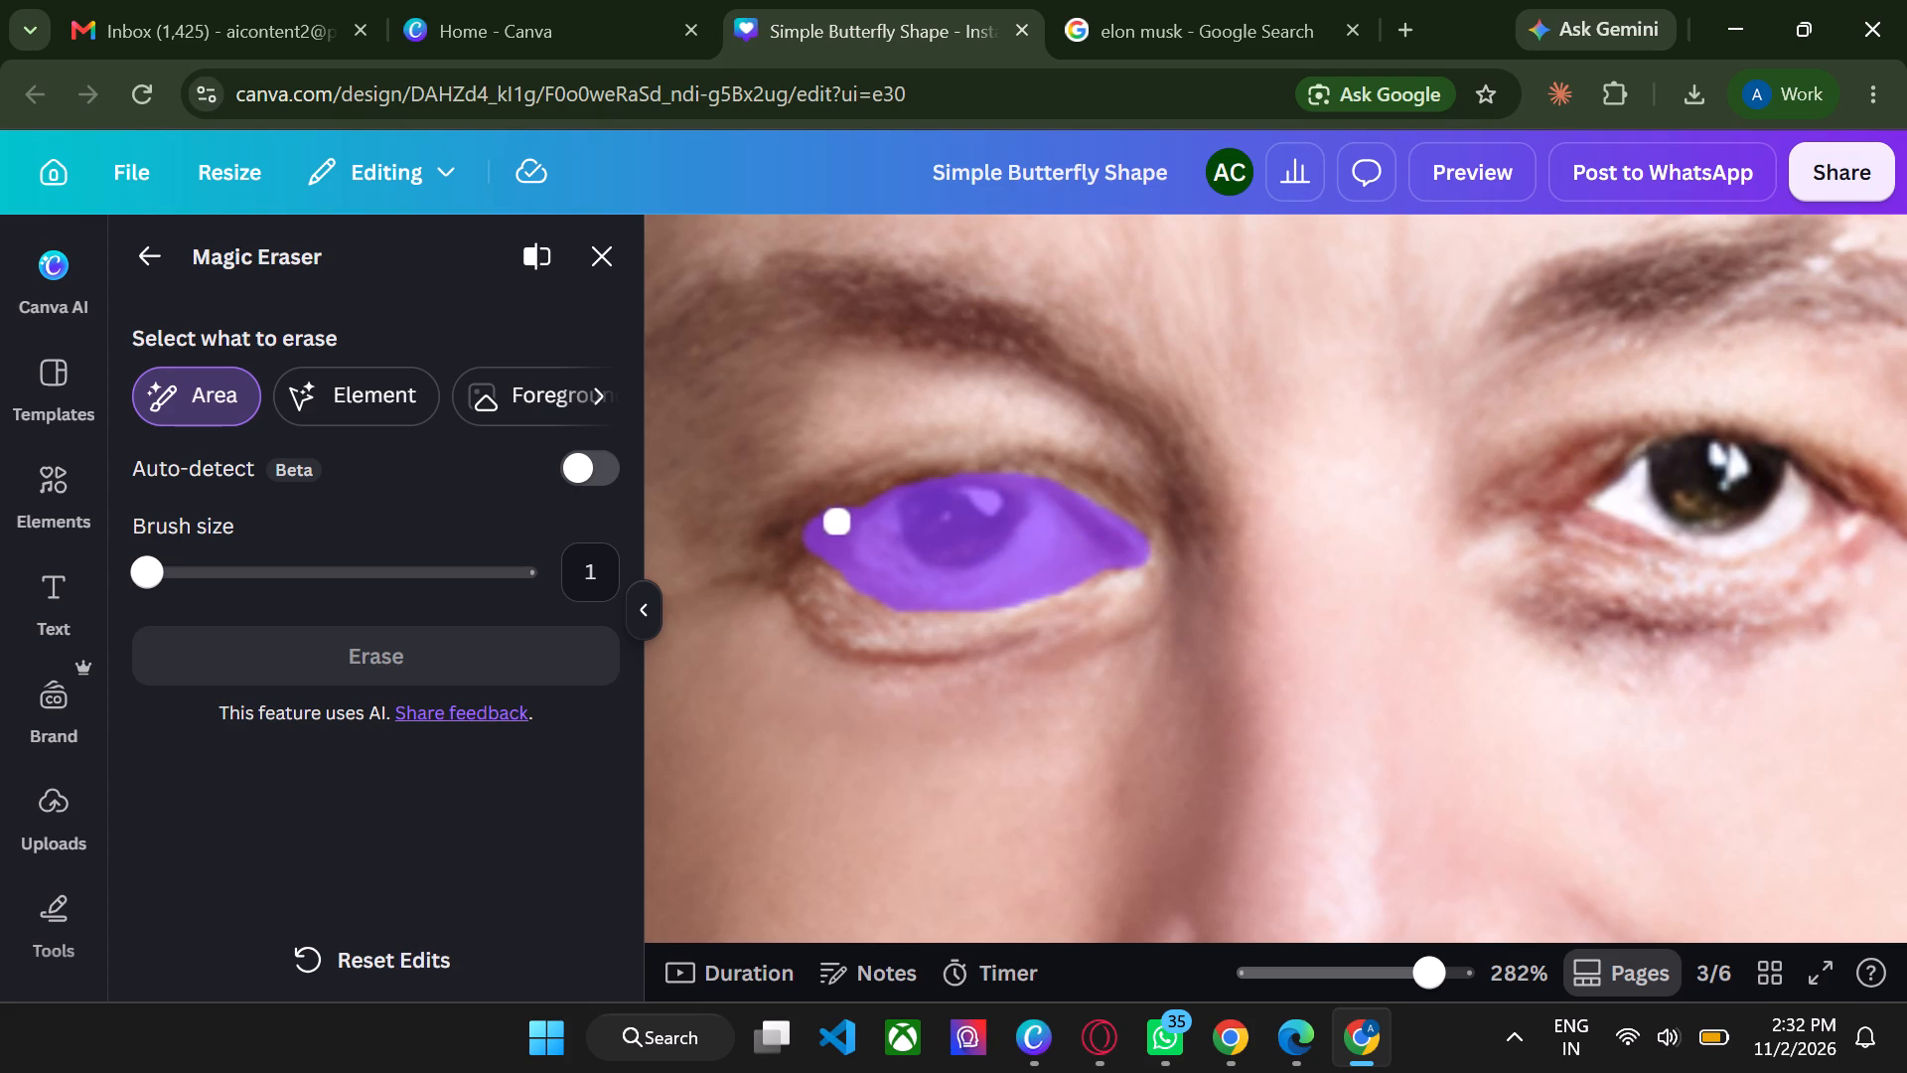
{"action": "left_click_drag", "start_coordinate": [853, 523], "coordinate": [999, 510]}
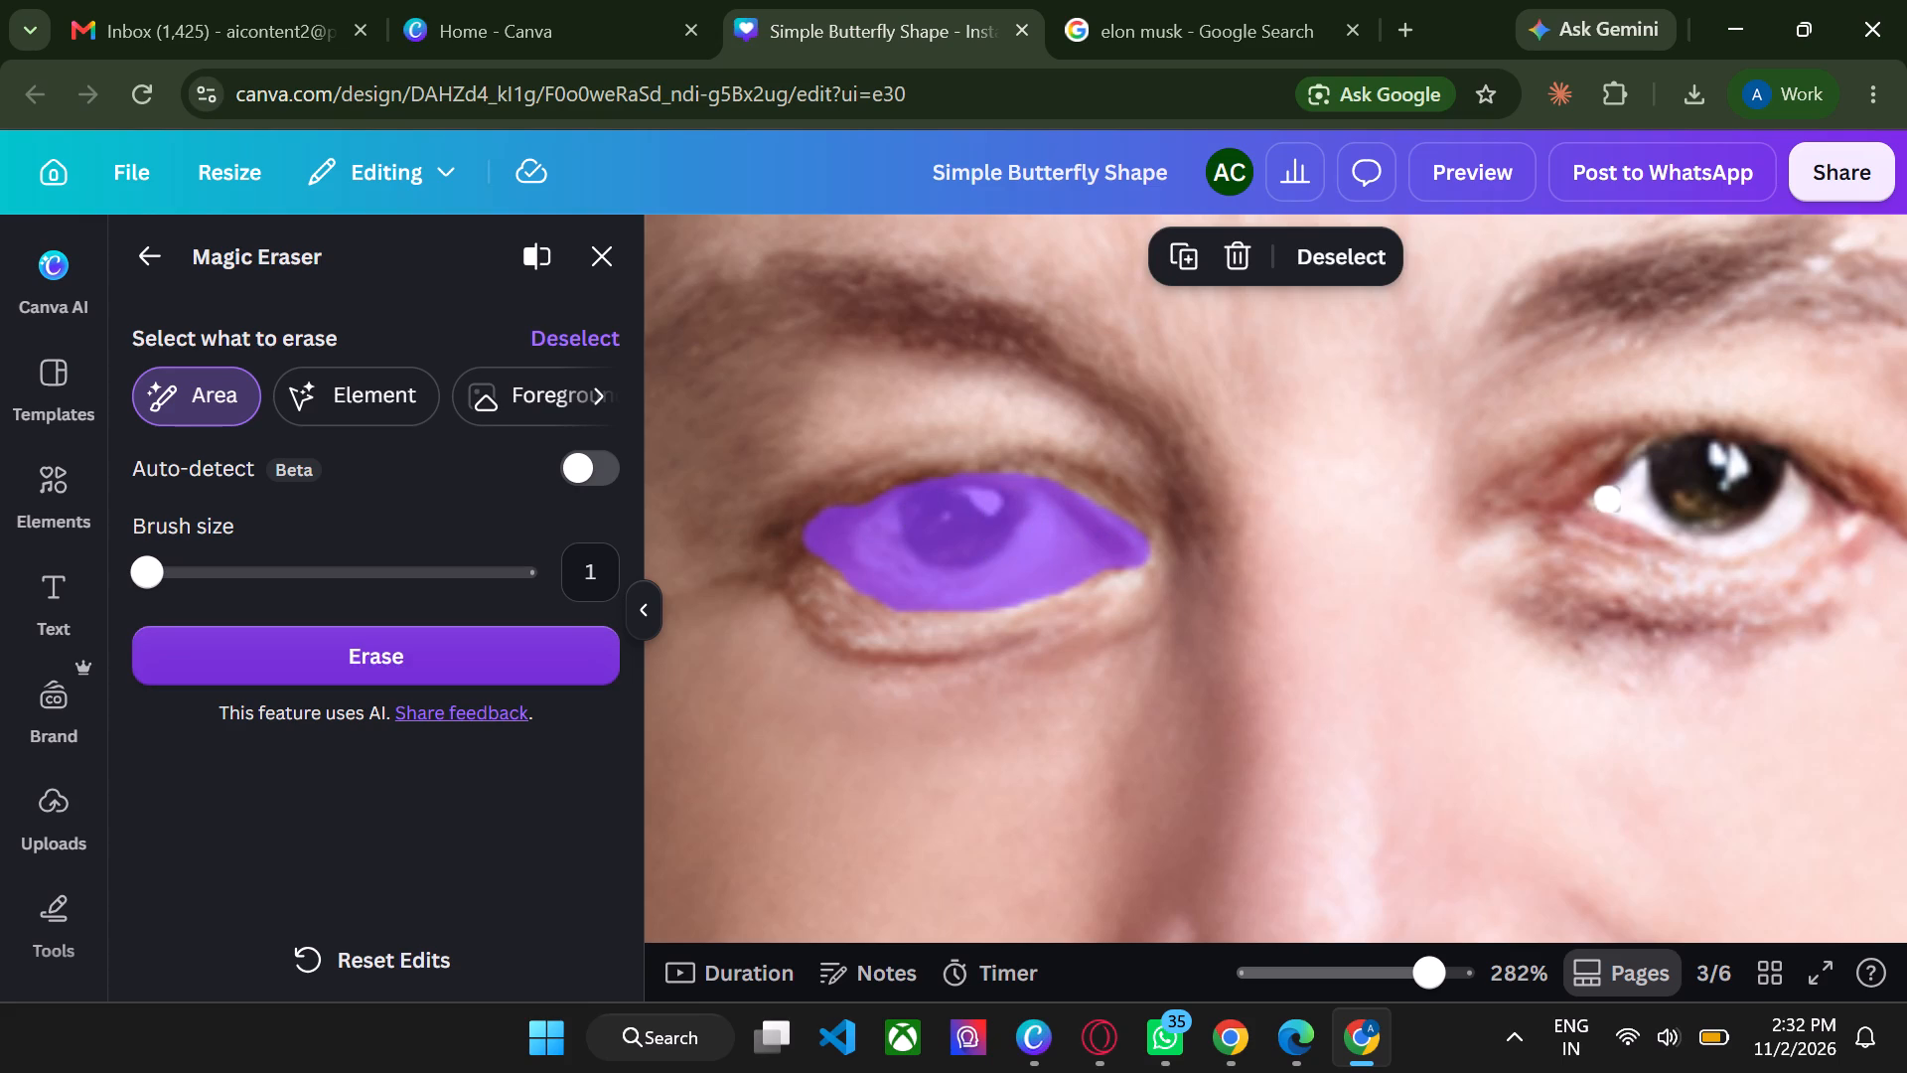
Paint over the eye on the right side of the portrait as well and erase both marked eyes.
{"action": "left_click_drag", "start_coordinate": [1598, 503], "coordinate": [1800, 467]}
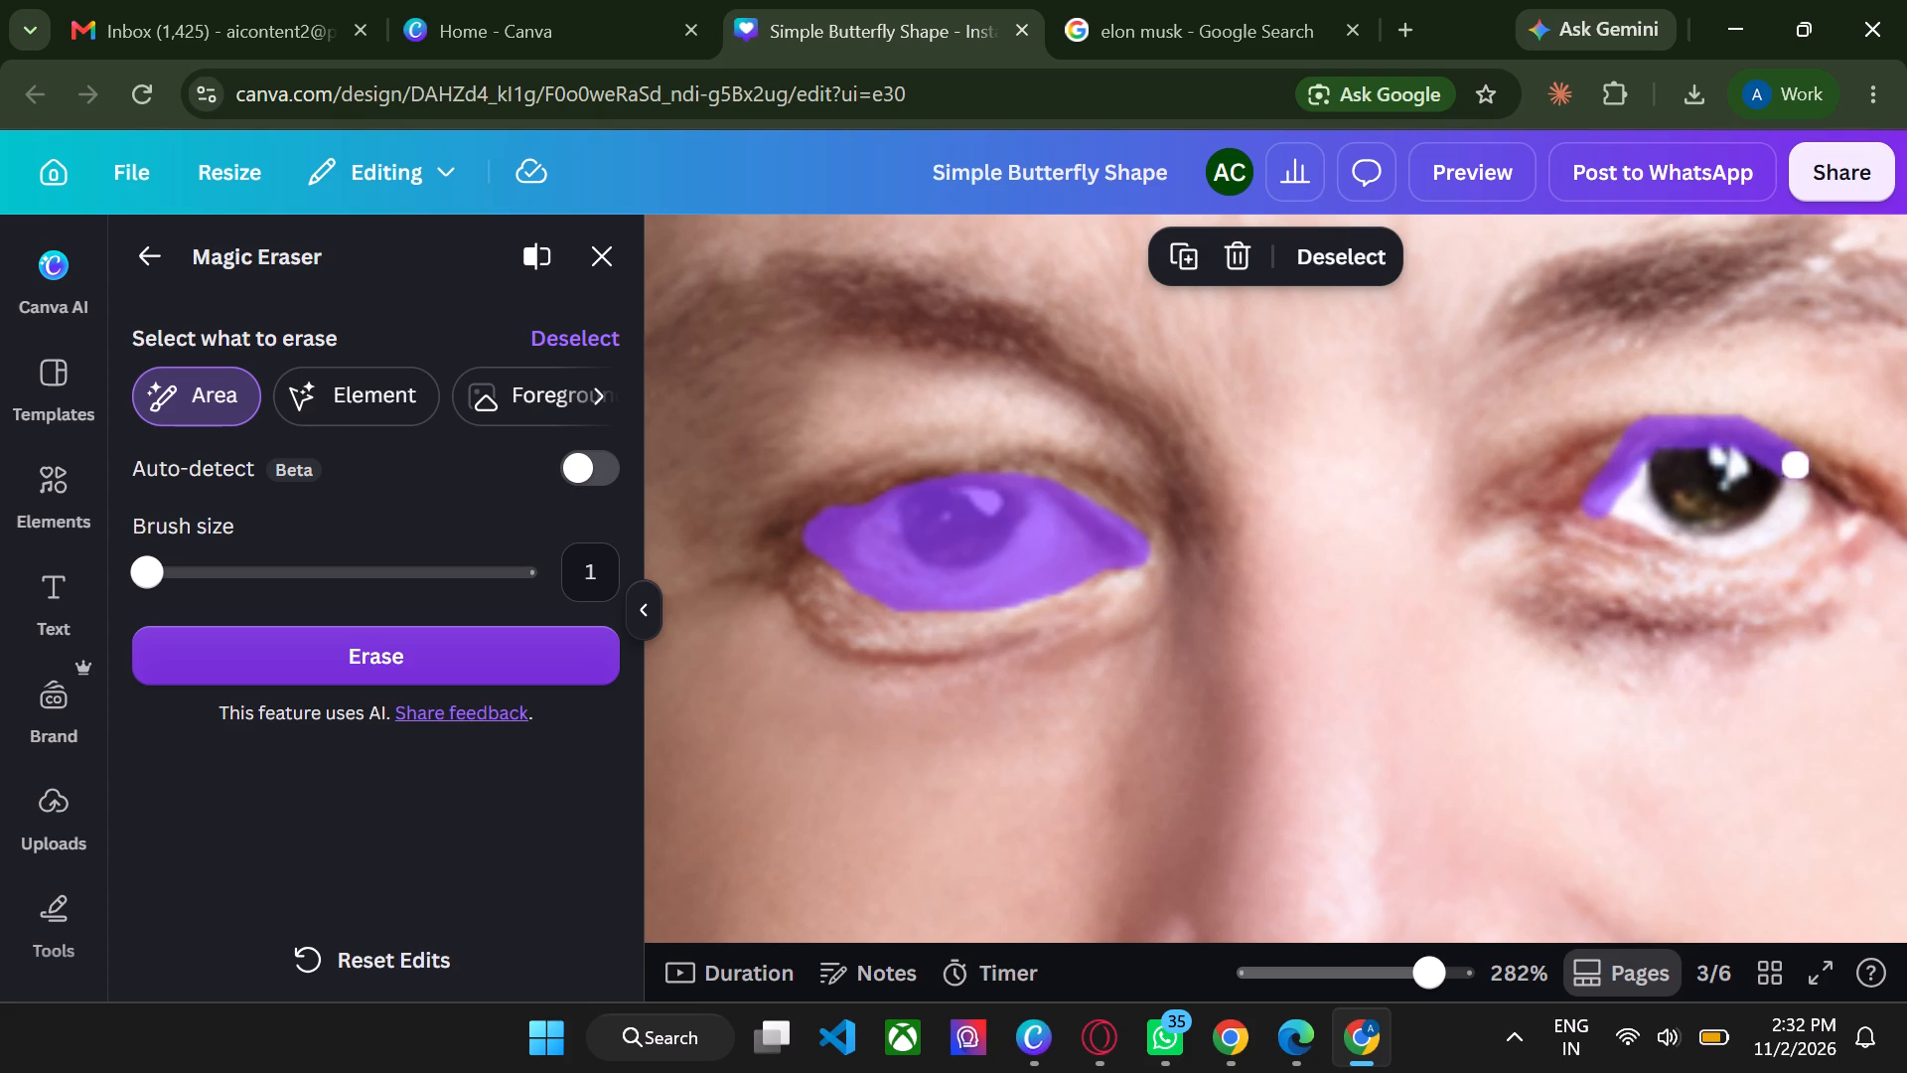
{"action": "left_click_drag", "start_coordinate": [1800, 467], "coordinate": [1696, 549]}
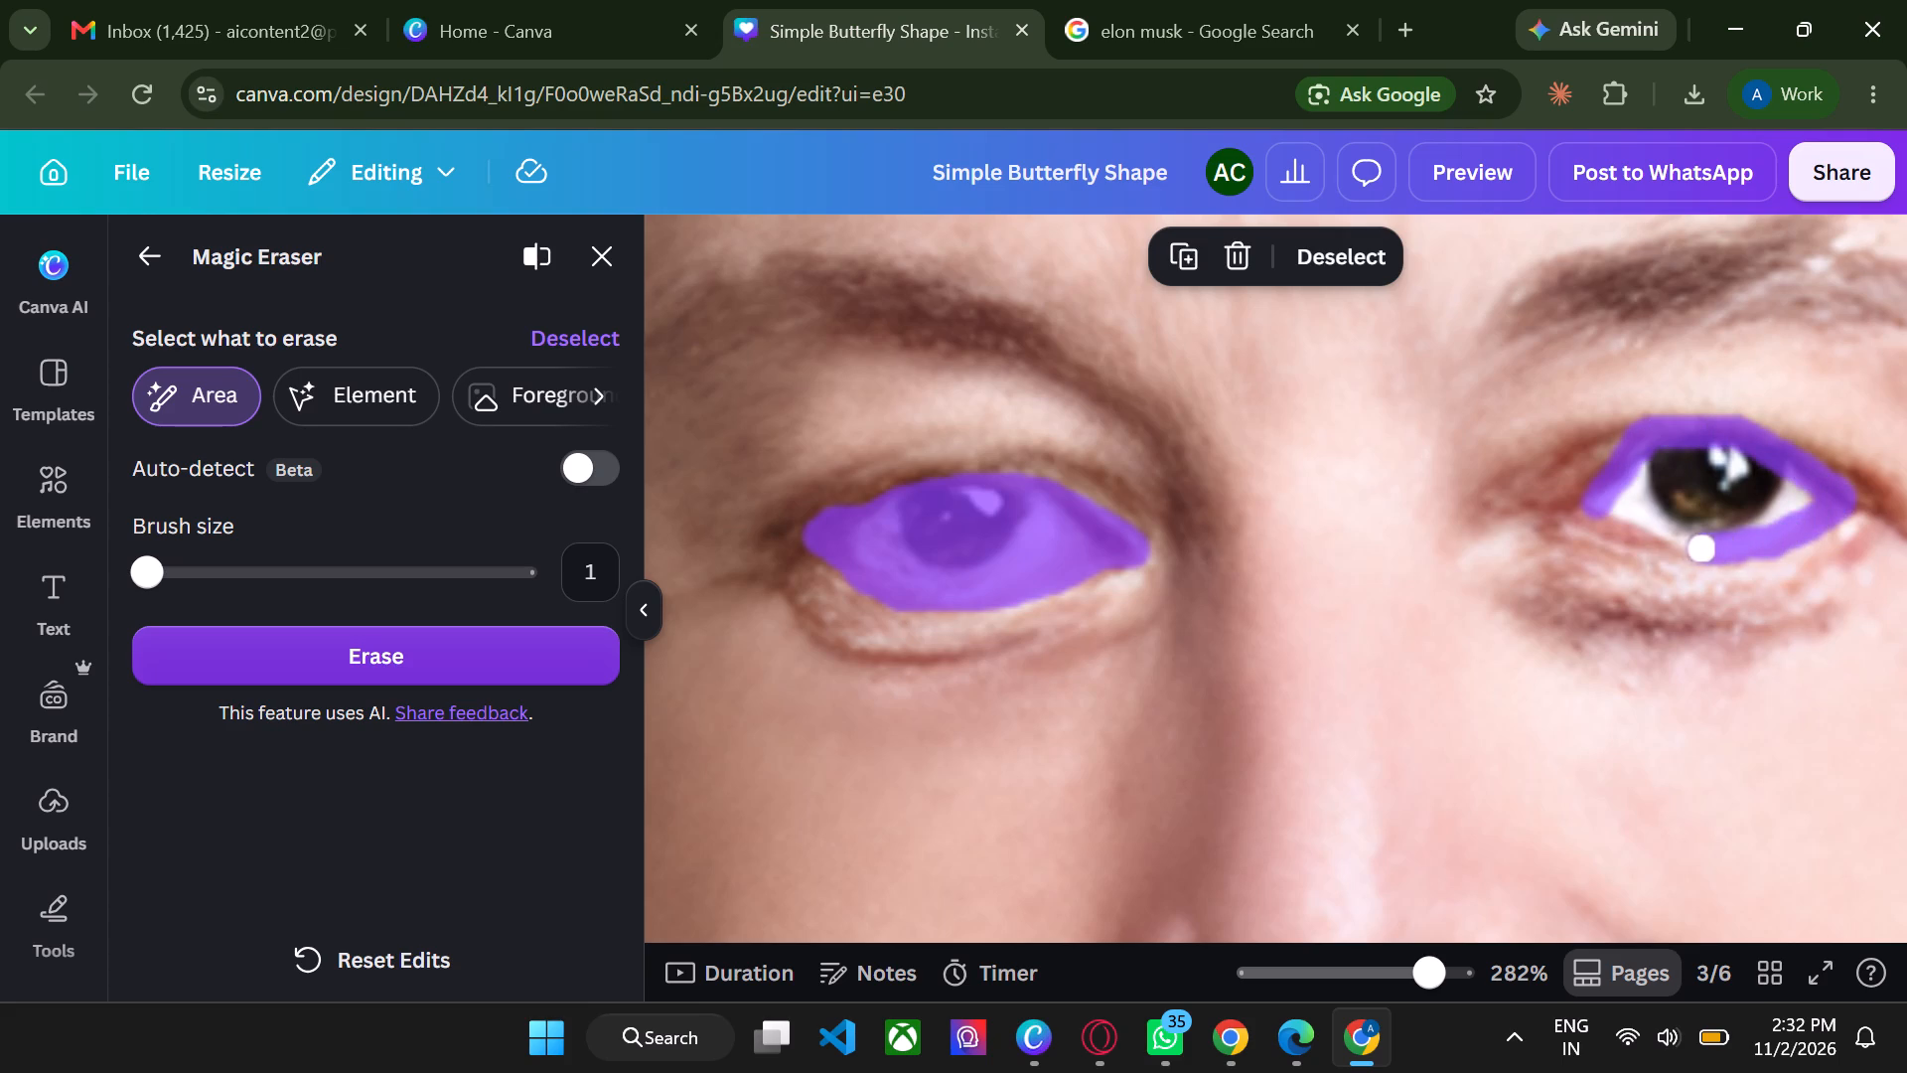
{"action": "left_click_drag", "start_coordinate": [1696, 549], "coordinate": [1802, 509]}
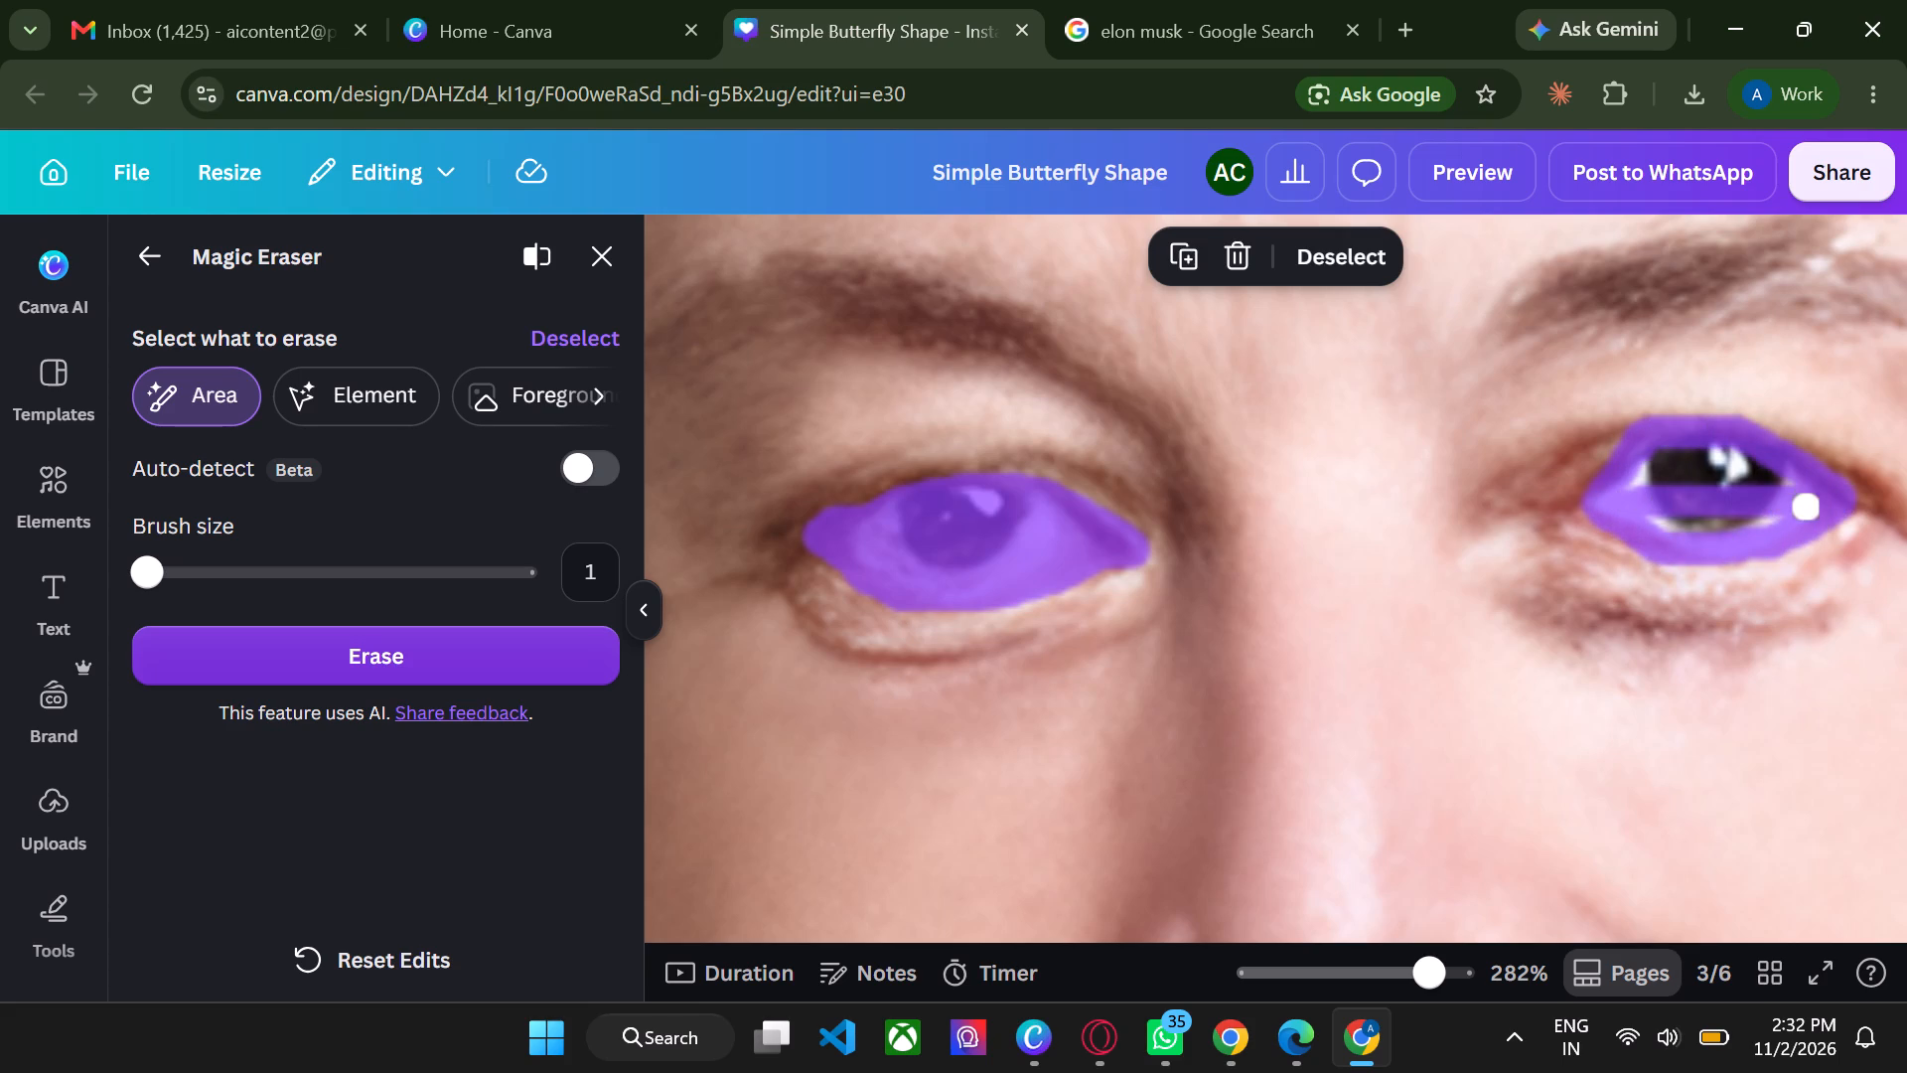
{"action": "left_click_drag", "start_coordinate": [1802, 509], "coordinate": [1783, 480]}
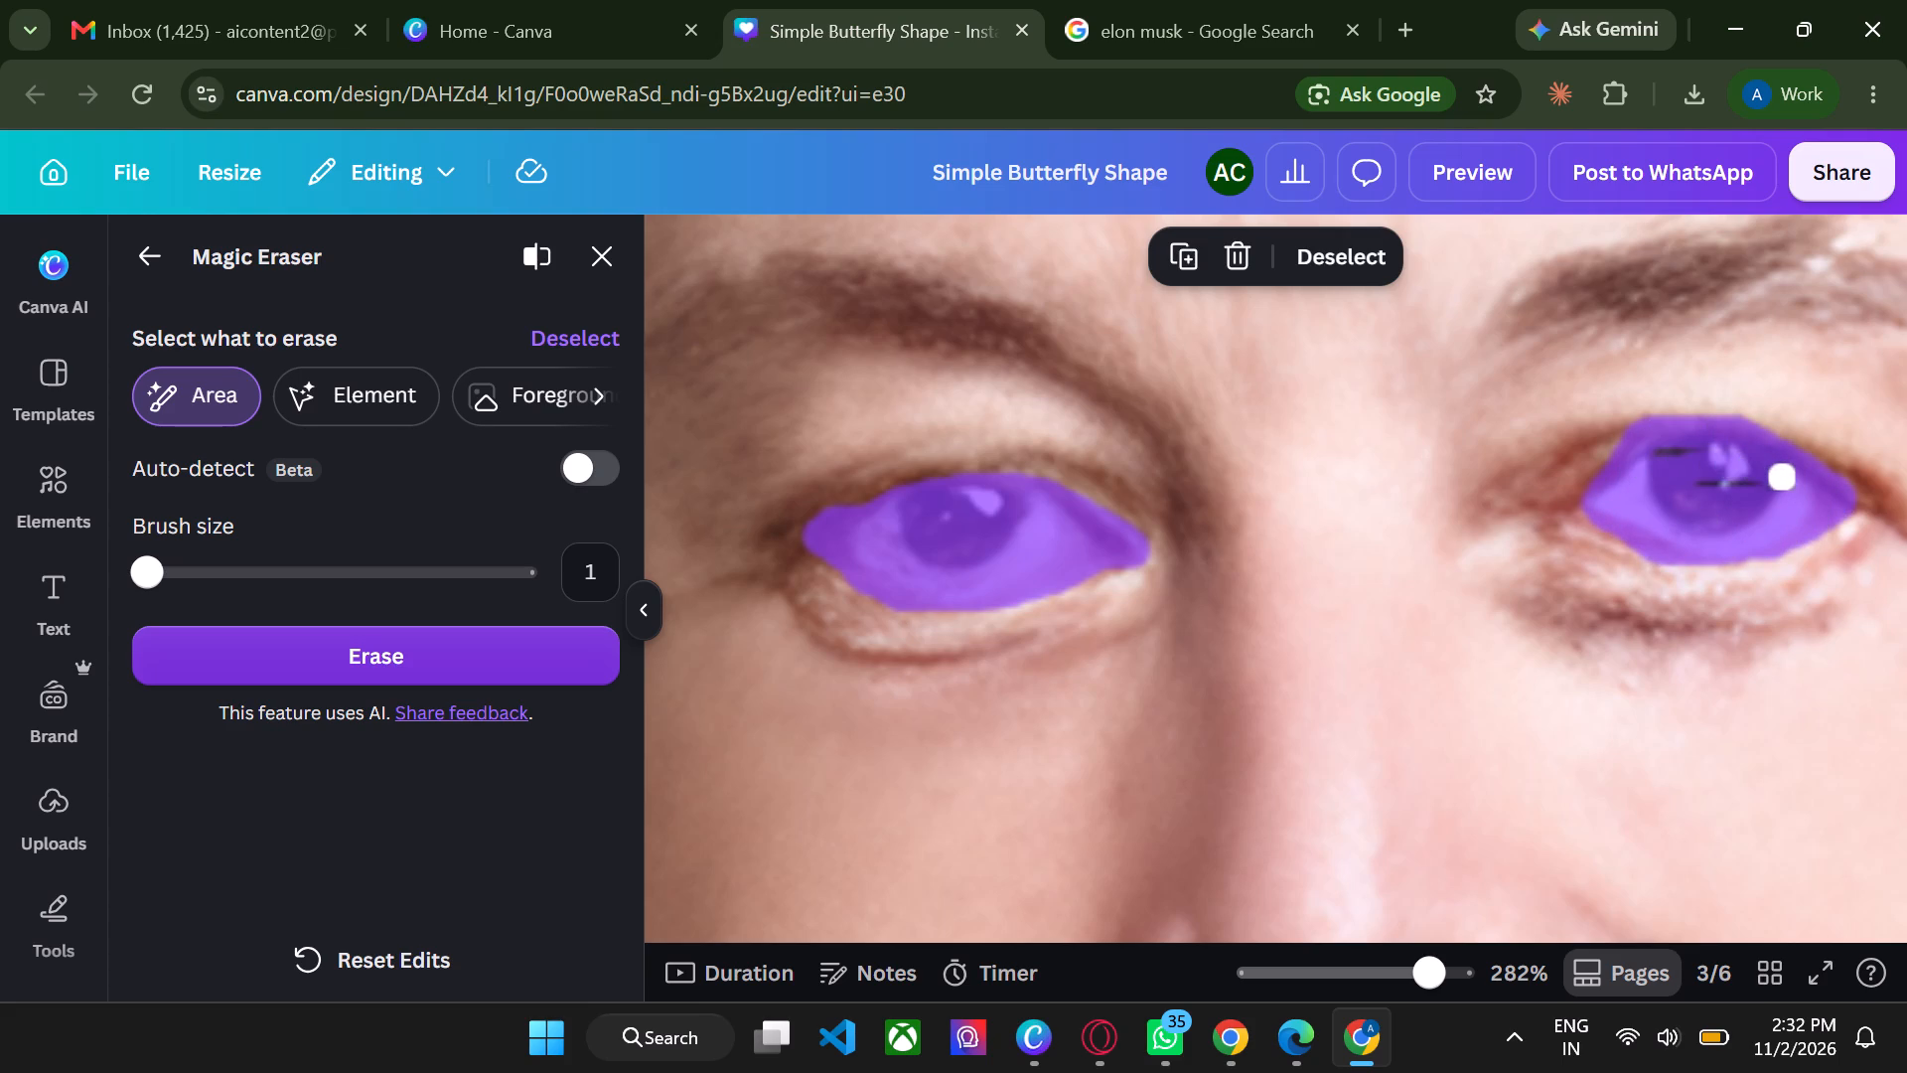
{"action": "left_click_drag", "start_coordinate": [1783, 480], "coordinate": [1716, 496]}
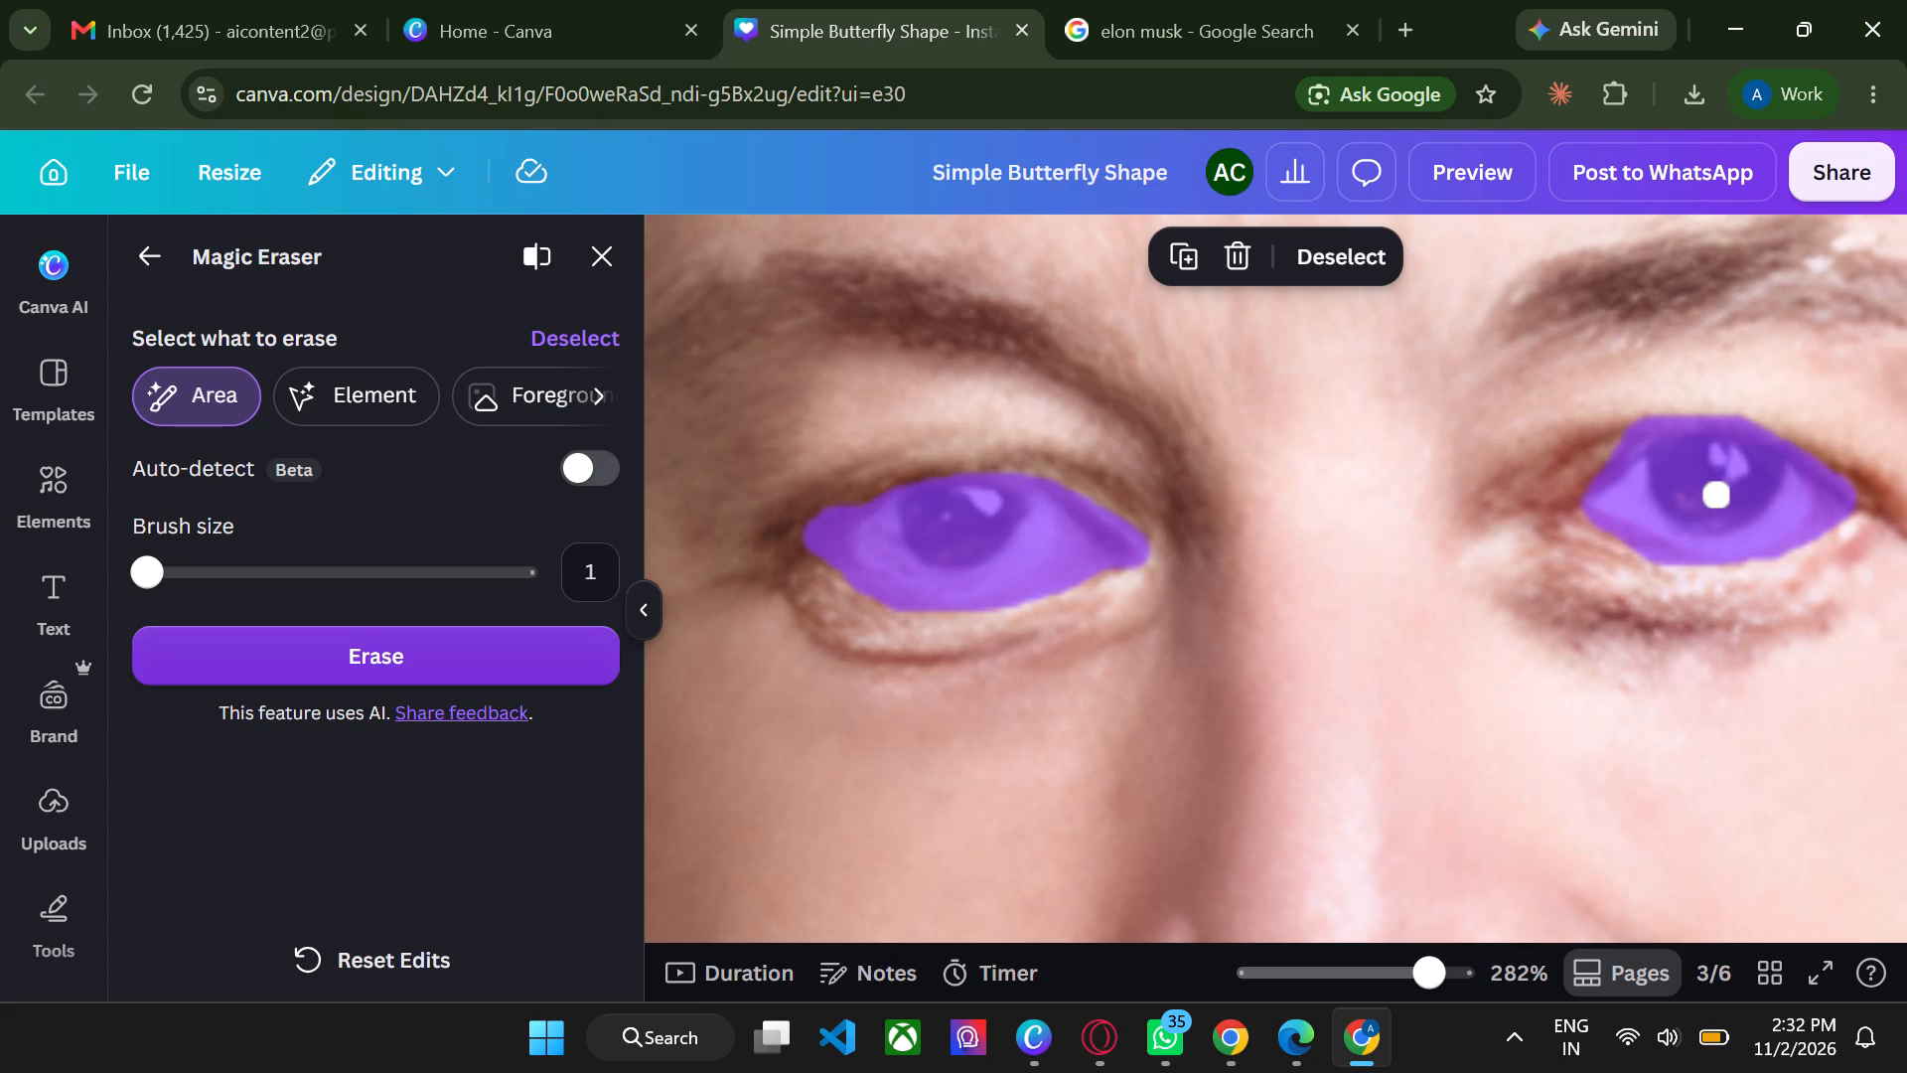
{"action": "left_click", "coordinate": [439, 642]}
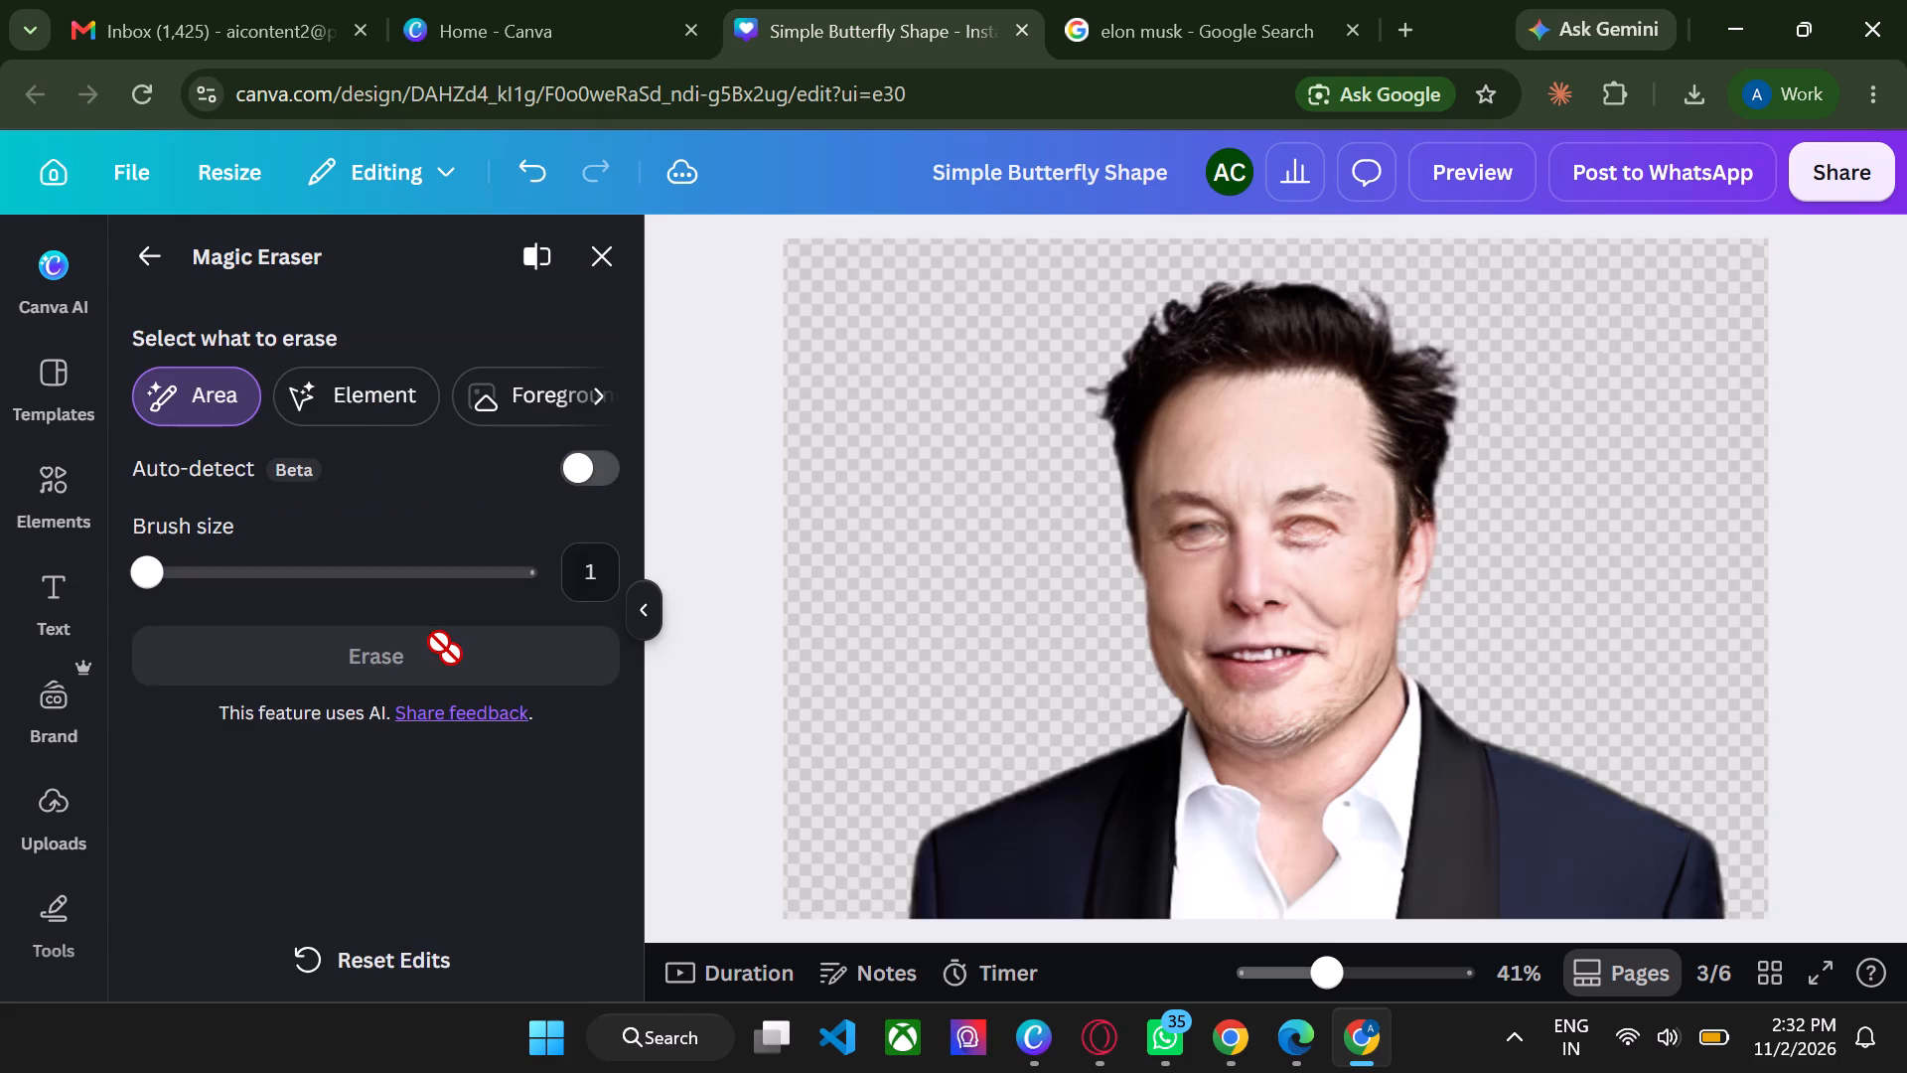
{"action": "left_click", "coordinate": [439, 642]}
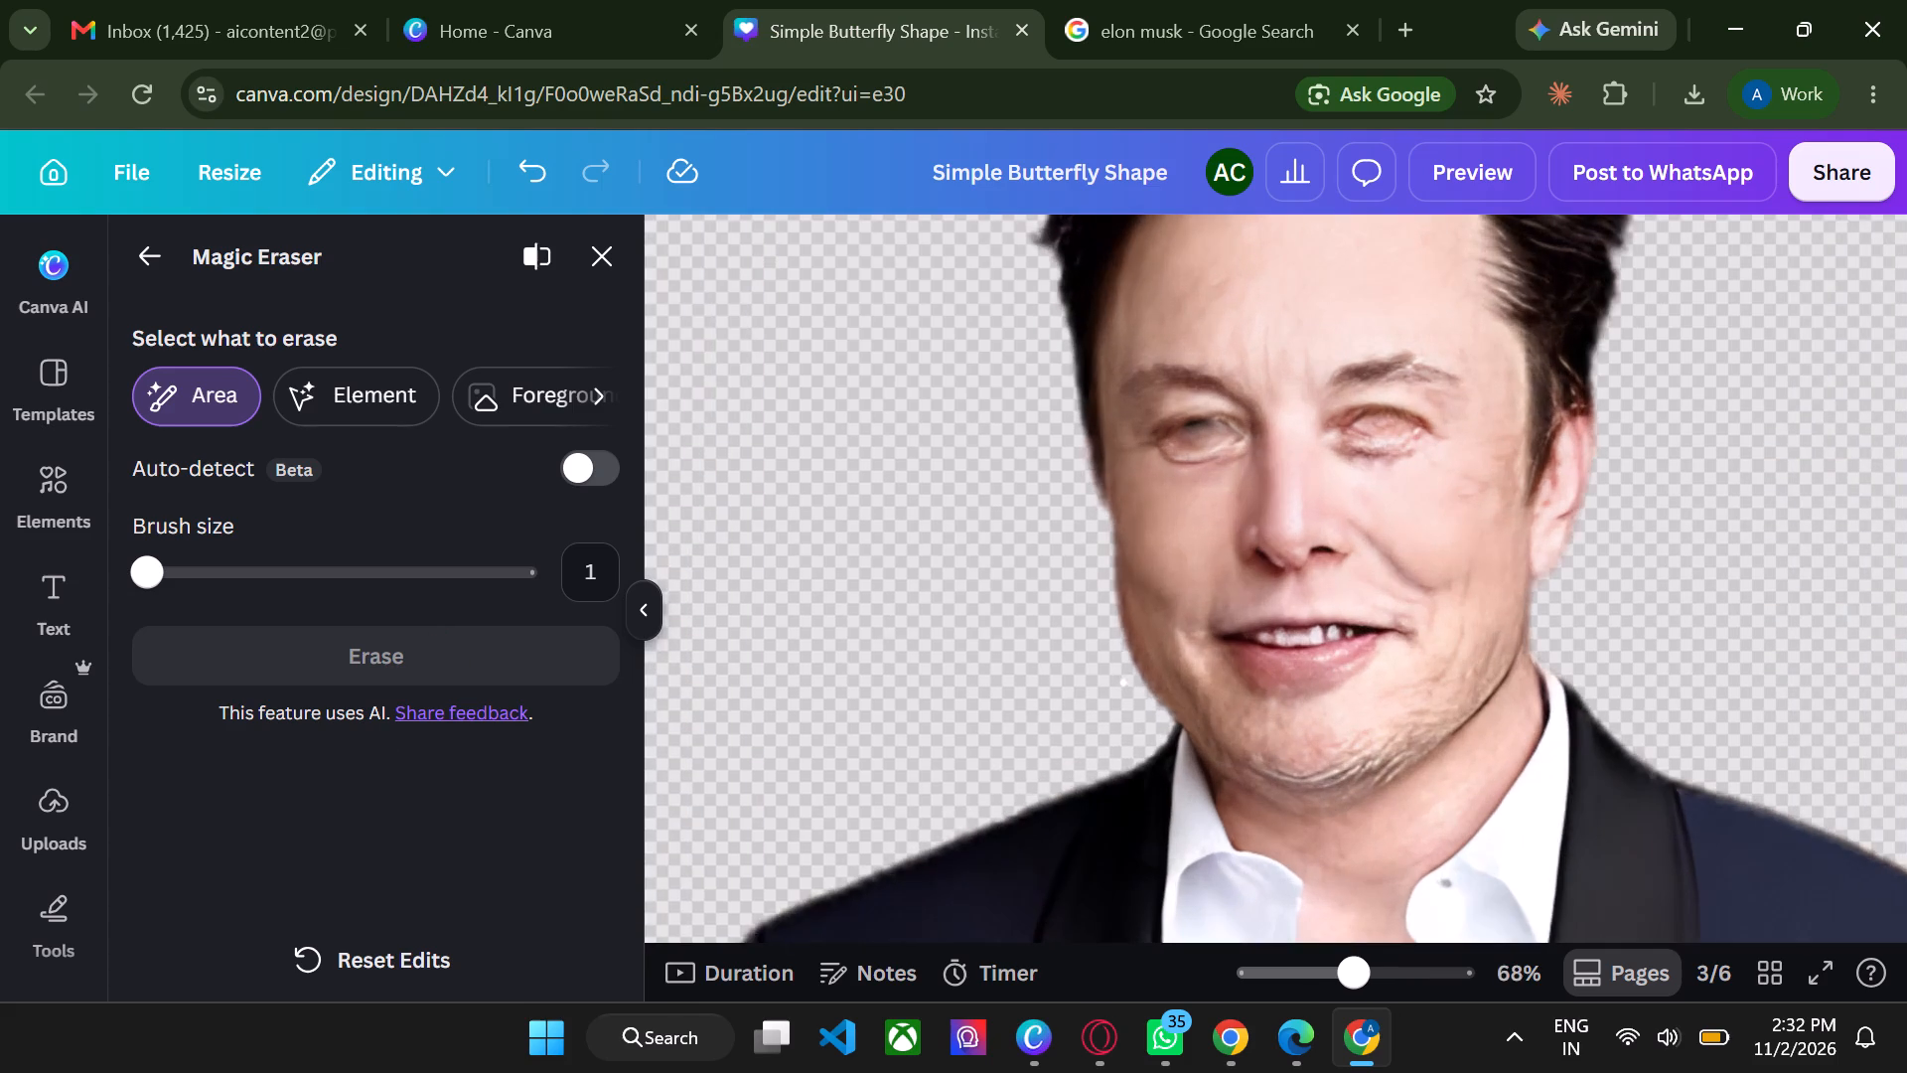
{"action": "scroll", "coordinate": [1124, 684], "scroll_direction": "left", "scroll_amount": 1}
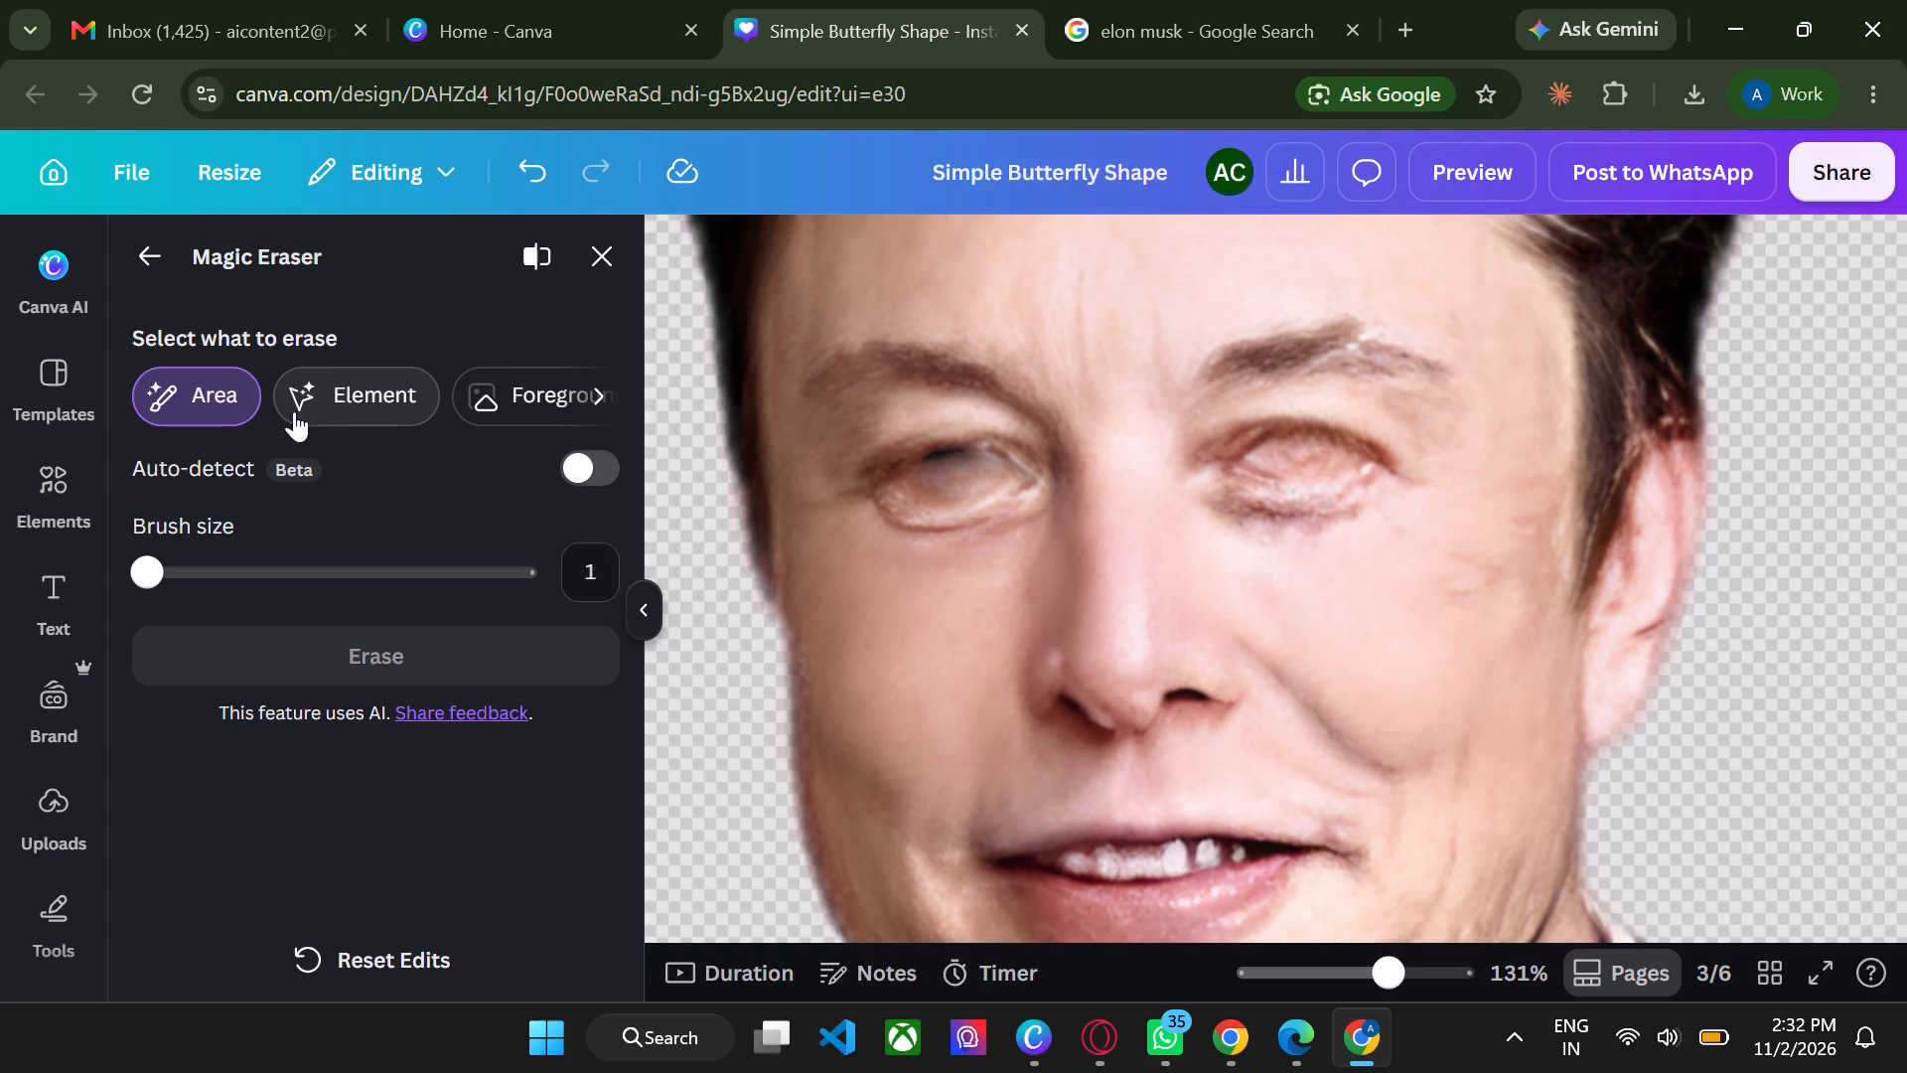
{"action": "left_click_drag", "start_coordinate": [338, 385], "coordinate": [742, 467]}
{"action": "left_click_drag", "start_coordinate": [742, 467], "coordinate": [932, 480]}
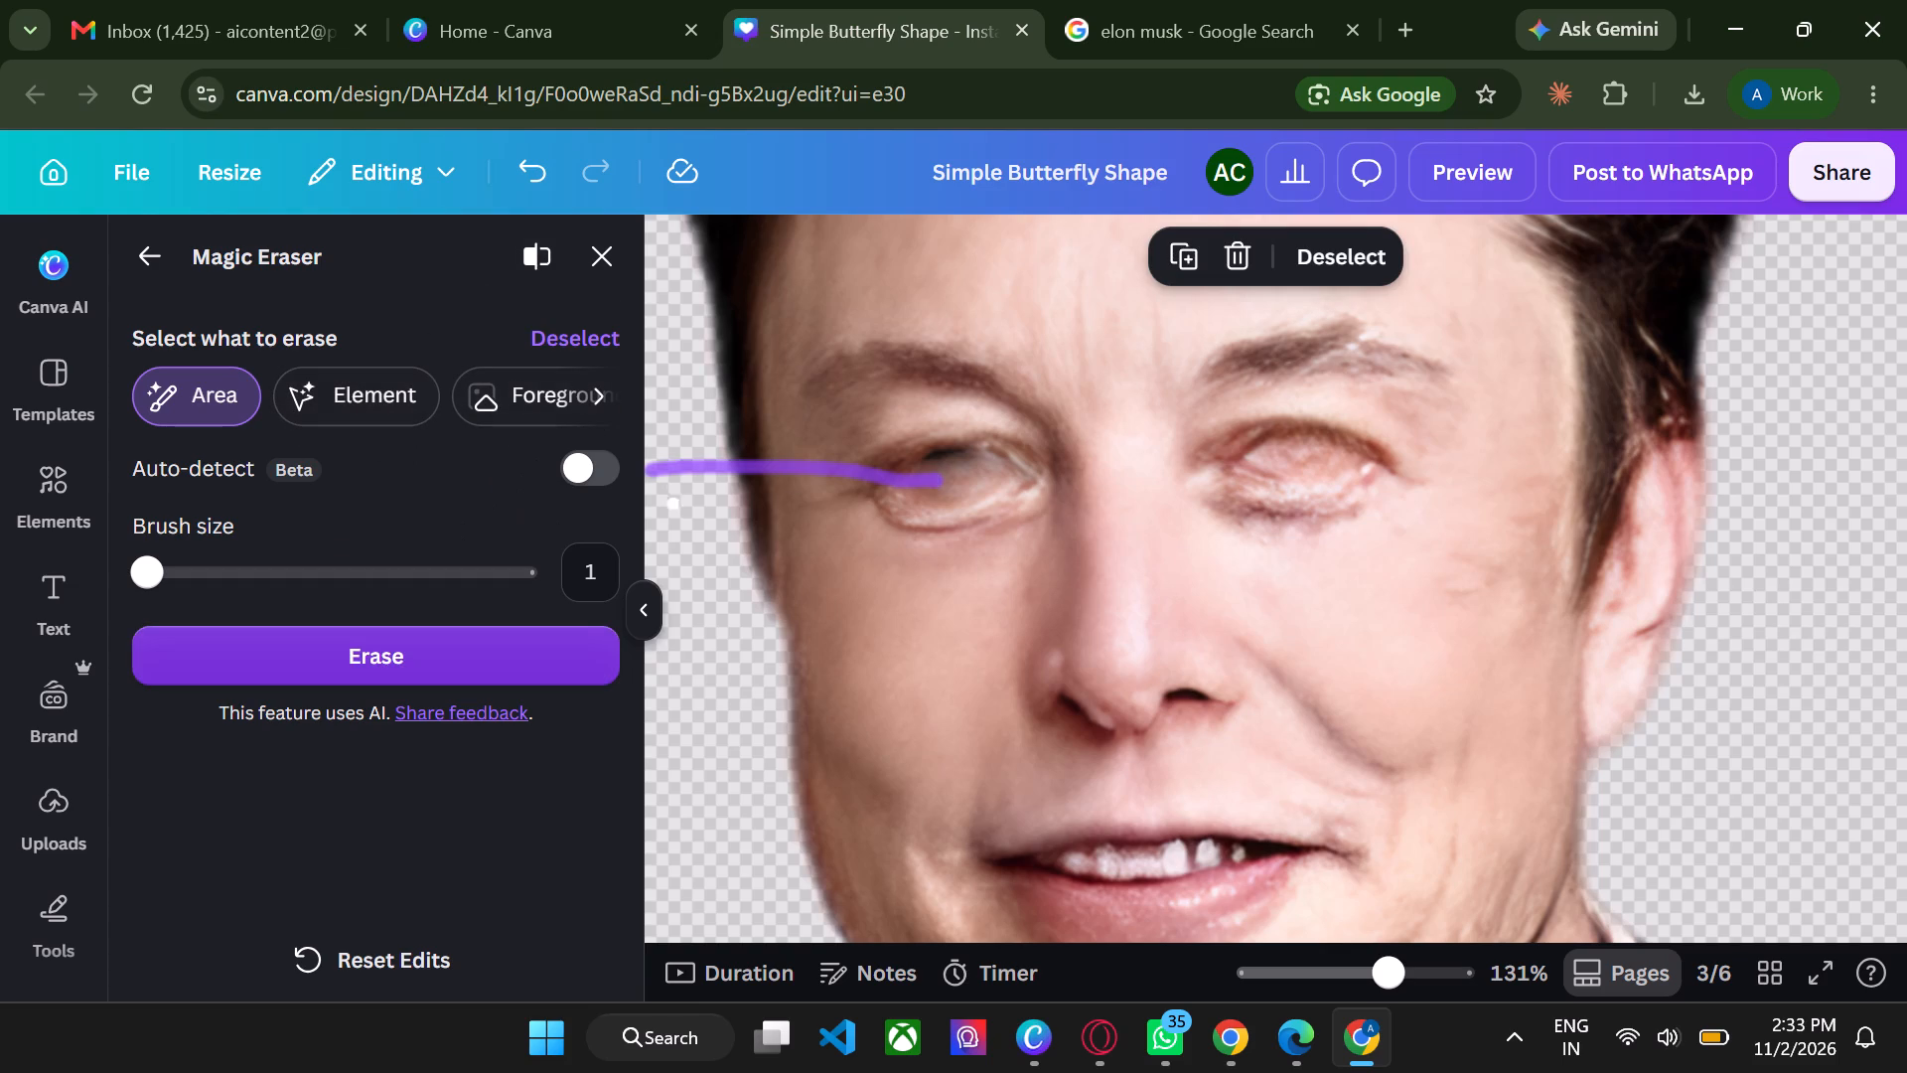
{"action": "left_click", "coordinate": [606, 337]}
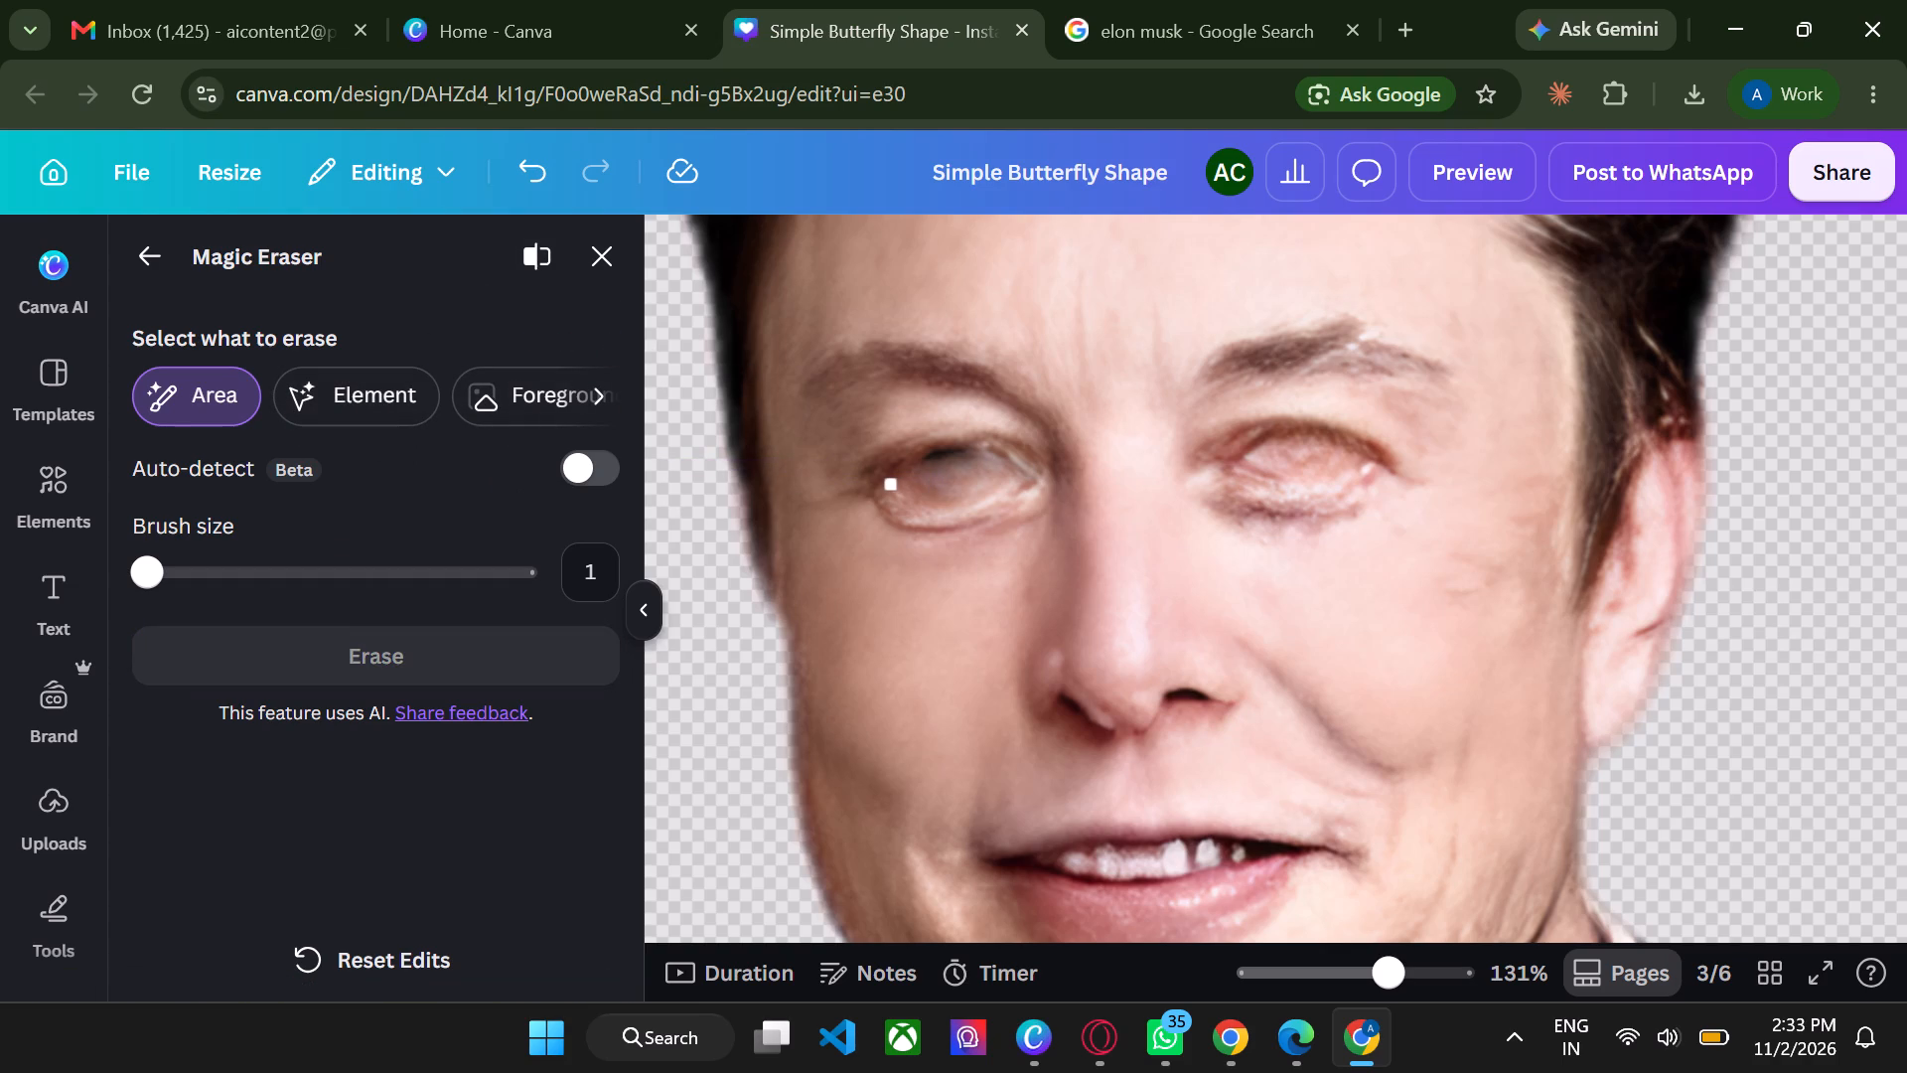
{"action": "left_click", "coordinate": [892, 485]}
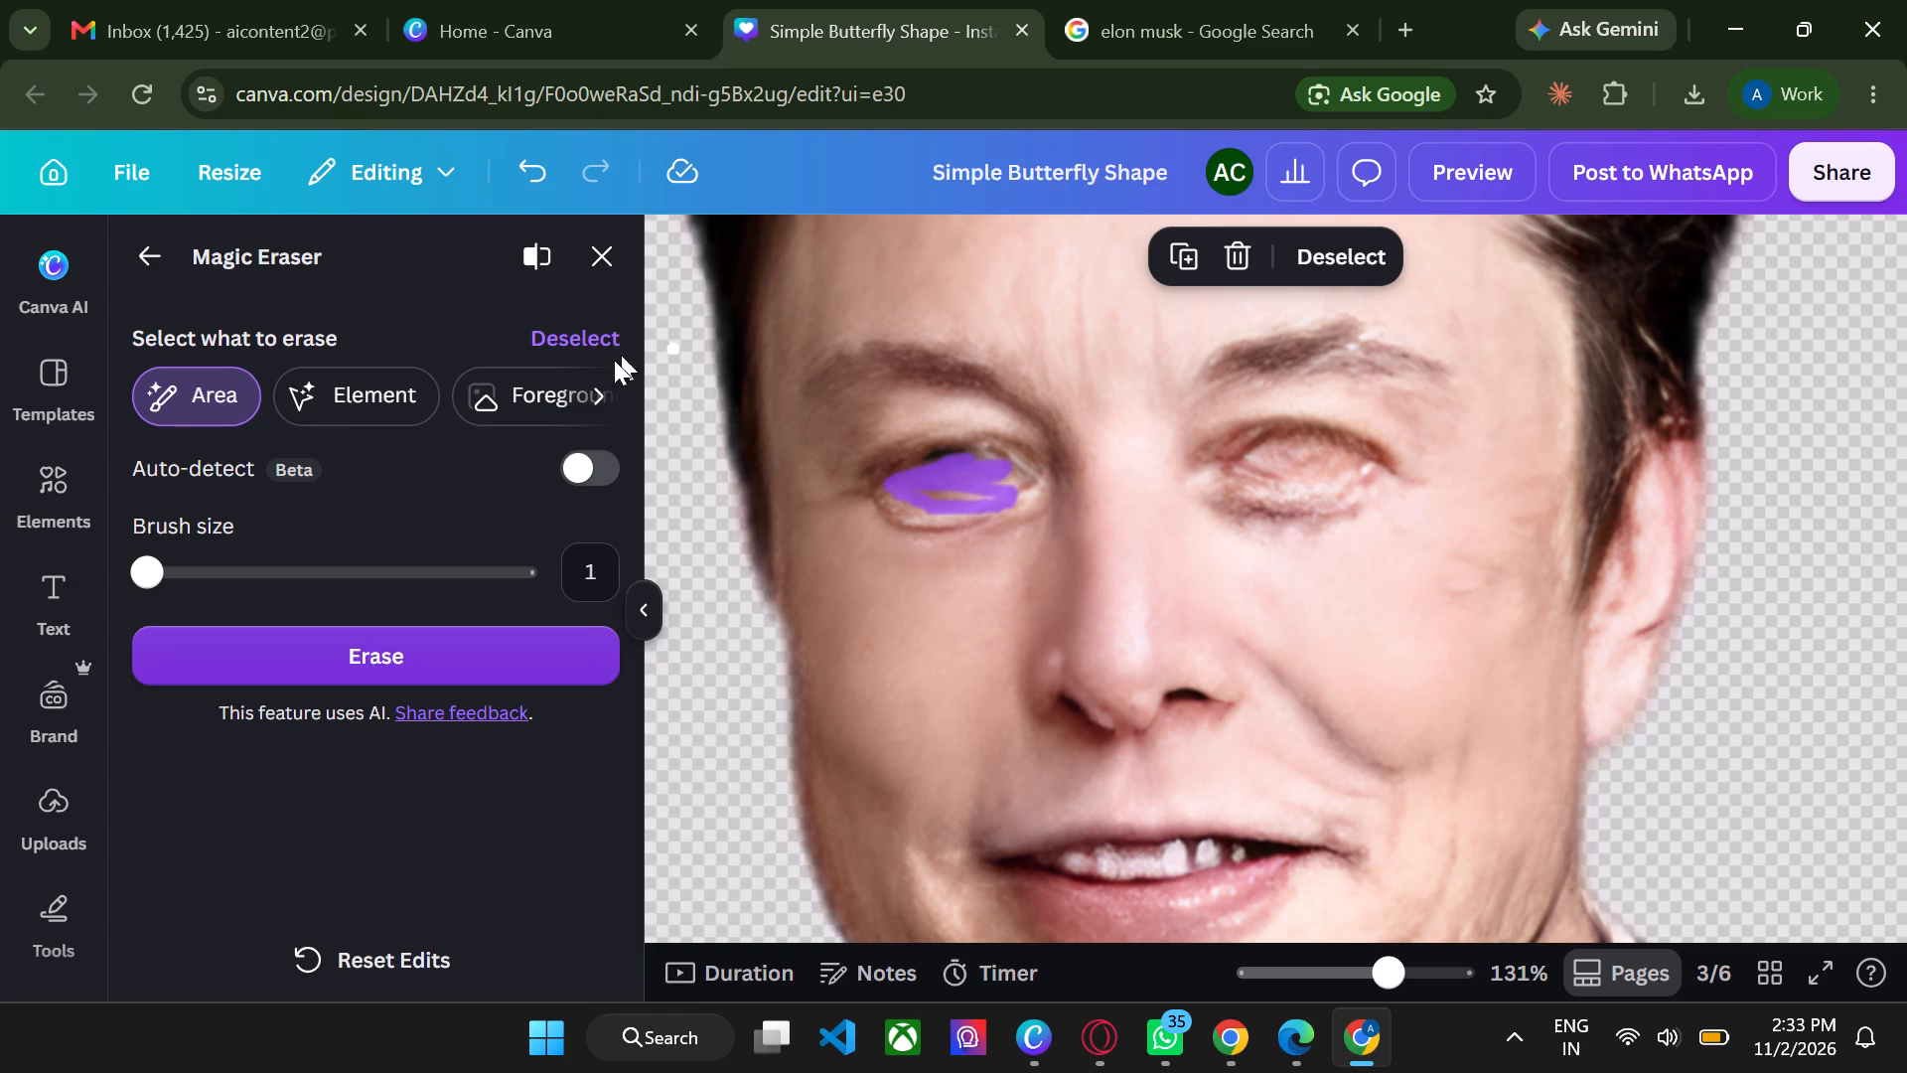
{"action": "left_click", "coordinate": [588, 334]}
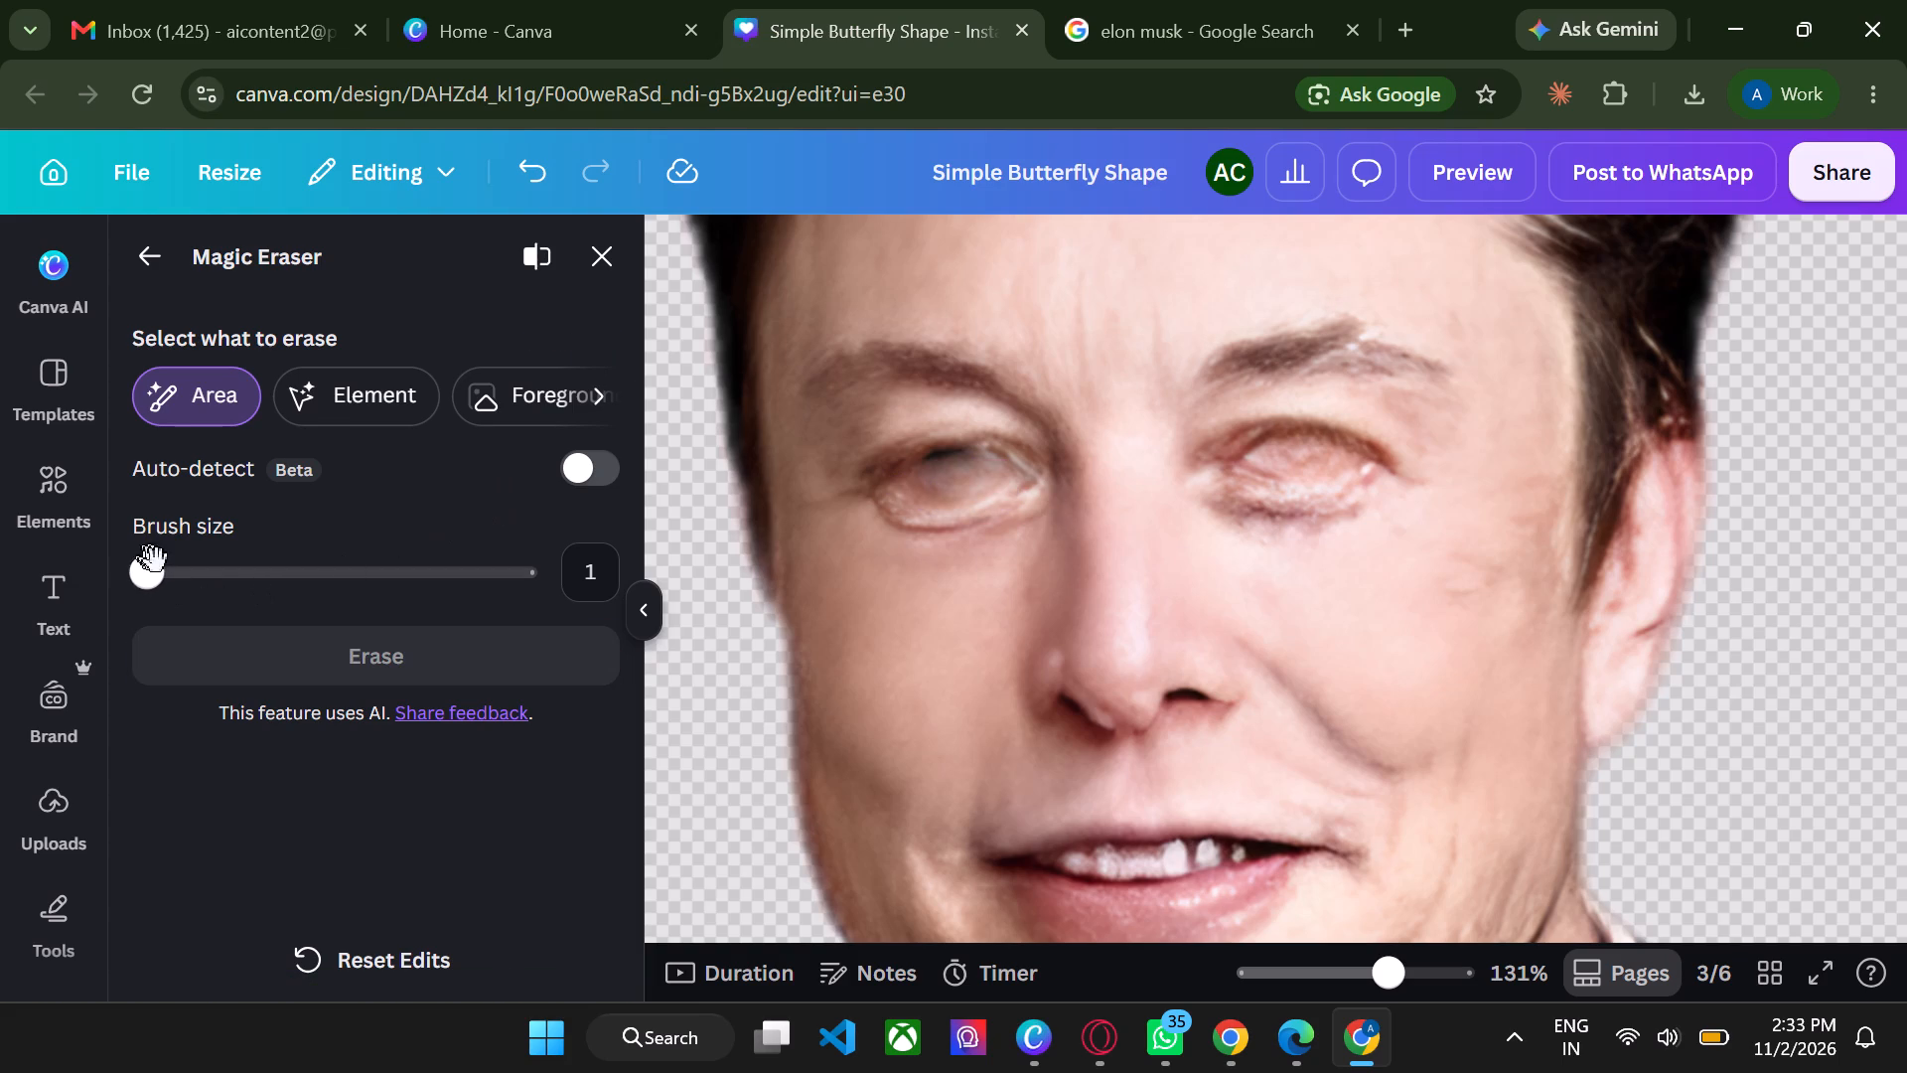
Set the eraser brush size to 5 and paint over the remaining eye traces in the left-side socket of the portrait.
{"action": "left_click", "coordinate": [159, 567]}
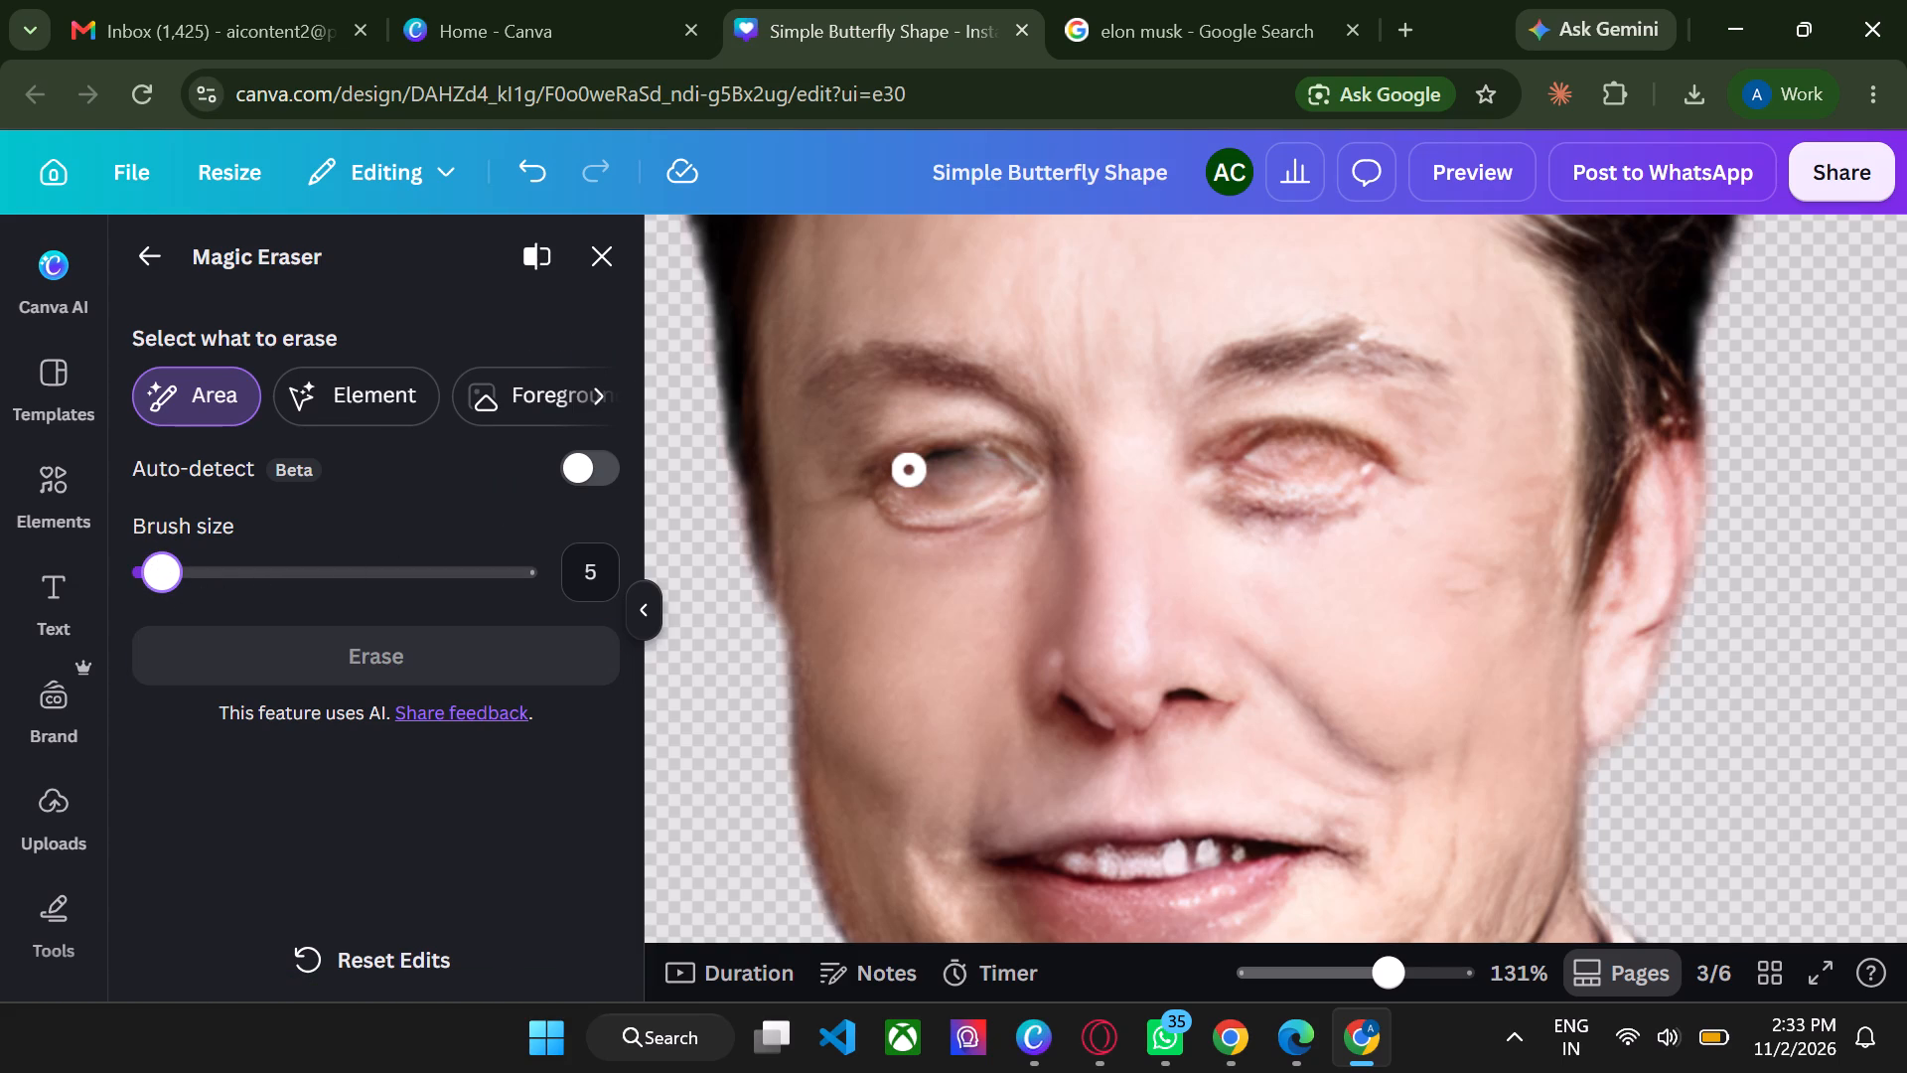
{"action": "scroll", "coordinate": [900, 470], "scroll_direction": "left", "scroll_amount": 1}
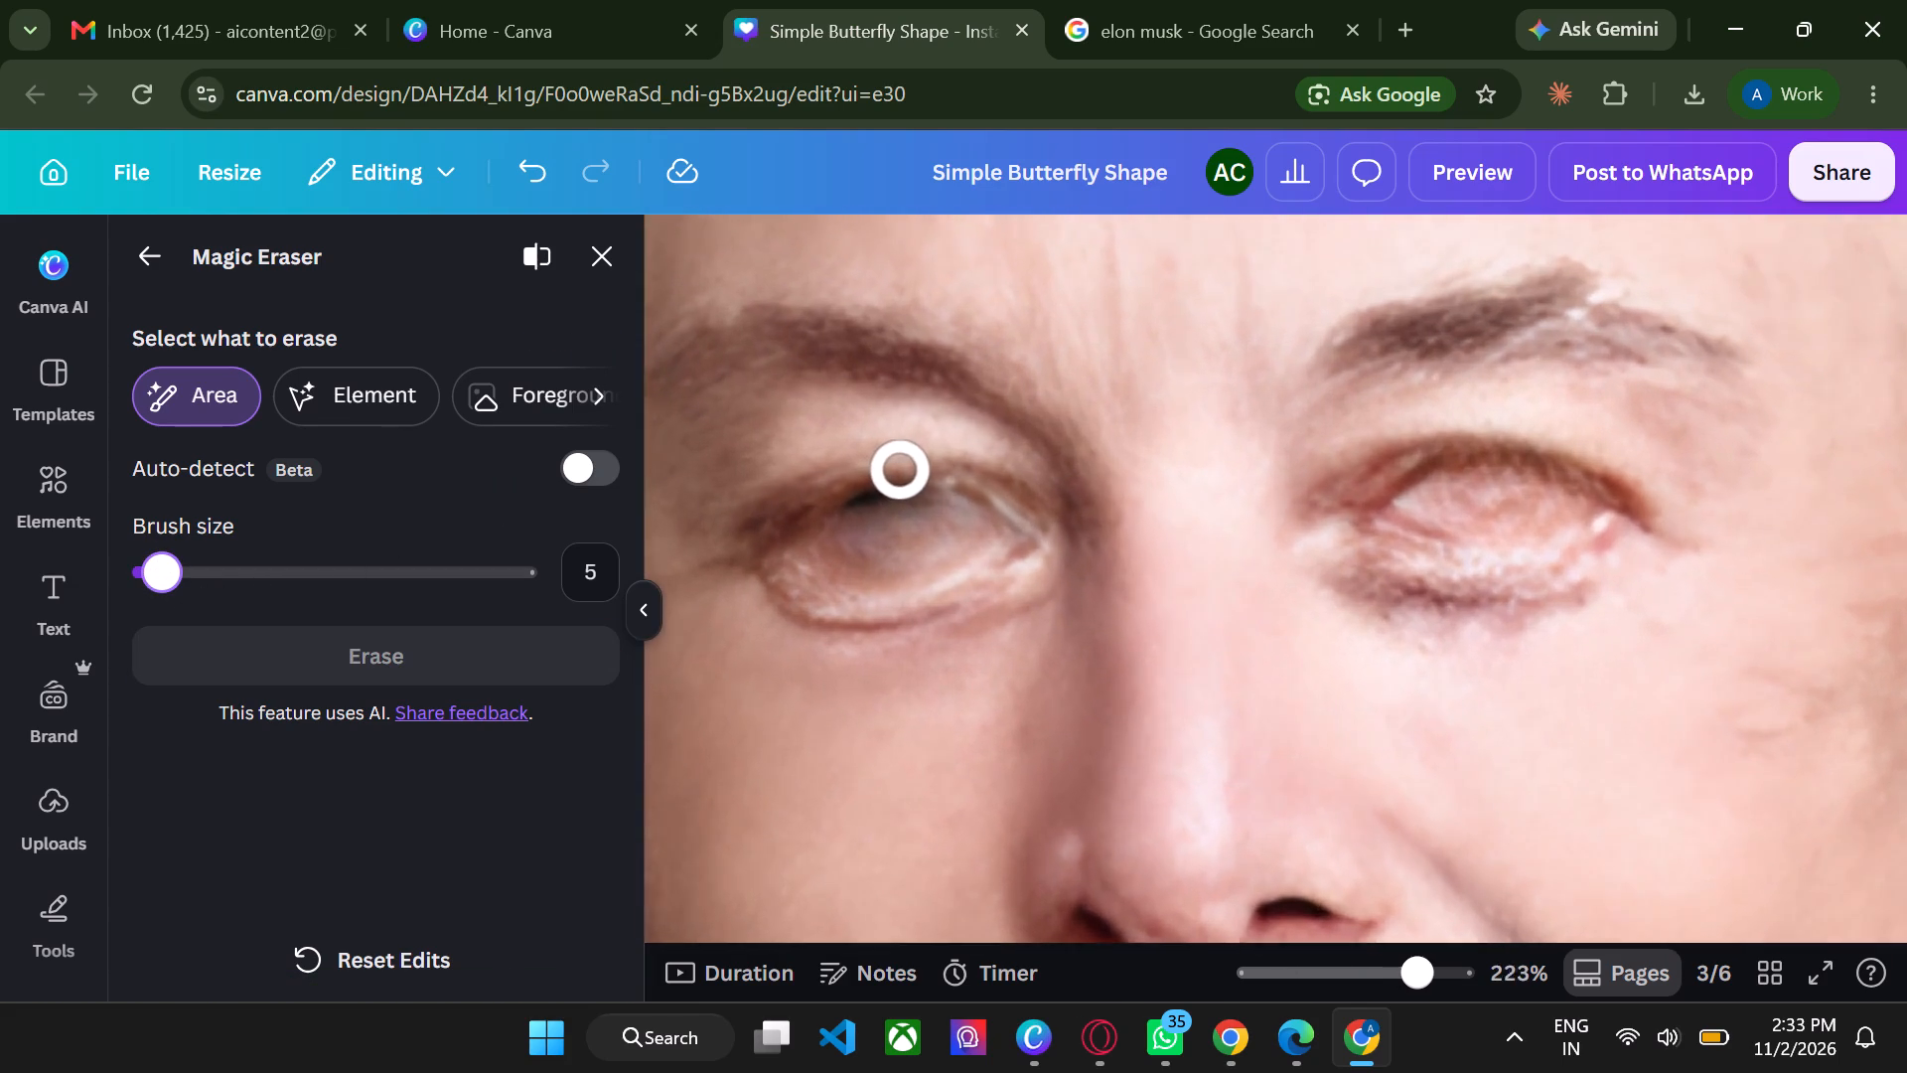
{"action": "left_click_drag", "start_coordinate": [795, 547], "coordinate": [837, 523]}
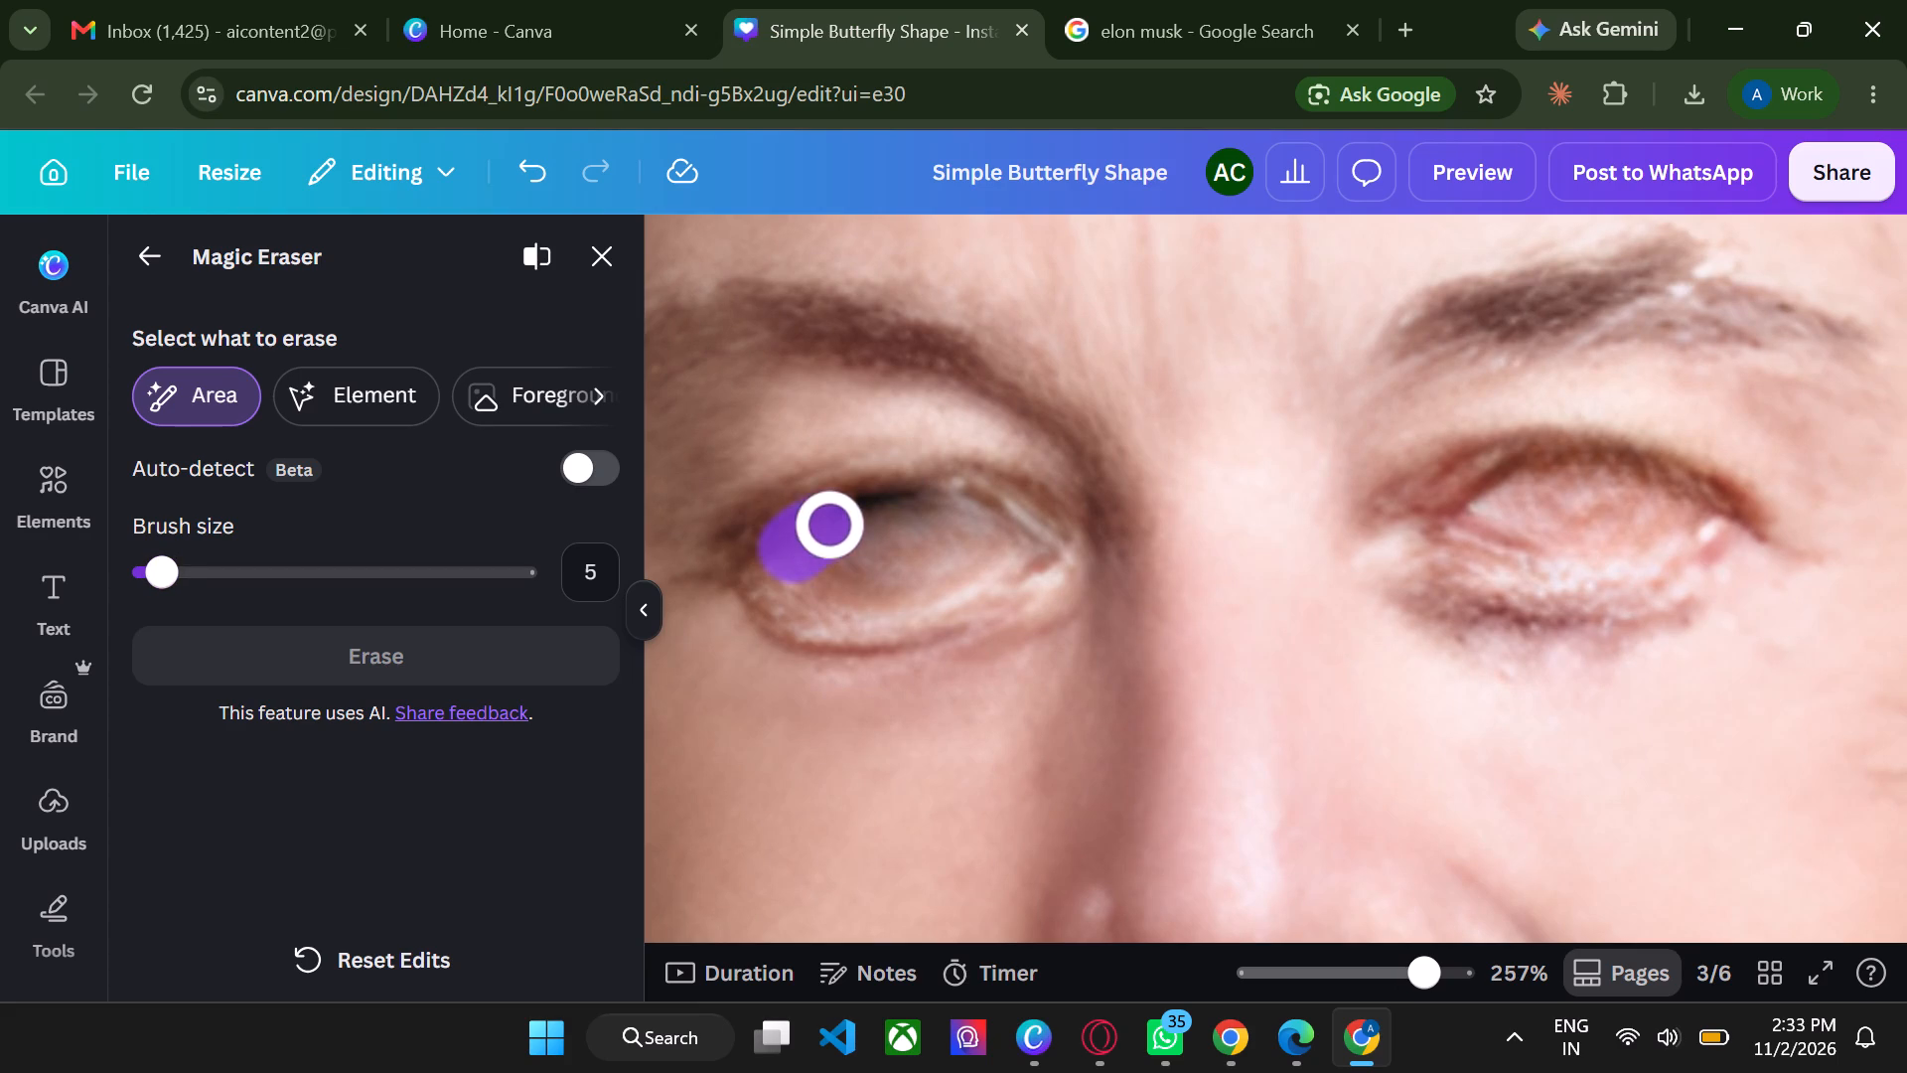
{"action": "left_click_drag", "start_coordinate": [837, 523], "coordinate": [824, 573]}
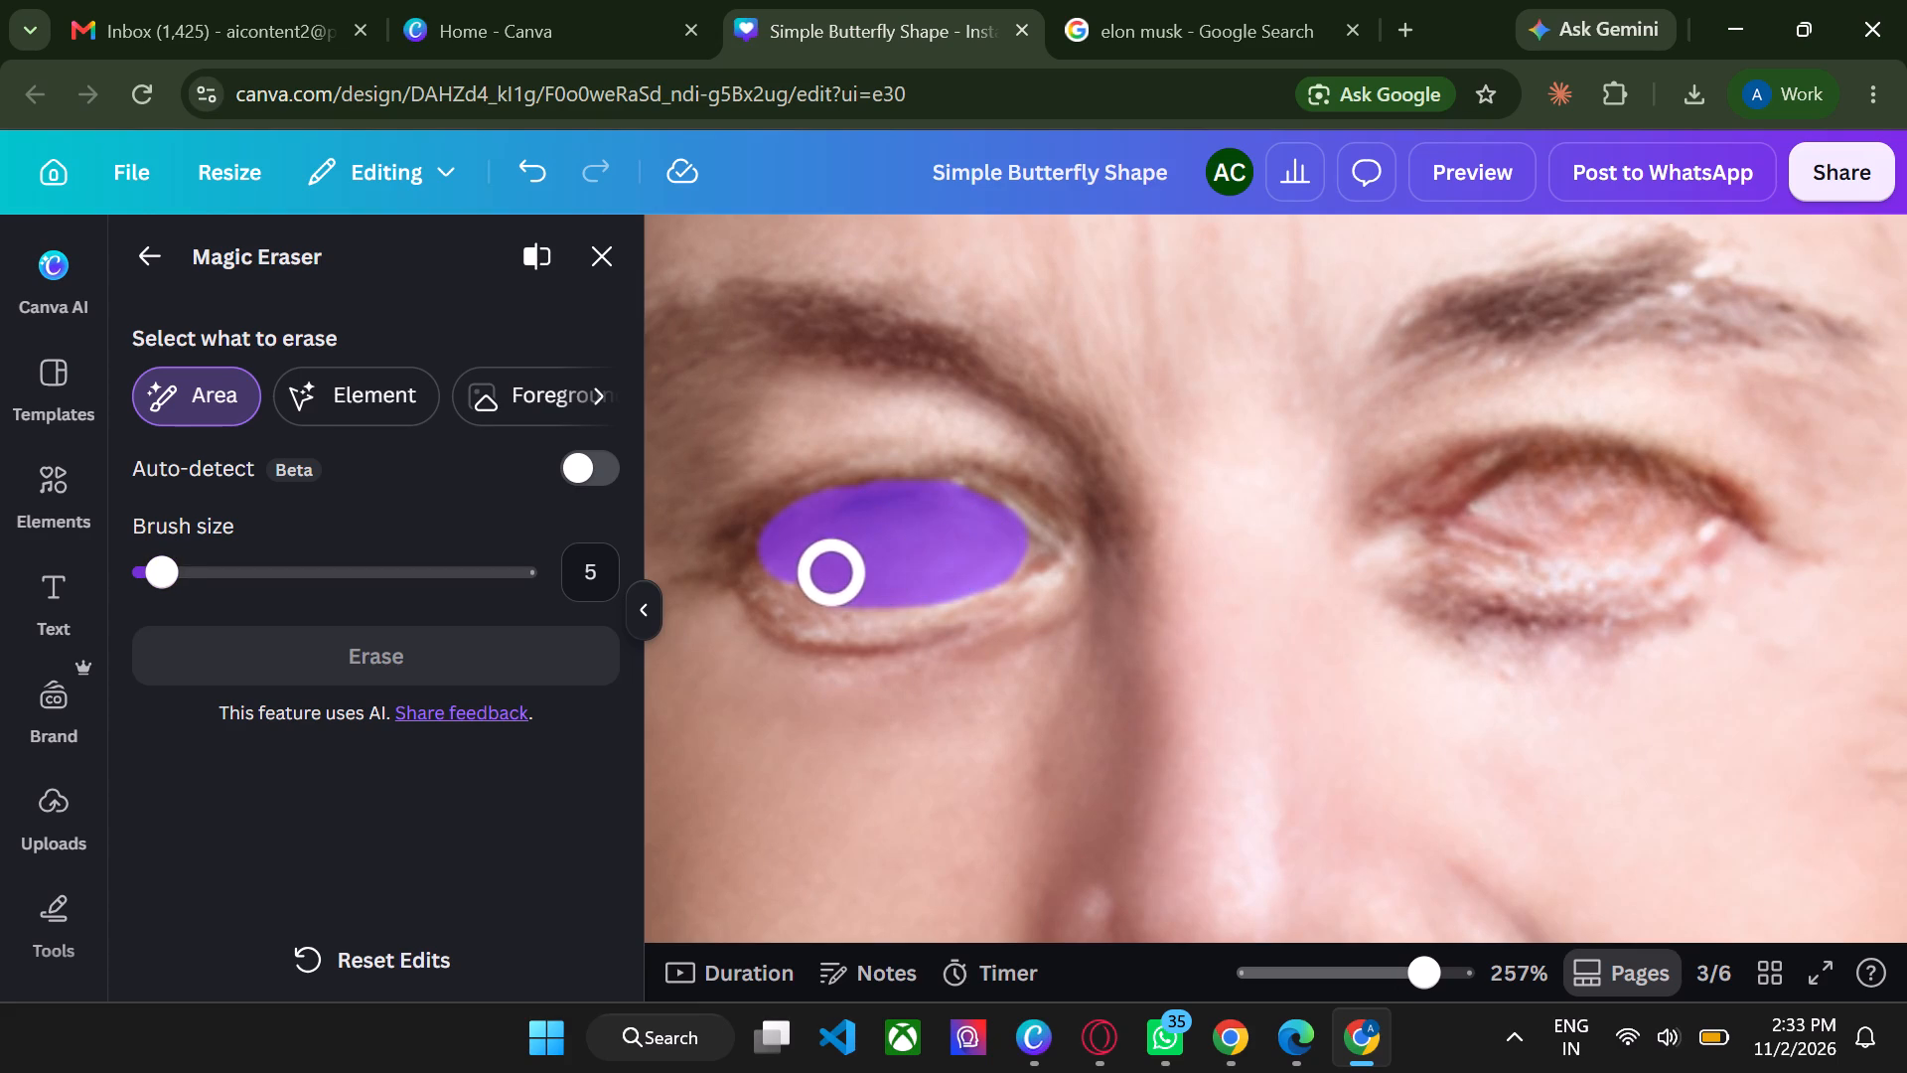
{"action": "left_click_drag", "start_coordinate": [824, 573], "coordinate": [802, 563]}
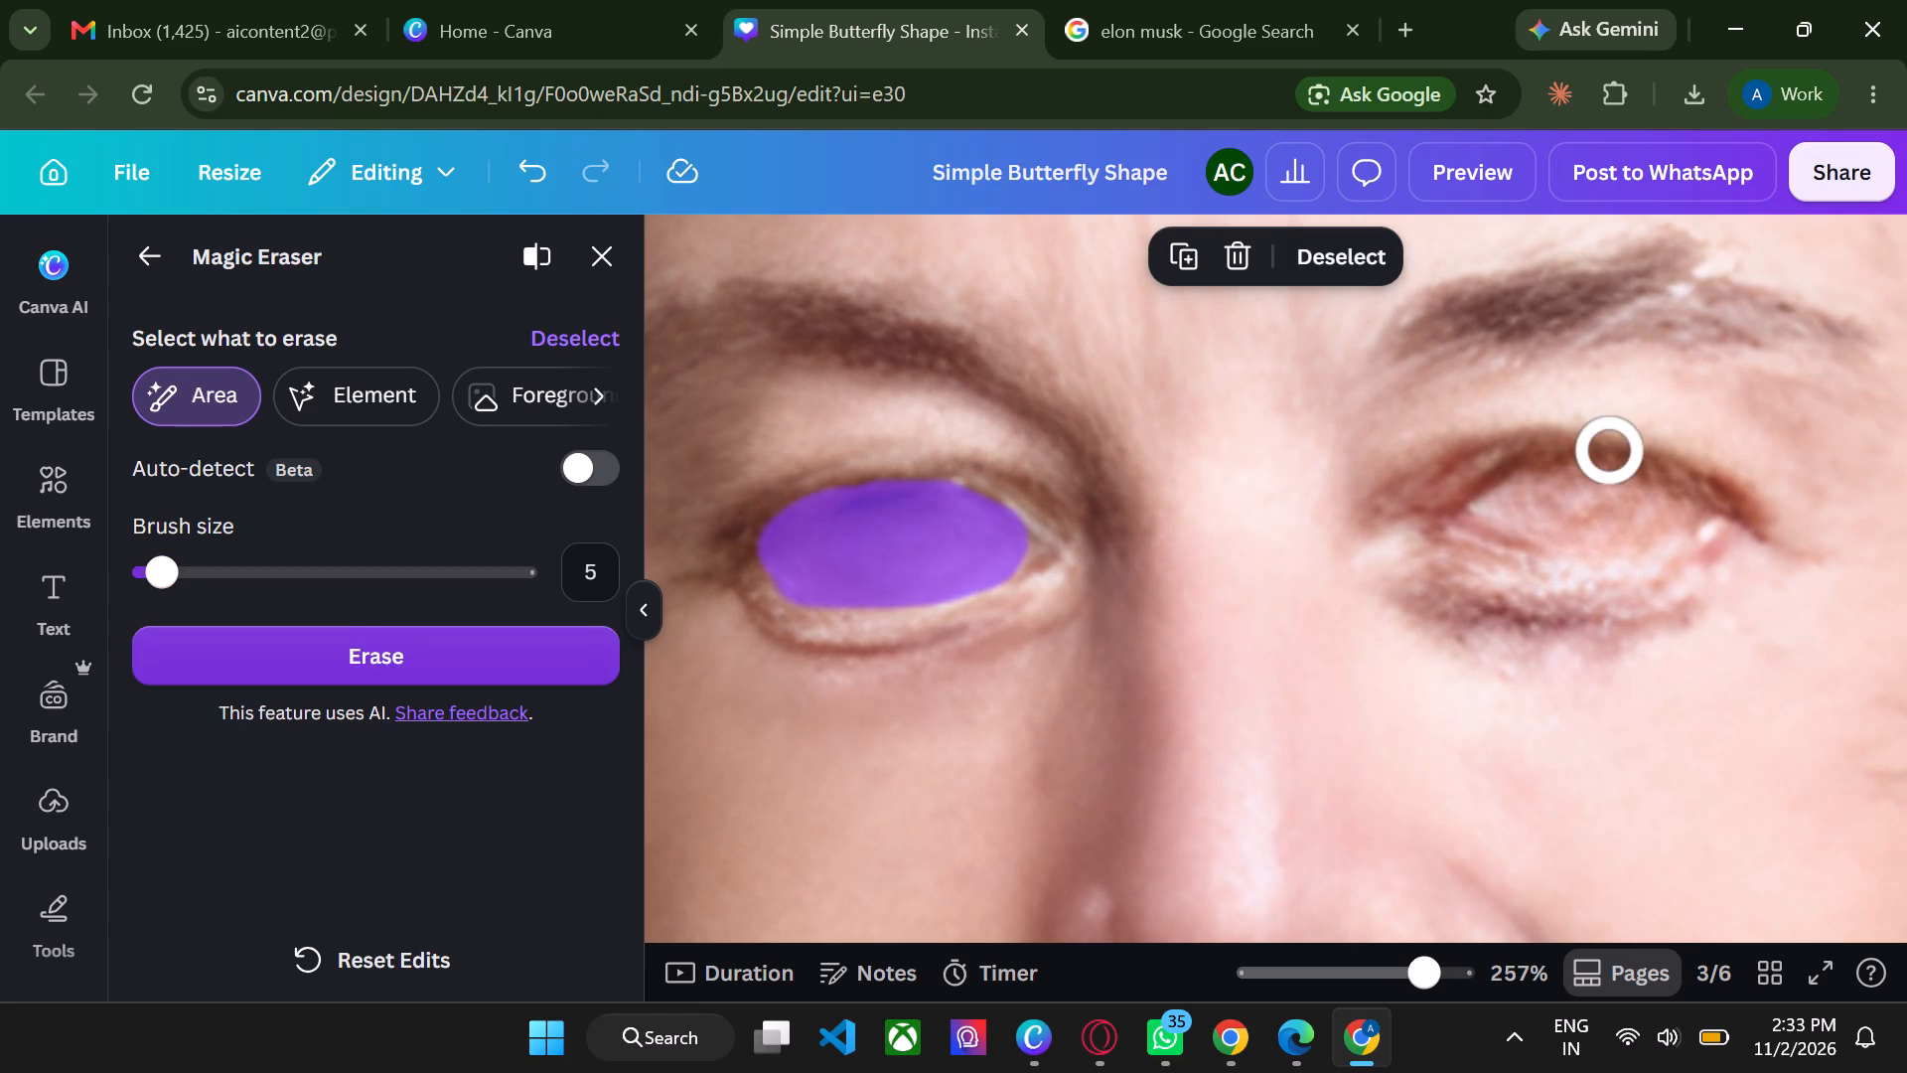
Paint over the right-side eye socket, erase both marked areas, and return from Magic Eraser to the page 3 collage.
{"action": "left_click_drag", "start_coordinate": [1488, 518], "coordinate": [1526, 496]}
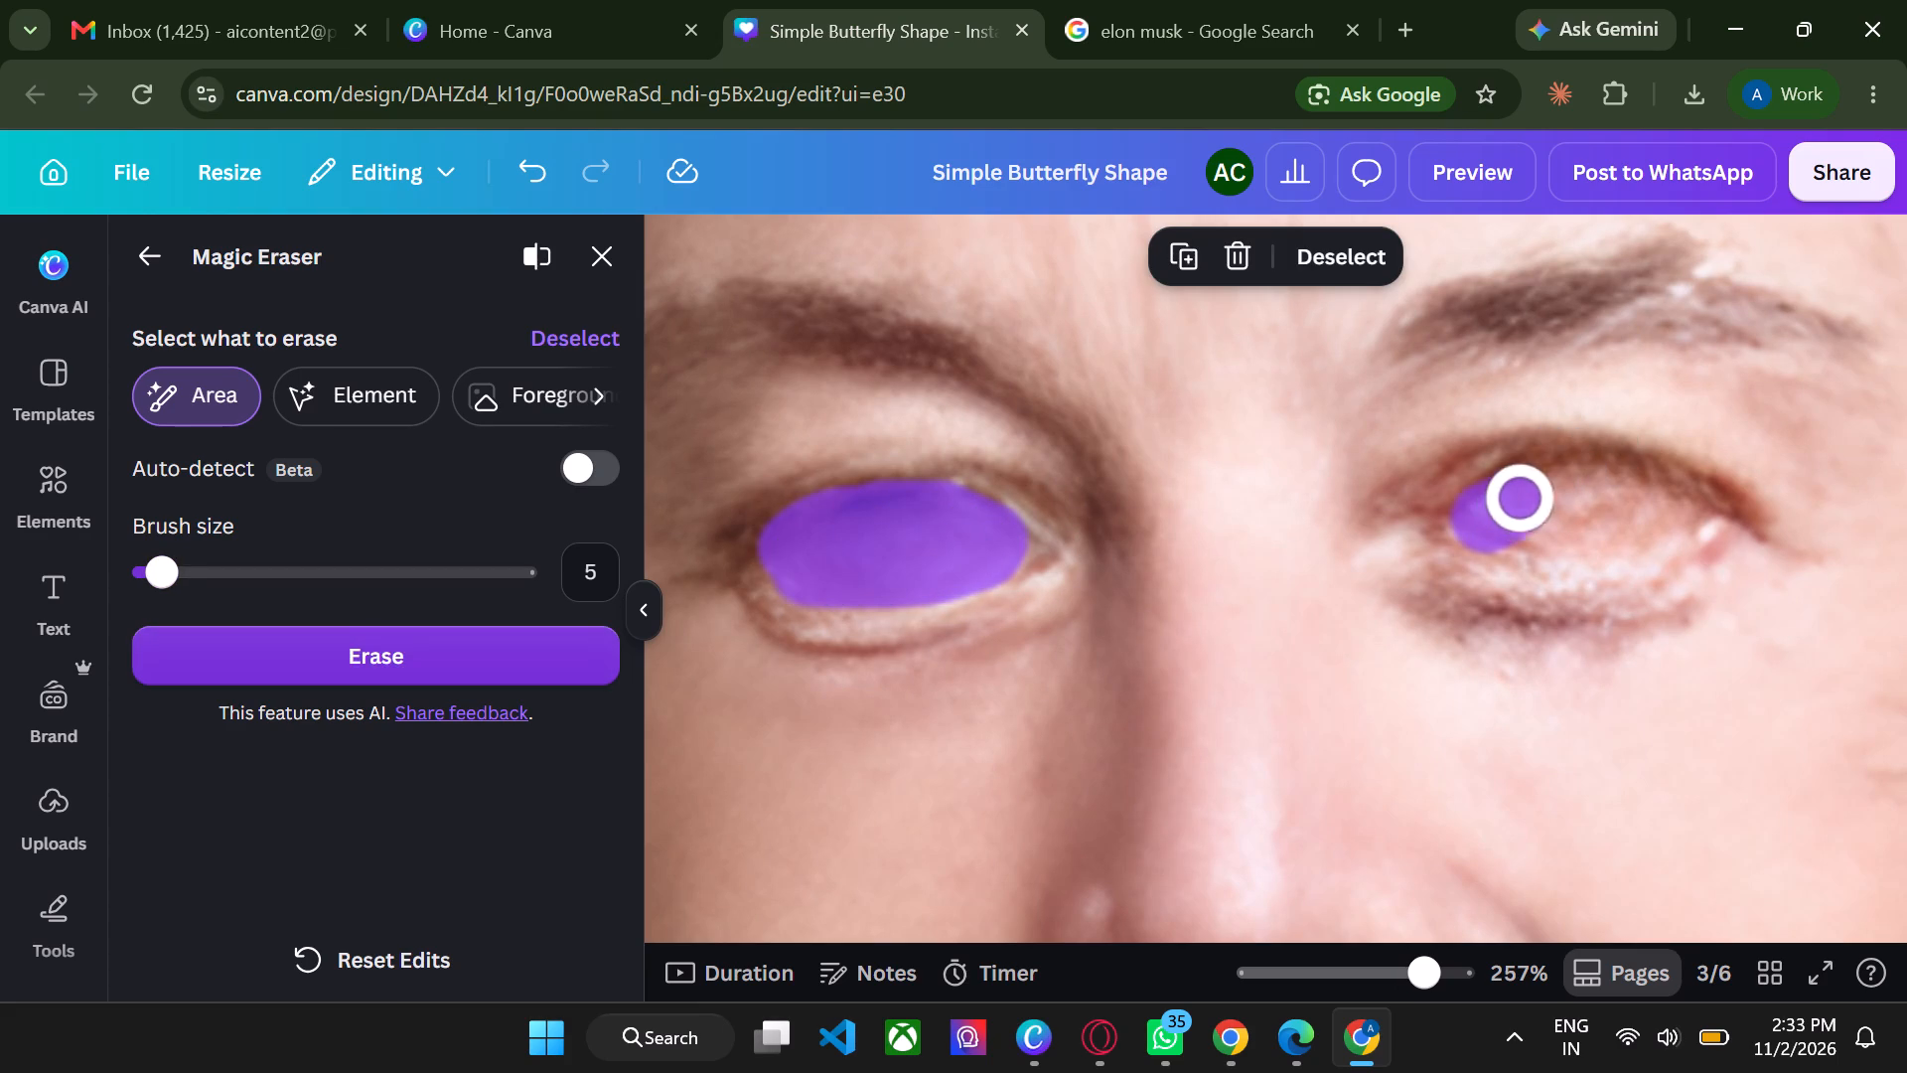
{"action": "left_click_drag", "start_coordinate": [1526, 496], "coordinate": [1549, 471]}
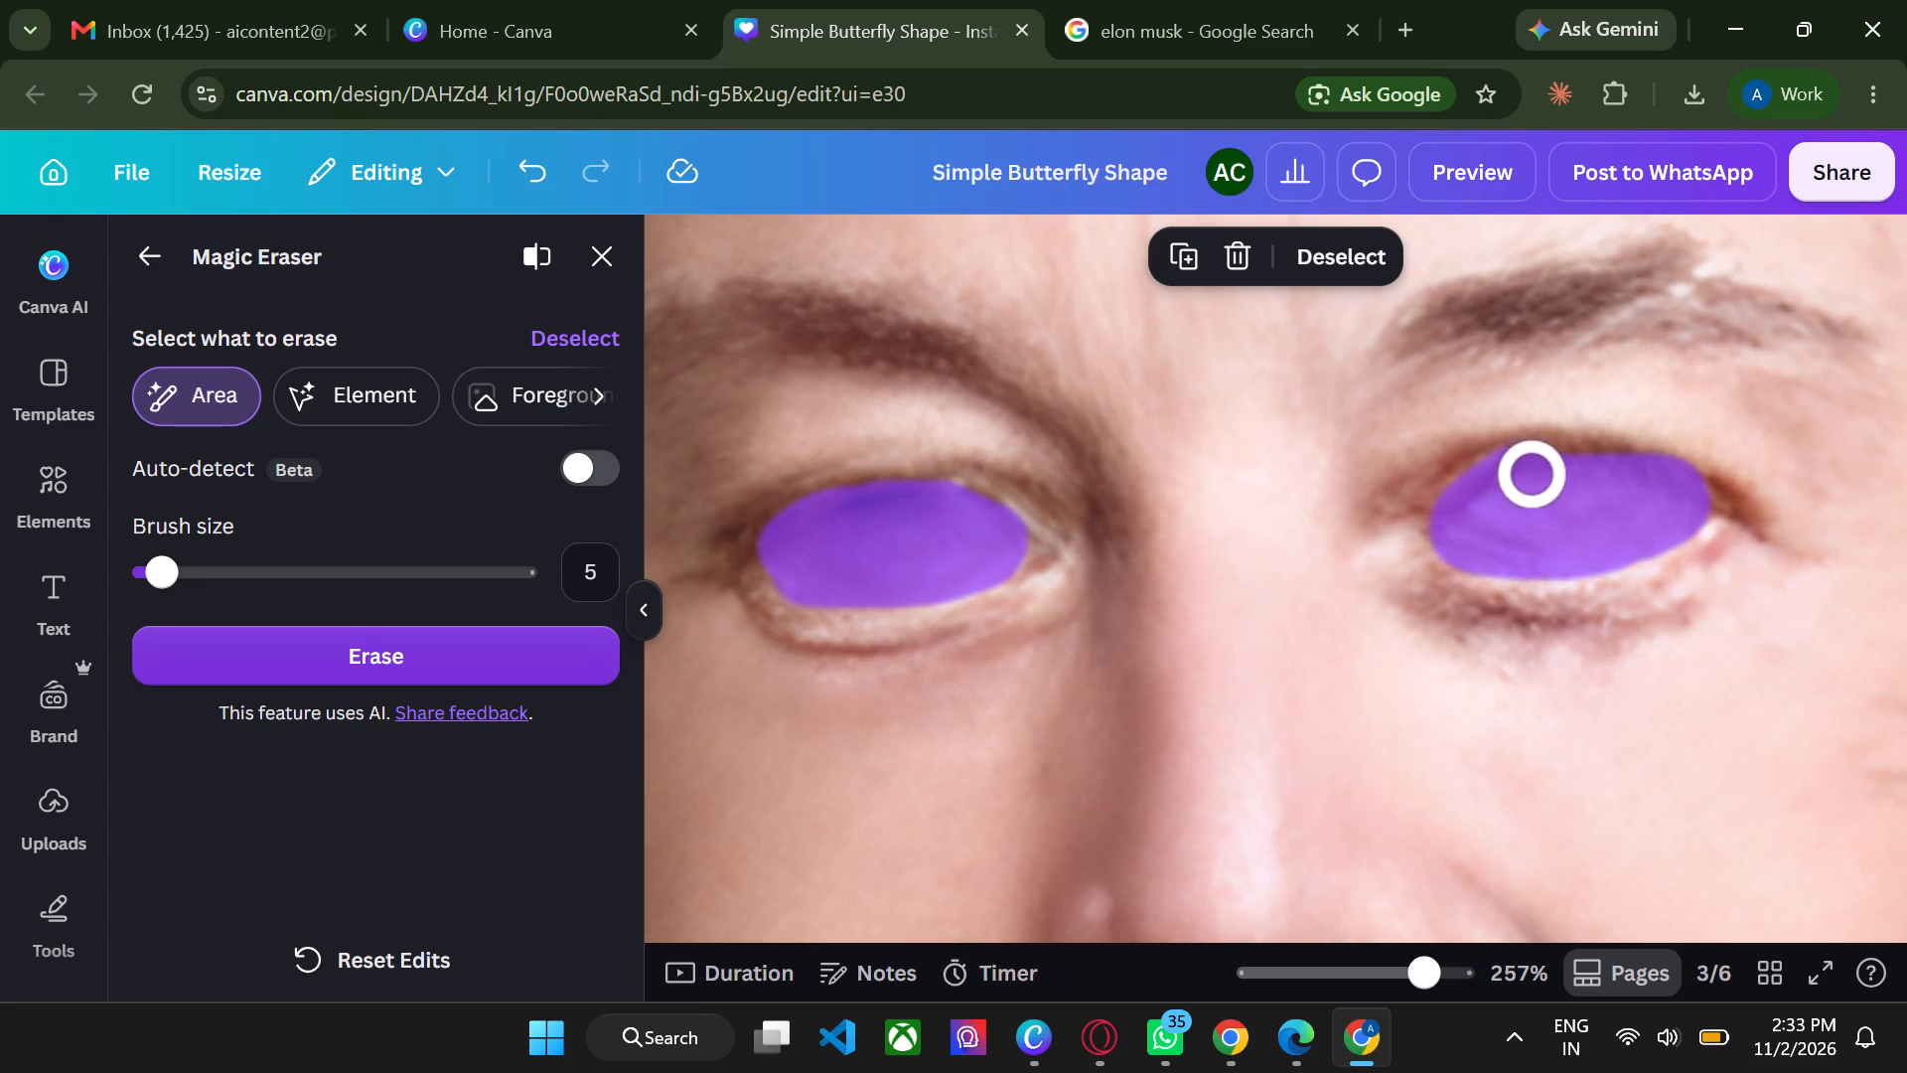
{"action": "left_click_drag", "start_coordinate": [1549, 471], "coordinate": [1474, 519]}
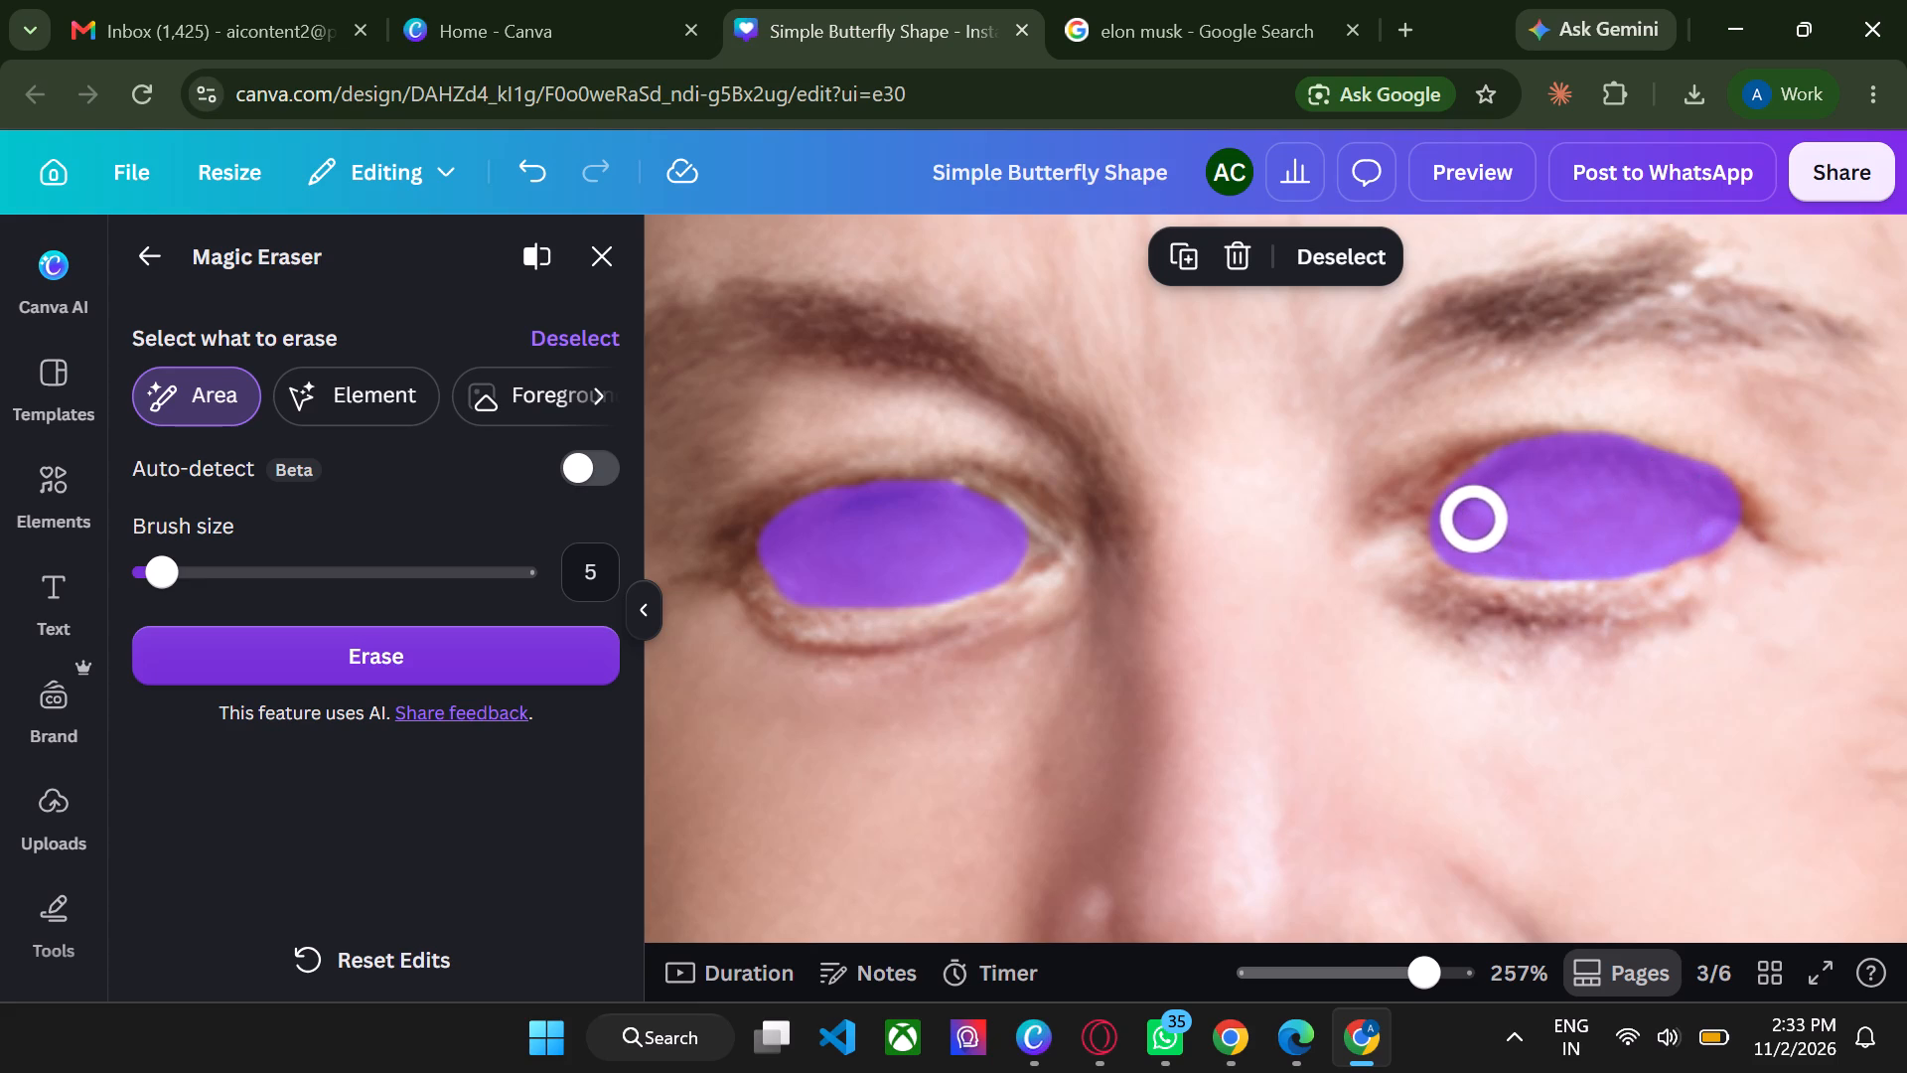
{"action": "left_click", "coordinate": [372, 639]}
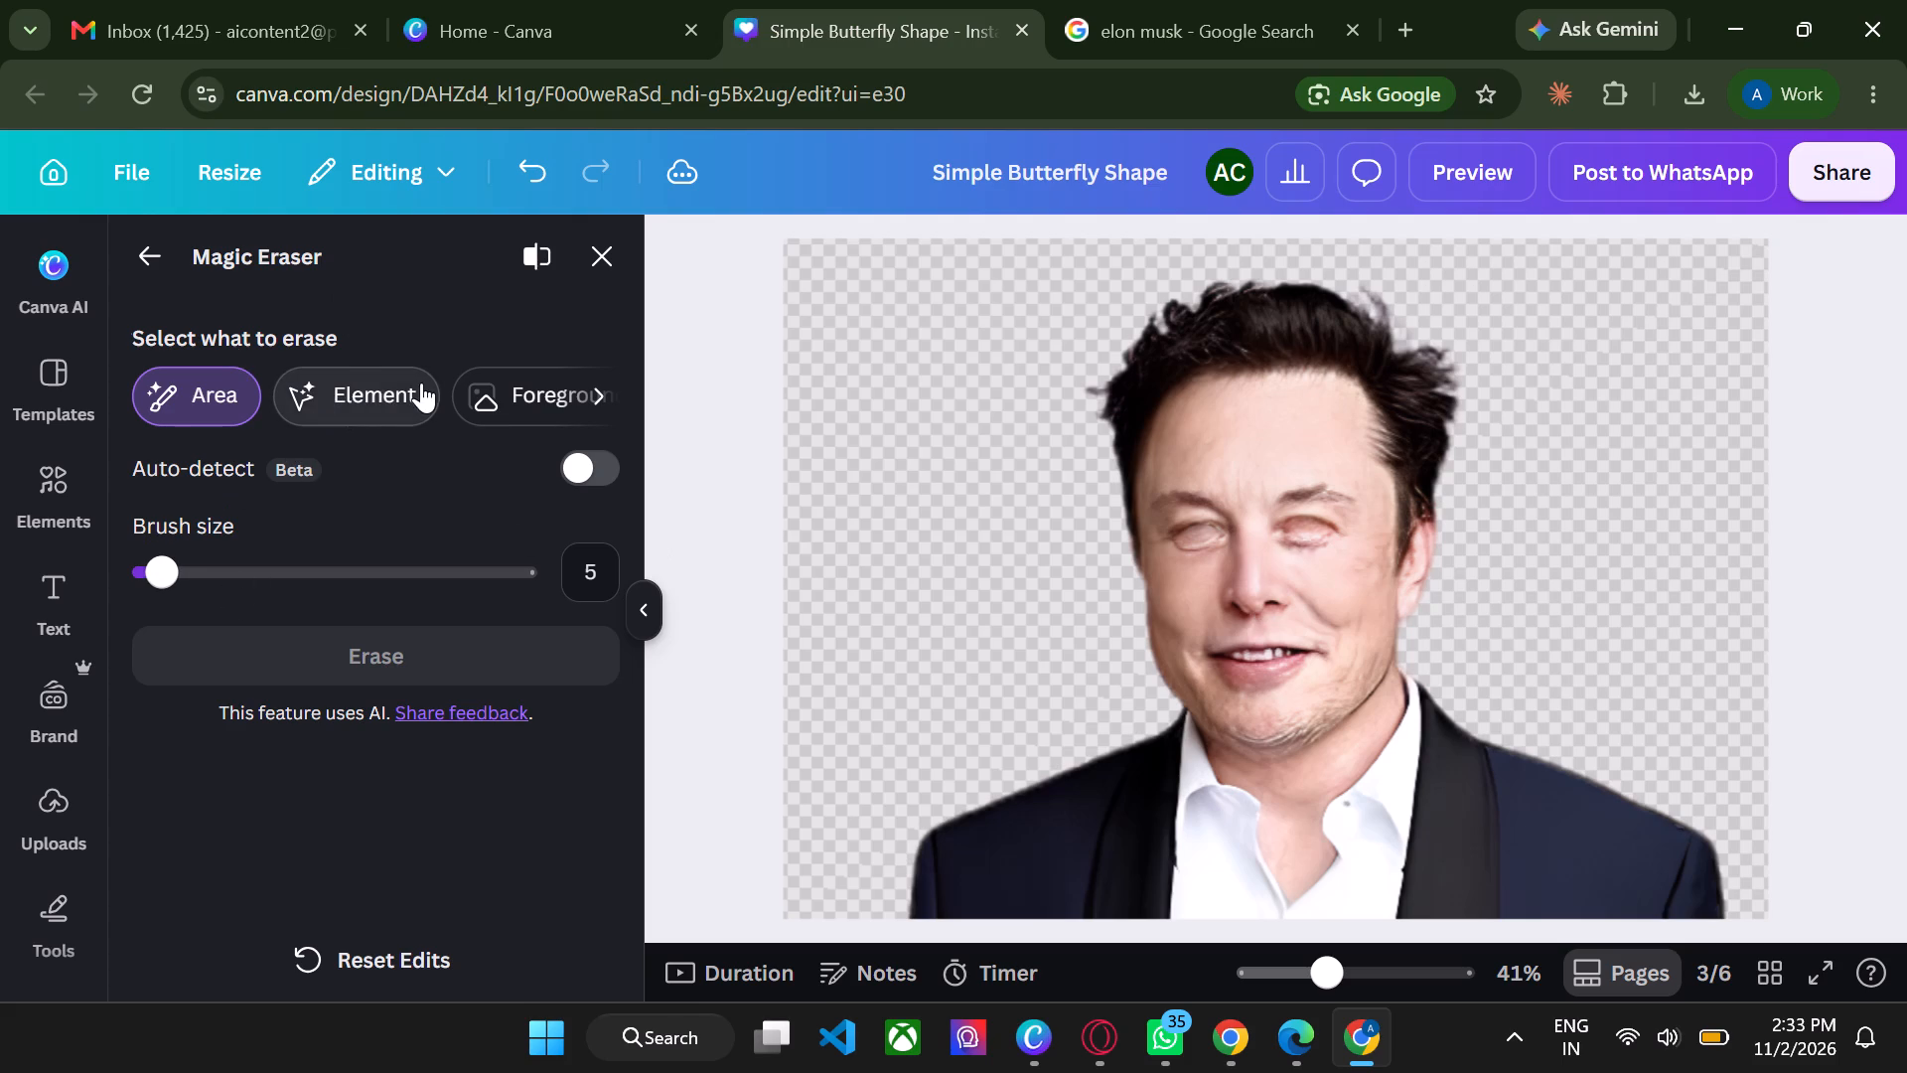
{"action": "scroll", "coordinate": [421, 383], "scroll_direction": "left", "scroll_amount": 2}
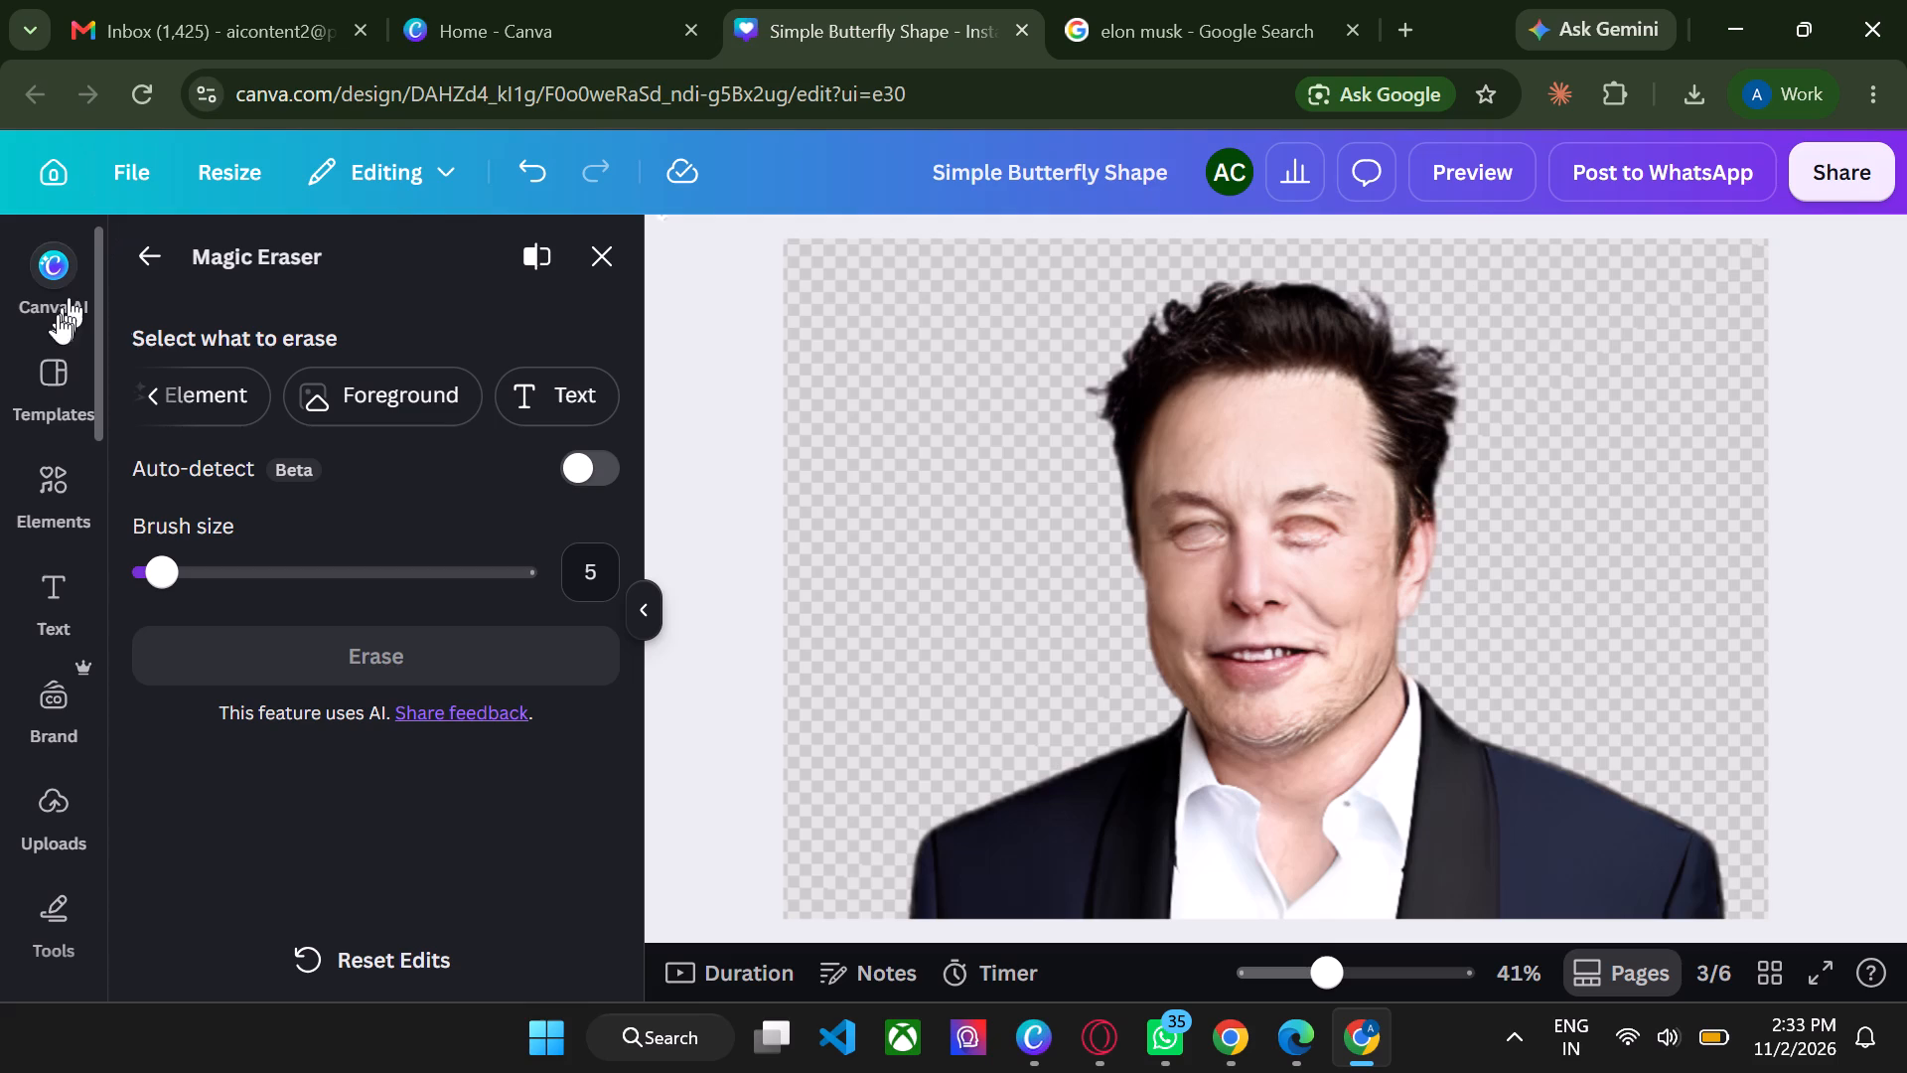
{"action": "left_click", "coordinate": [149, 252]}
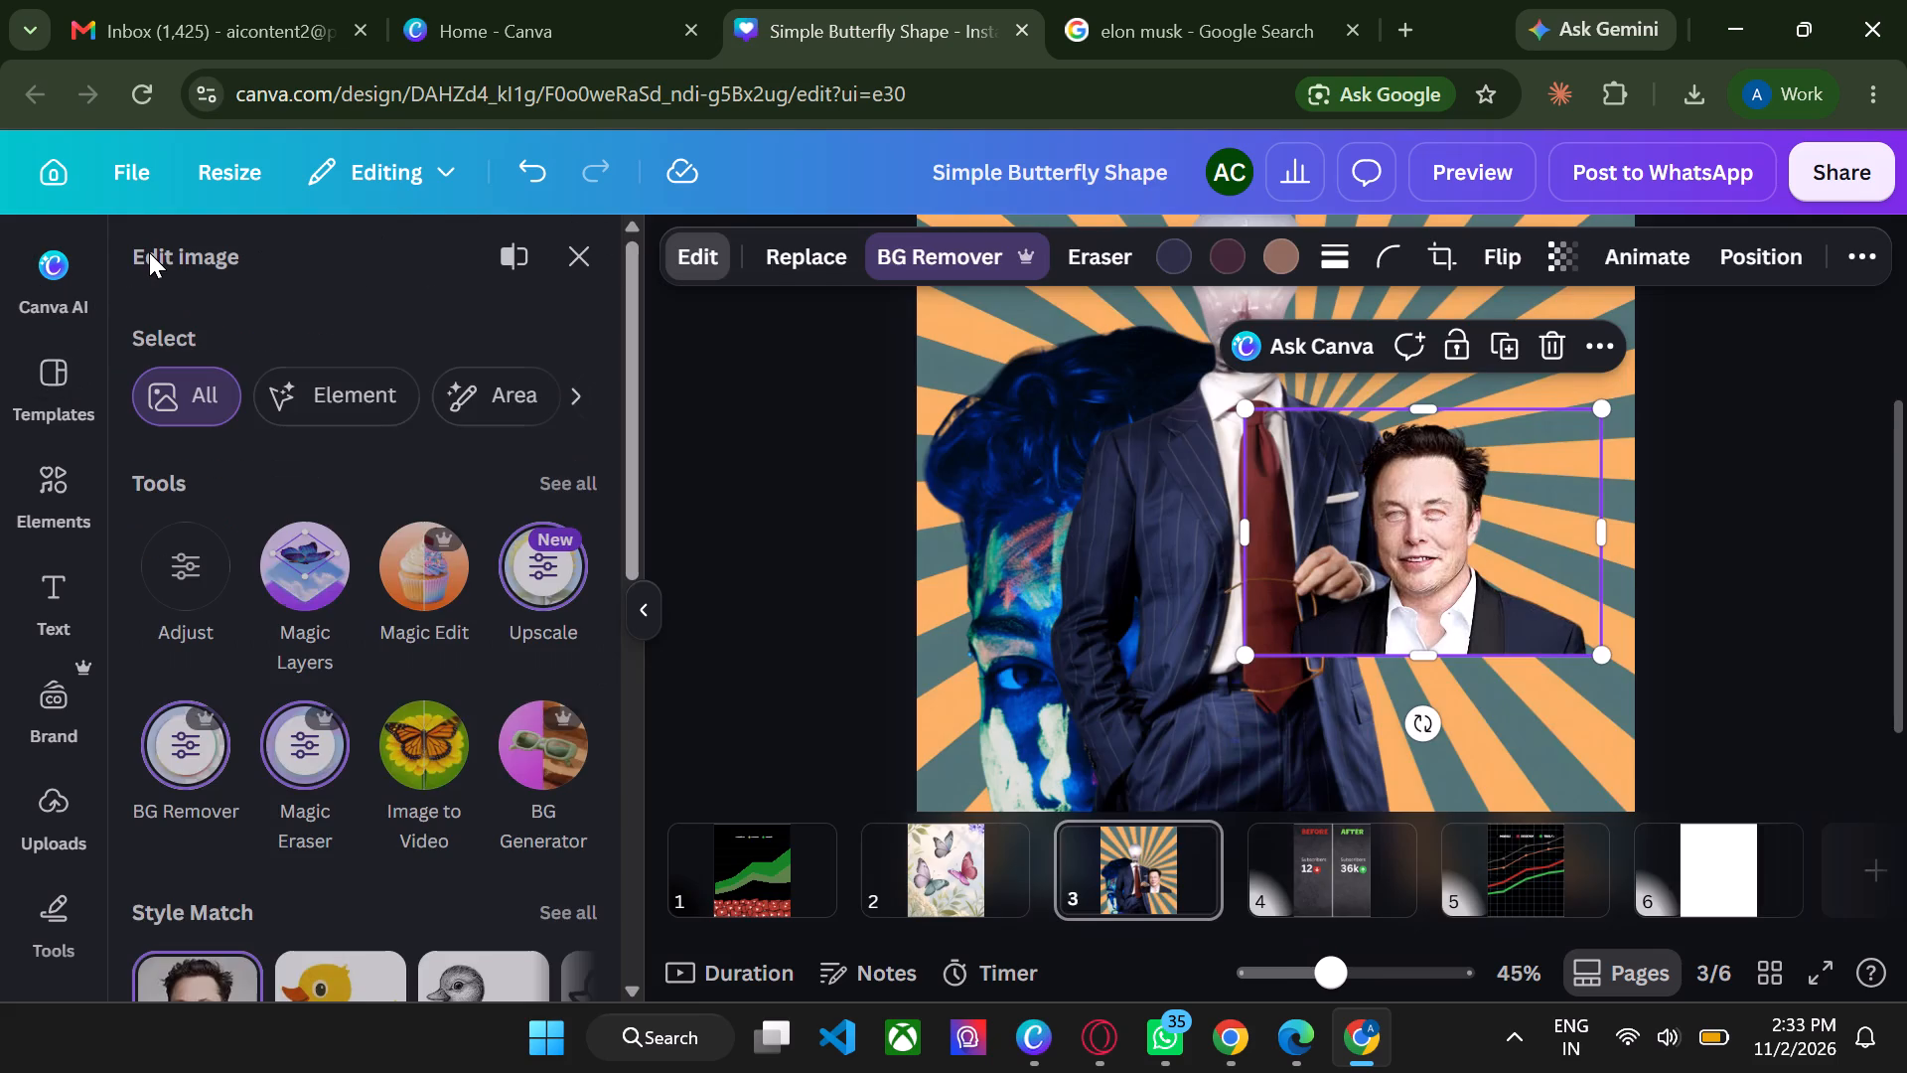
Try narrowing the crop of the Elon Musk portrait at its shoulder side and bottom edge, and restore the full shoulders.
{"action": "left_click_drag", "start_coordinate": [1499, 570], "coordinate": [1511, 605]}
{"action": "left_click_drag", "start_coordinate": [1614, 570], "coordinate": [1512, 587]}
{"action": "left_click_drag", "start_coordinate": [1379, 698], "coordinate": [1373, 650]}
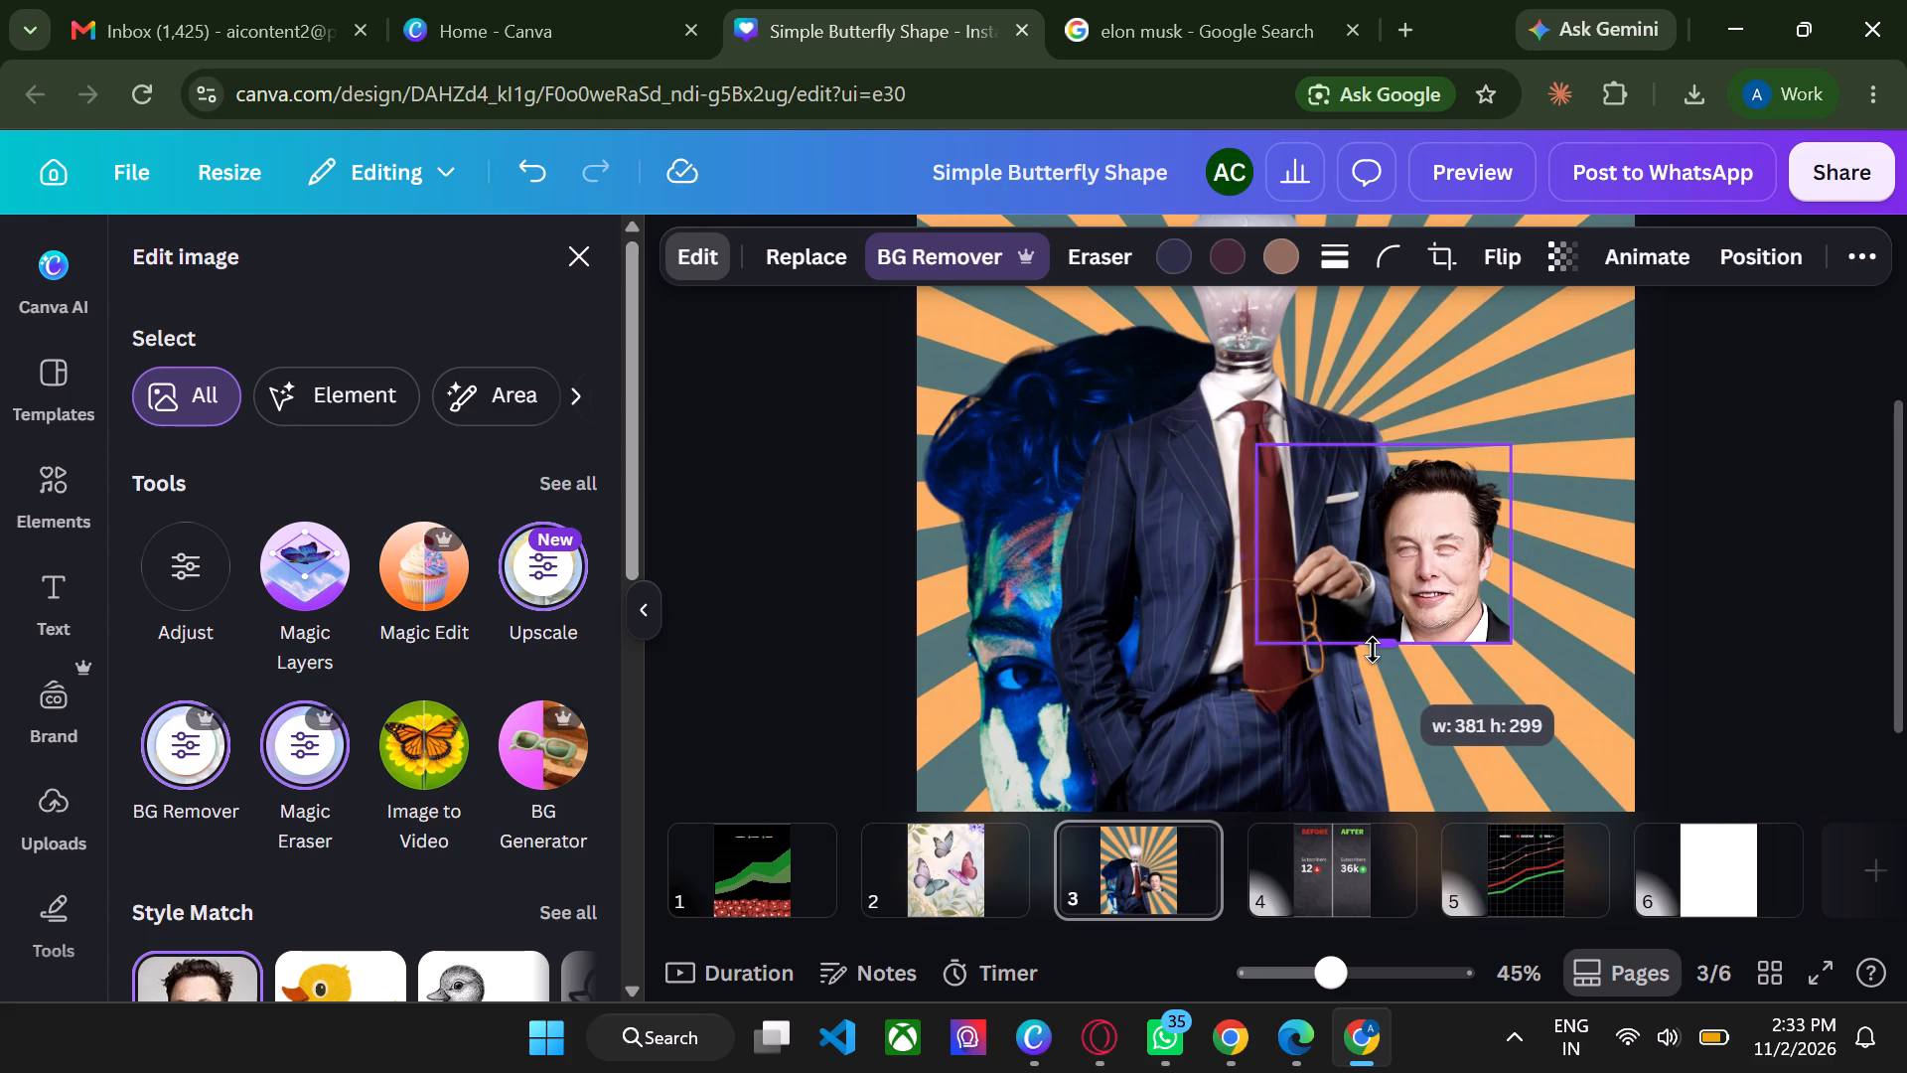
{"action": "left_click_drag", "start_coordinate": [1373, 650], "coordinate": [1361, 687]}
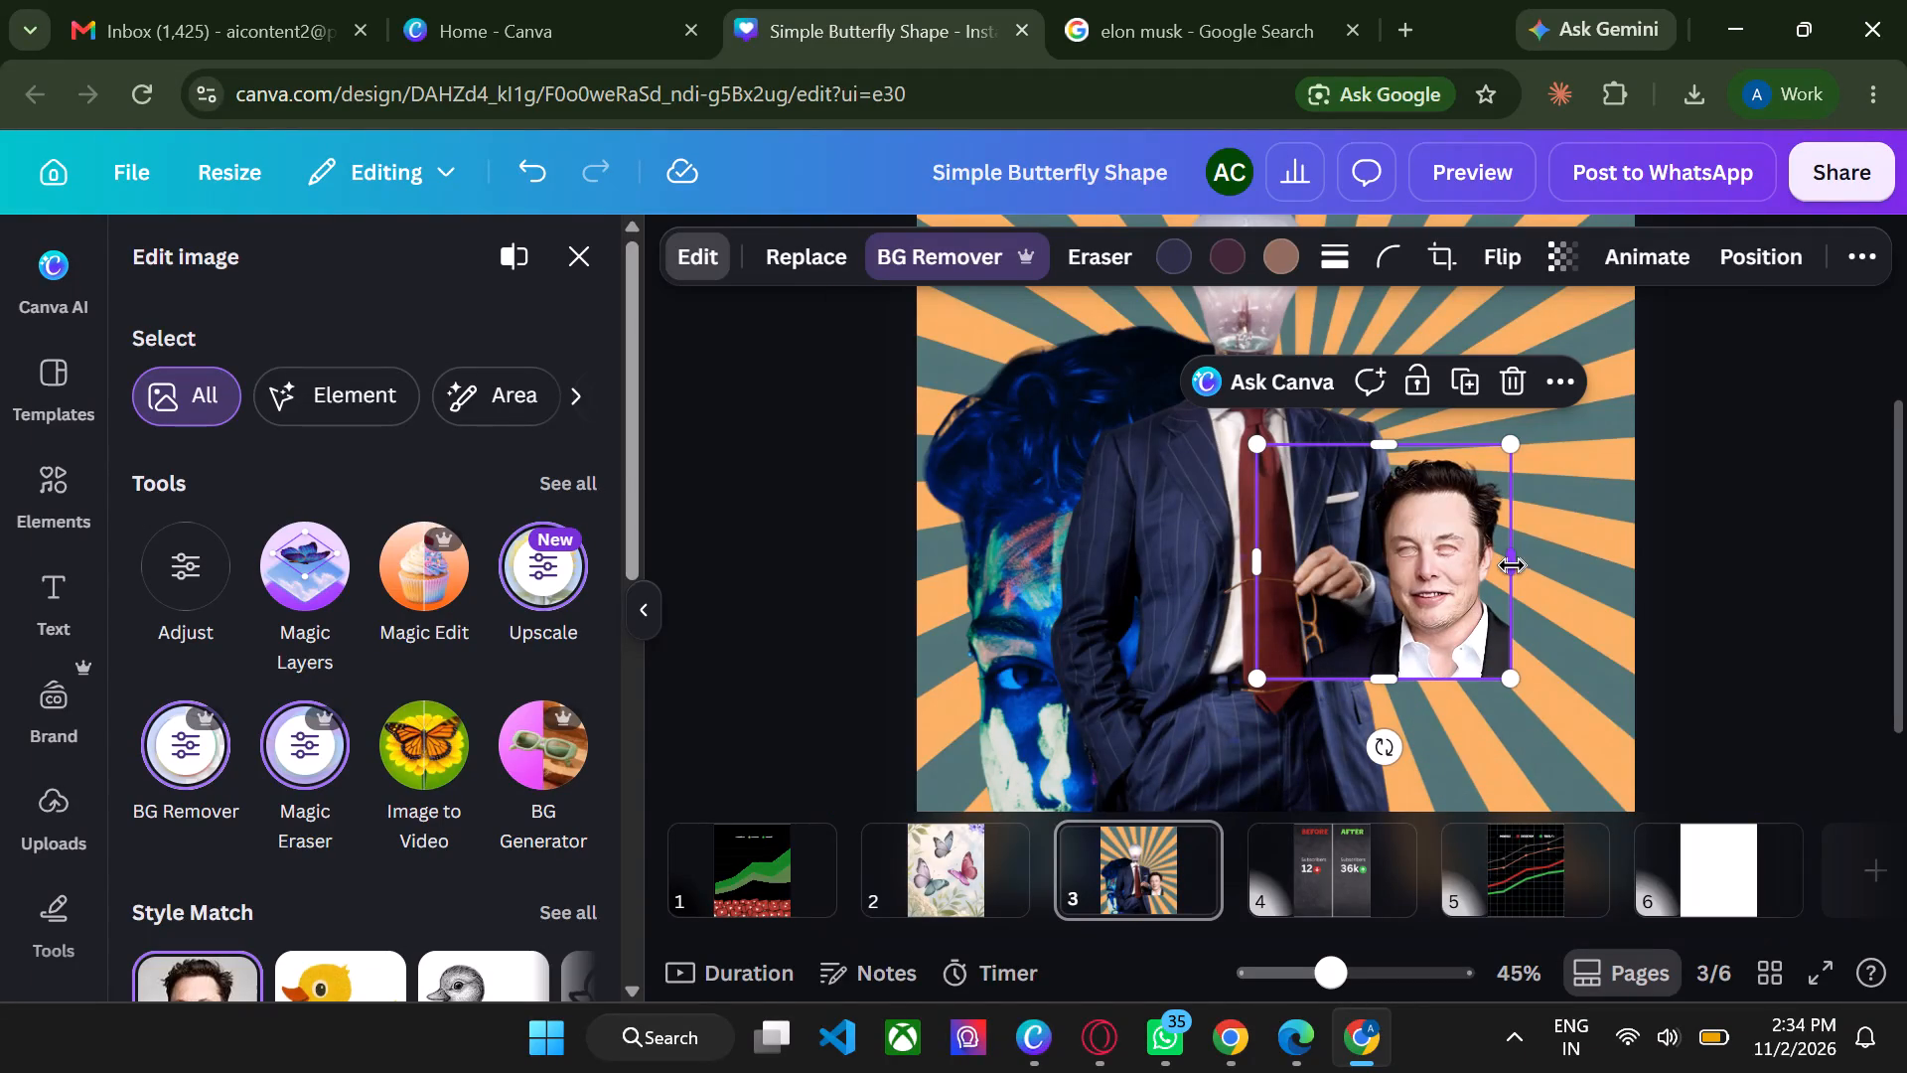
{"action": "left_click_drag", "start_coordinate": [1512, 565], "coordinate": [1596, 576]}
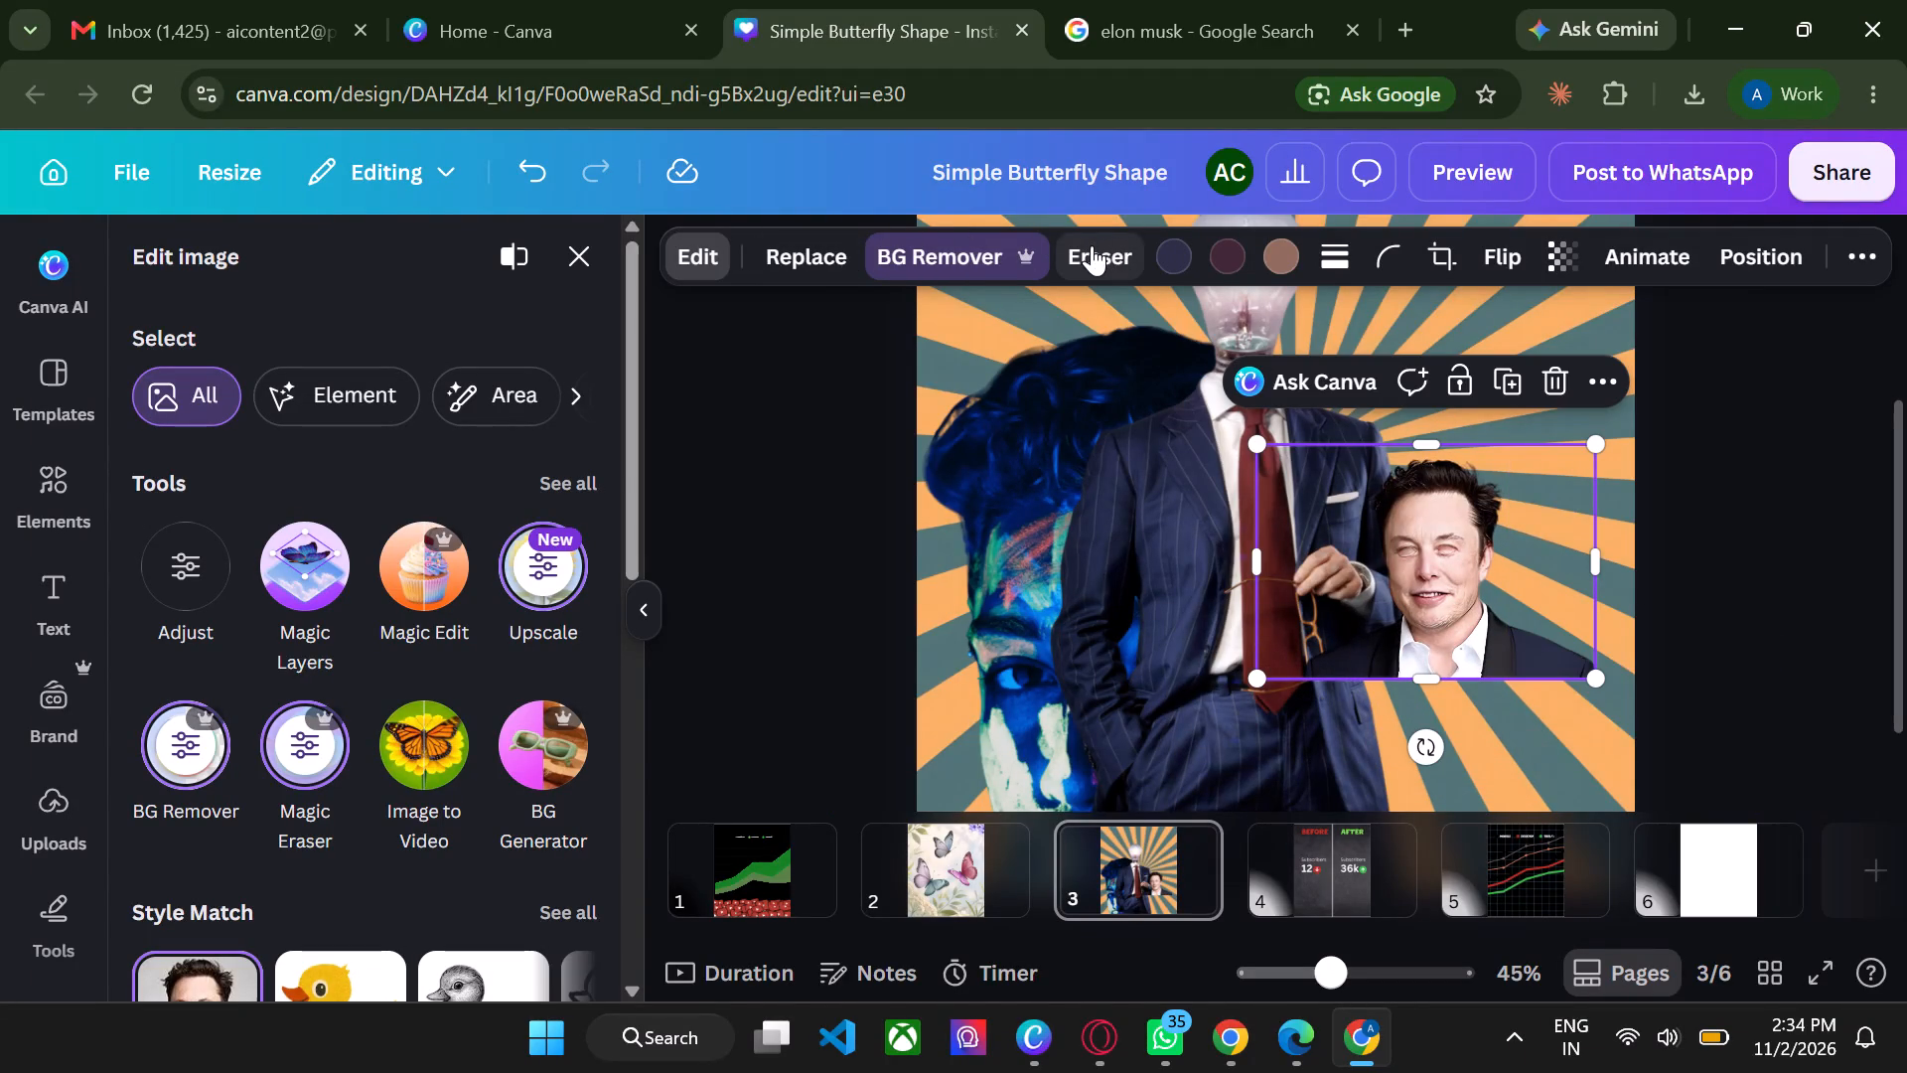
Open the Elon Musk portrait in Magic Eraser.
{"action": "left_click", "coordinate": [1092, 245]}
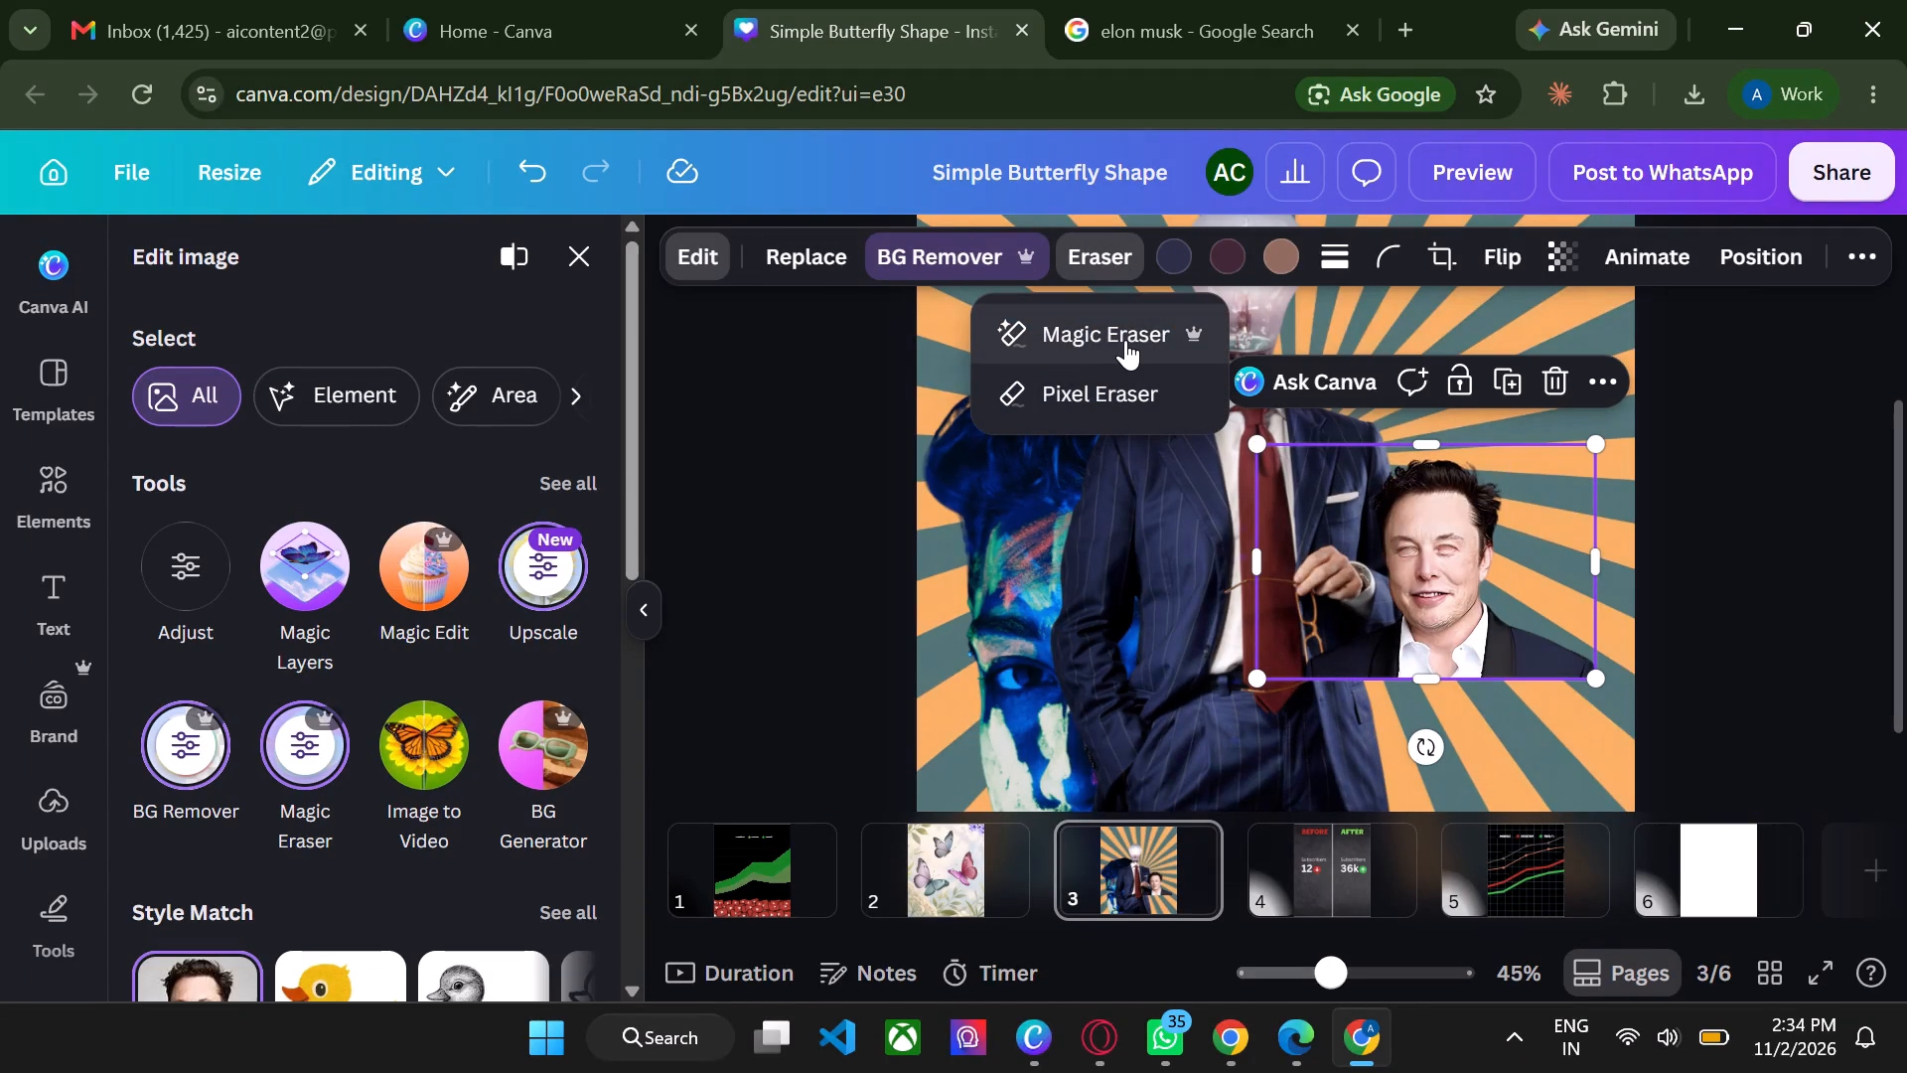
{"action": "left_click", "coordinate": [1125, 340]}
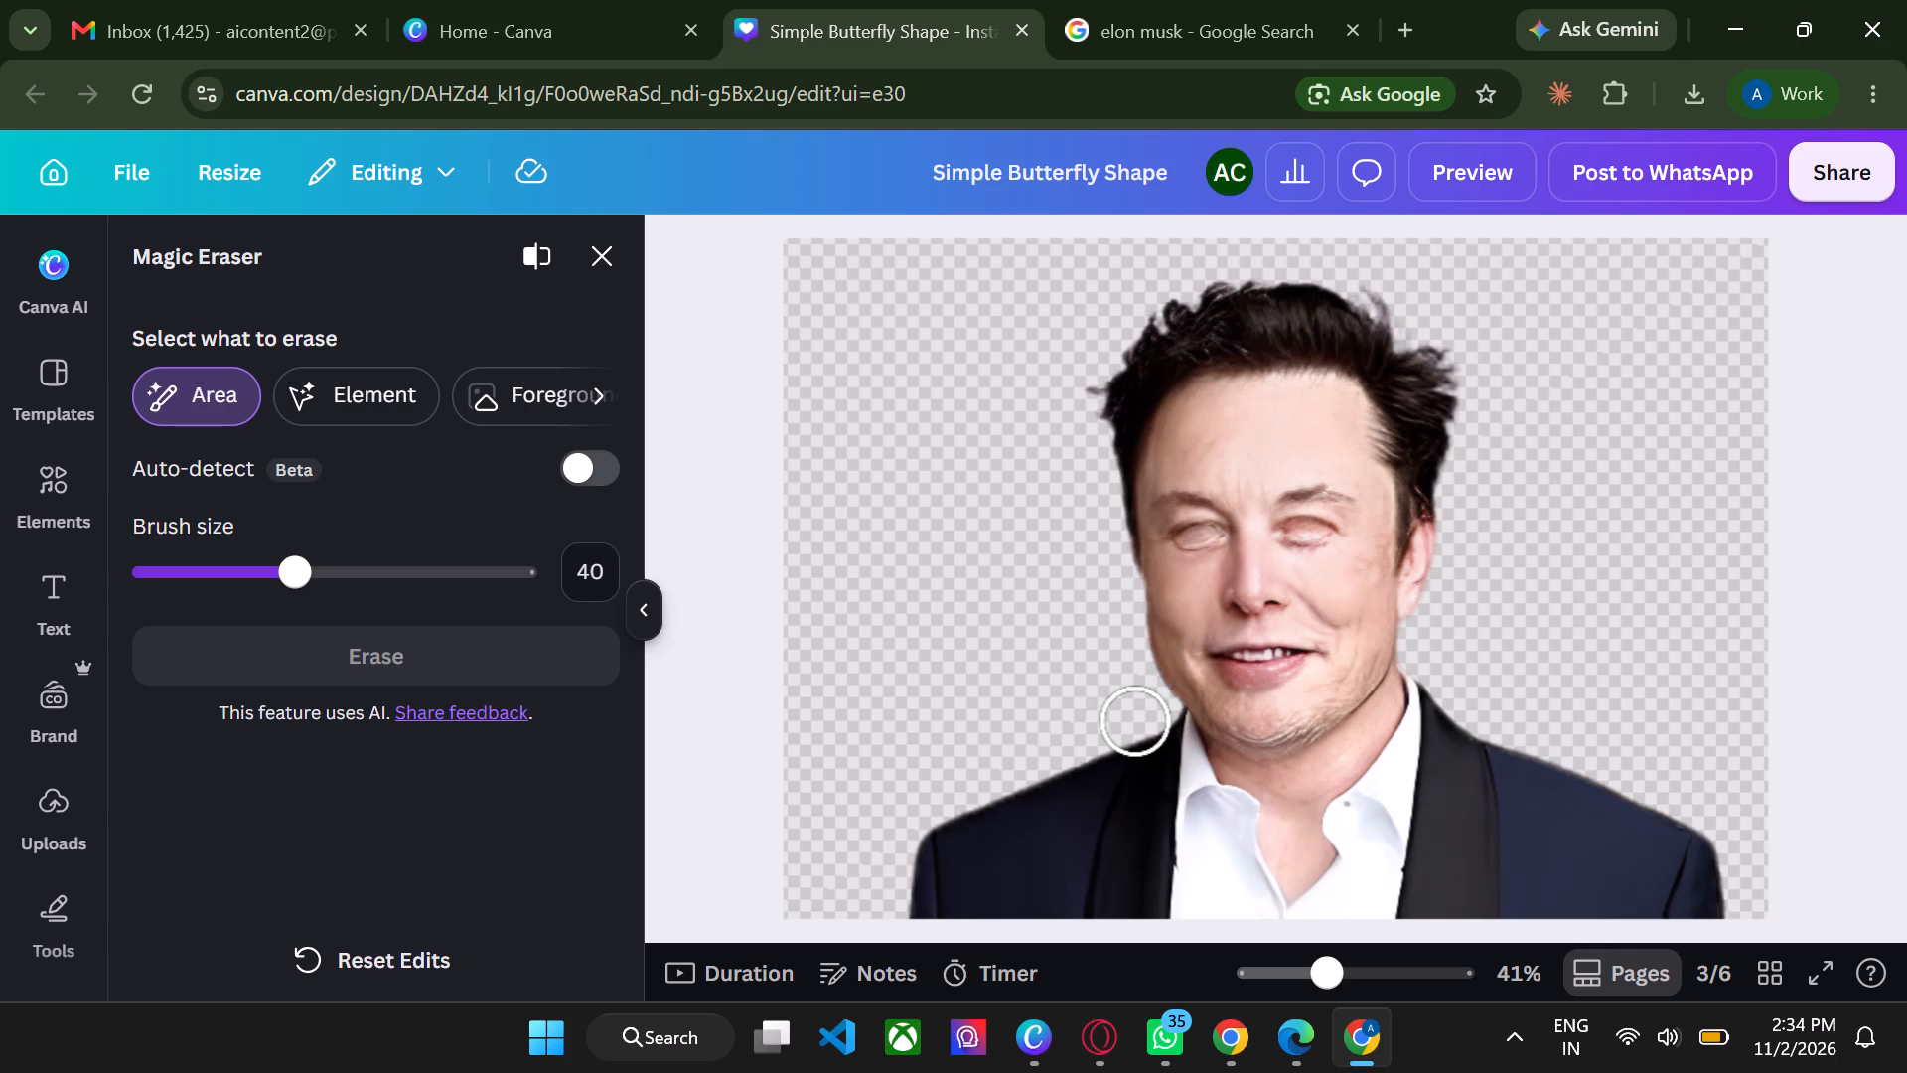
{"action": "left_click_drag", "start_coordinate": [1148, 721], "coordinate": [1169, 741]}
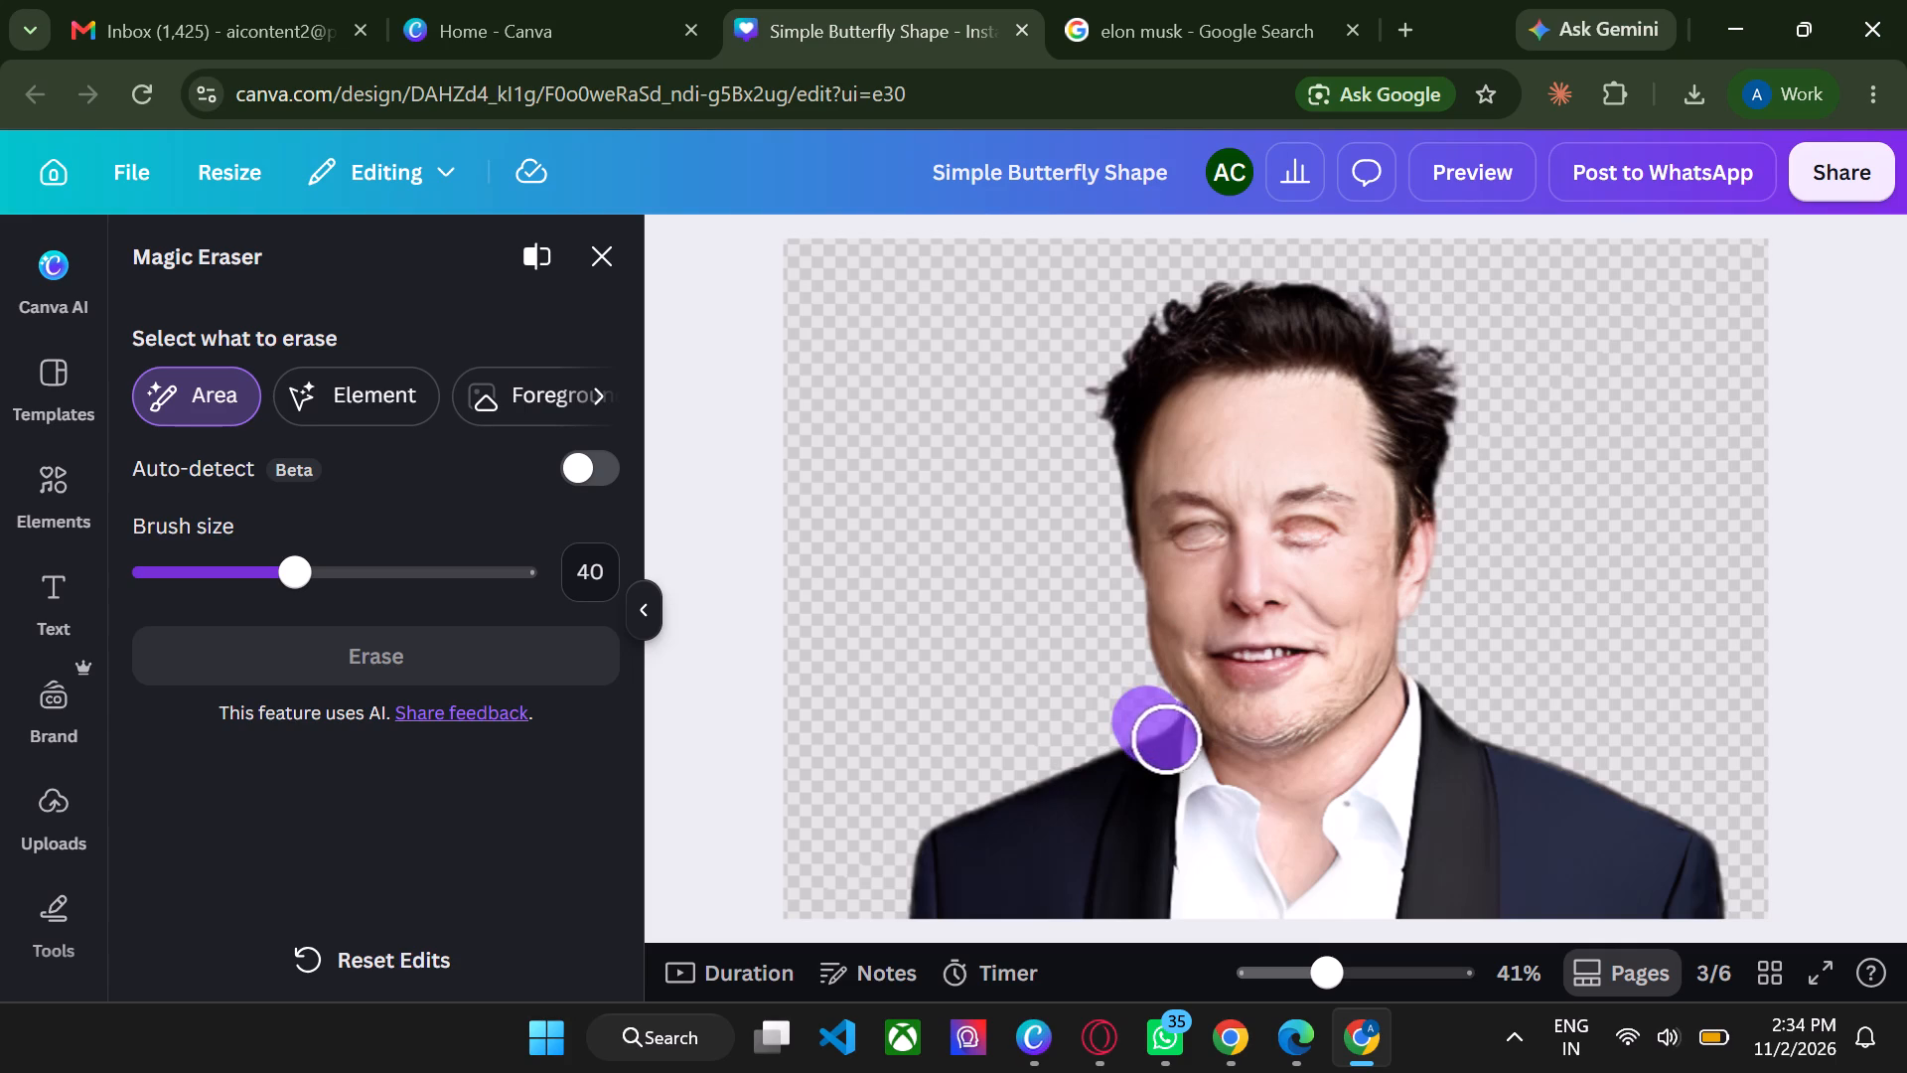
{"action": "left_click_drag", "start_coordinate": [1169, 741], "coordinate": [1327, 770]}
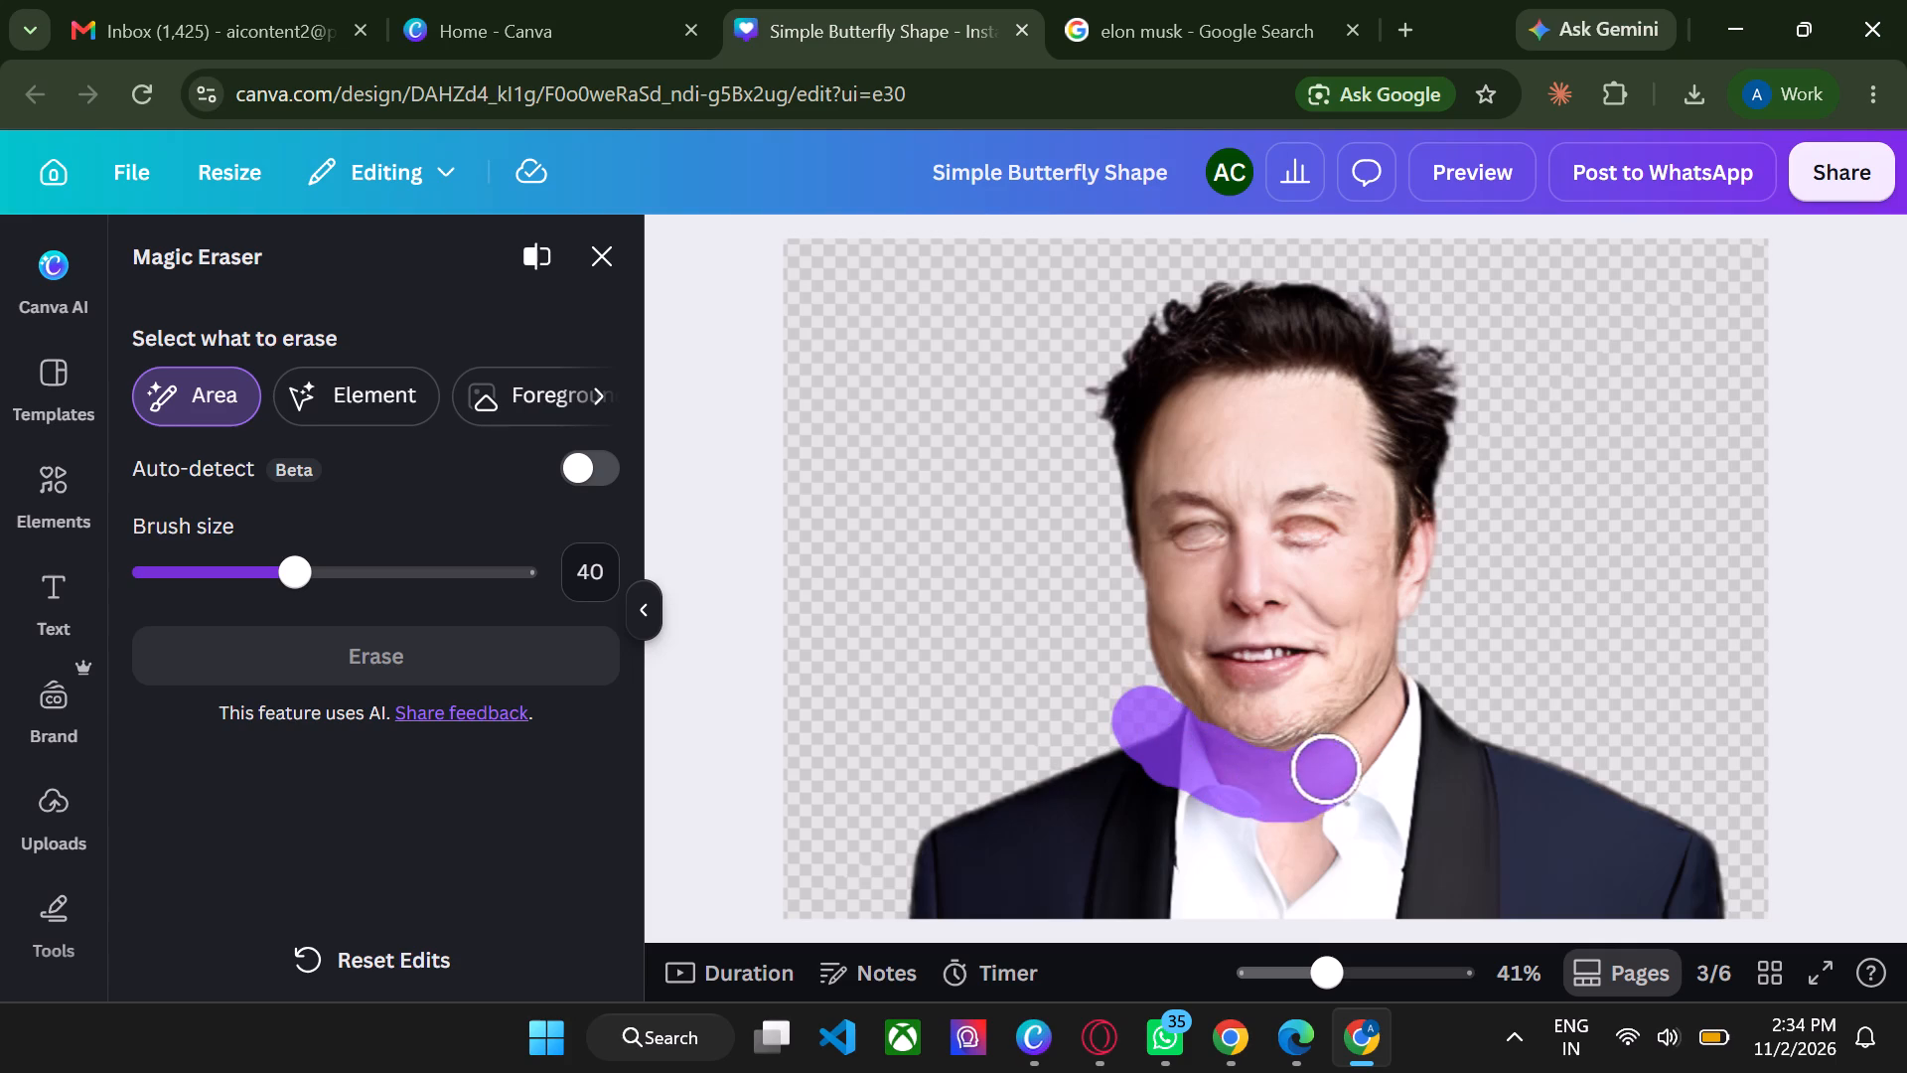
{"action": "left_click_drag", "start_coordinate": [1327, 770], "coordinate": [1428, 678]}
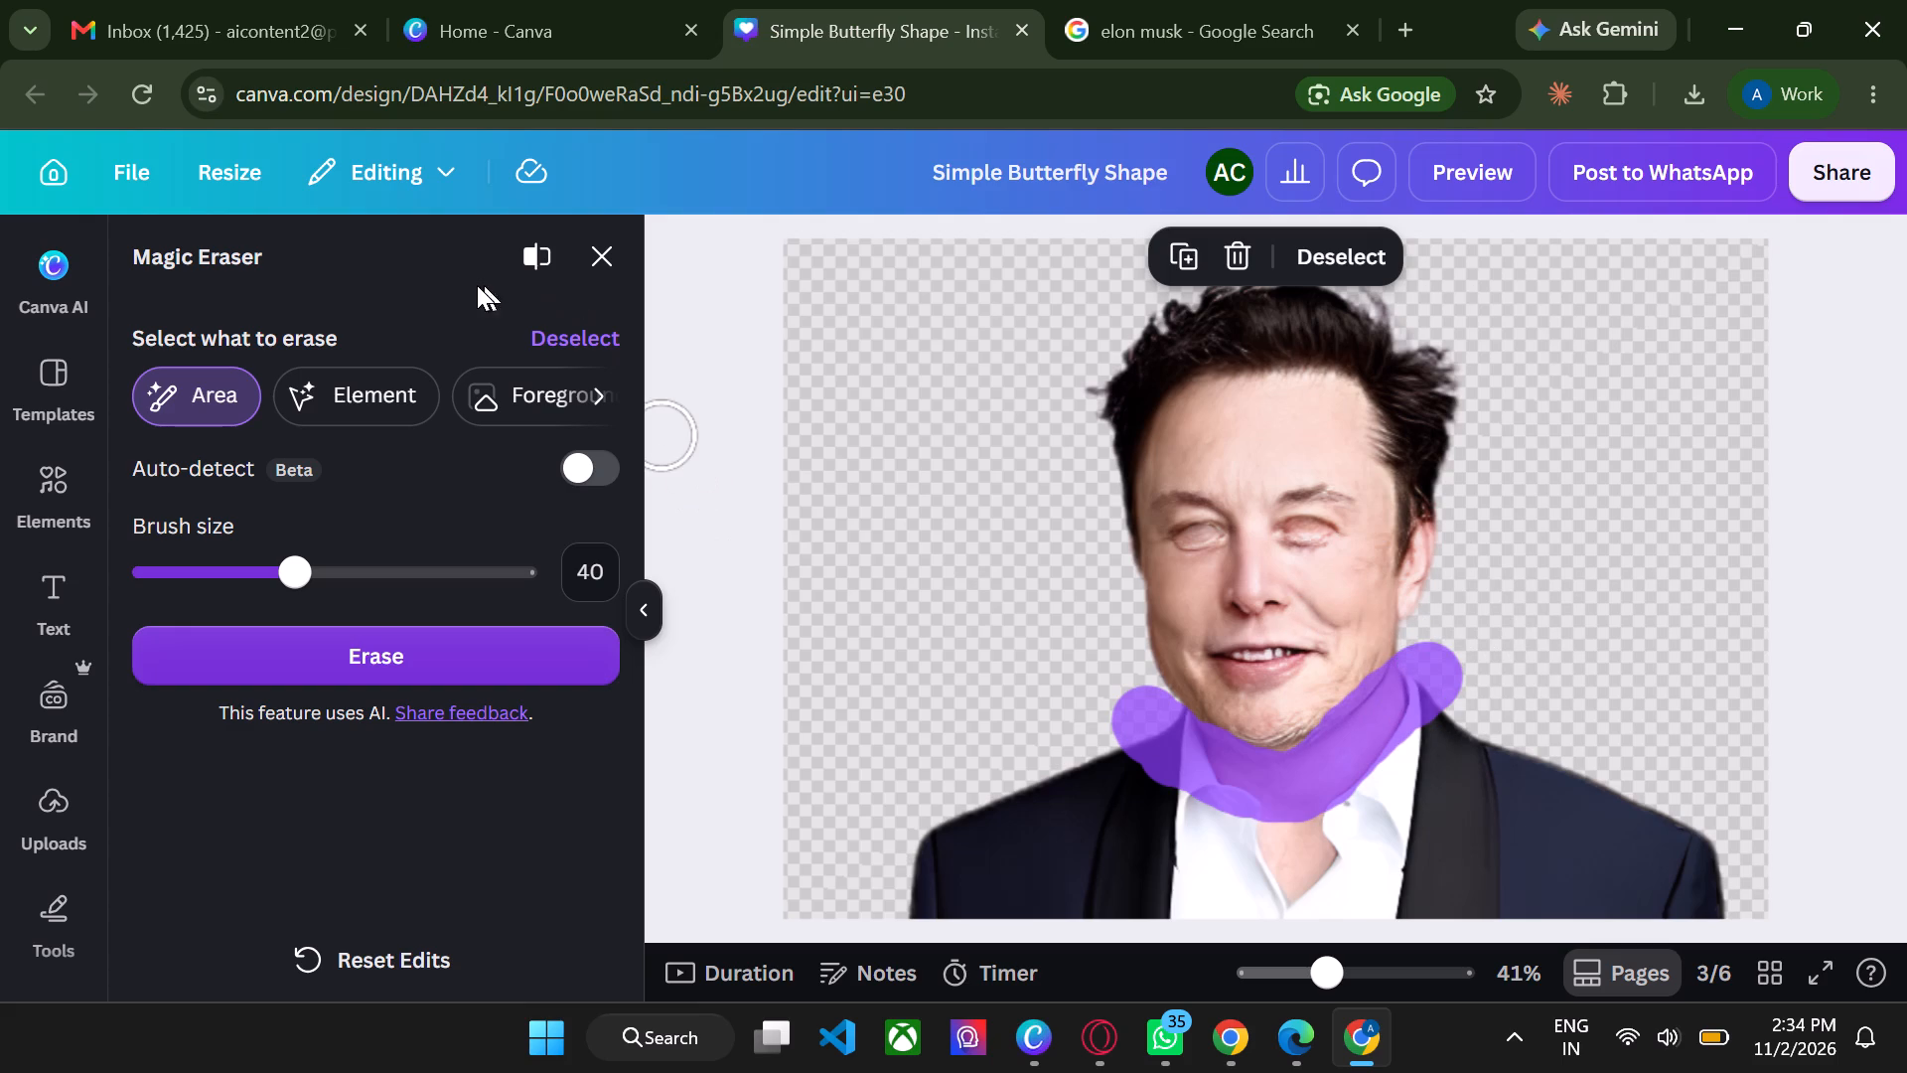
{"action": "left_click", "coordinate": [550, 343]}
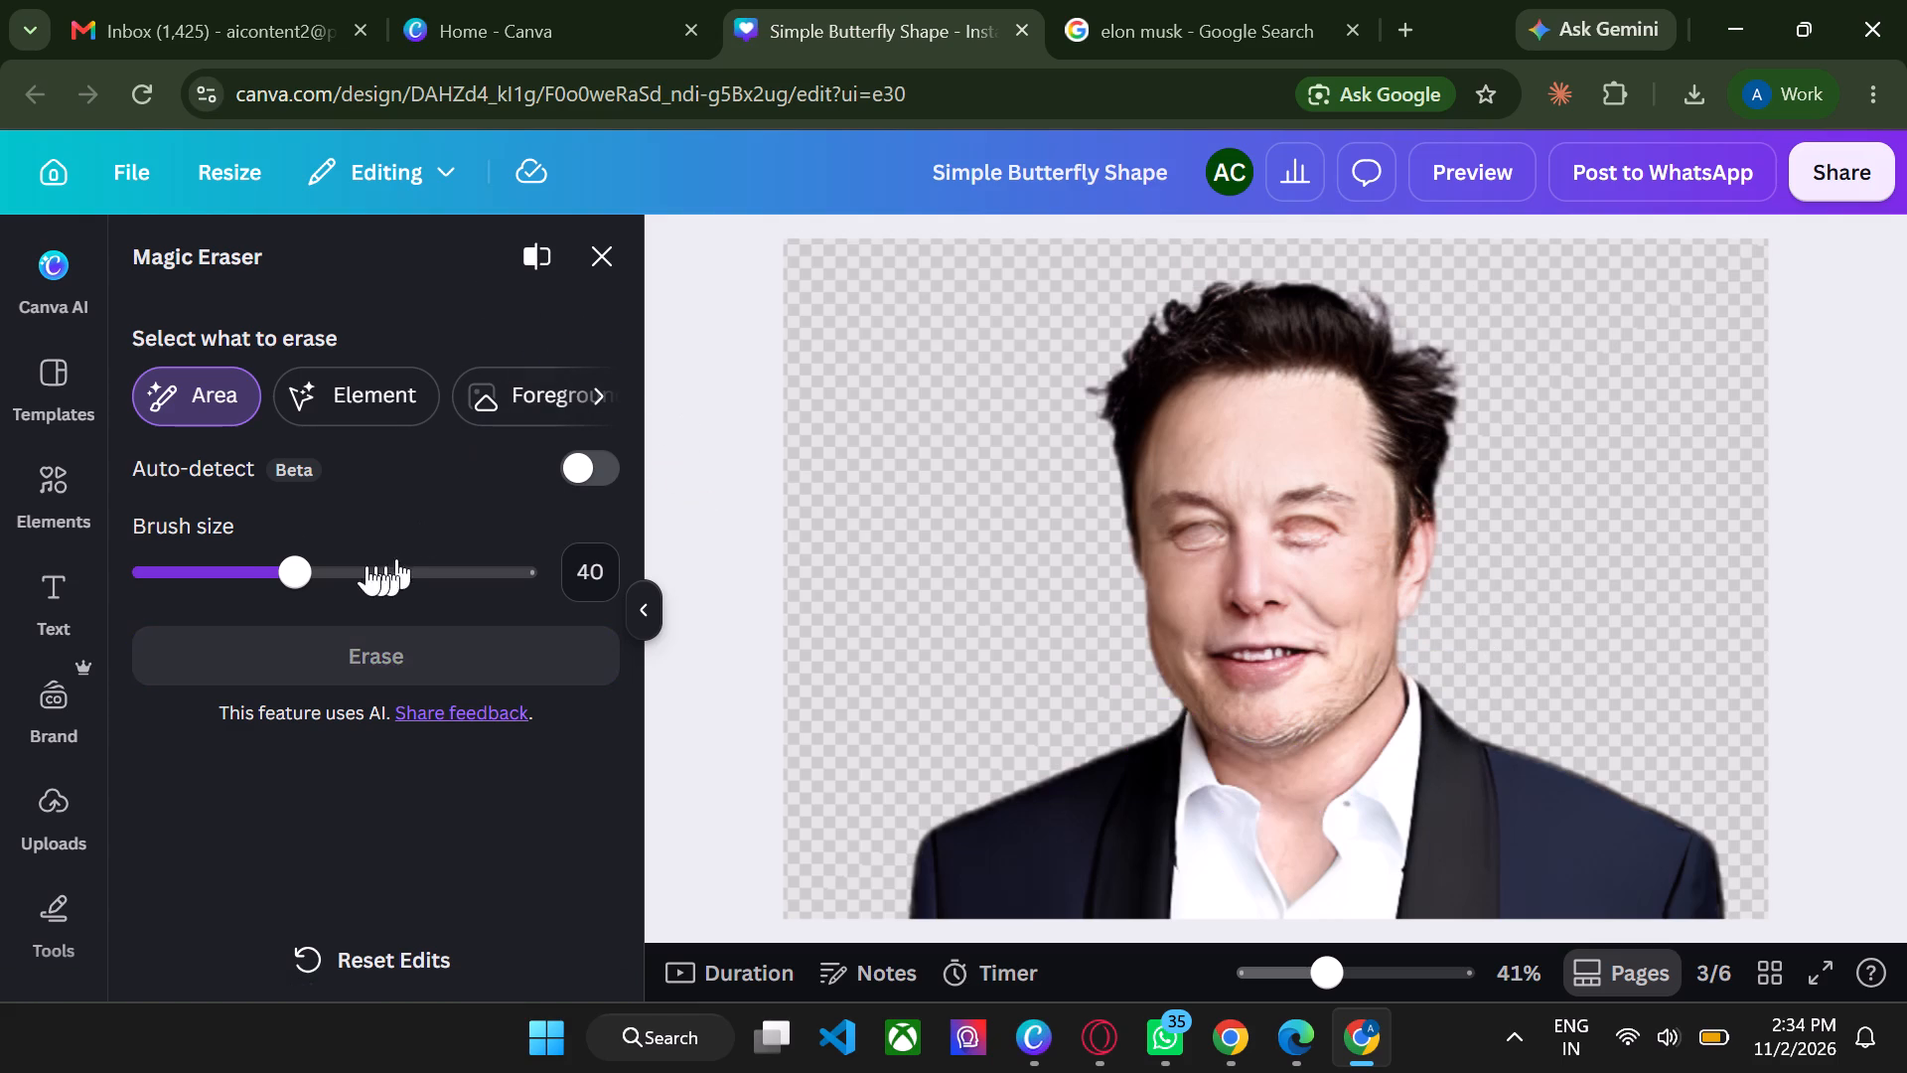
With eraser brush size 17, paint over the neck, collar and entire suit below the jawline, erase them, and return to the collage.
{"action": "left_click", "coordinate": [207, 561]}
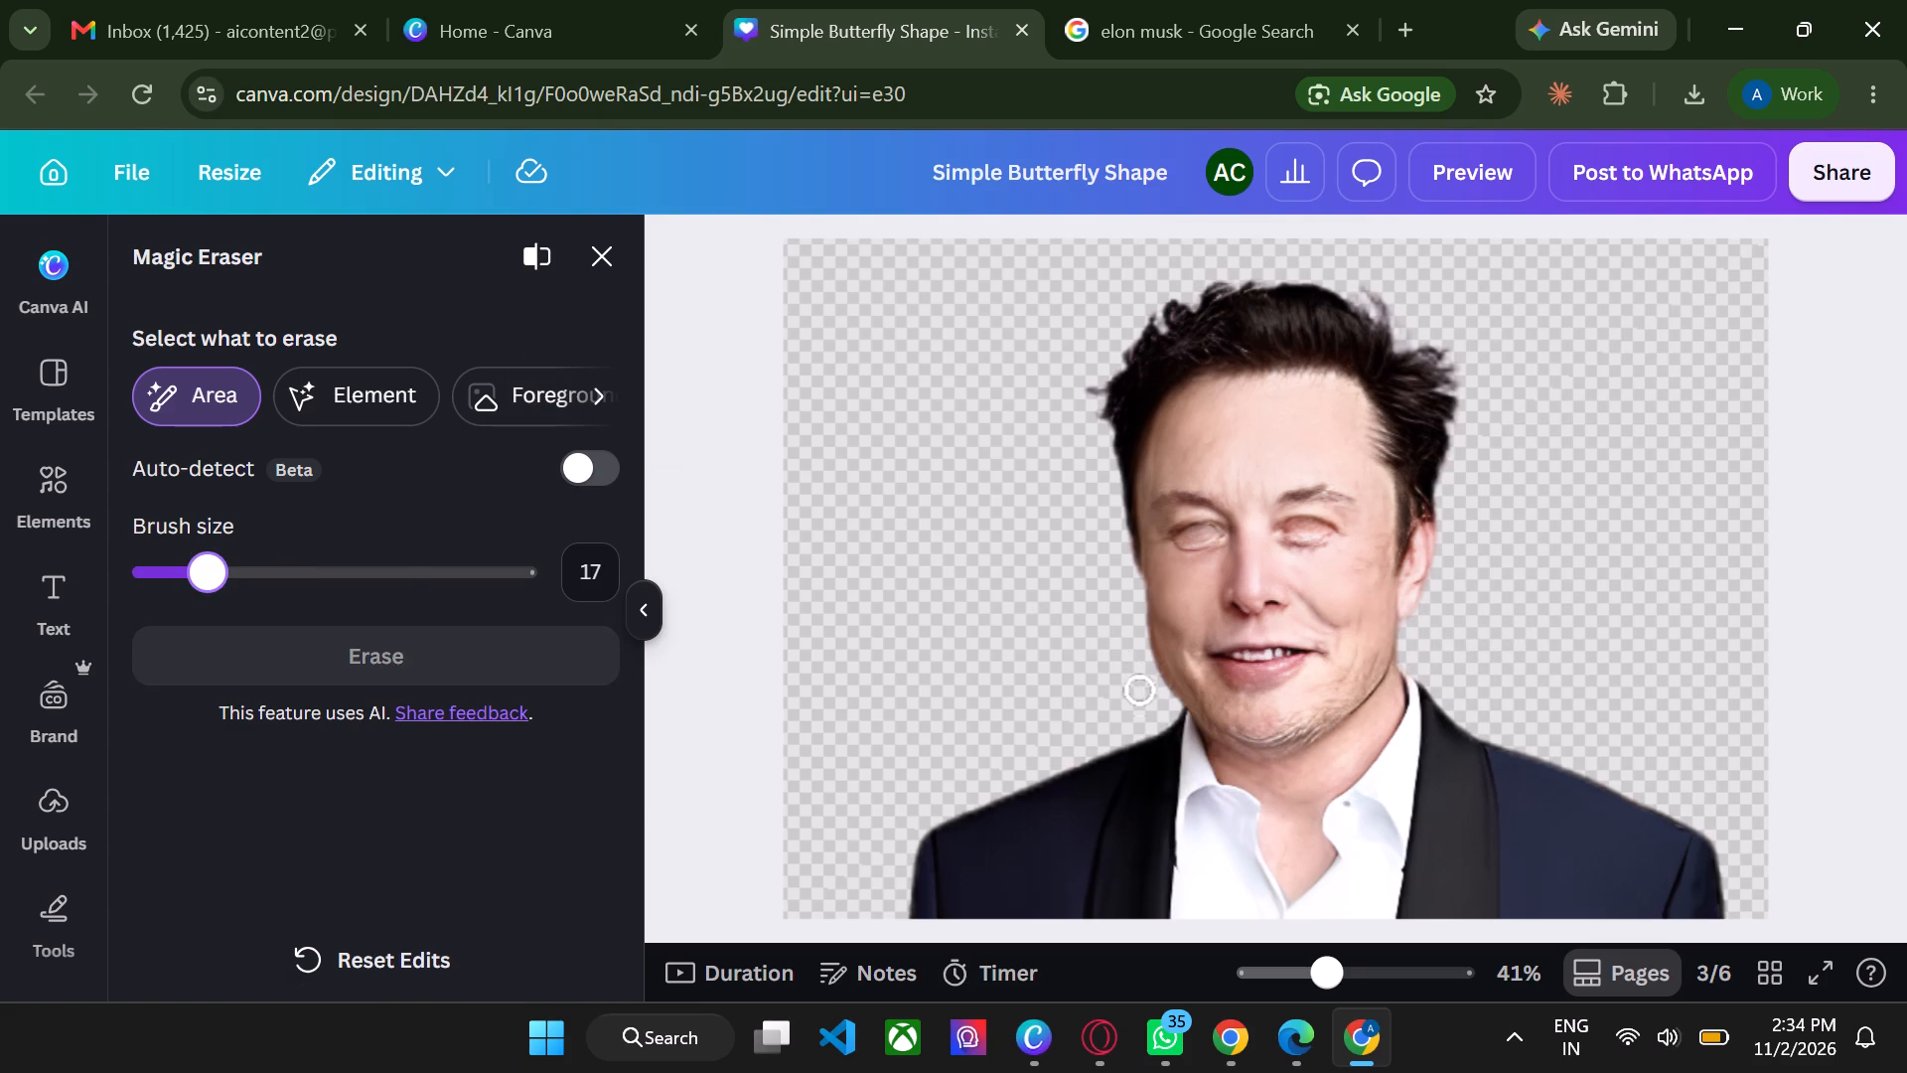
{"action": "scroll", "coordinate": [1152, 702], "scroll_direction": "down", "scroll_amount": 1}
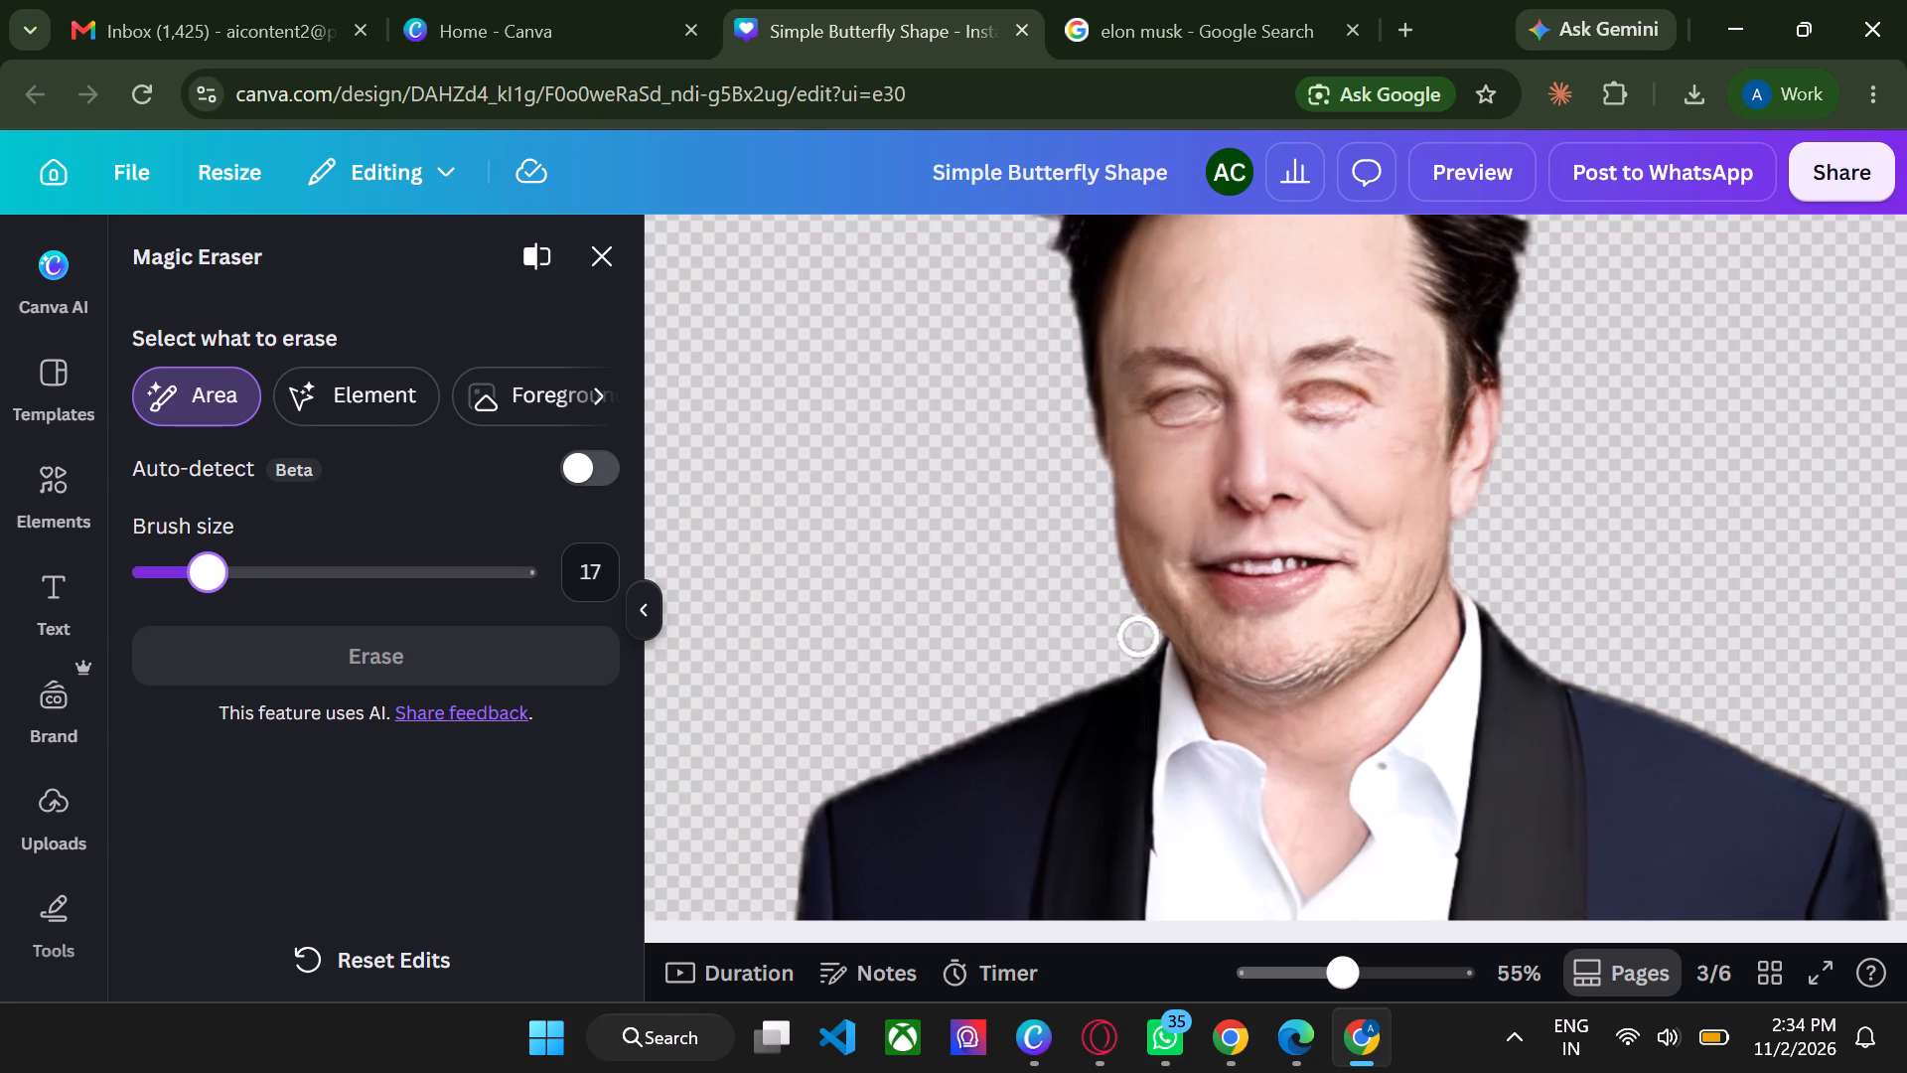
{"action": "left_click_drag", "start_coordinate": [1138, 644], "coordinate": [1250, 706]}
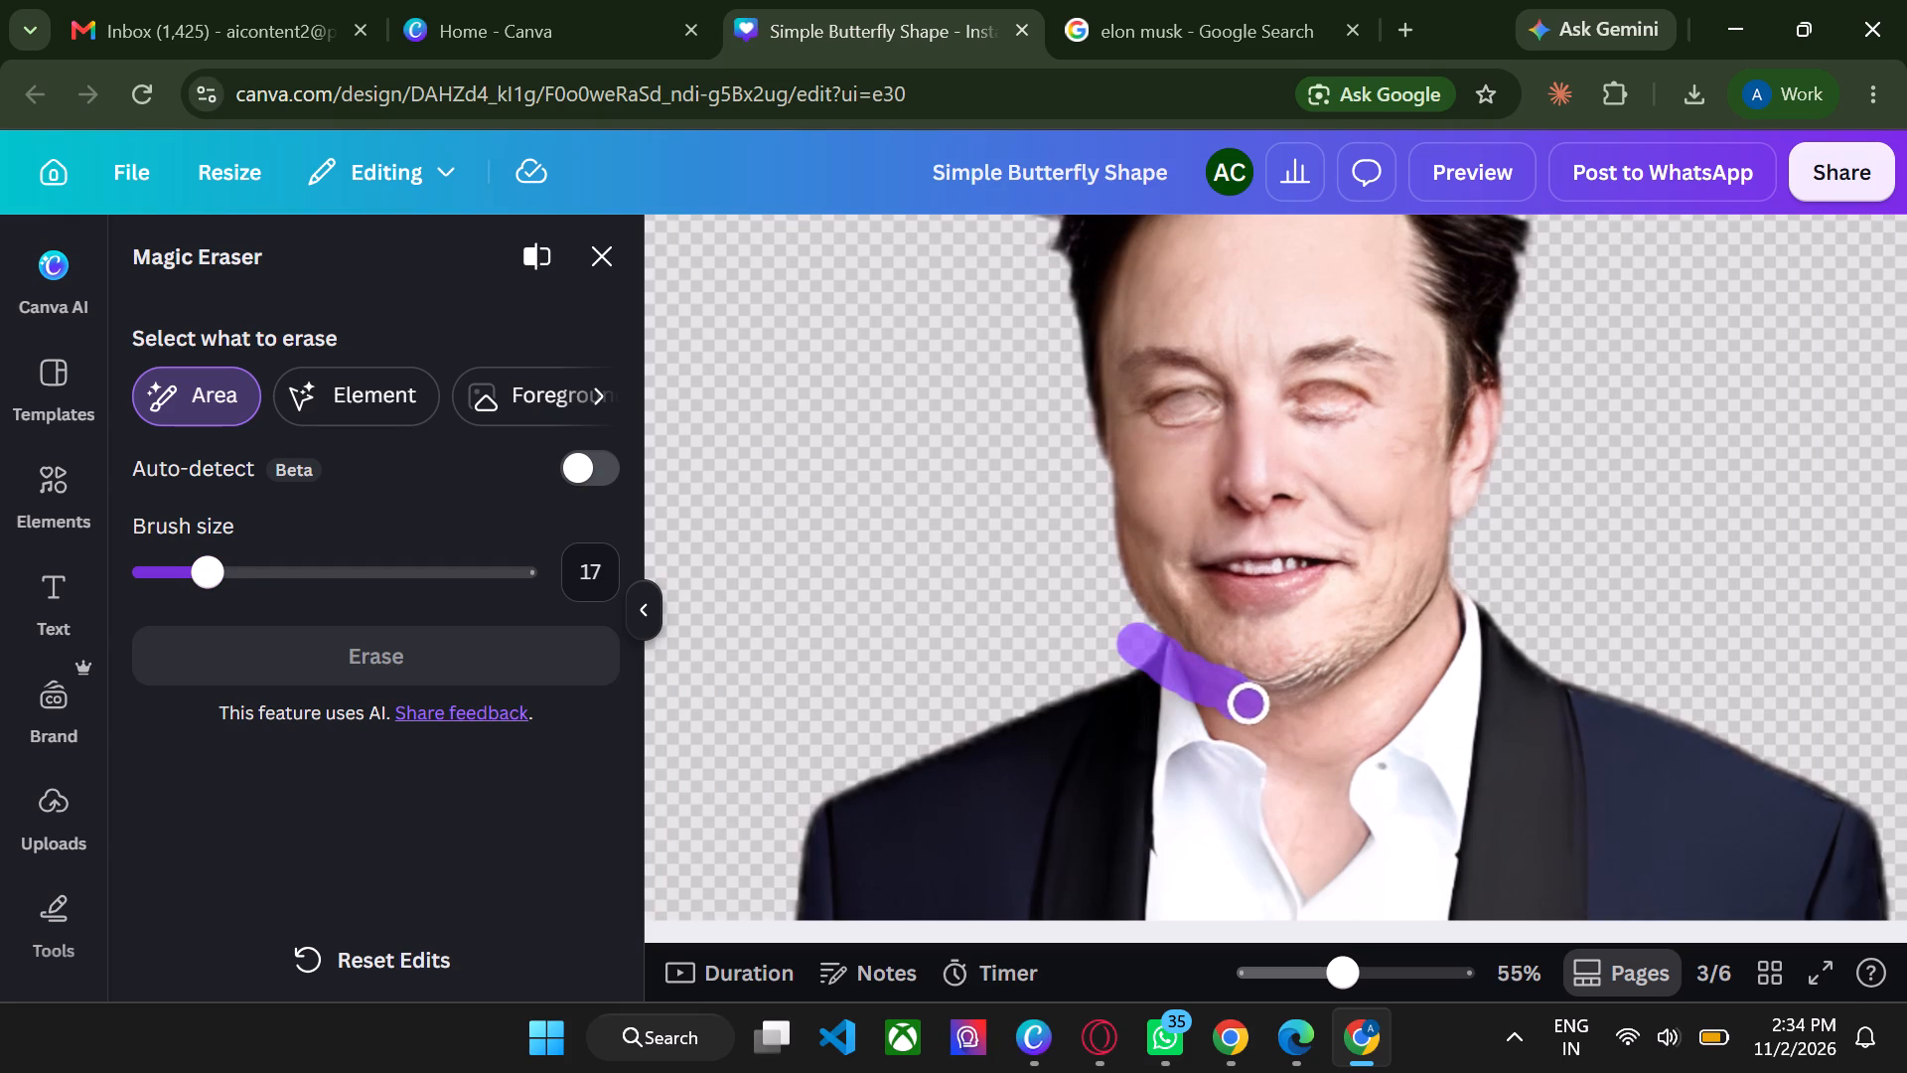
{"action": "left_click_drag", "start_coordinate": [1250, 706], "coordinate": [1468, 592]}
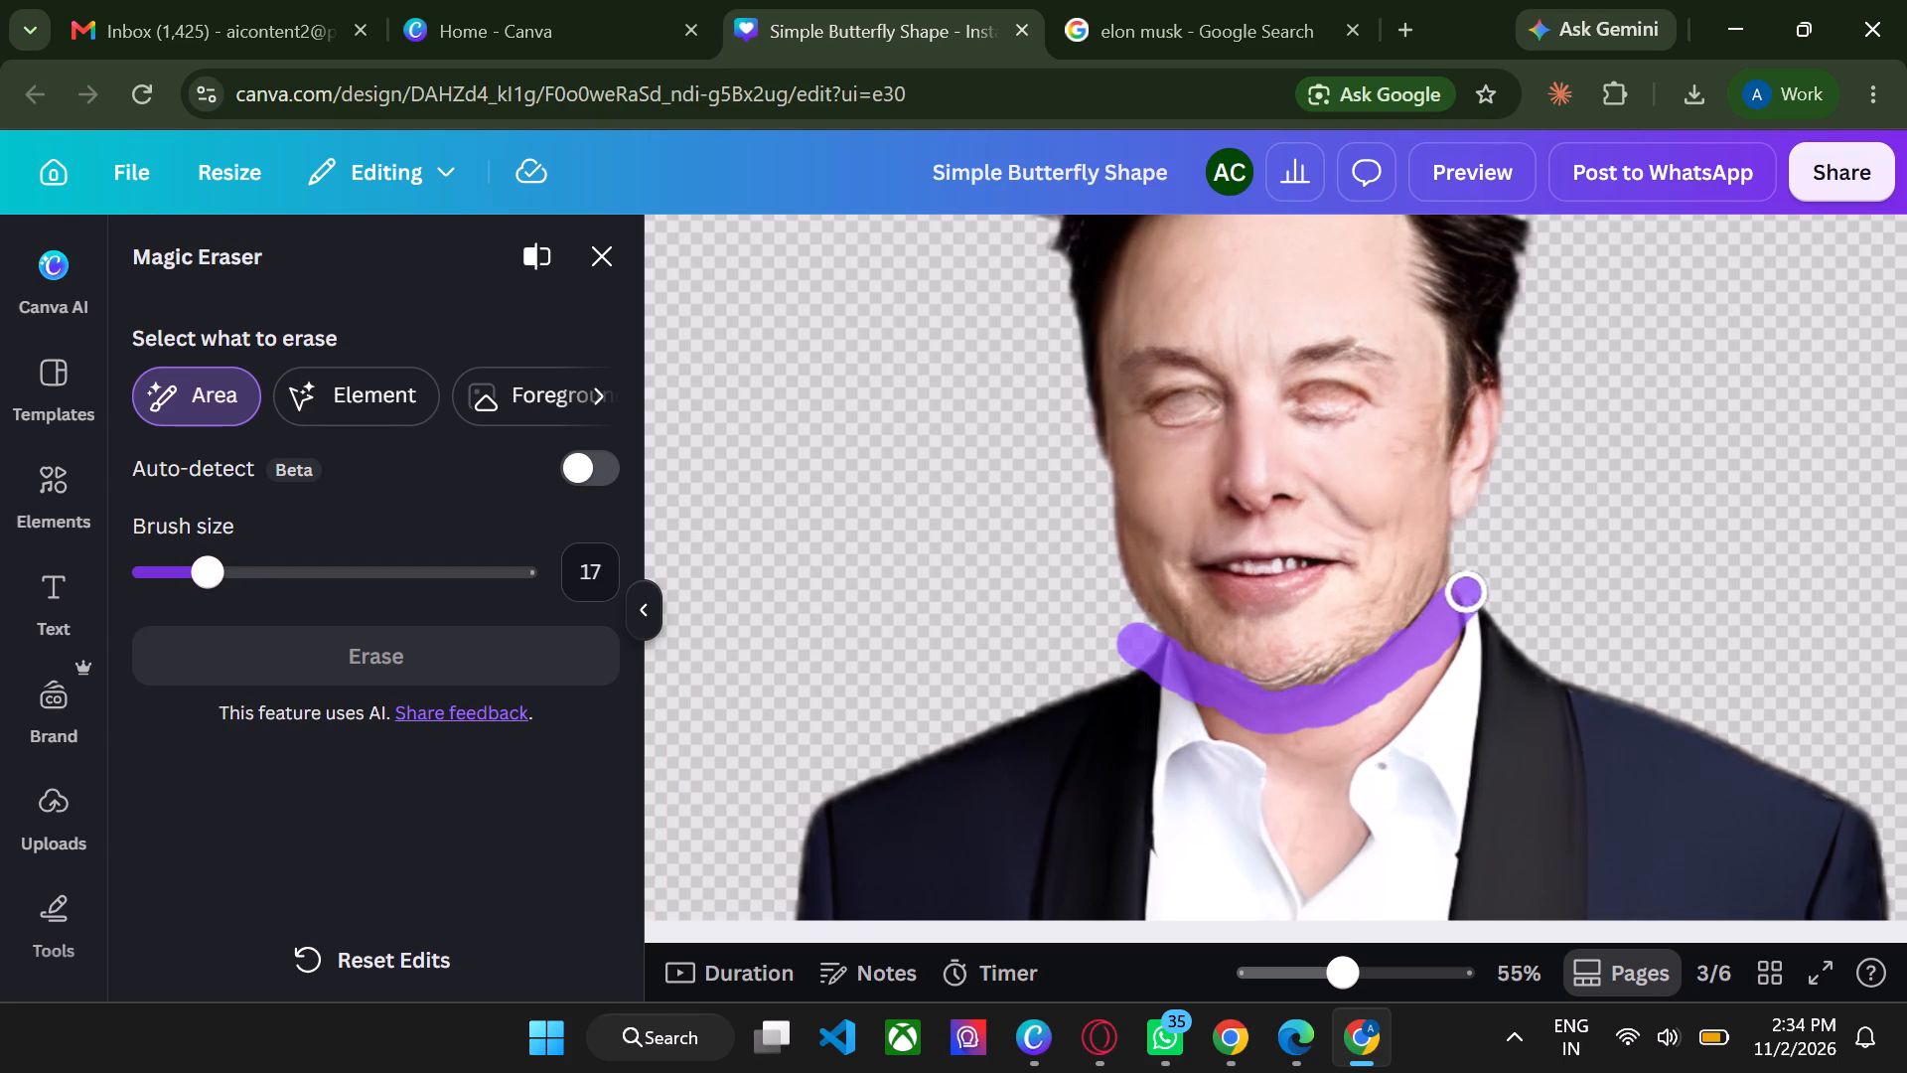
{"action": "left_click_drag", "start_coordinate": [1468, 592], "coordinate": [1303, 848]}
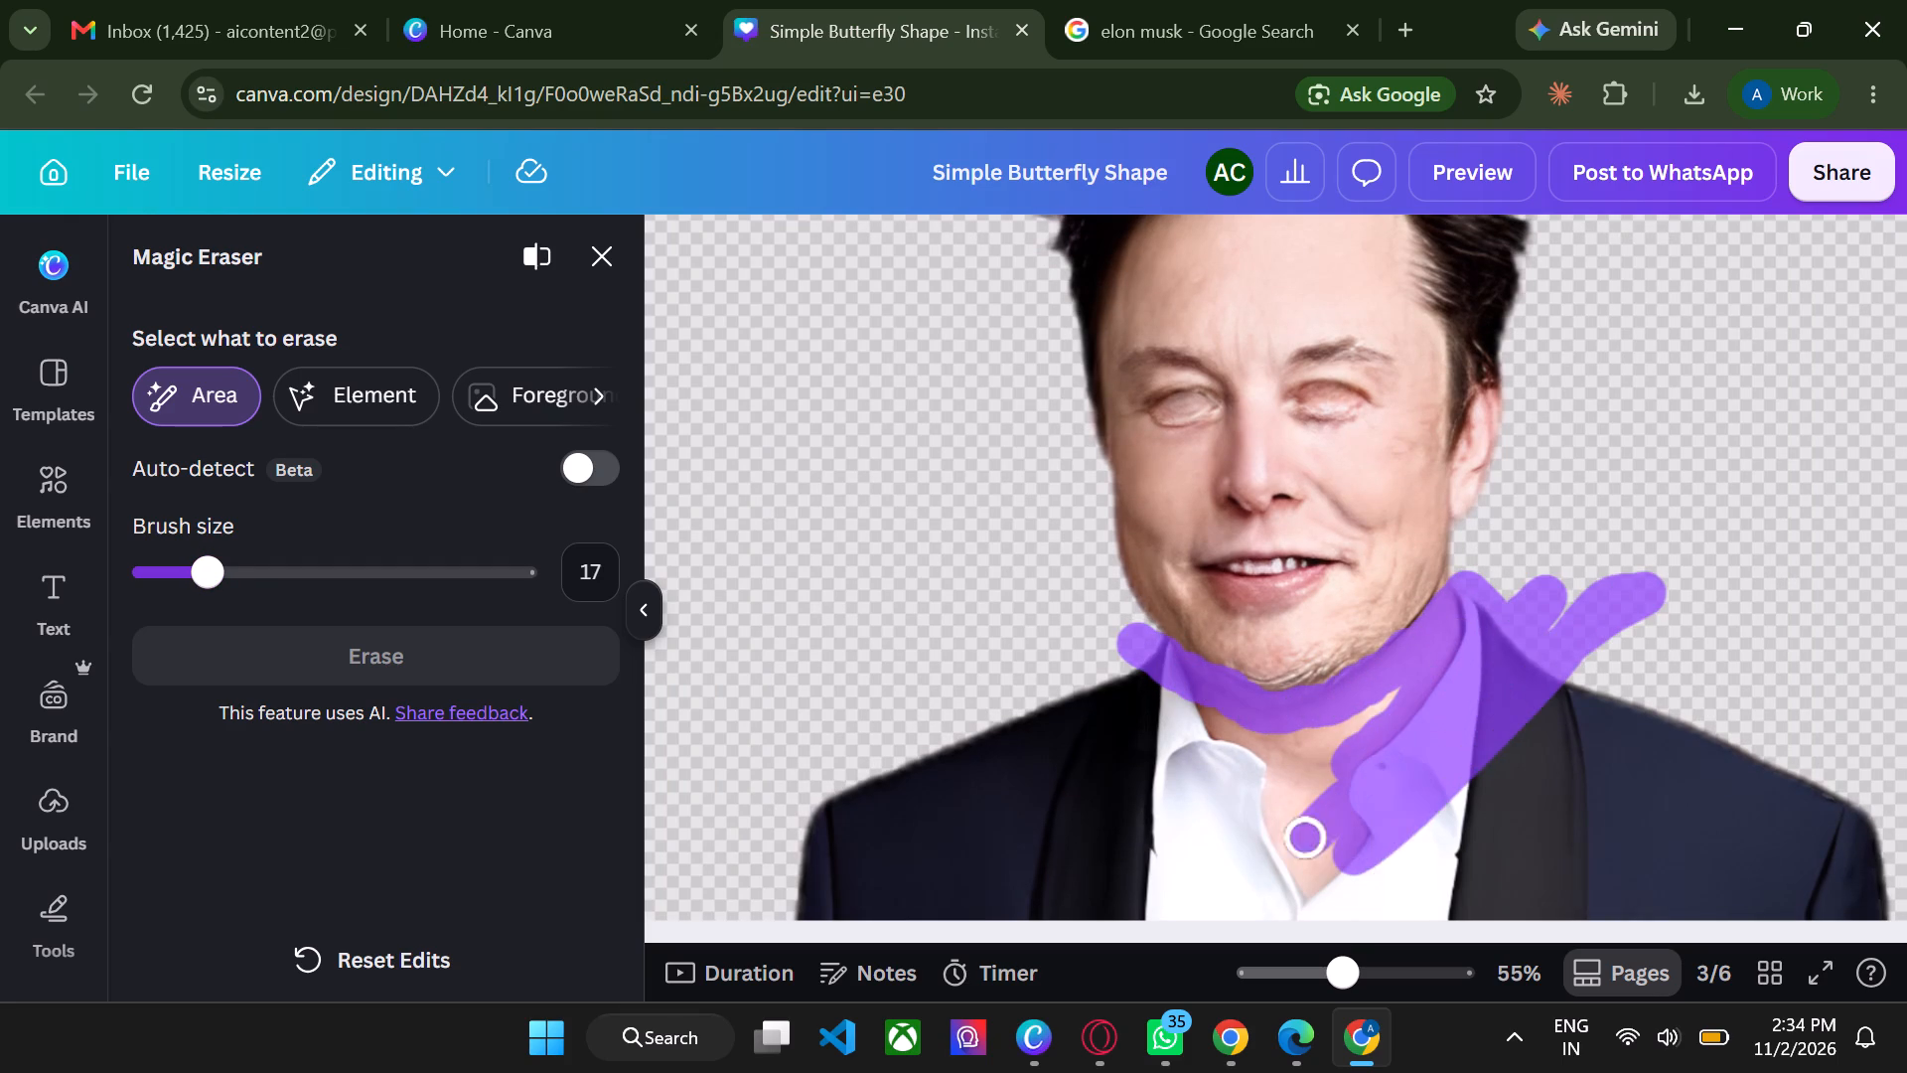
{"action": "left_click_drag", "start_coordinate": [1303, 848], "coordinate": [1512, 681]}
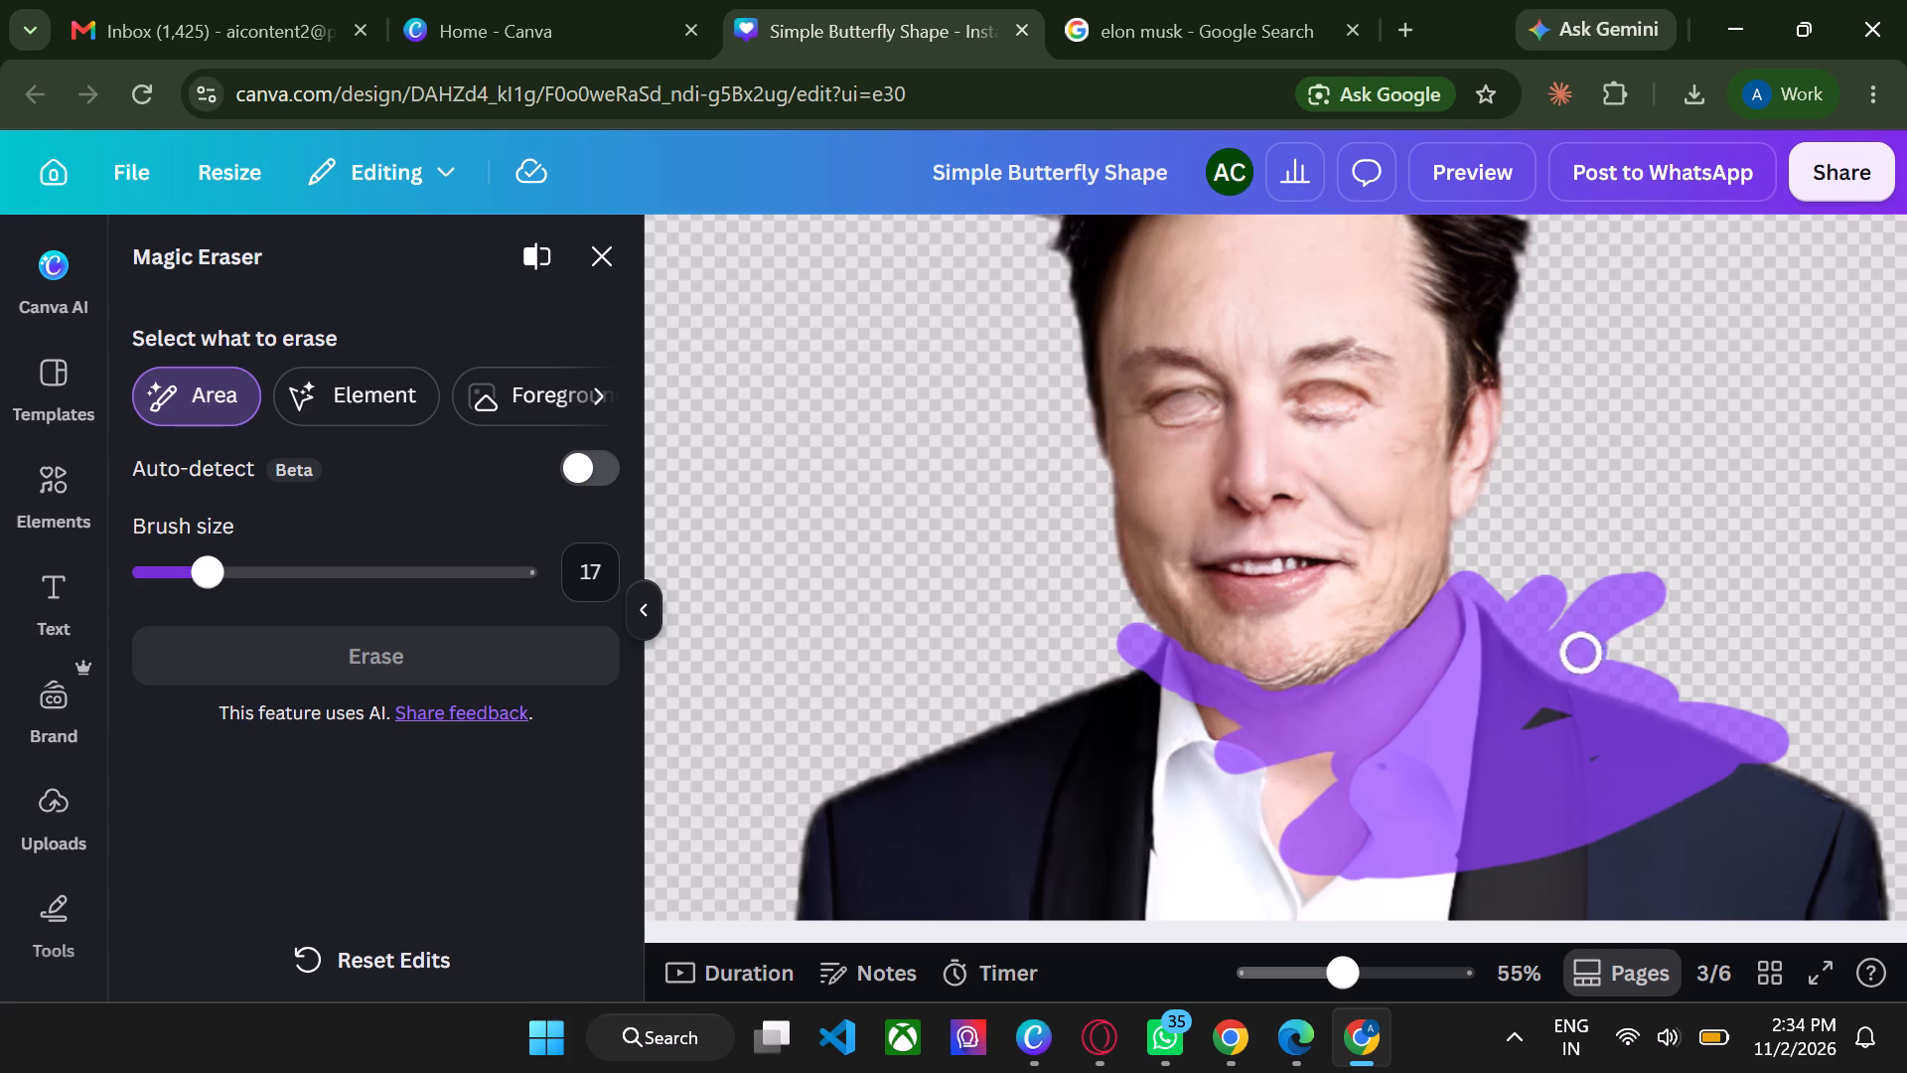
{"action": "left_click_drag", "start_coordinate": [1512, 681], "coordinate": [918, 781]}
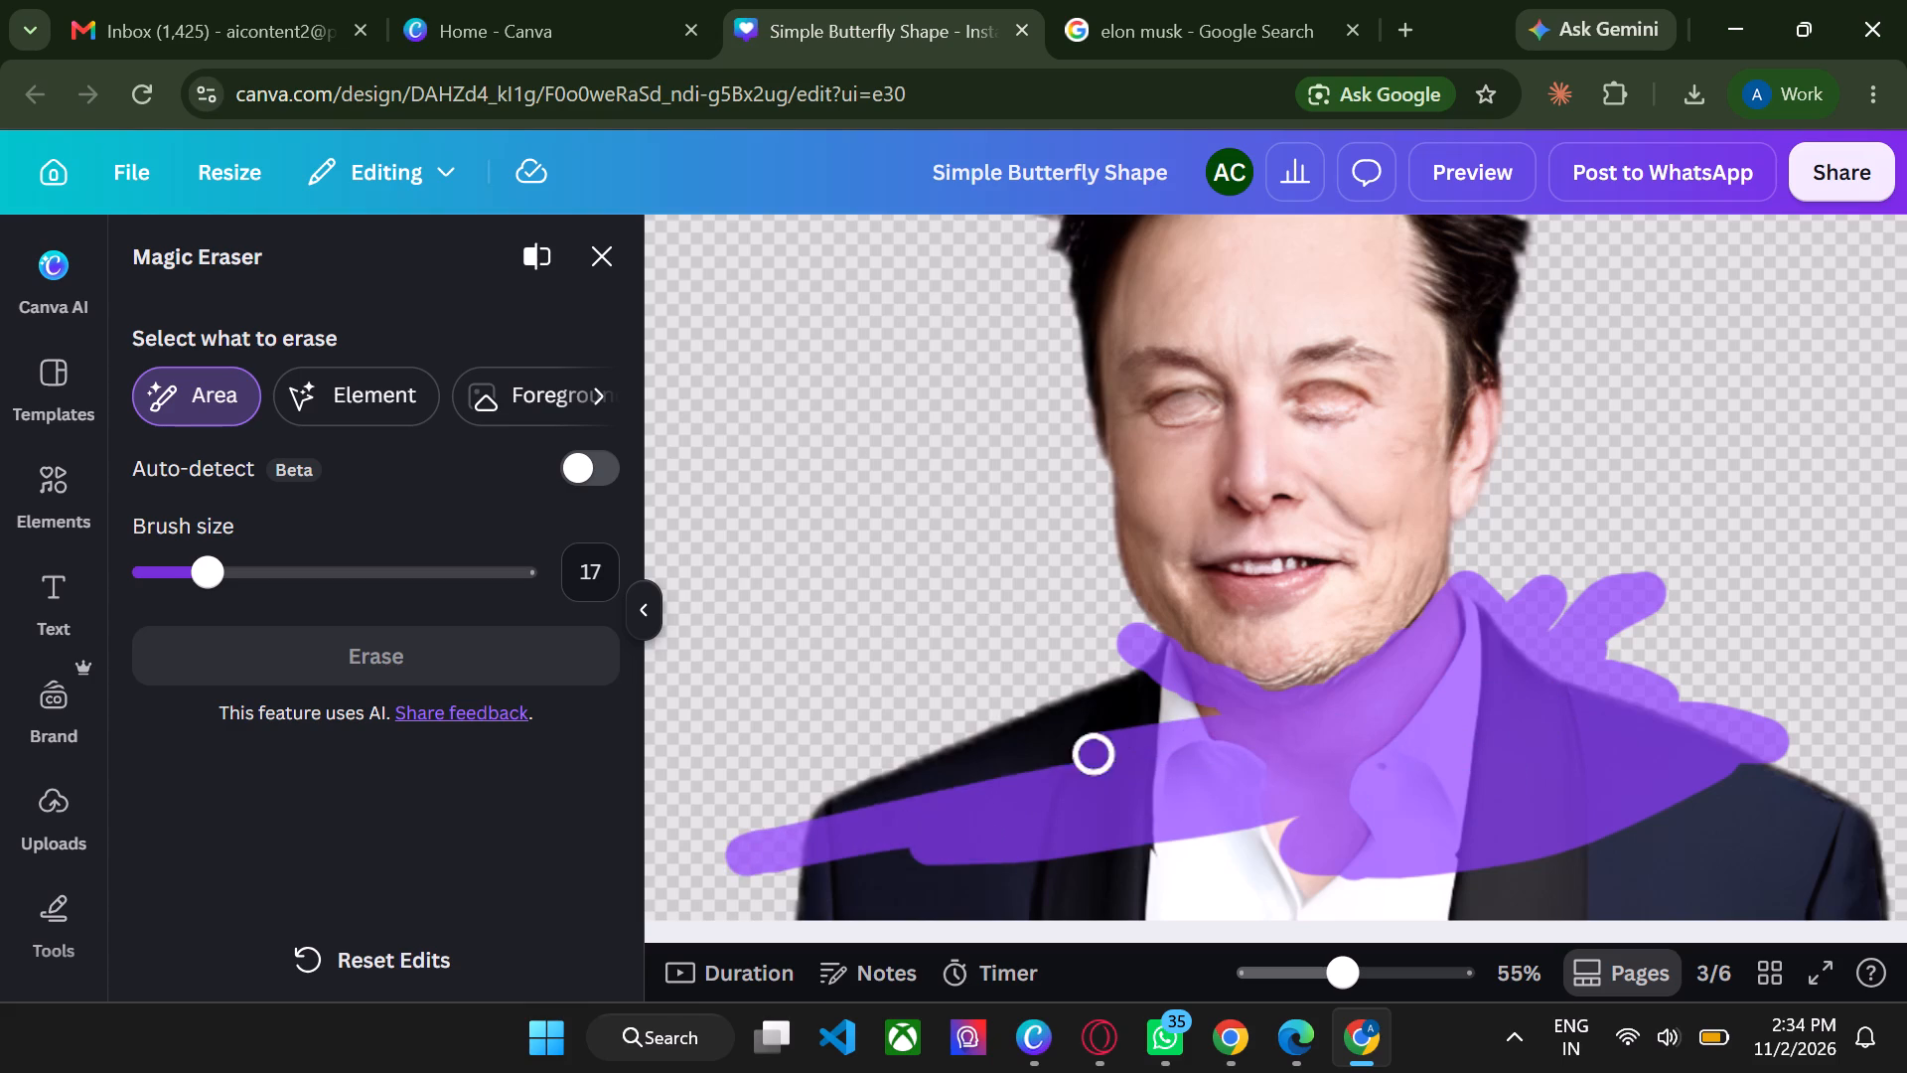
{"action": "left_click_drag", "start_coordinate": [918, 781], "coordinate": [845, 805]}
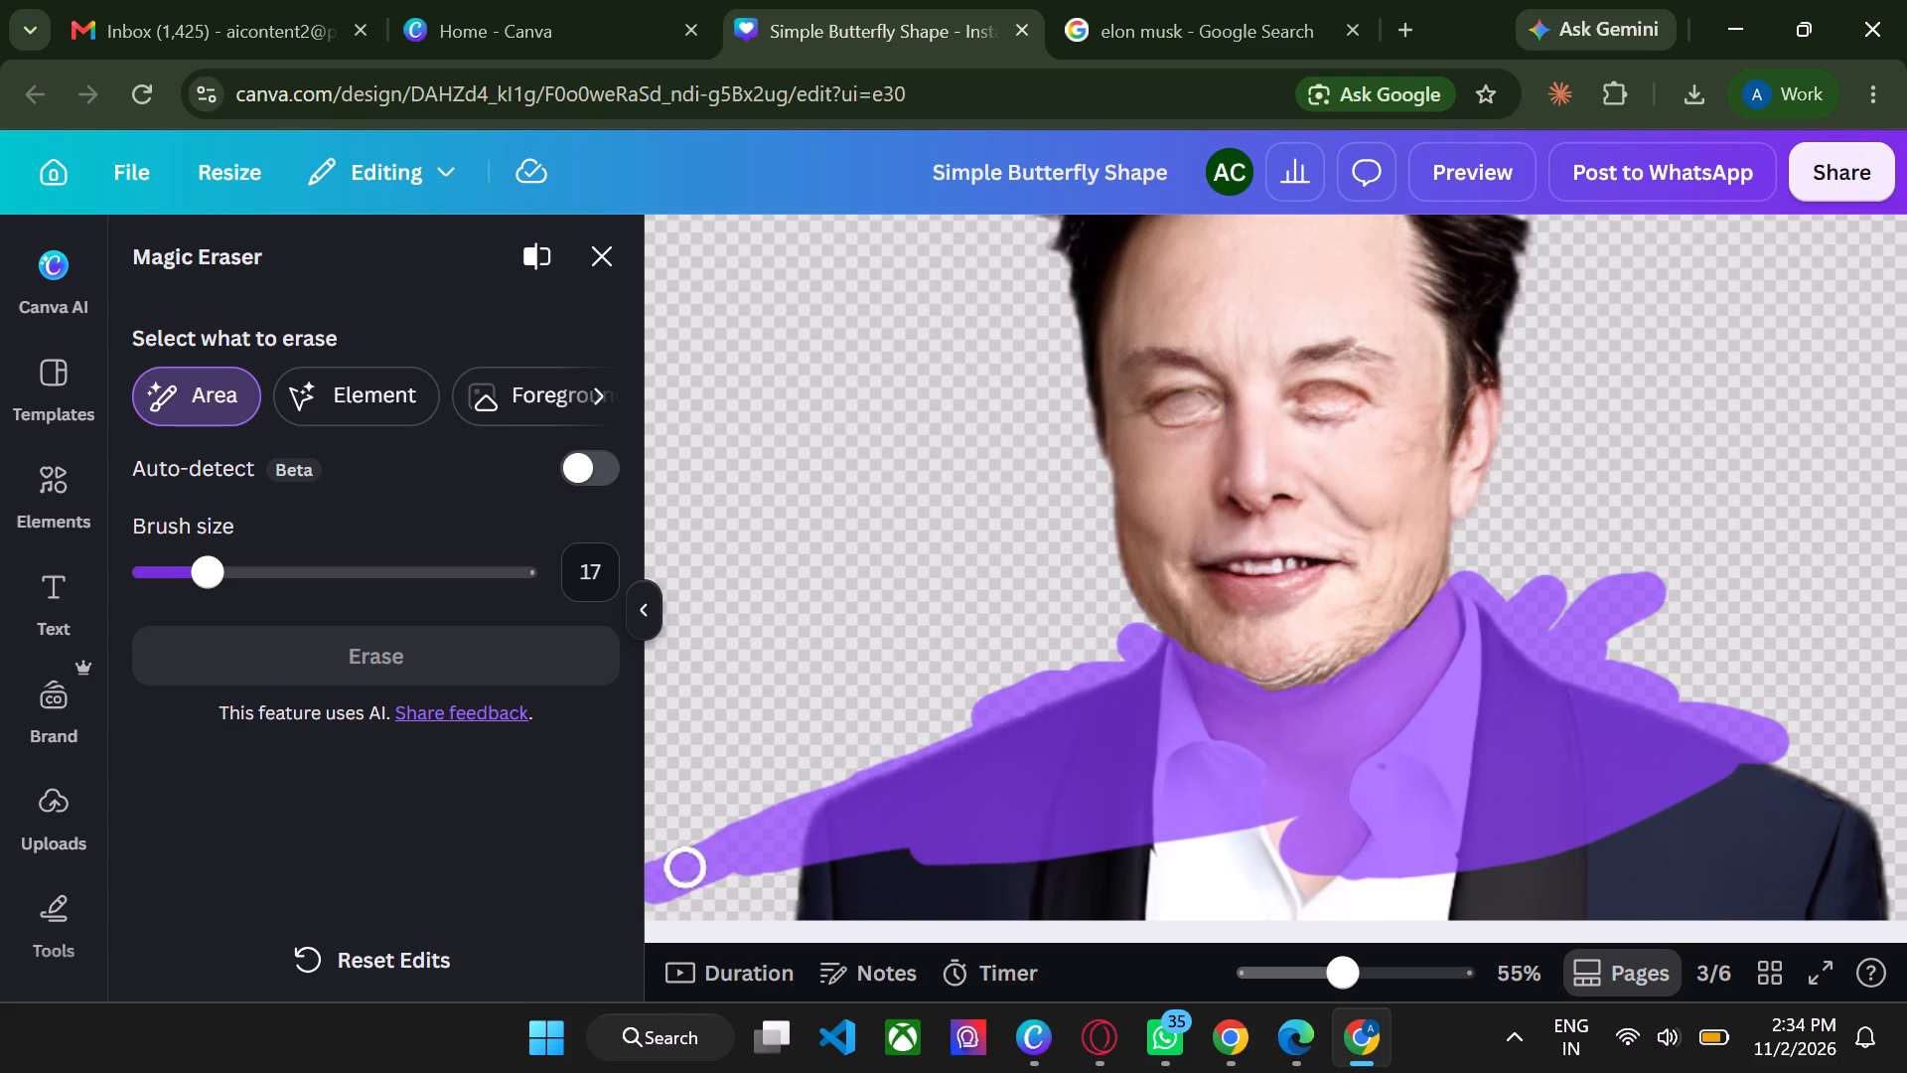
{"action": "left_click_drag", "start_coordinate": [845, 805], "coordinate": [1068, 877]}
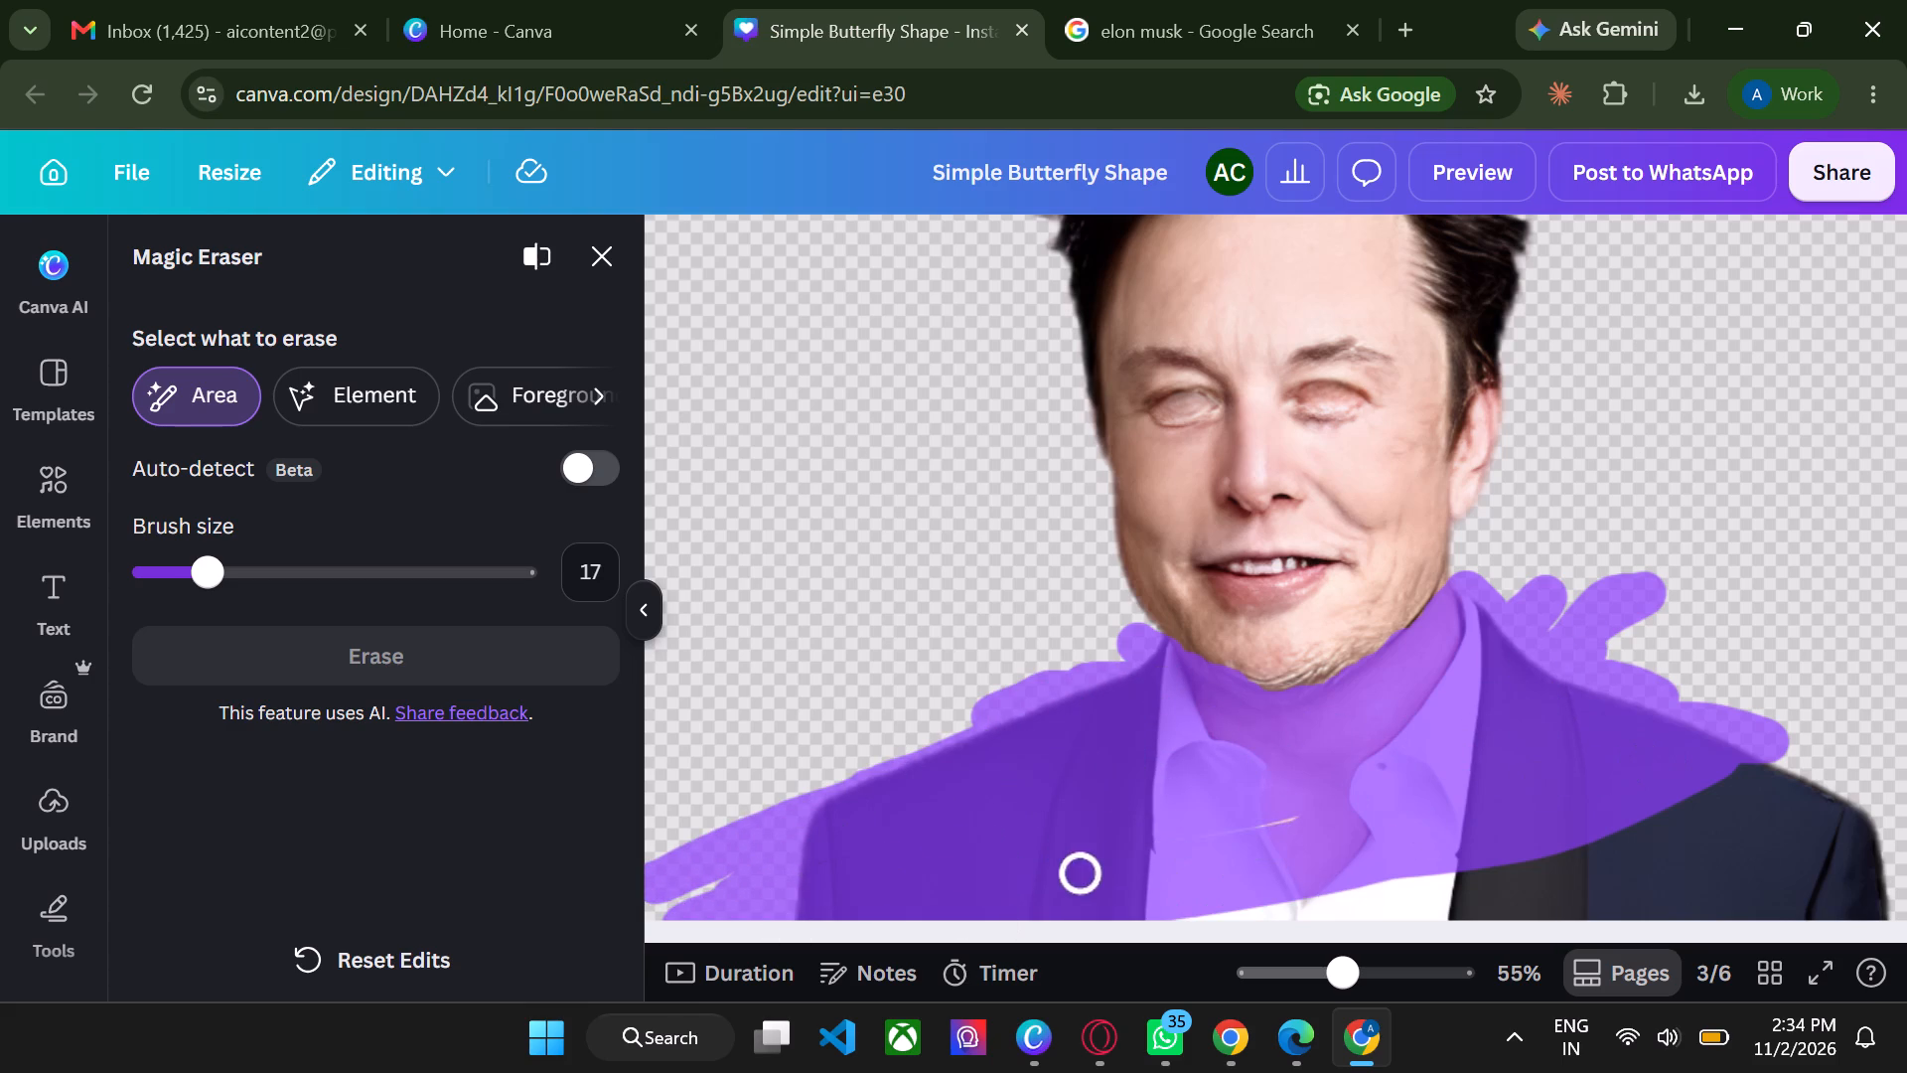
{"action": "left_click_drag", "start_coordinate": [1068, 877], "coordinate": [1667, 845]}
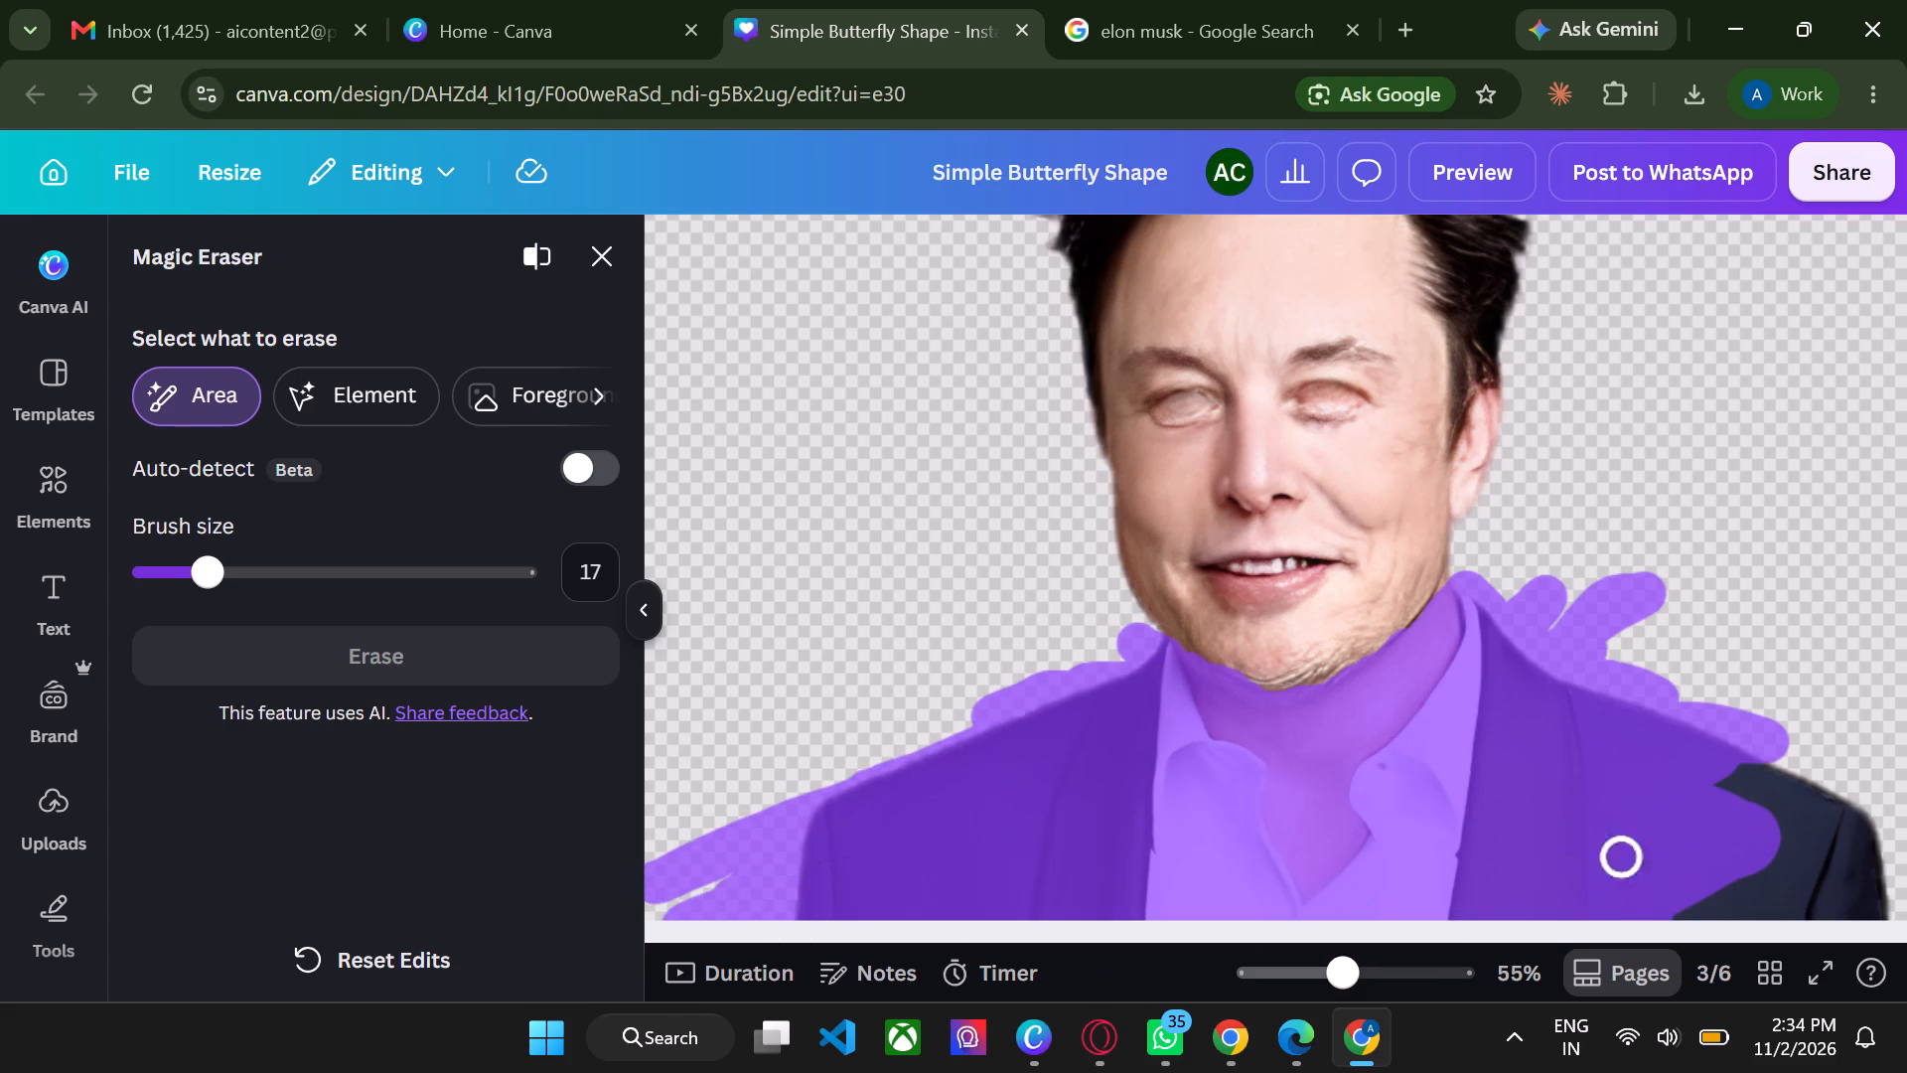
{"action": "left_click_drag", "start_coordinate": [1667, 845], "coordinate": [1820, 876]}
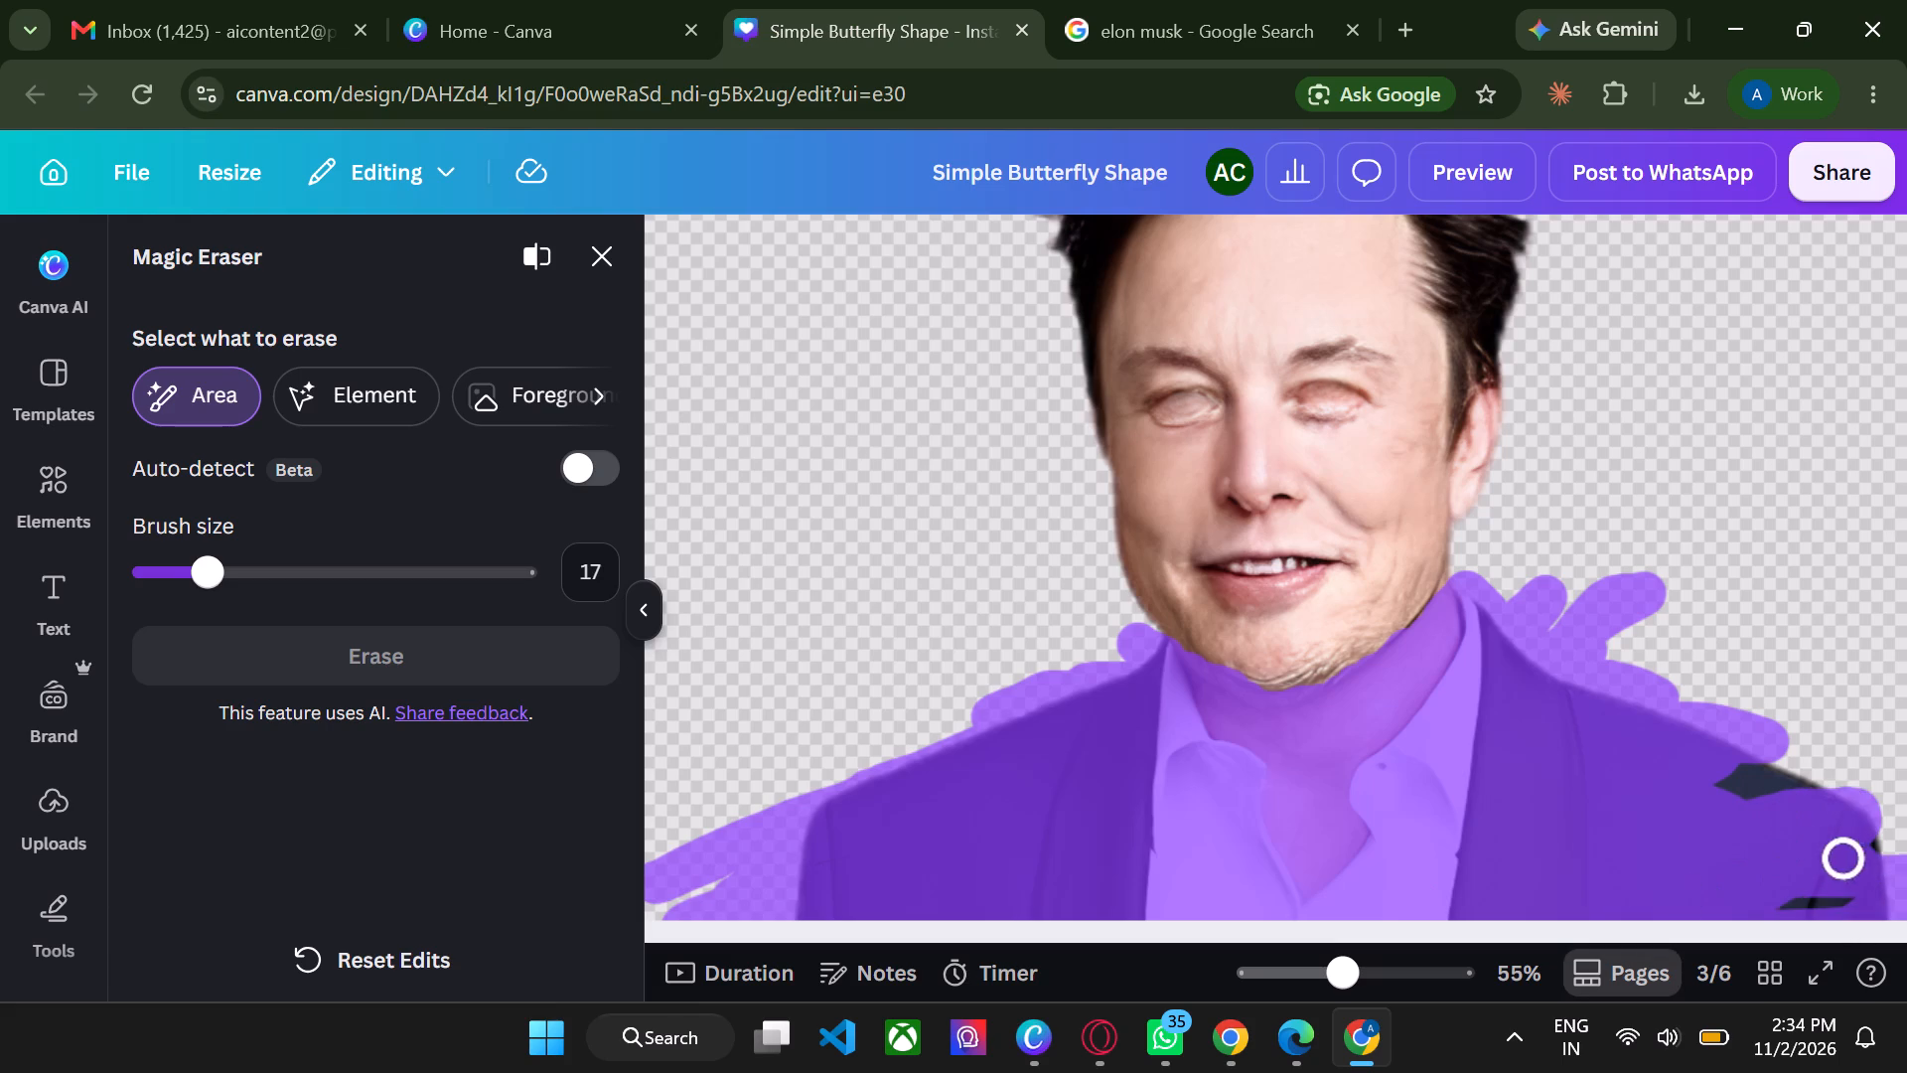
{"action": "left_click_drag", "start_coordinate": [1820, 876], "coordinate": [1751, 781]}
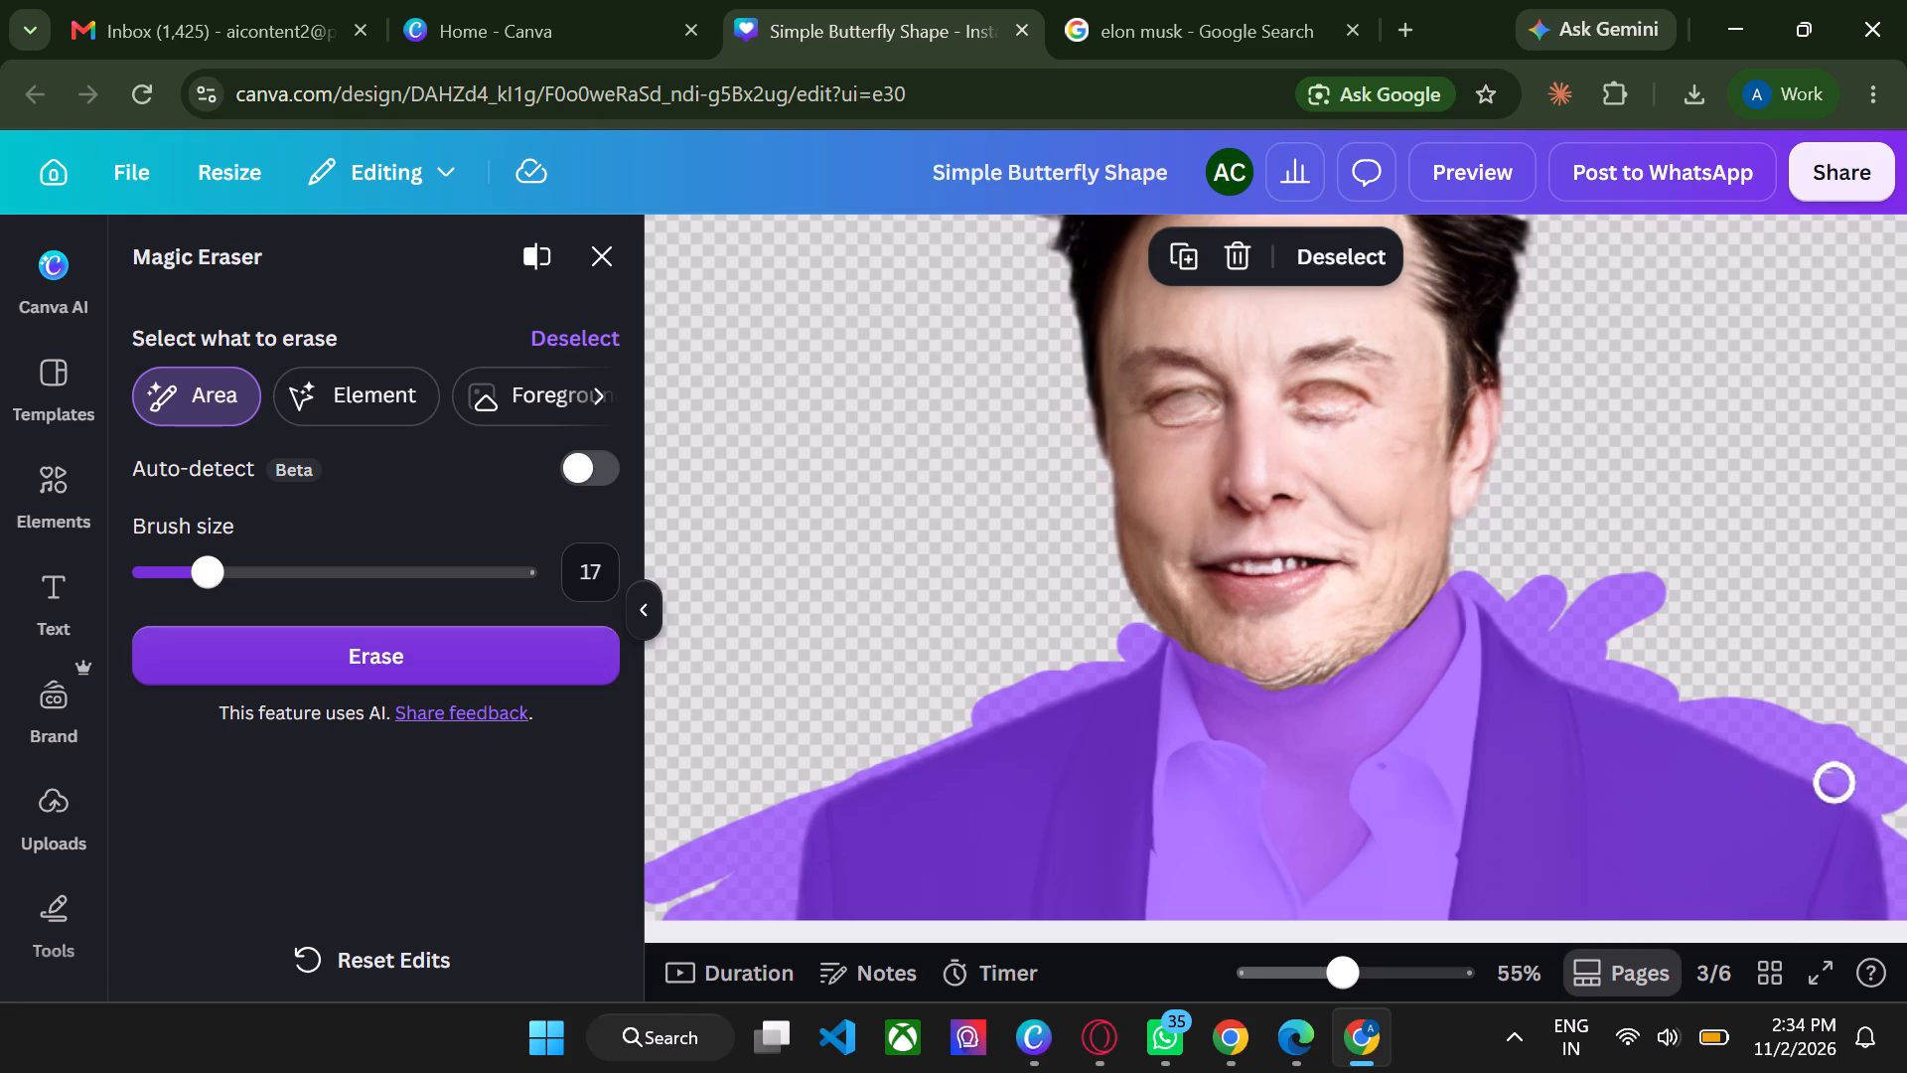
{"action": "left_click", "coordinate": [297, 658]}
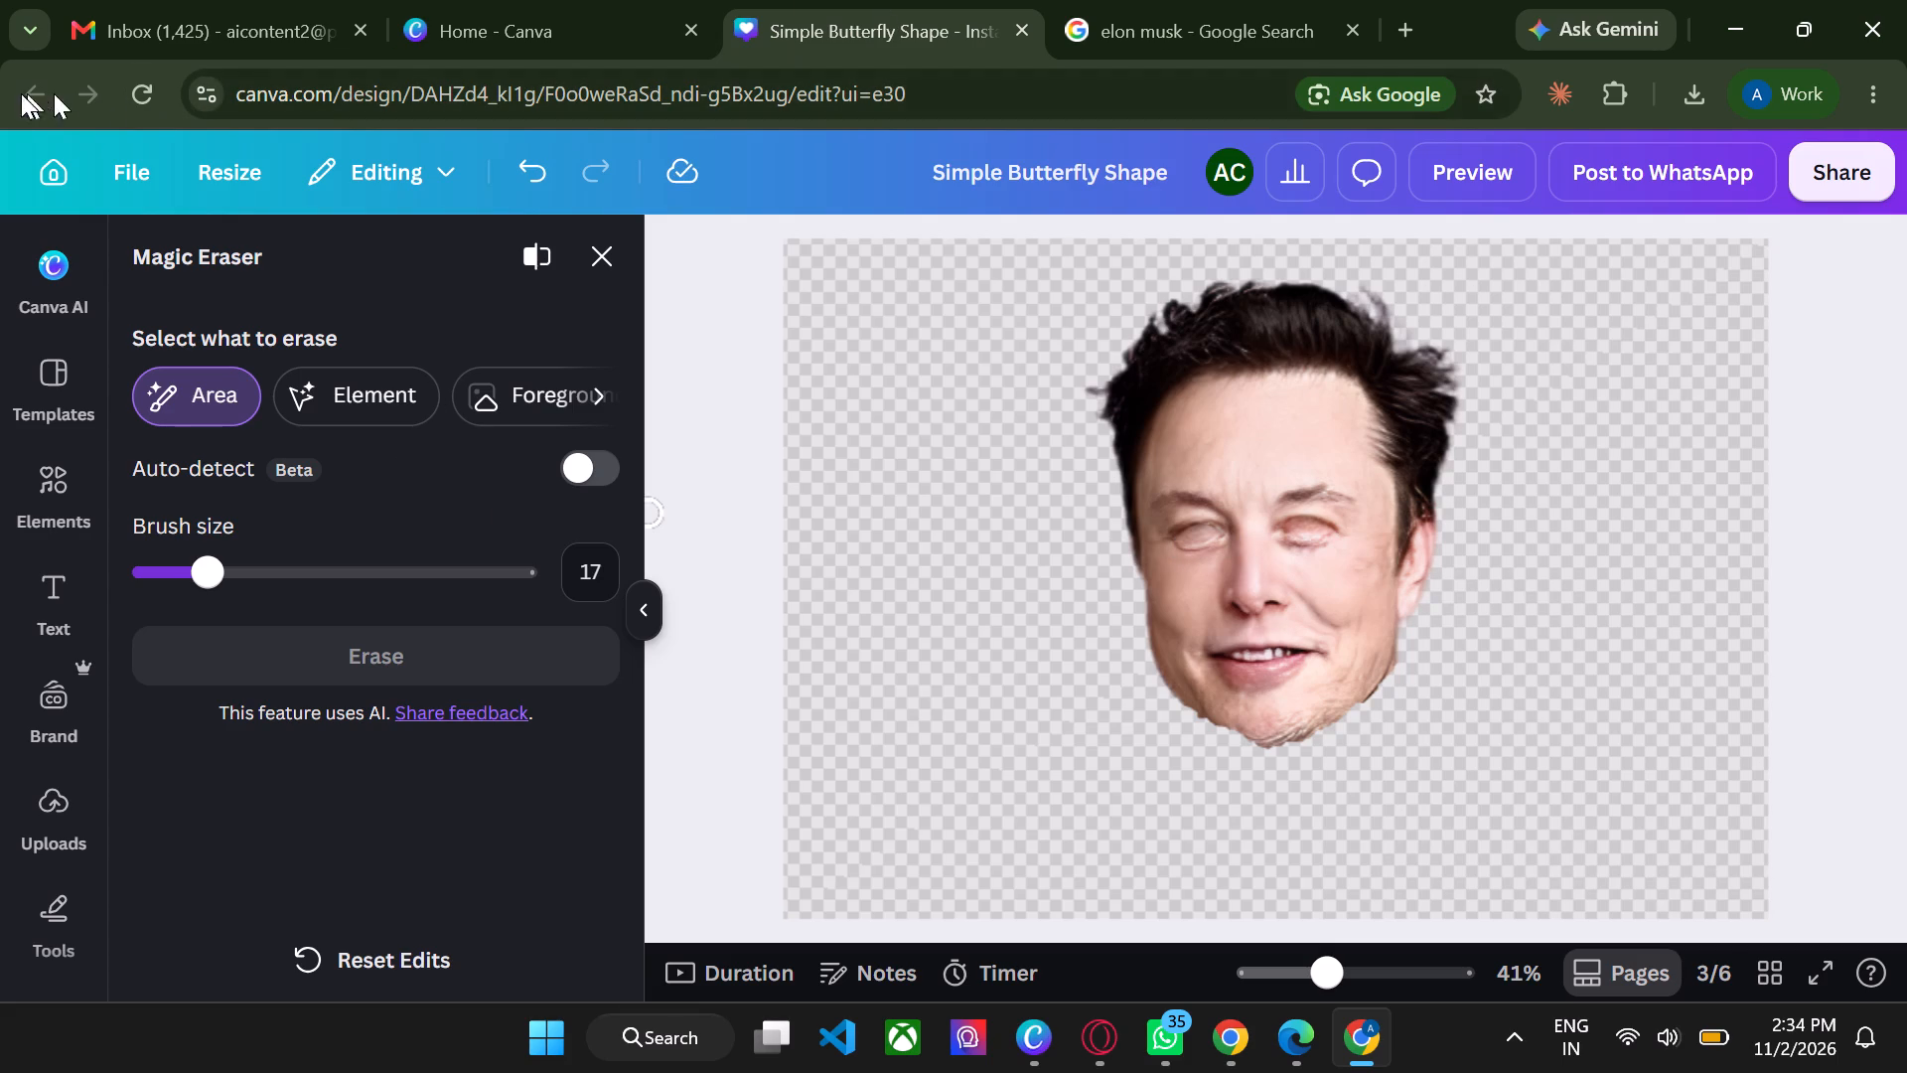
{"action": "left_click", "coordinate": [603, 257]}
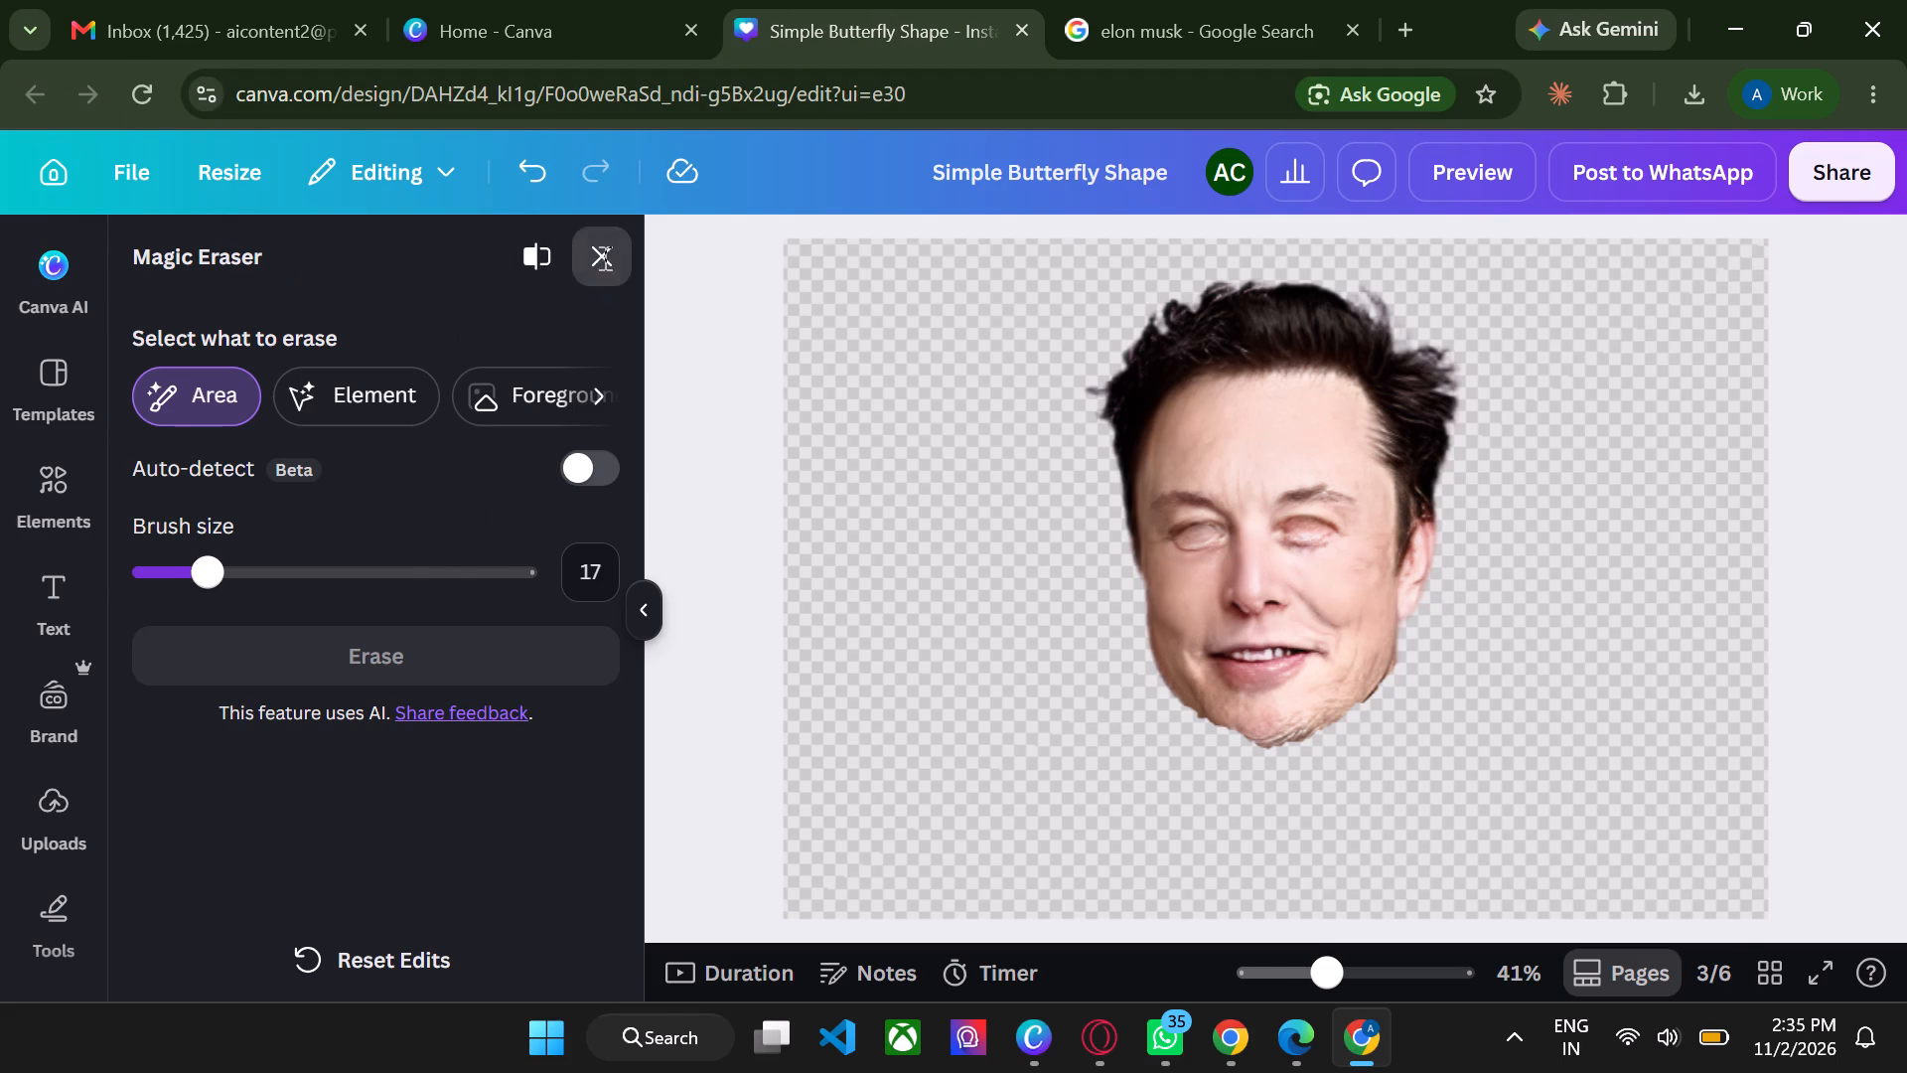
Tilt the cut-out head clockwise and place it directly beneath the suited figure's hand, as if held by the hair.
{"action": "left_click_drag", "start_coordinate": [1455, 555], "coordinate": [1477, 483]}
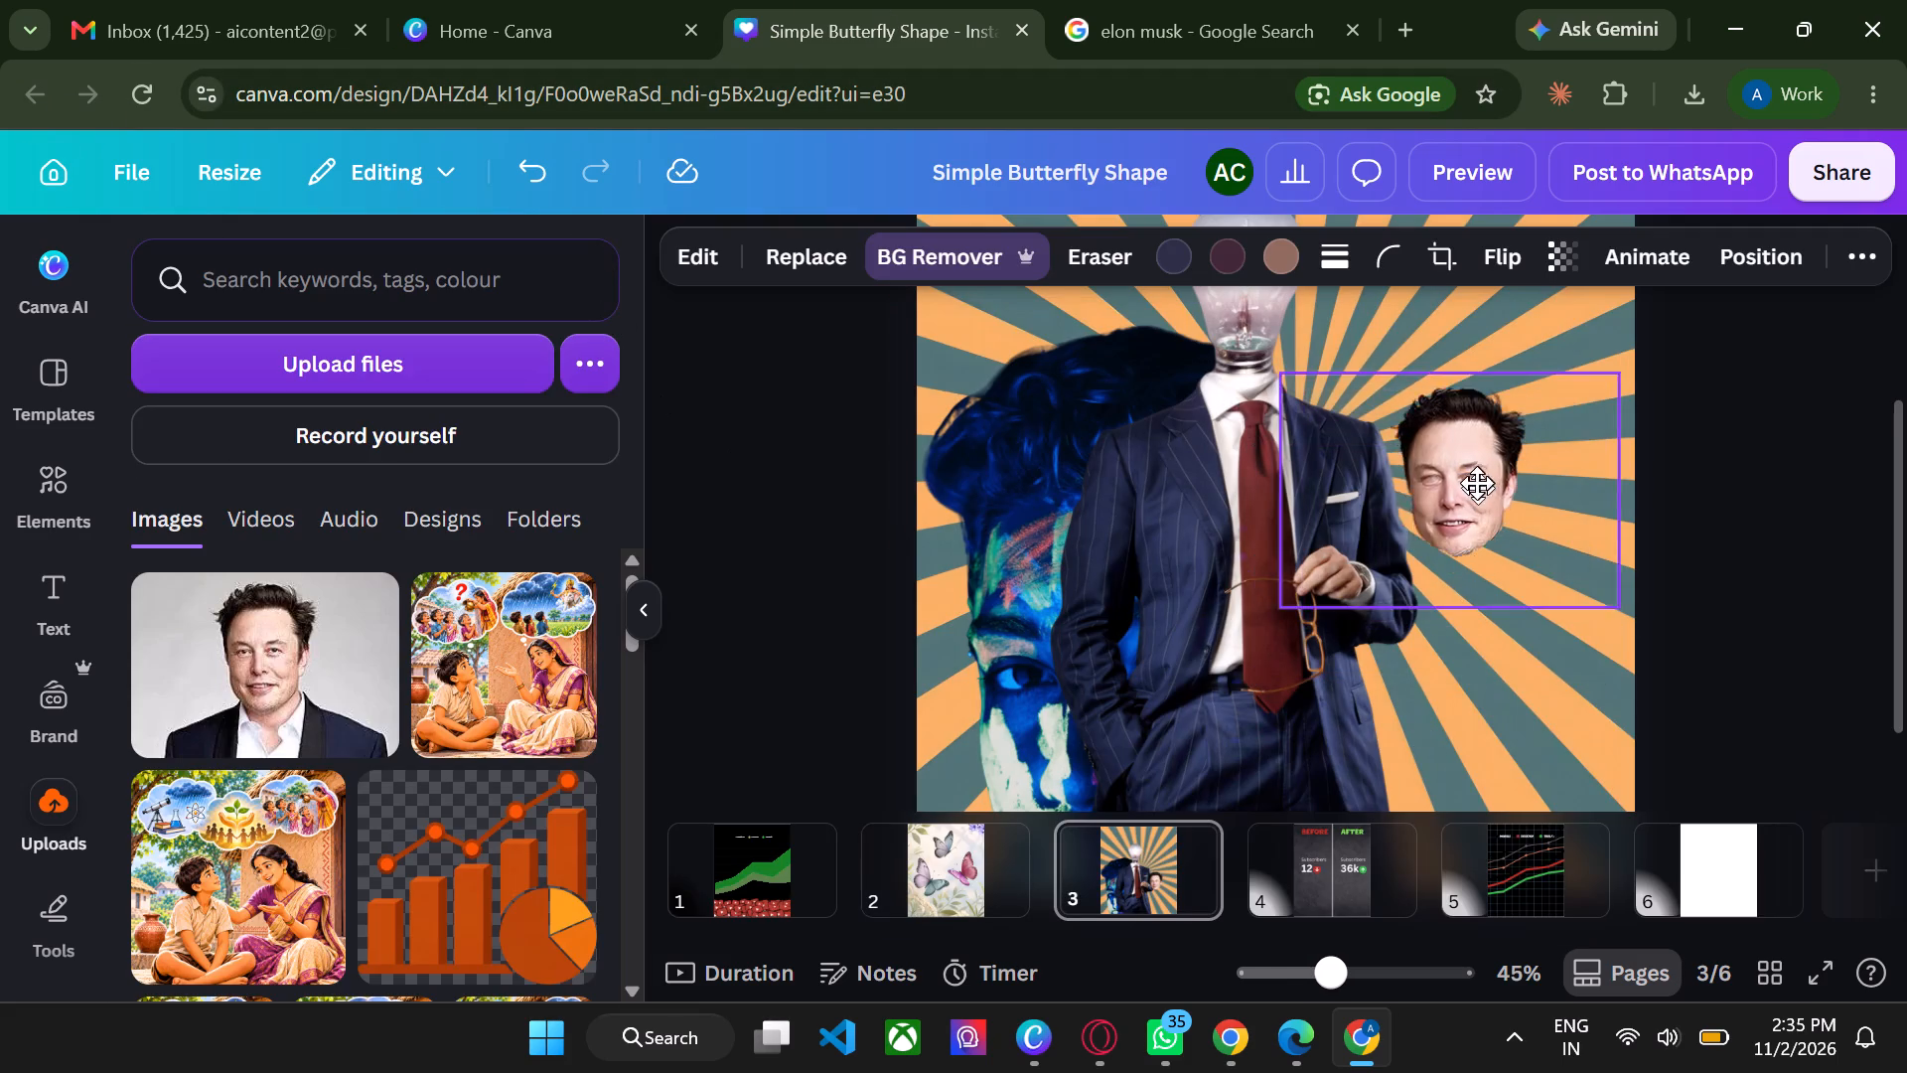
{"action": "left_click_drag", "start_coordinate": [1477, 483], "coordinate": [1388, 460]}
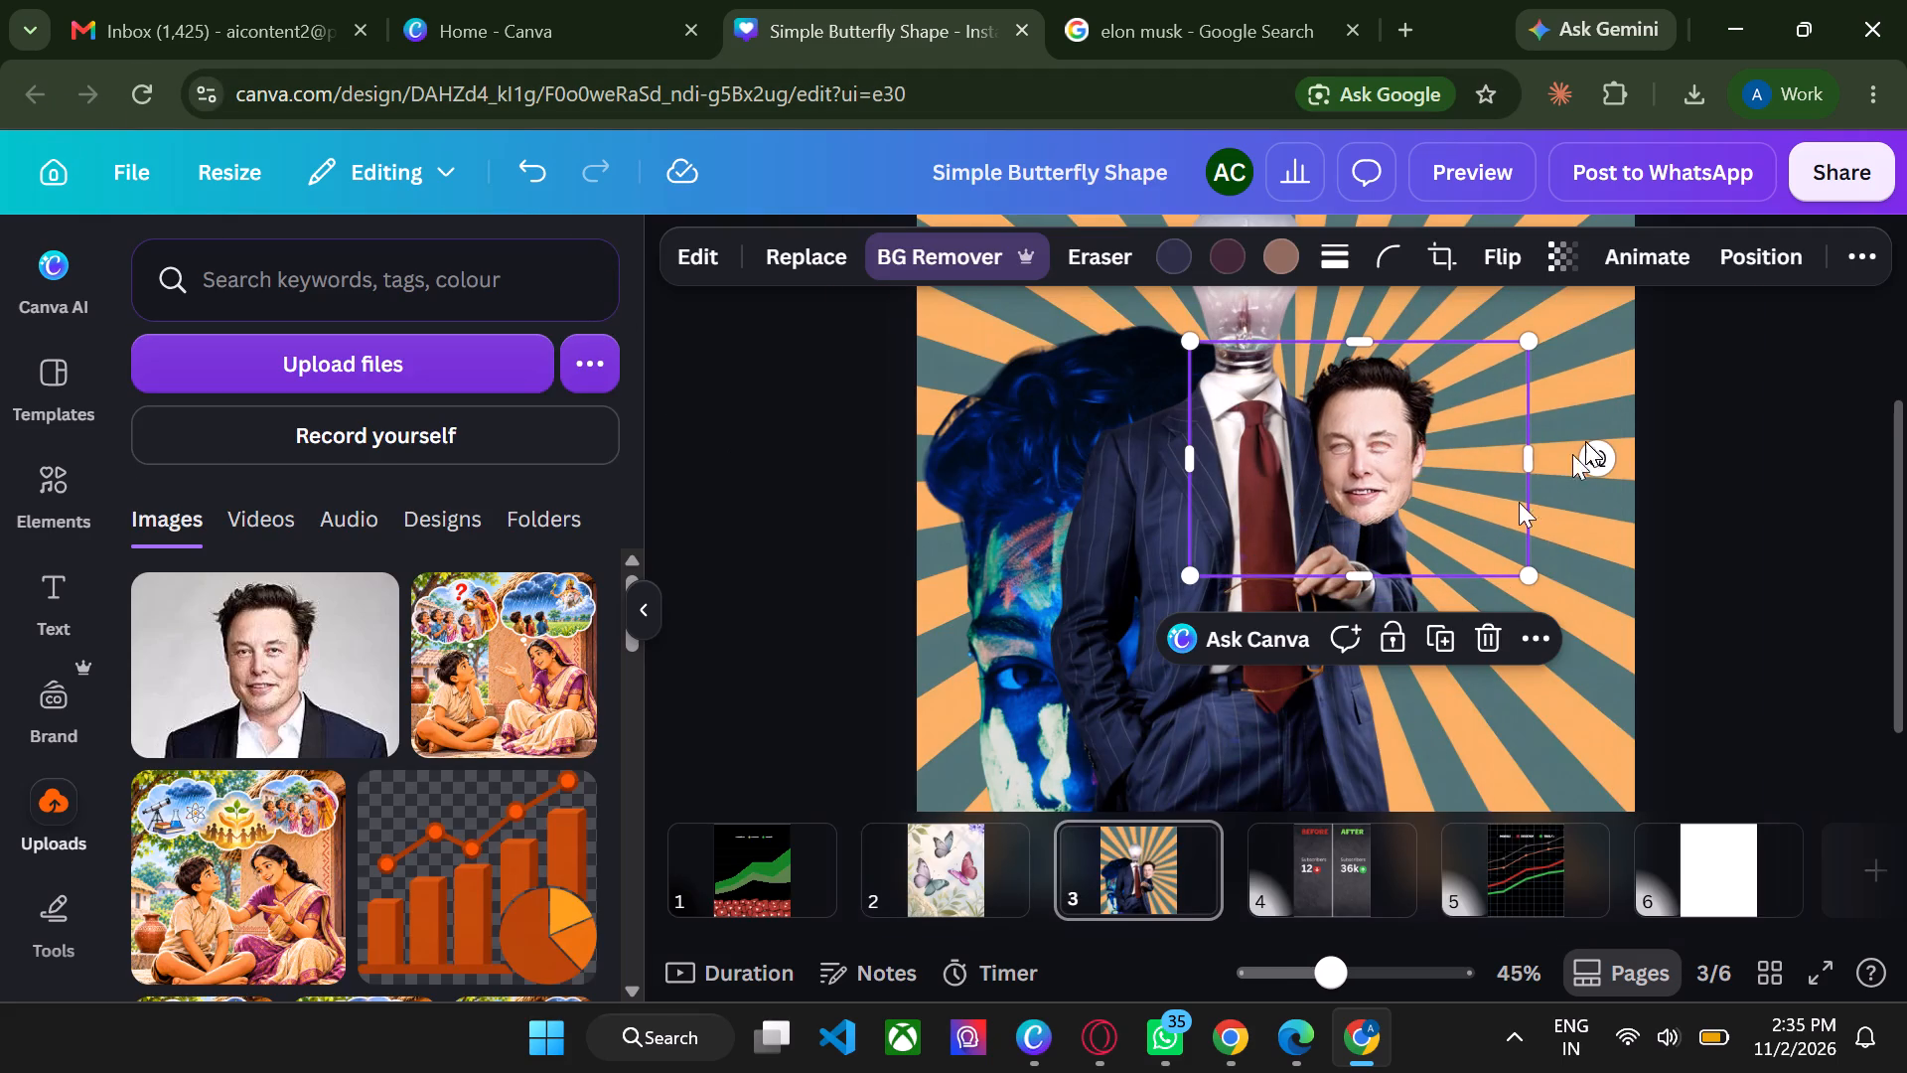
{"action": "left_click_drag", "start_coordinate": [1598, 453], "coordinate": [1570, 530]}
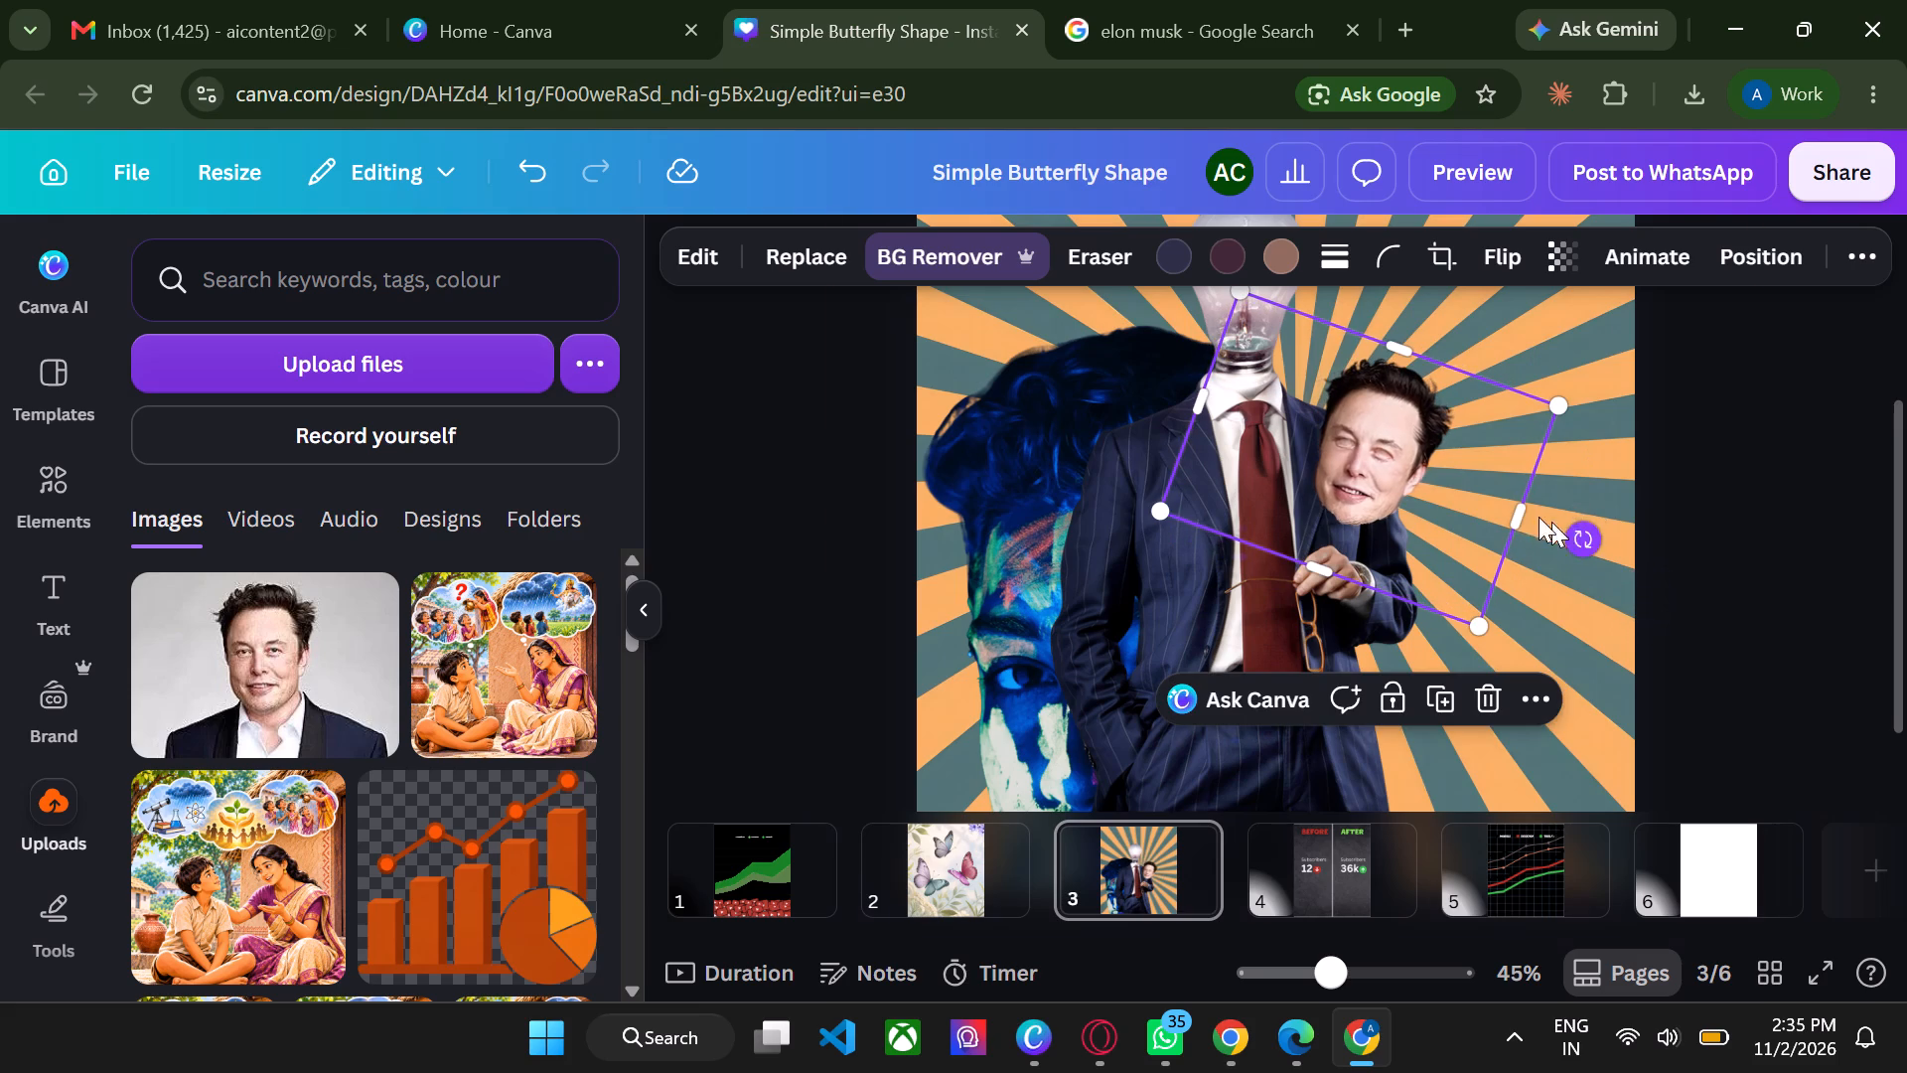
{"action": "left_click_drag", "start_coordinate": [1380, 461], "coordinate": [1300, 691]}
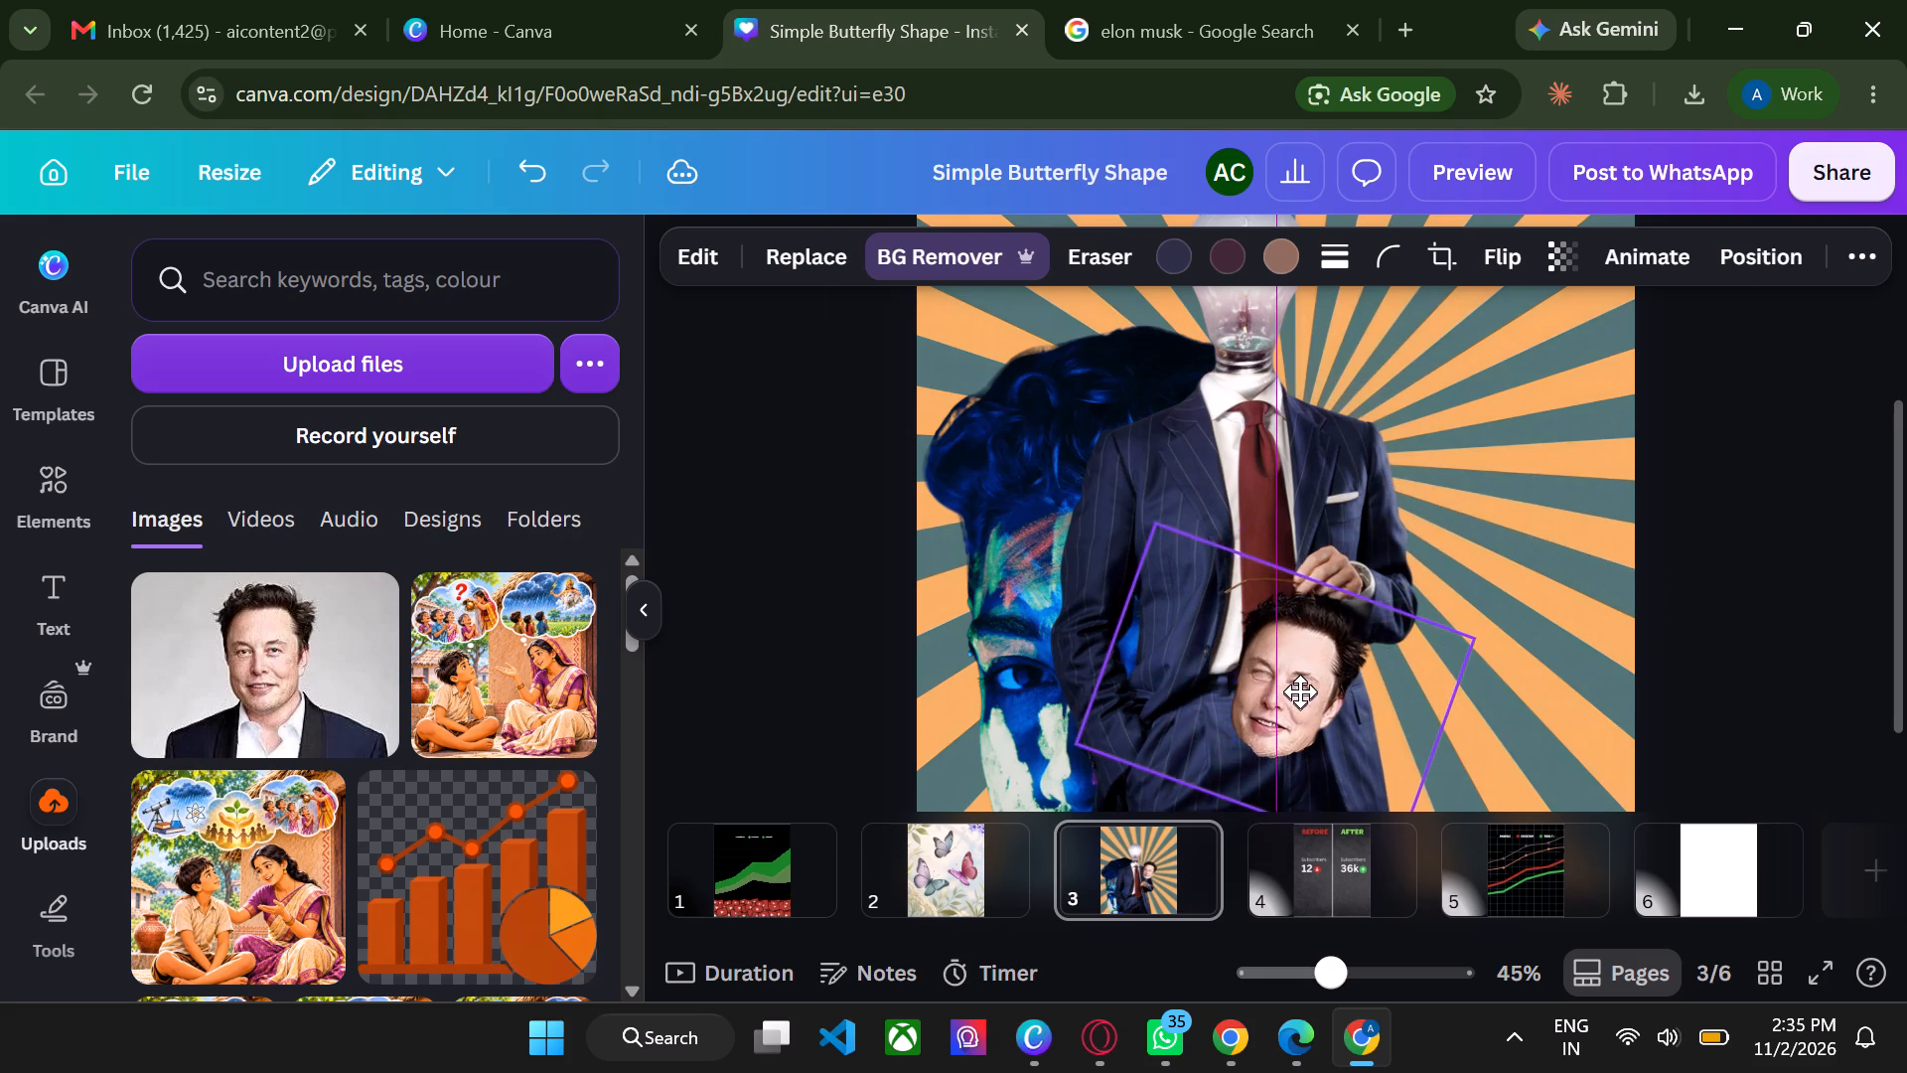
{"action": "left_click_drag", "start_coordinate": [1300, 691], "coordinate": [1302, 647]}
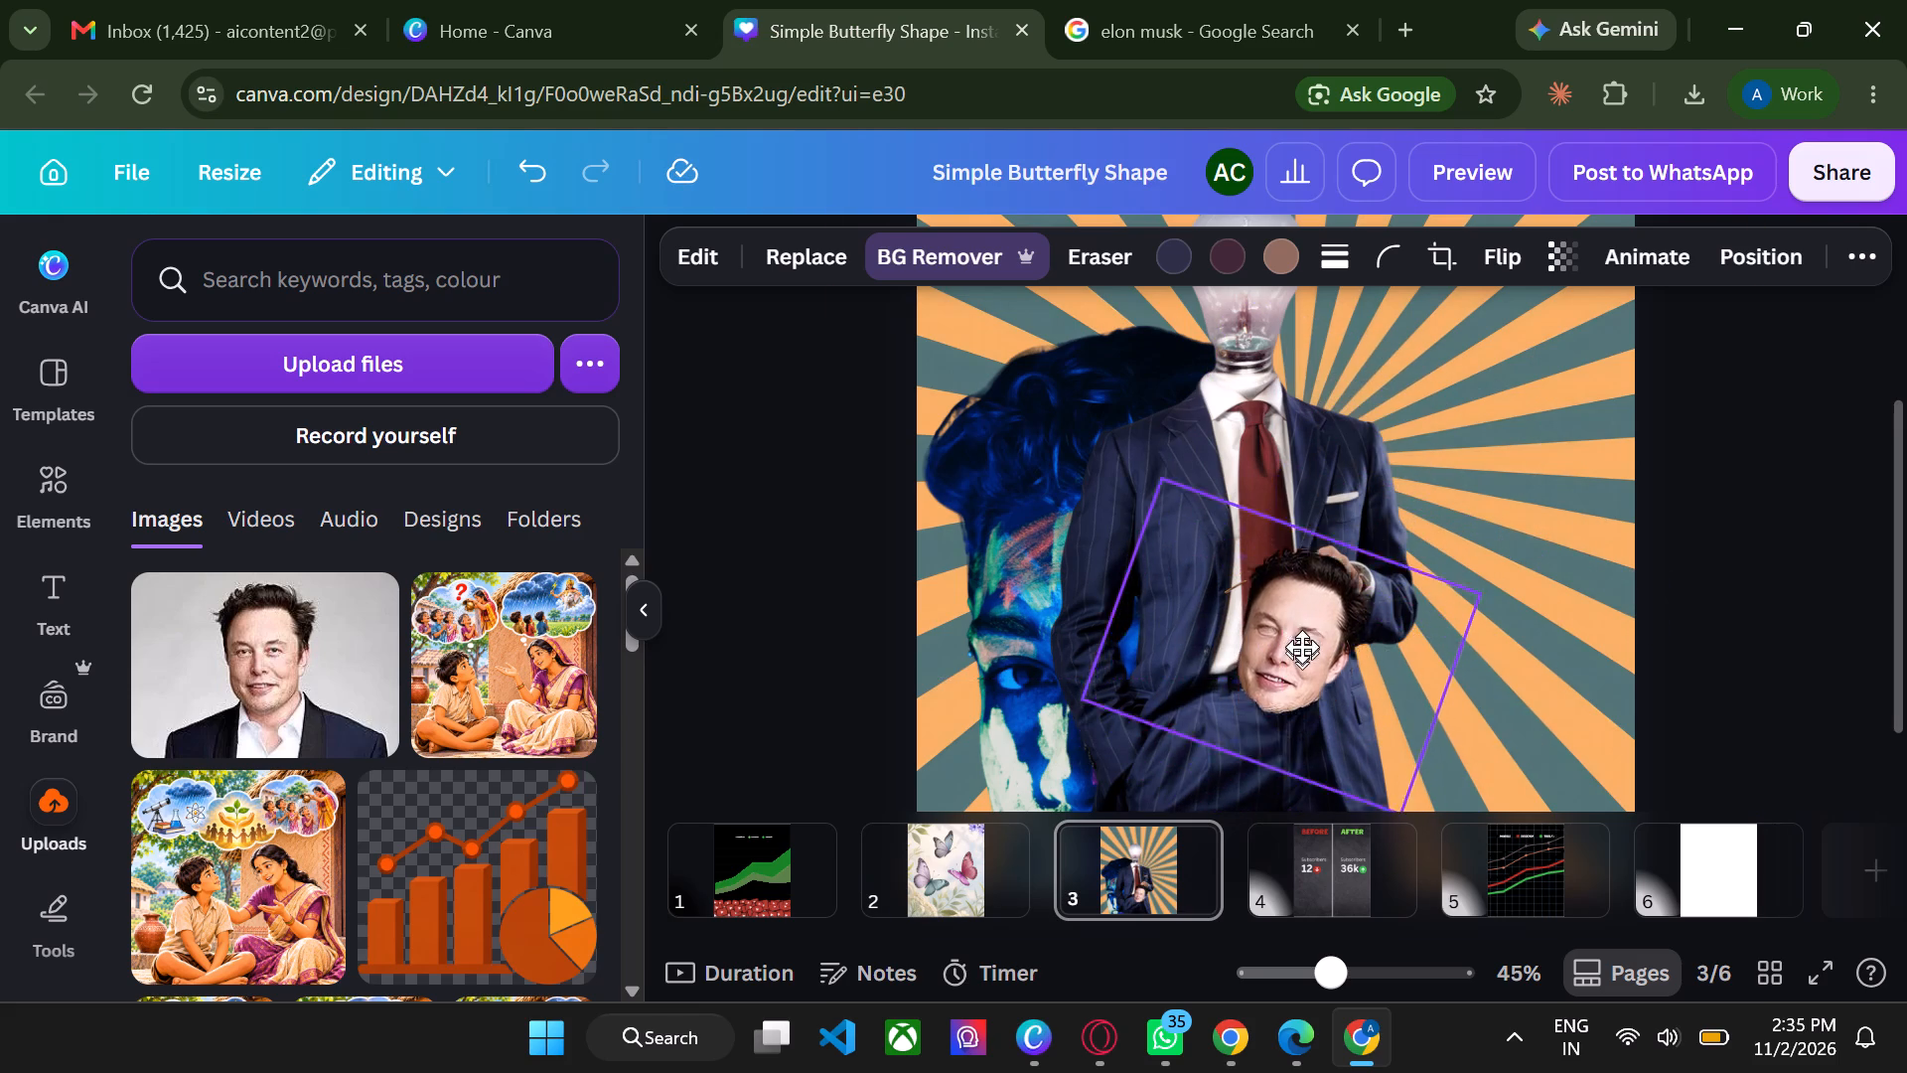
{"action": "left_click_drag", "start_coordinate": [1302, 647], "coordinate": [1354, 491]}
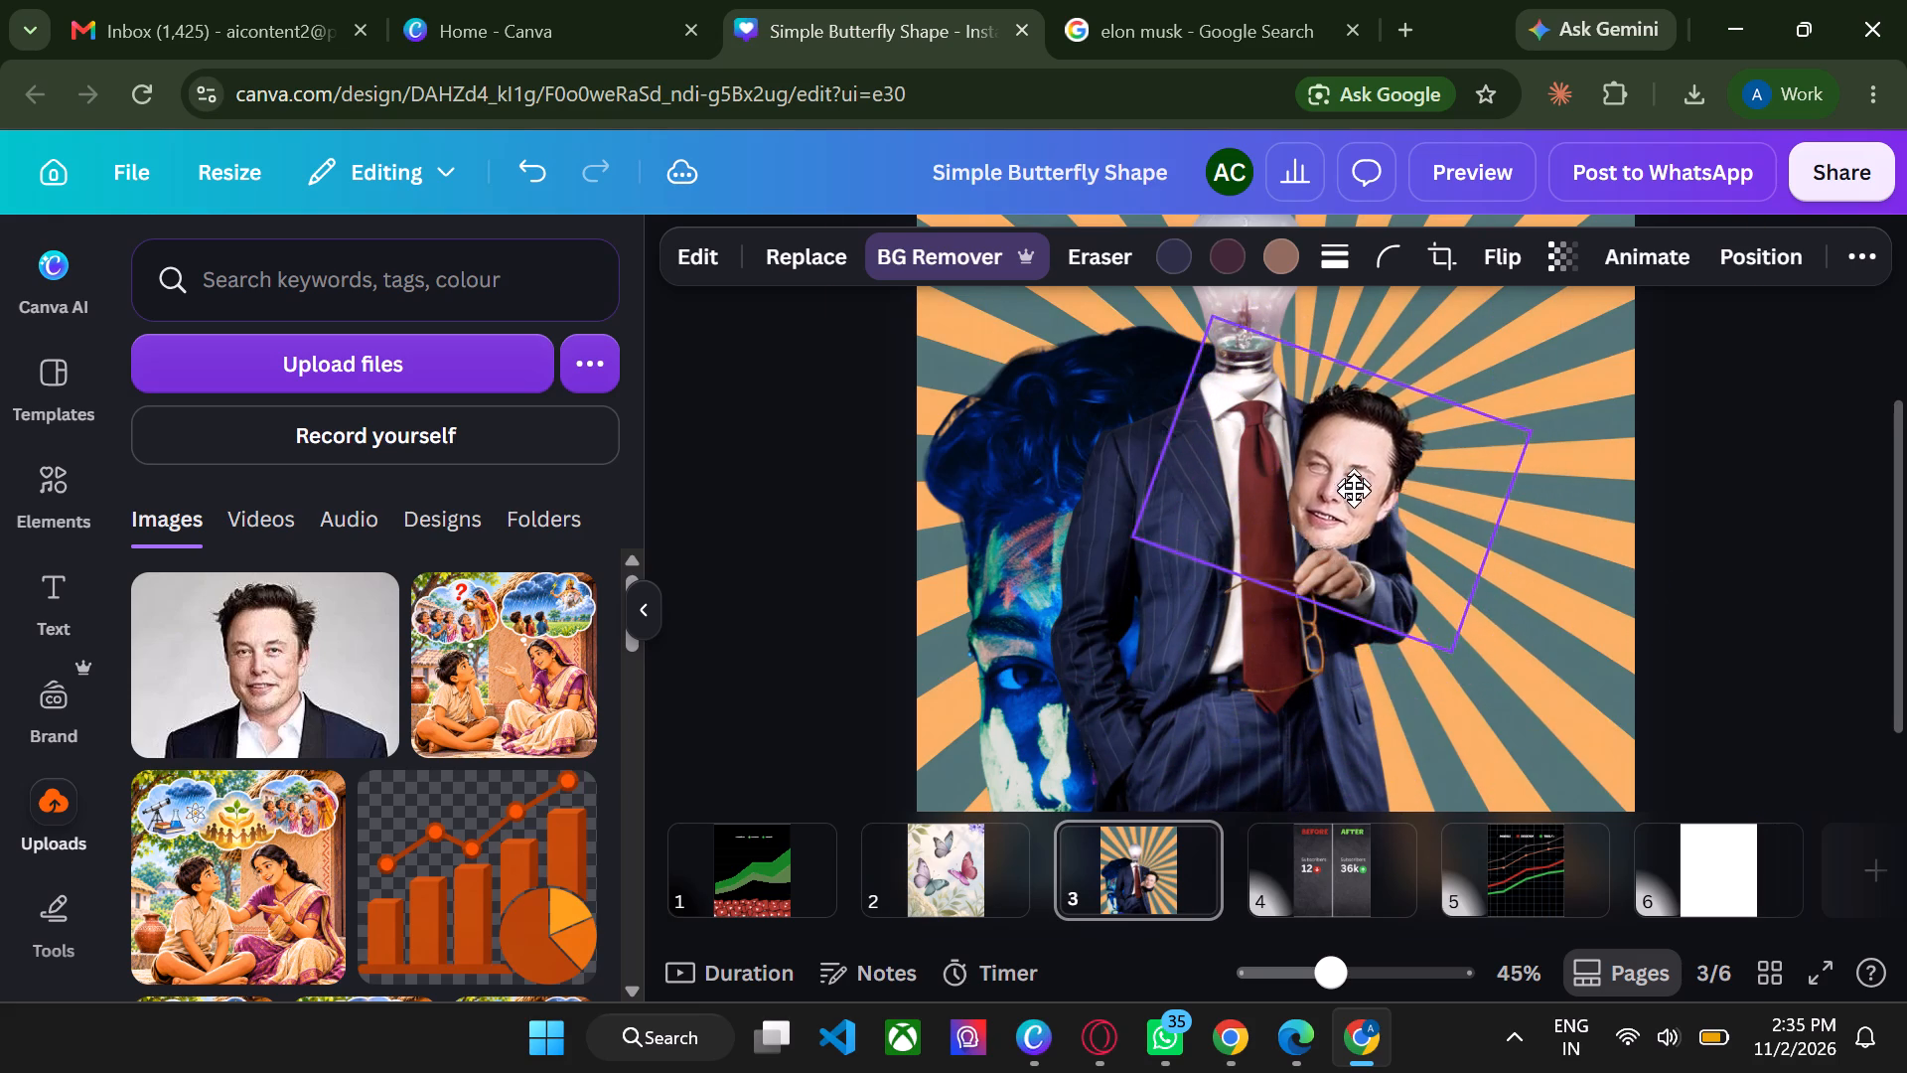
{"action": "left_click_drag", "start_coordinate": [1354, 491], "coordinate": [1300, 691]}
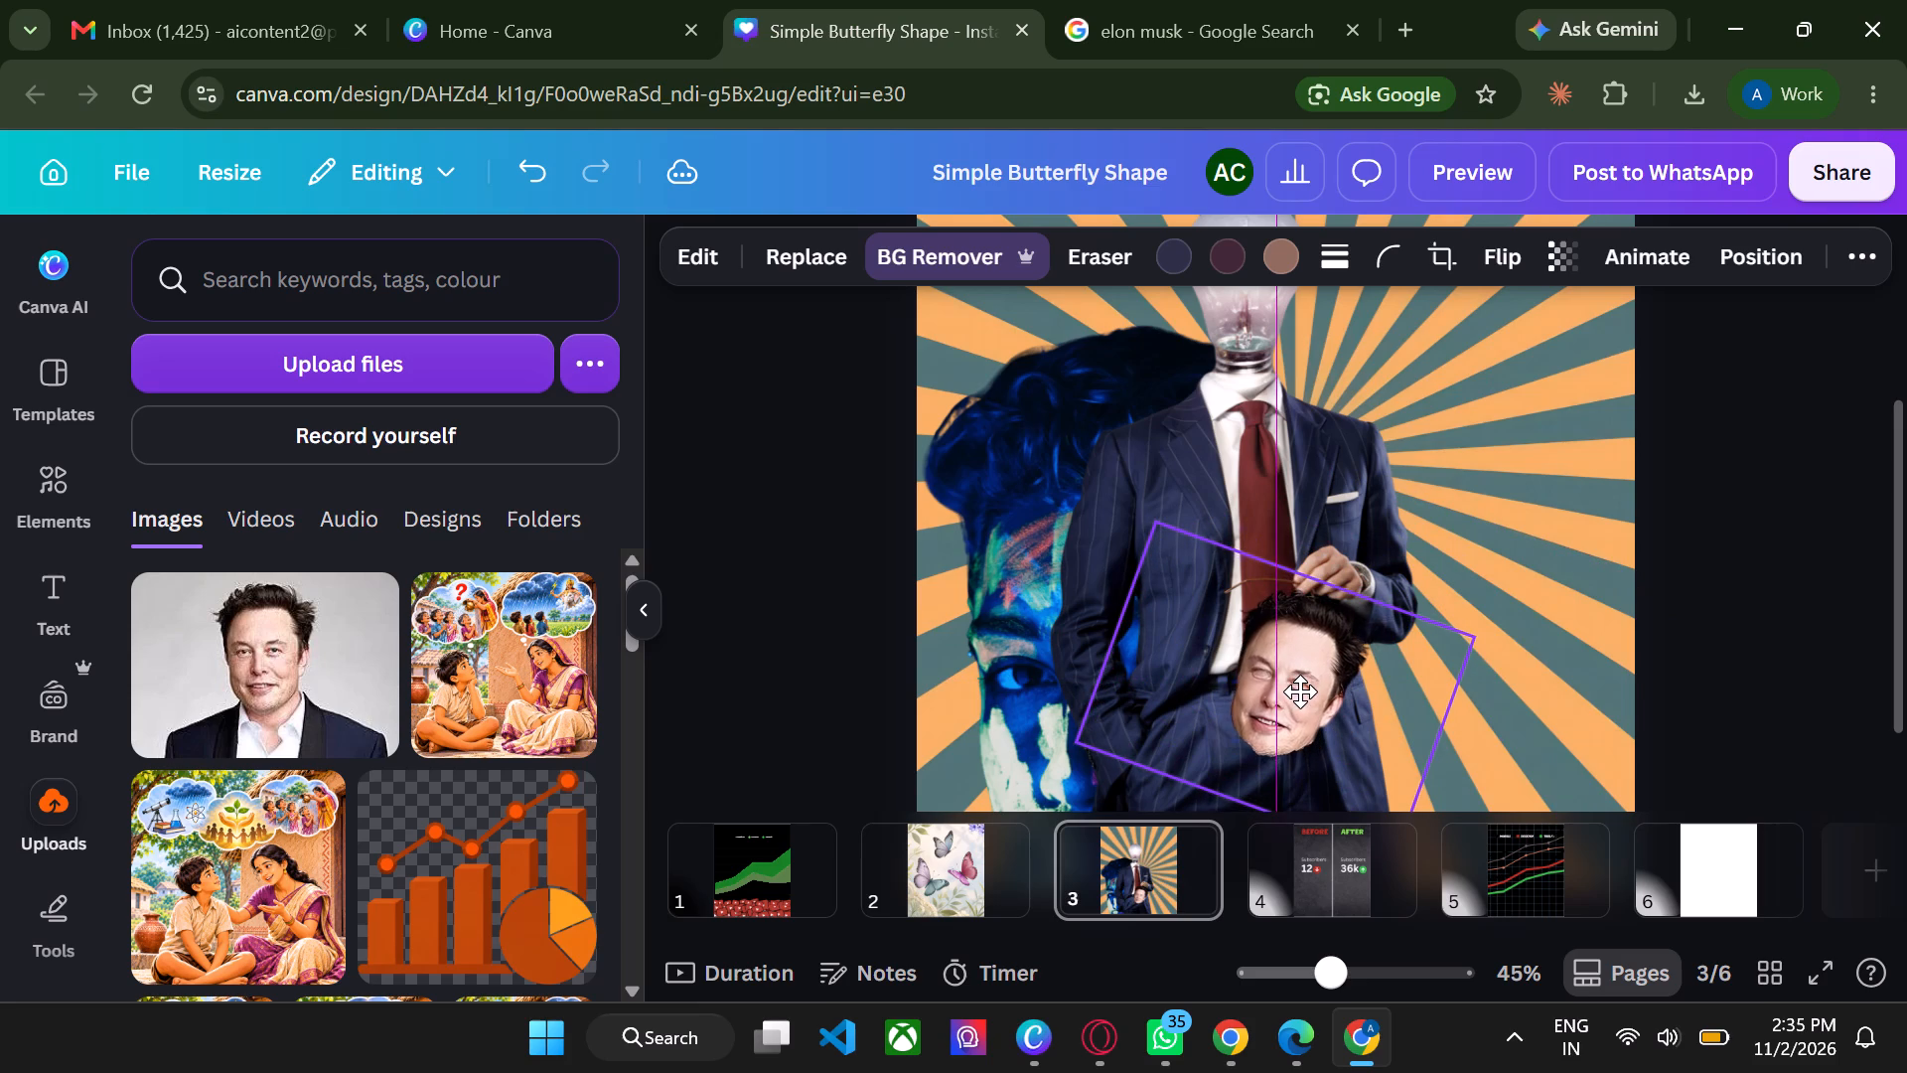
{"action": "left_click_drag", "start_coordinate": [1300, 691], "coordinate": [1301, 669]}
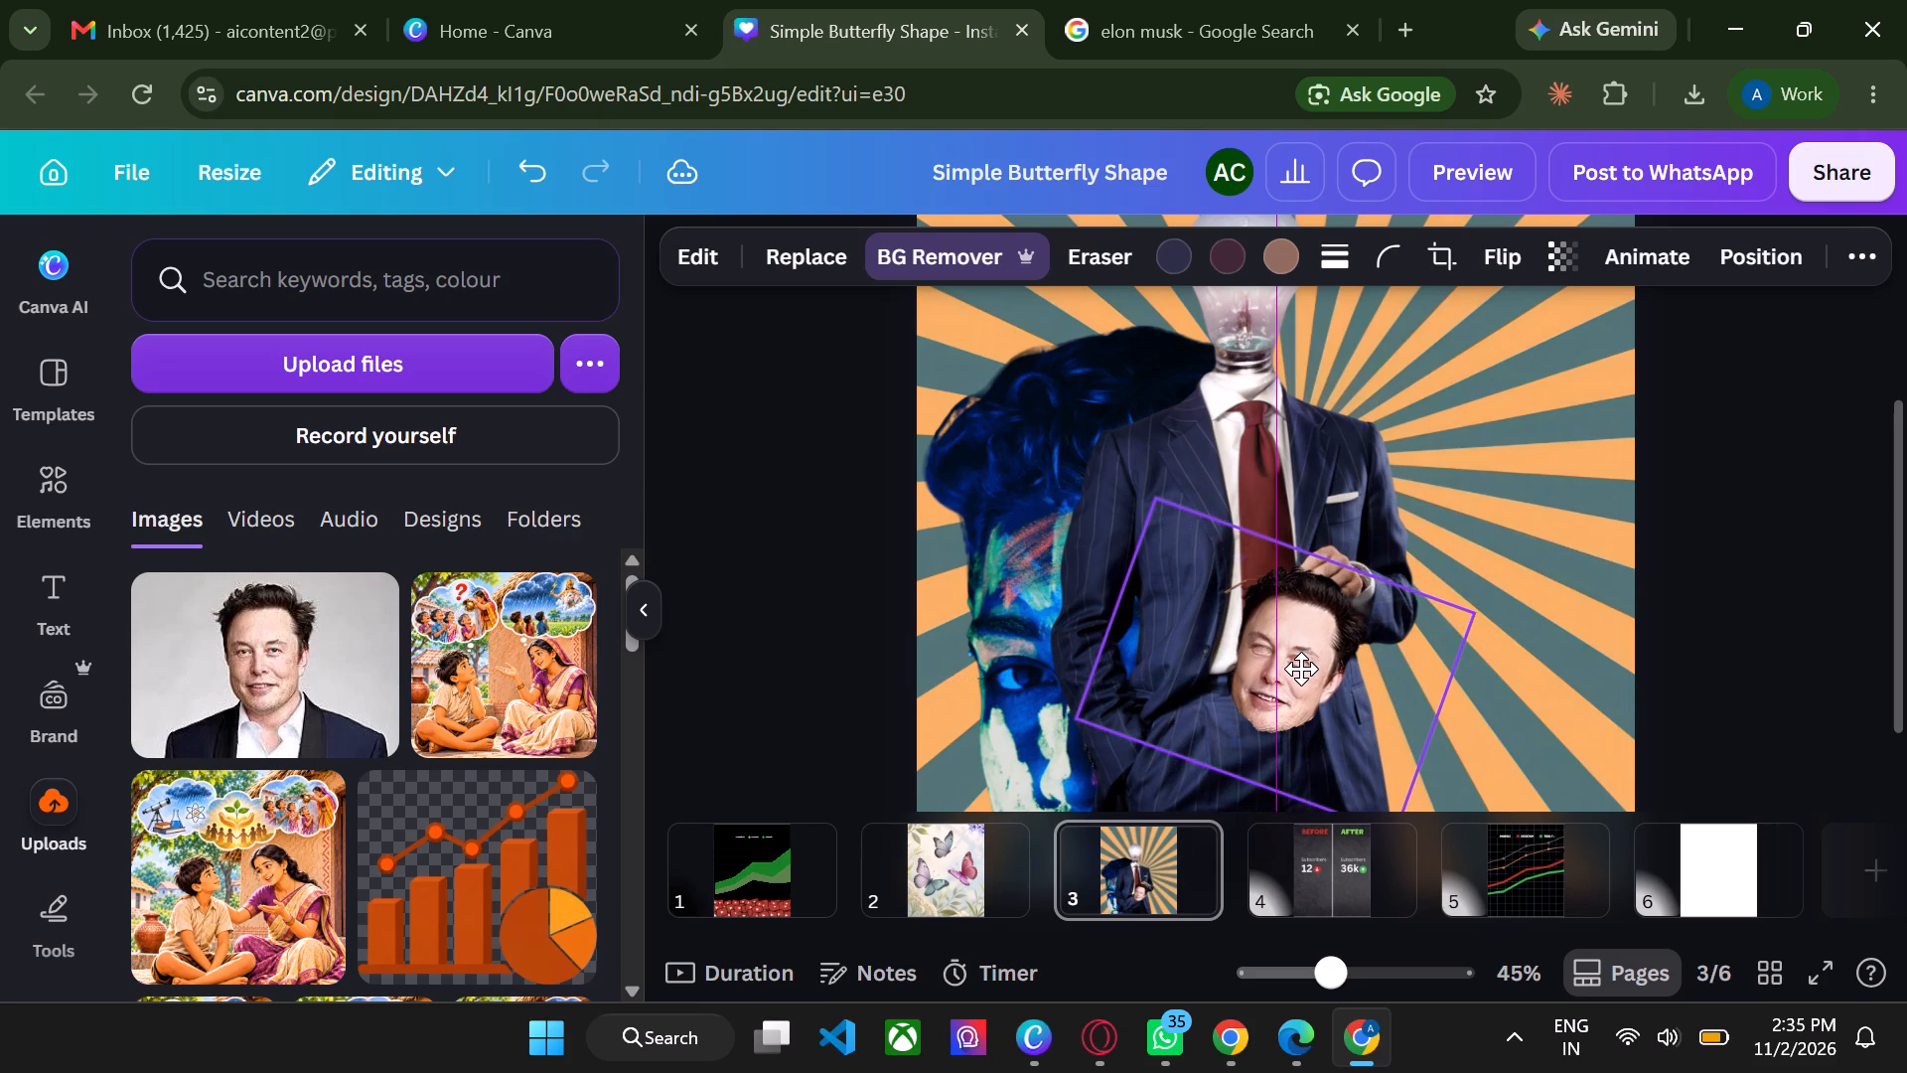
{"action": "left_click_drag", "start_coordinate": [1301, 669], "coordinate": [1301, 681]}
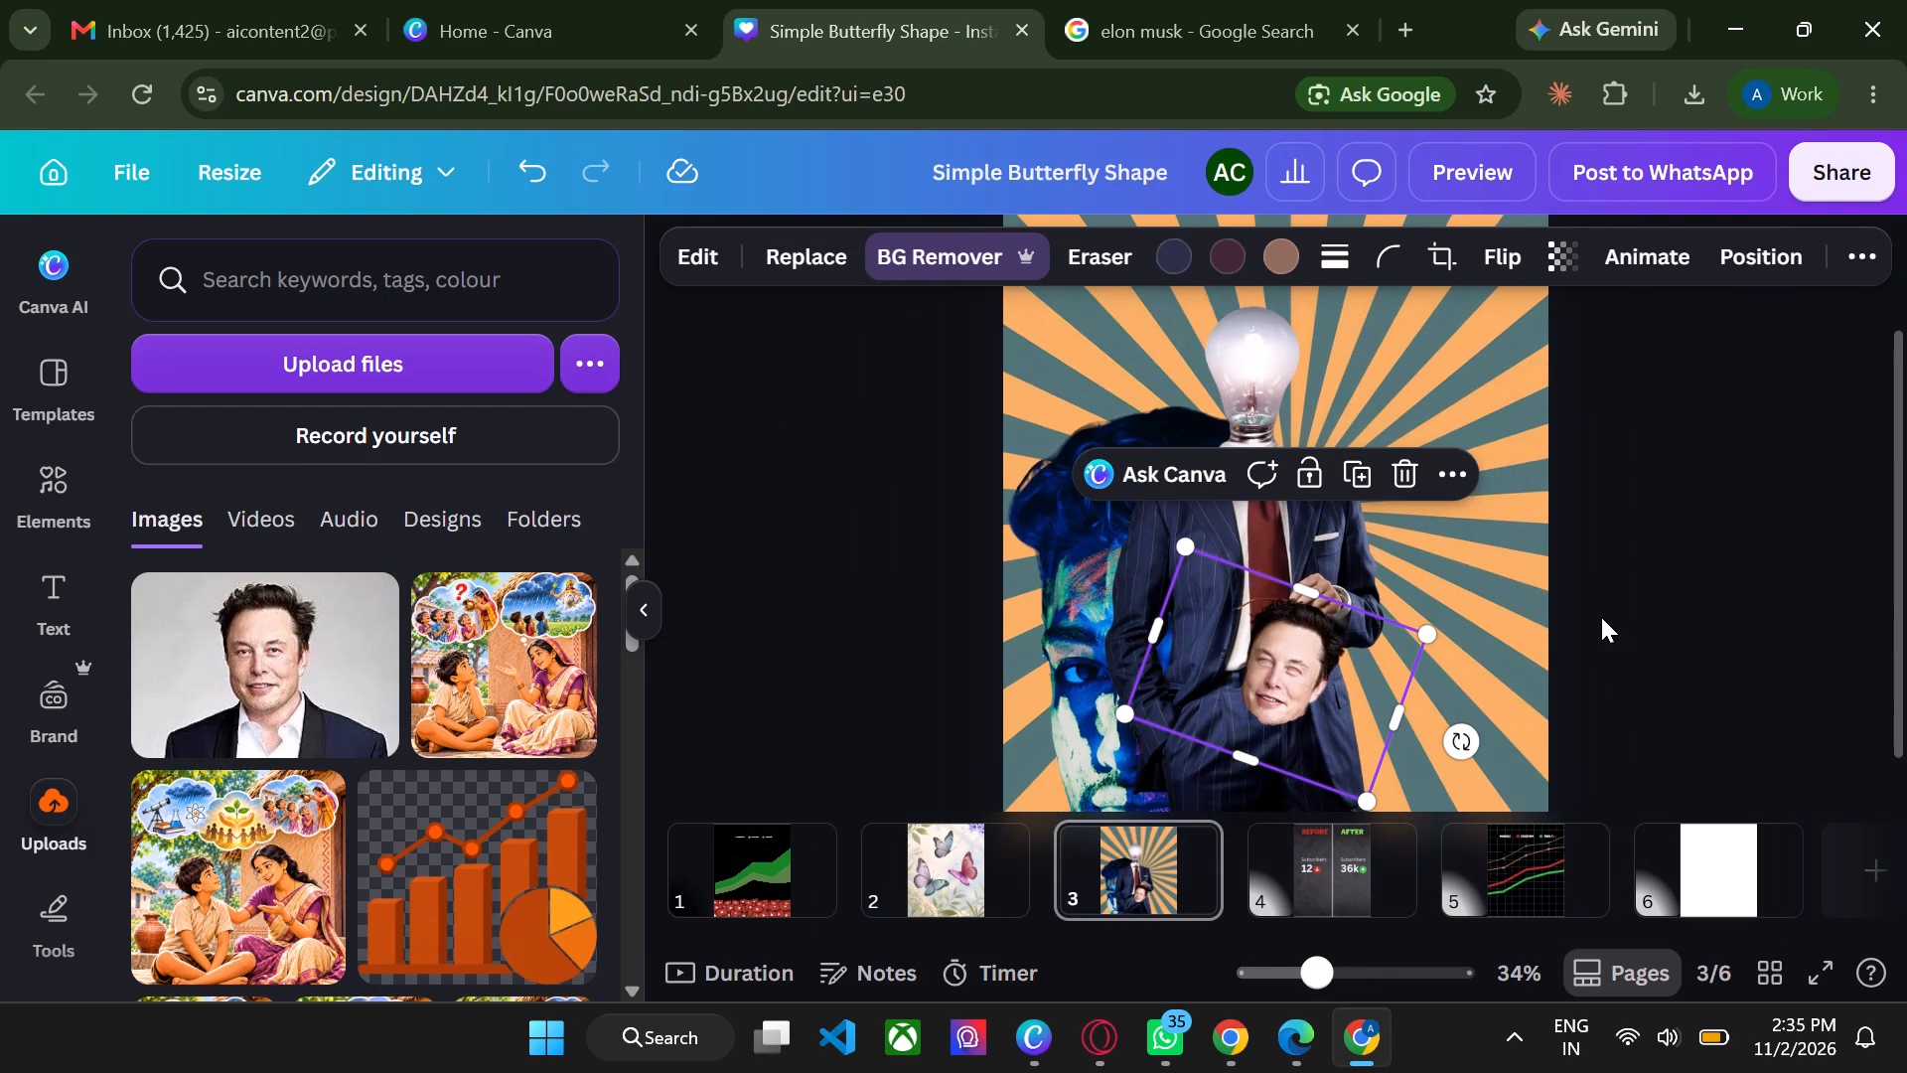
{"action": "left_click", "coordinate": [1642, 562]}
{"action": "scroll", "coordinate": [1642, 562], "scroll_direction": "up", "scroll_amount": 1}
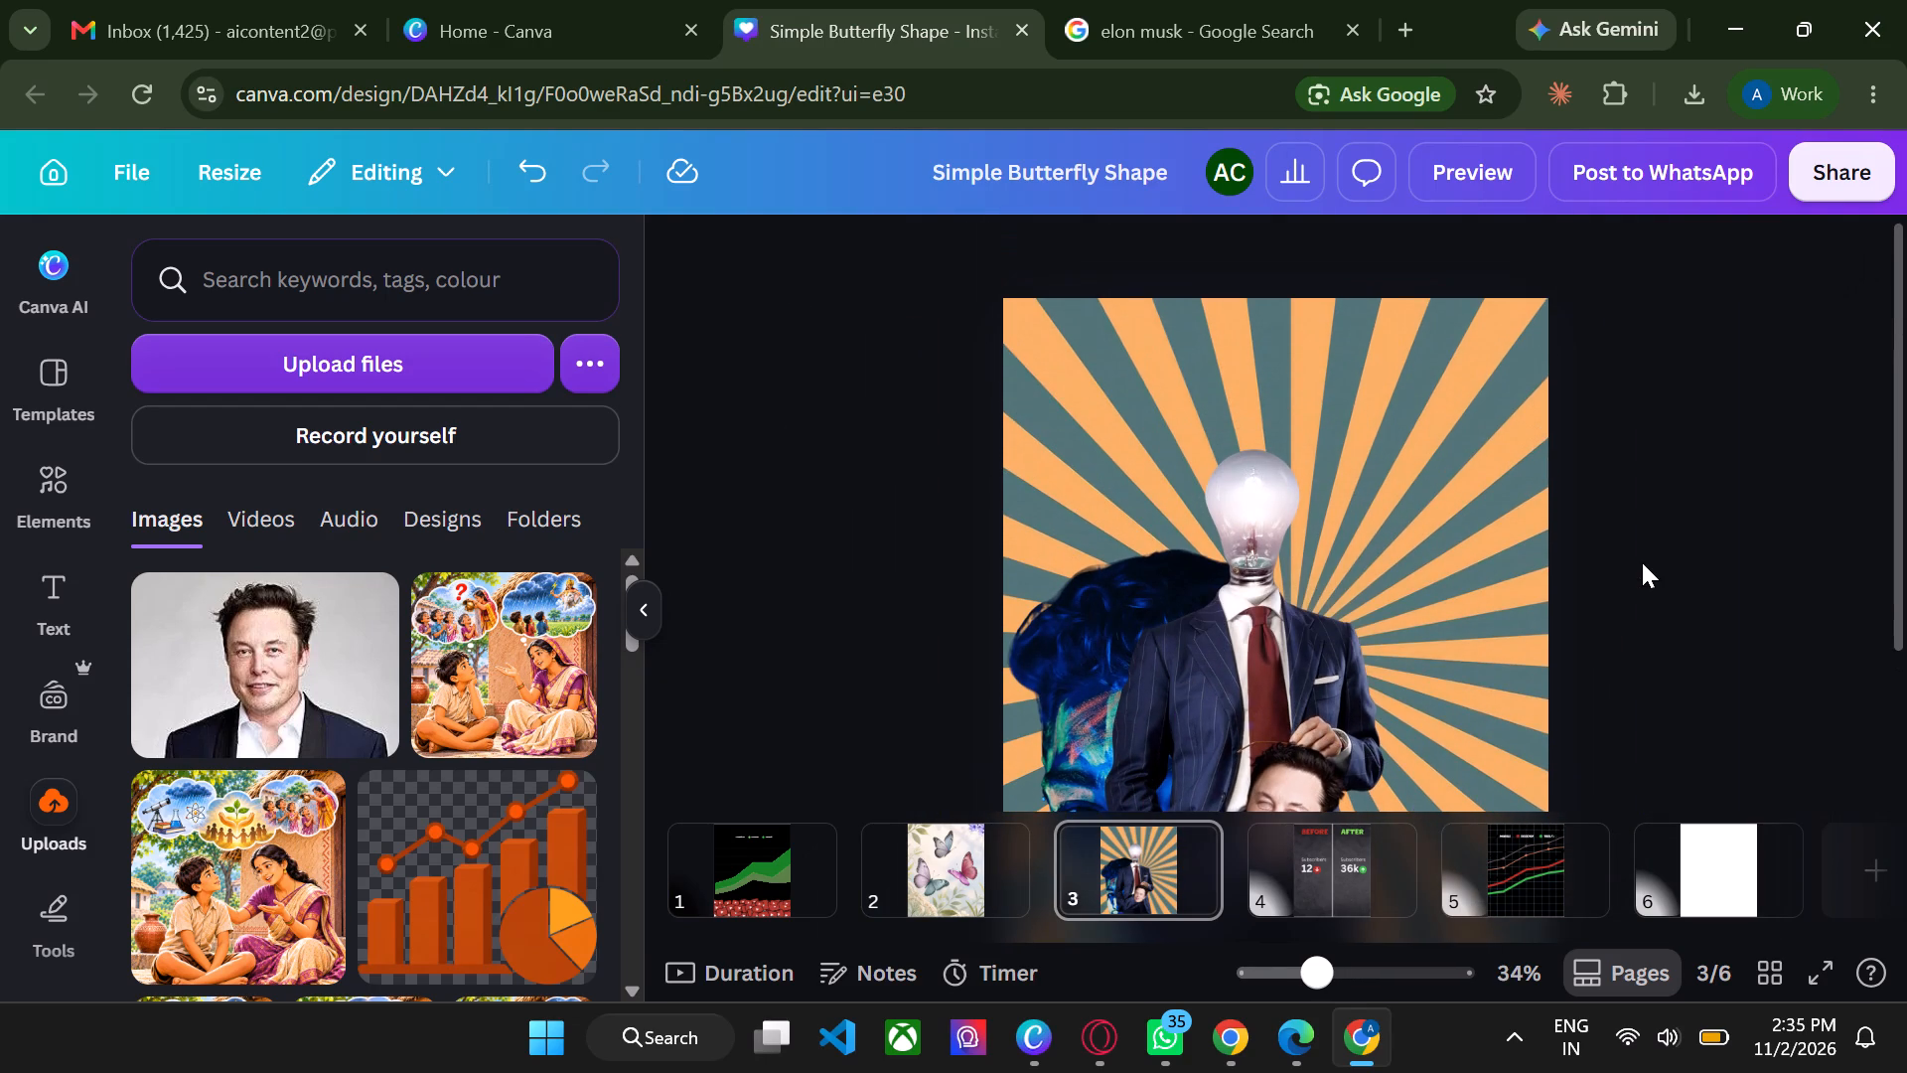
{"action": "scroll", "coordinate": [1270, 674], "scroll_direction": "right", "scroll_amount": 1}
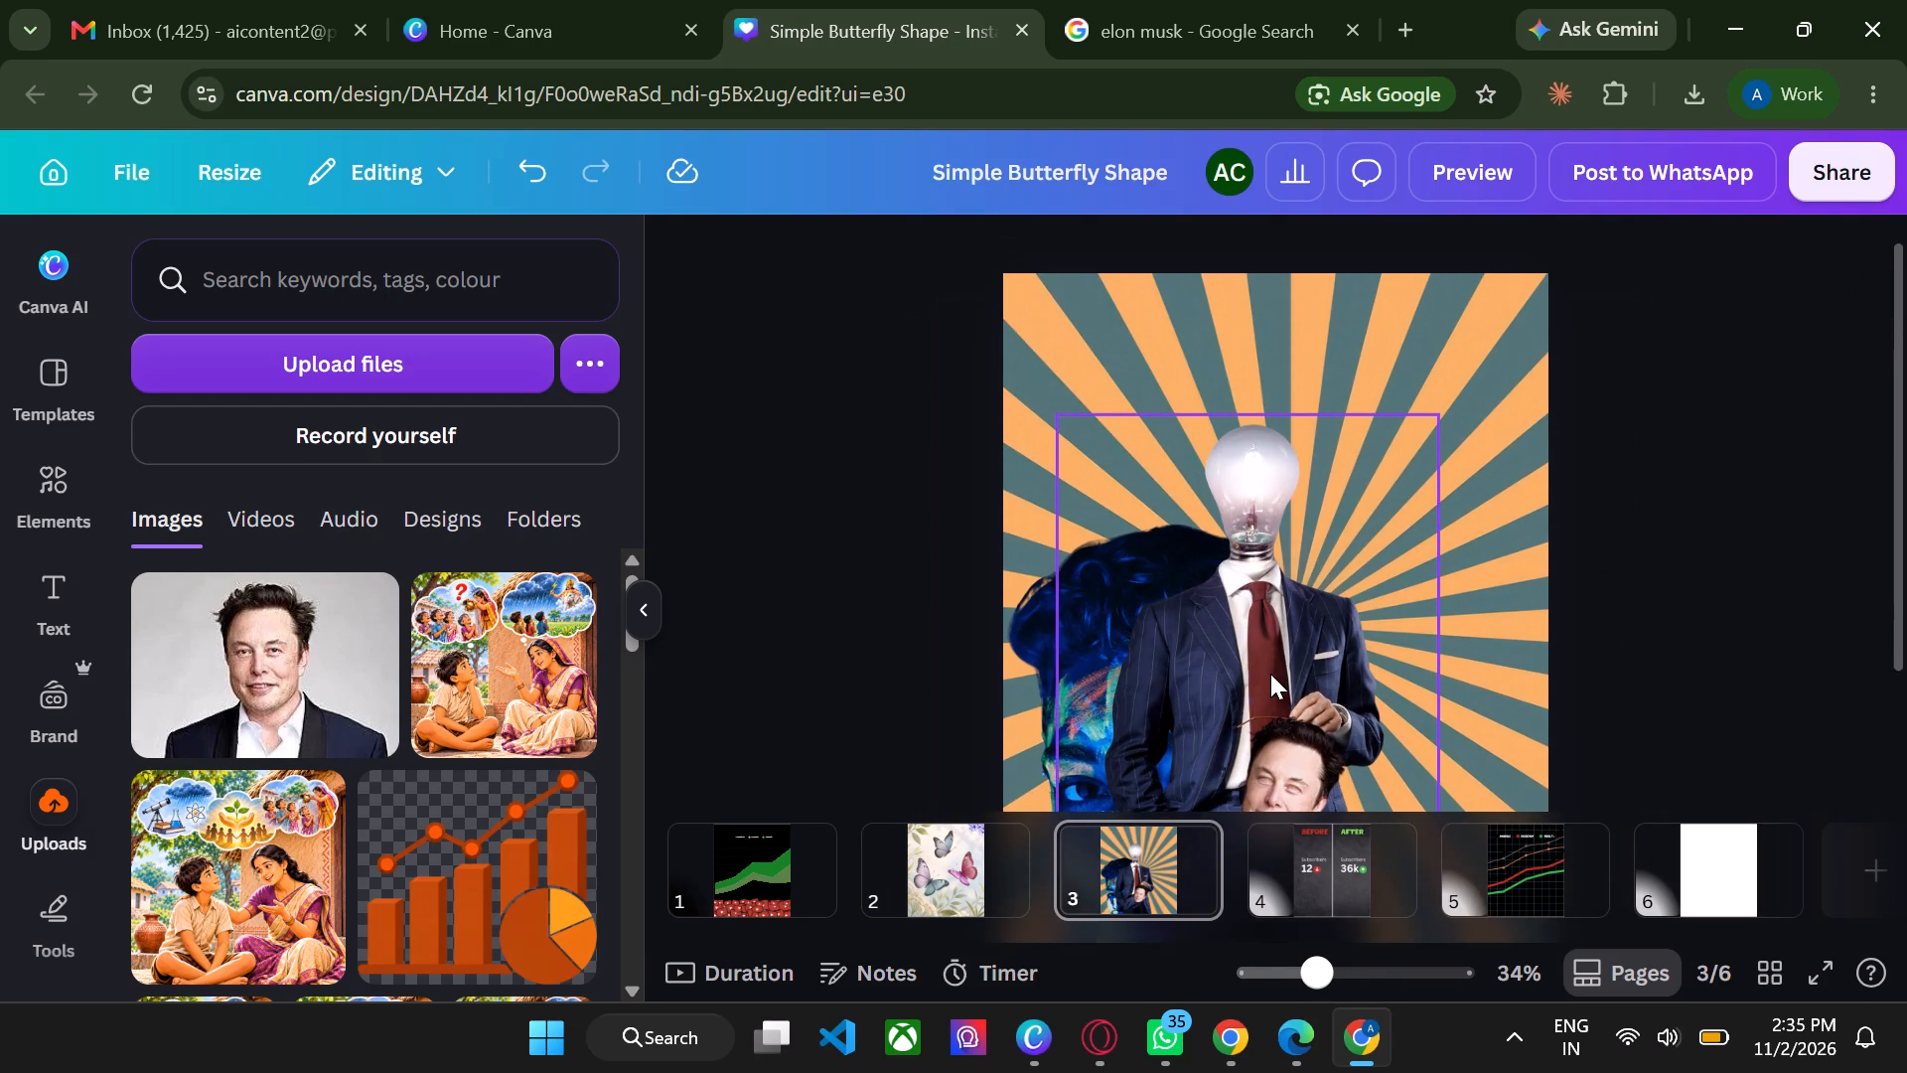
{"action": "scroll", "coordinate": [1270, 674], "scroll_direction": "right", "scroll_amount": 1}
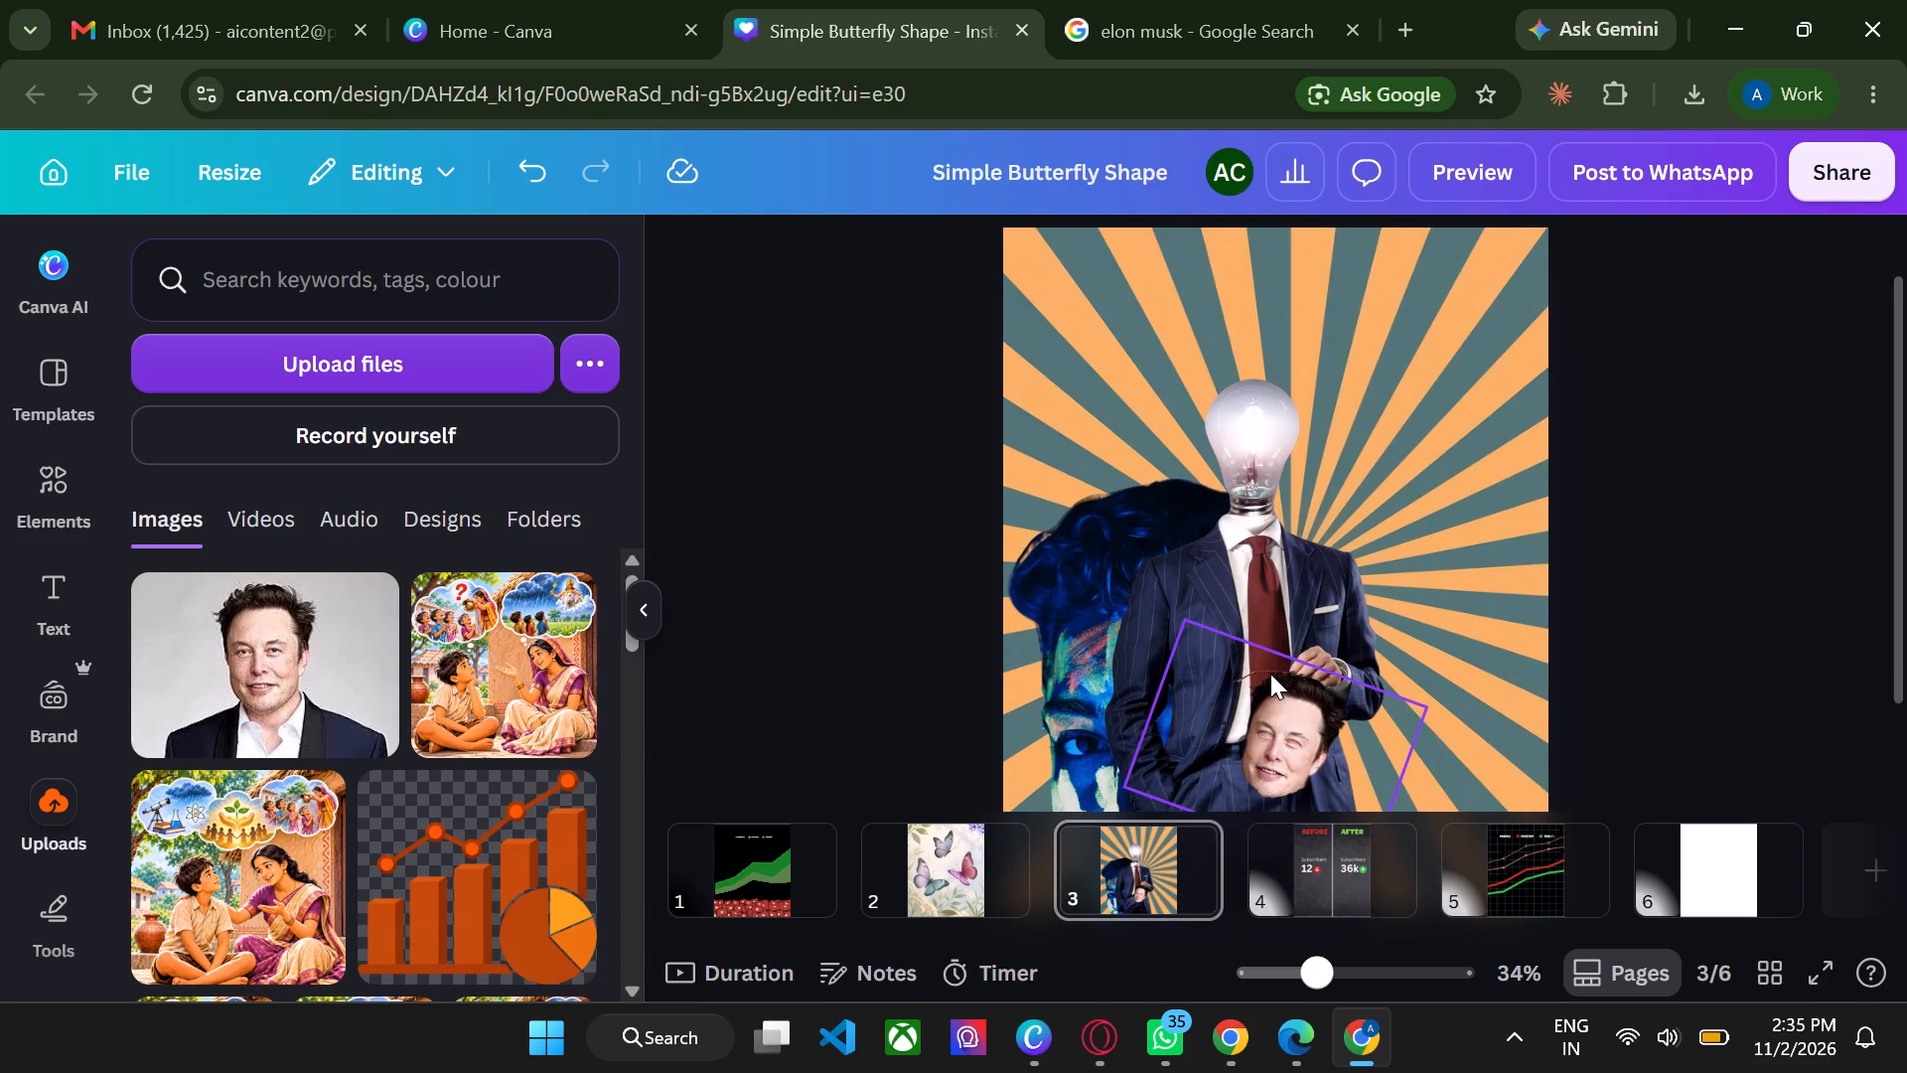
Add a heading to the page 3 collage reading "Don't think too much." and left-align it.
{"action": "left_click", "coordinate": [61, 613]}
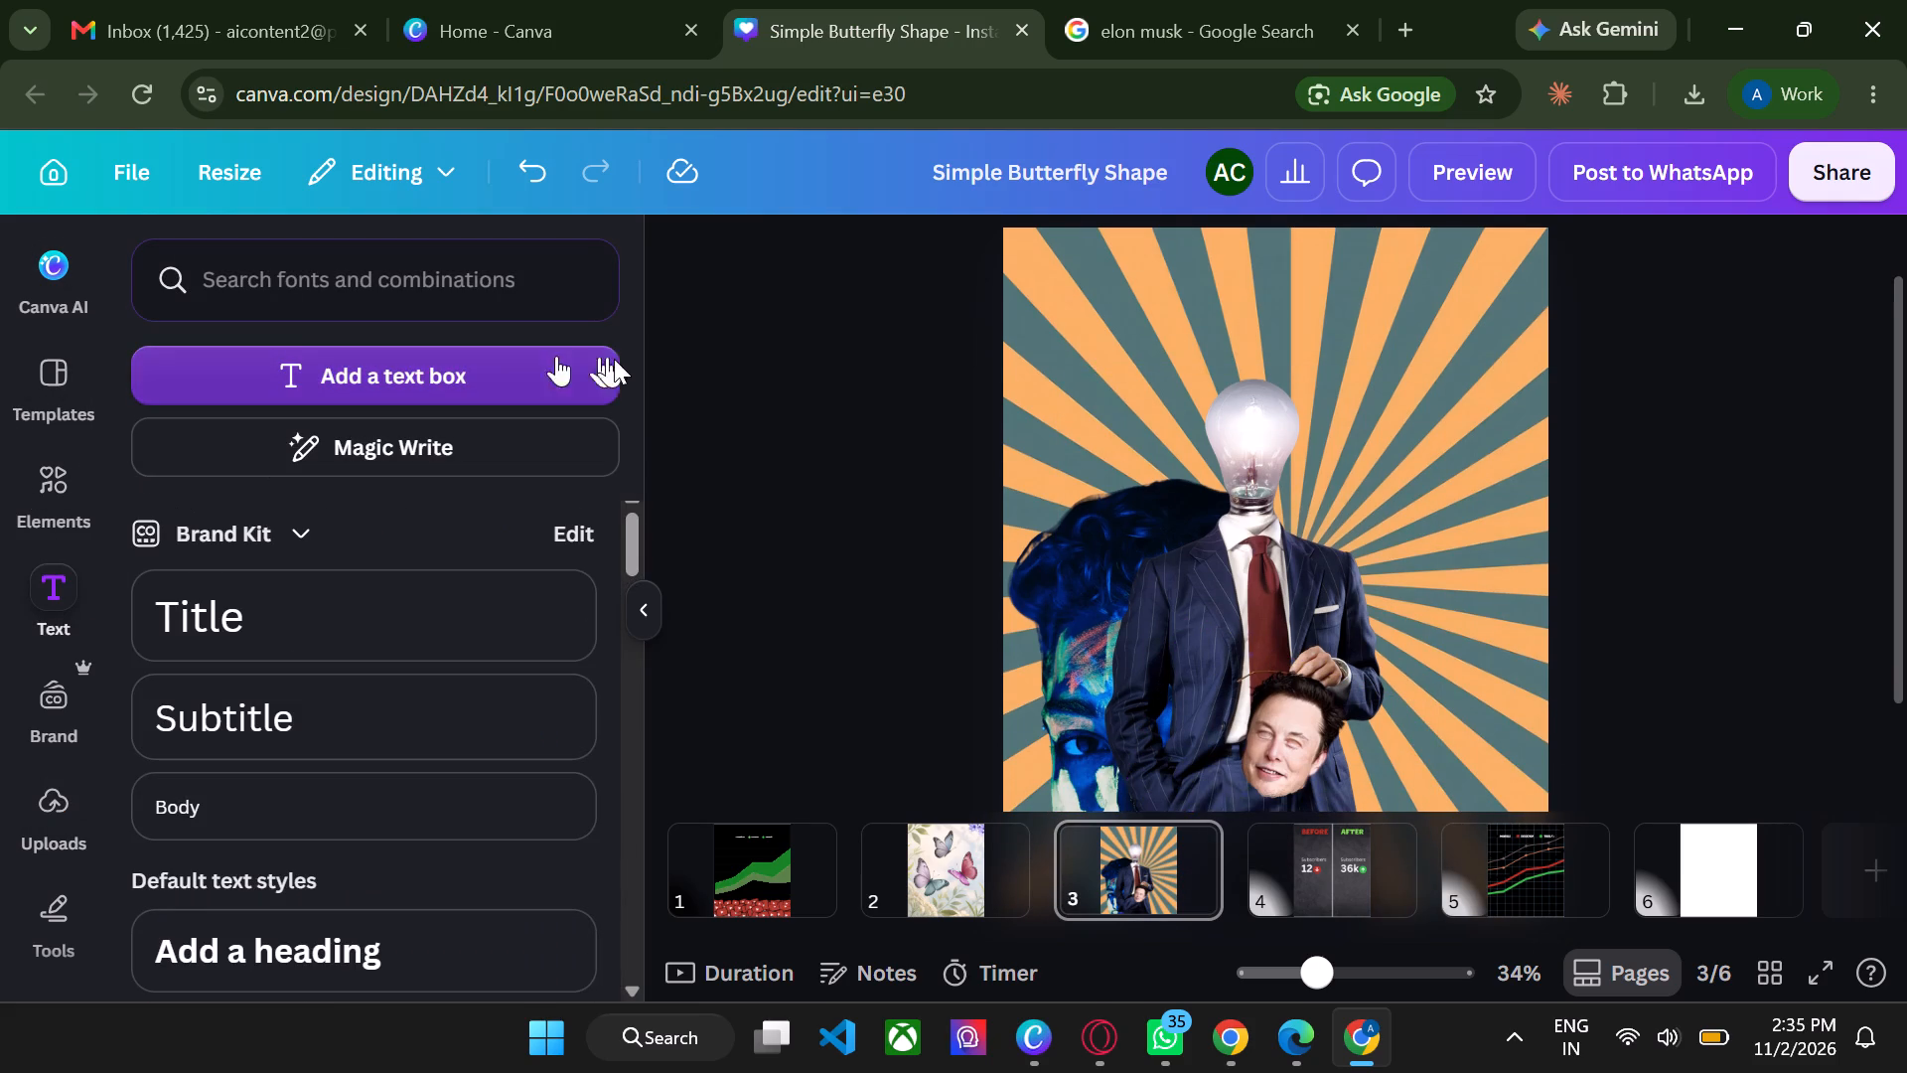
{"action": "left_click", "coordinate": [325, 943]}
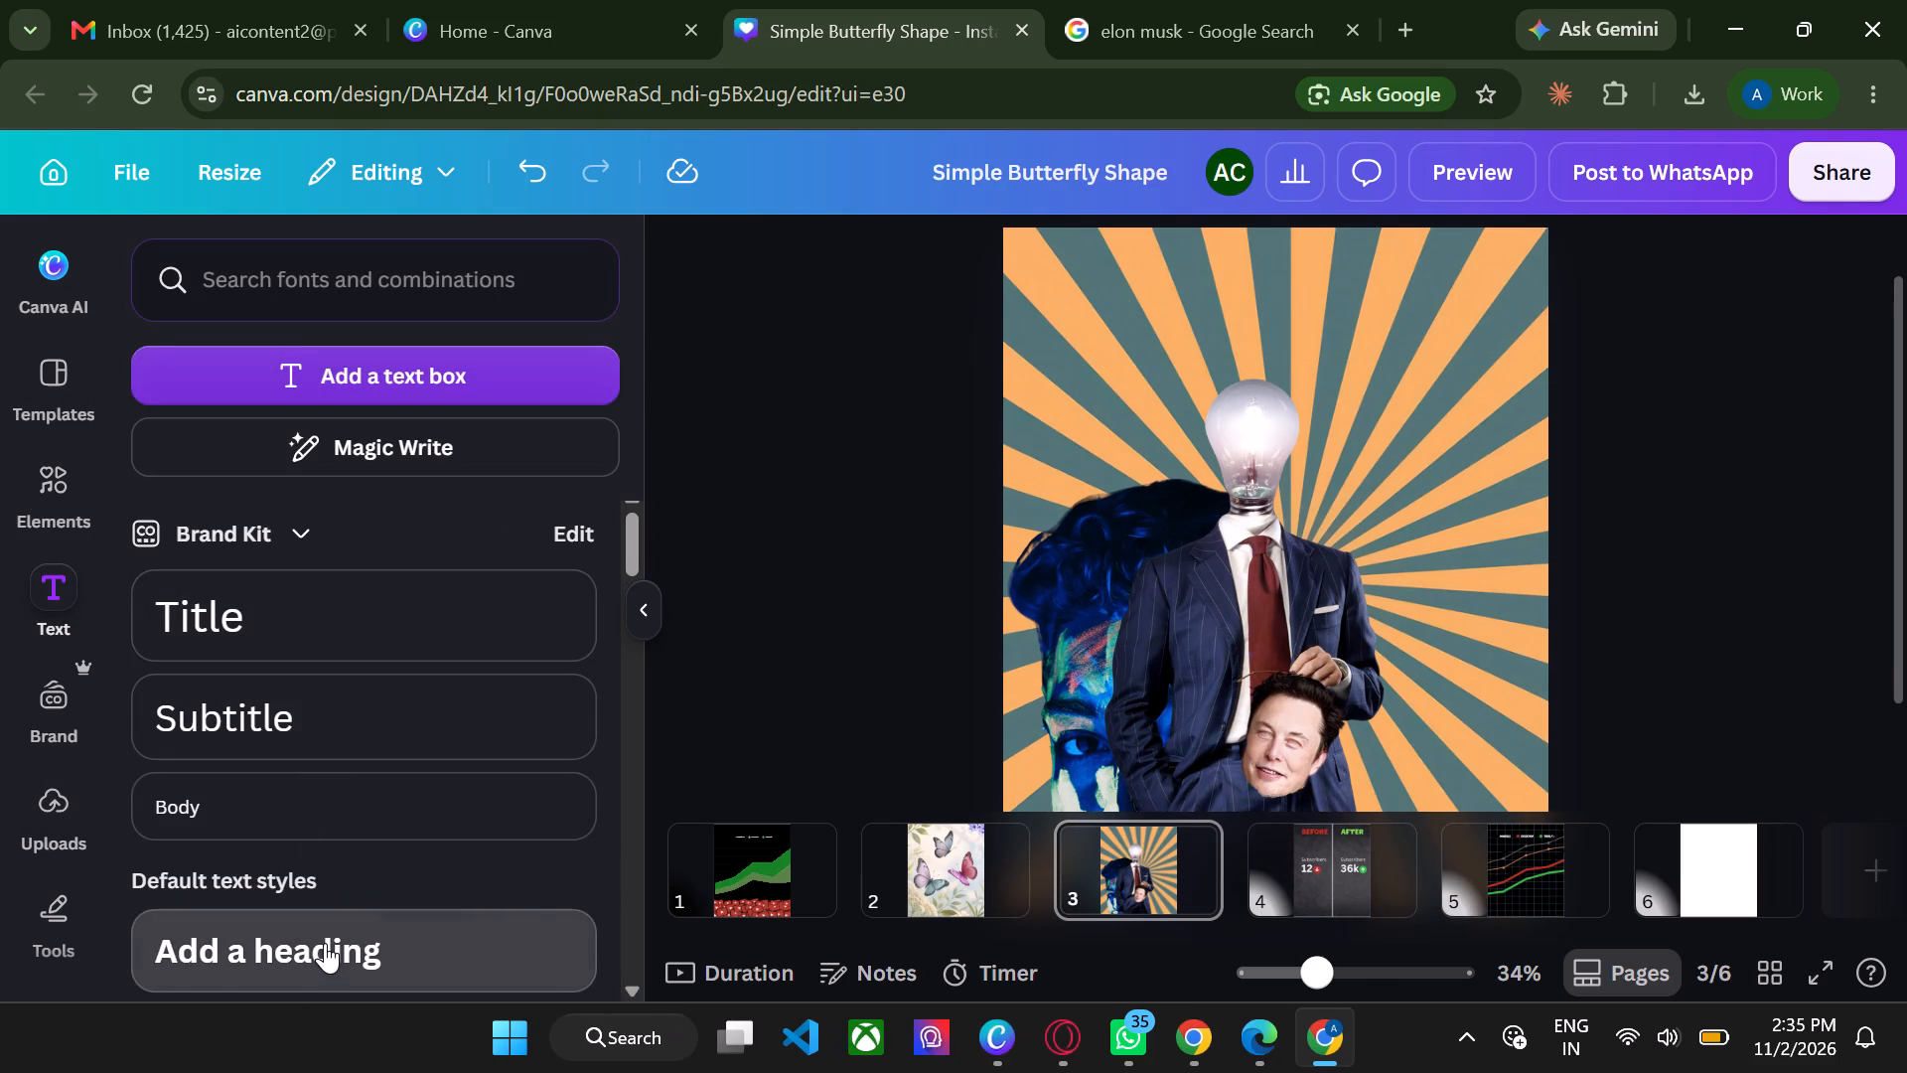
{"action": "key", "text": "BackSpace"}
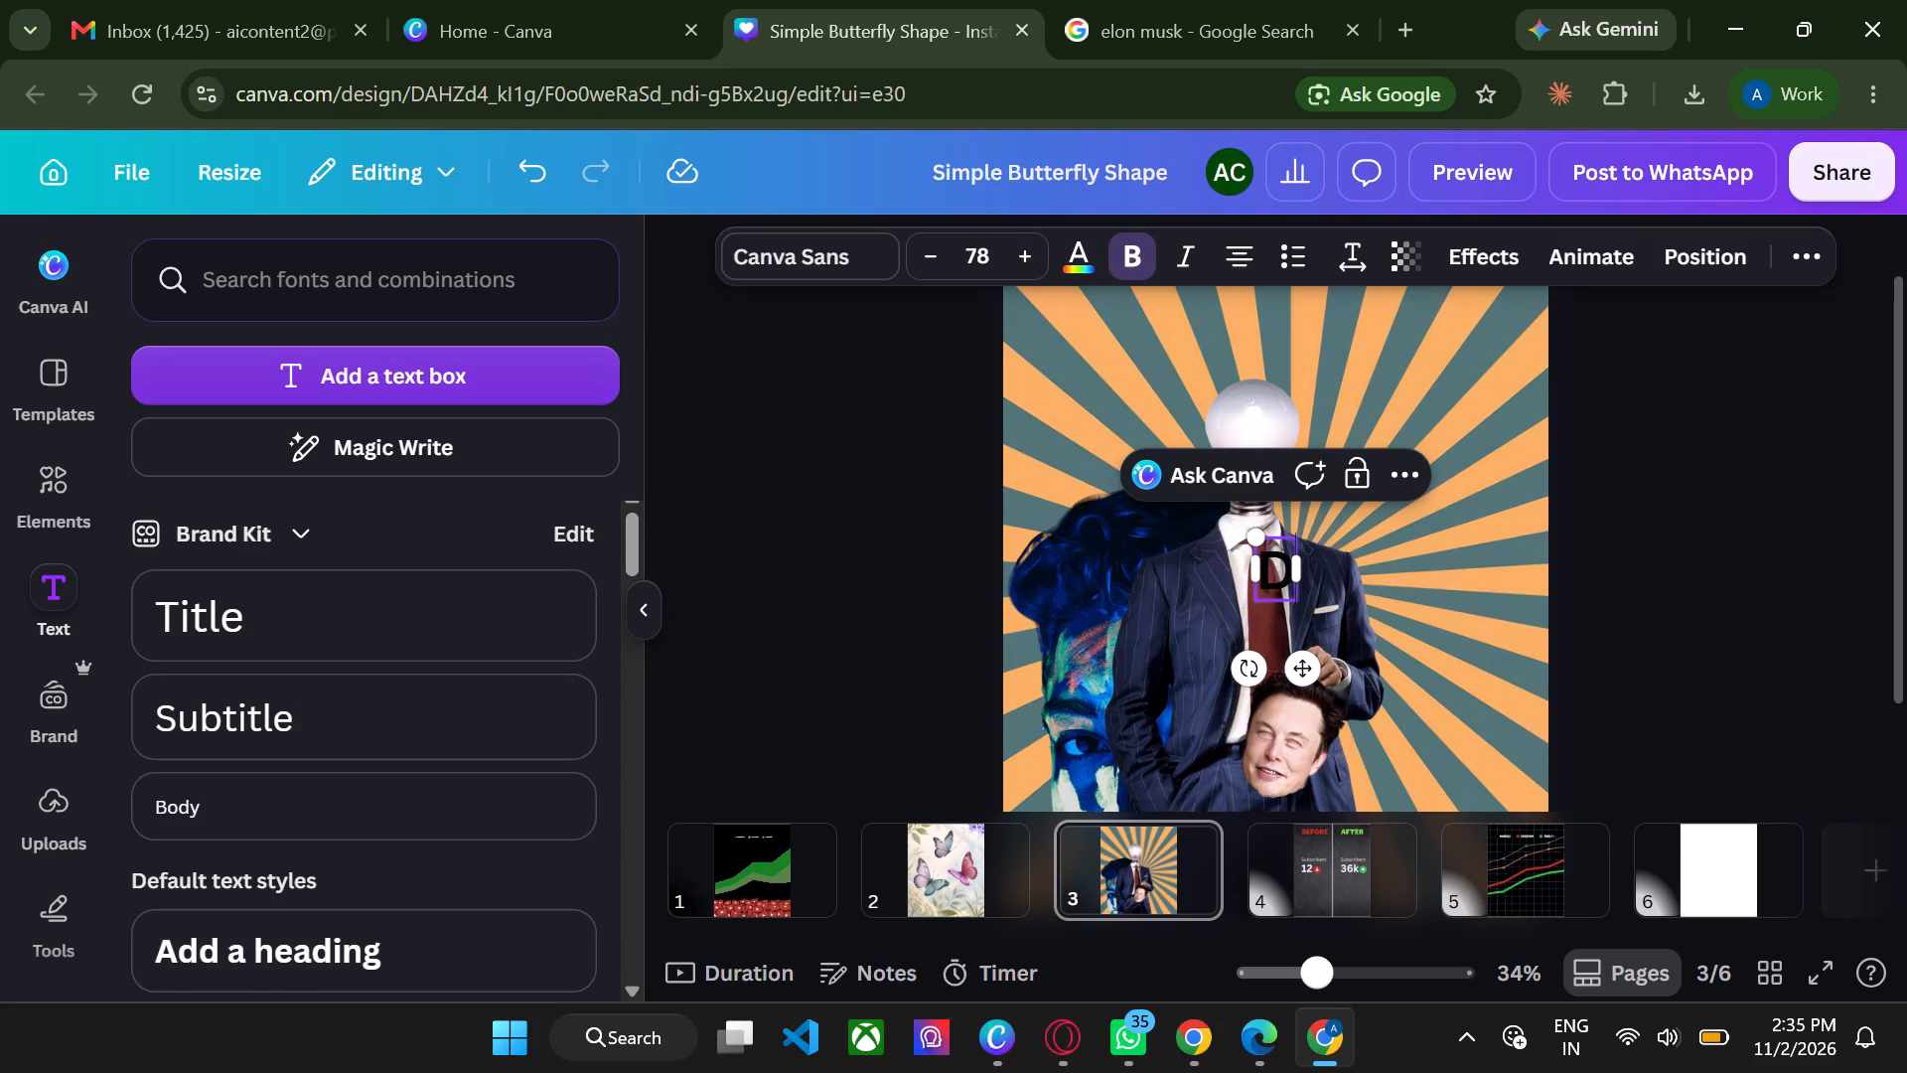
{"action": "type", "text": "ont"}
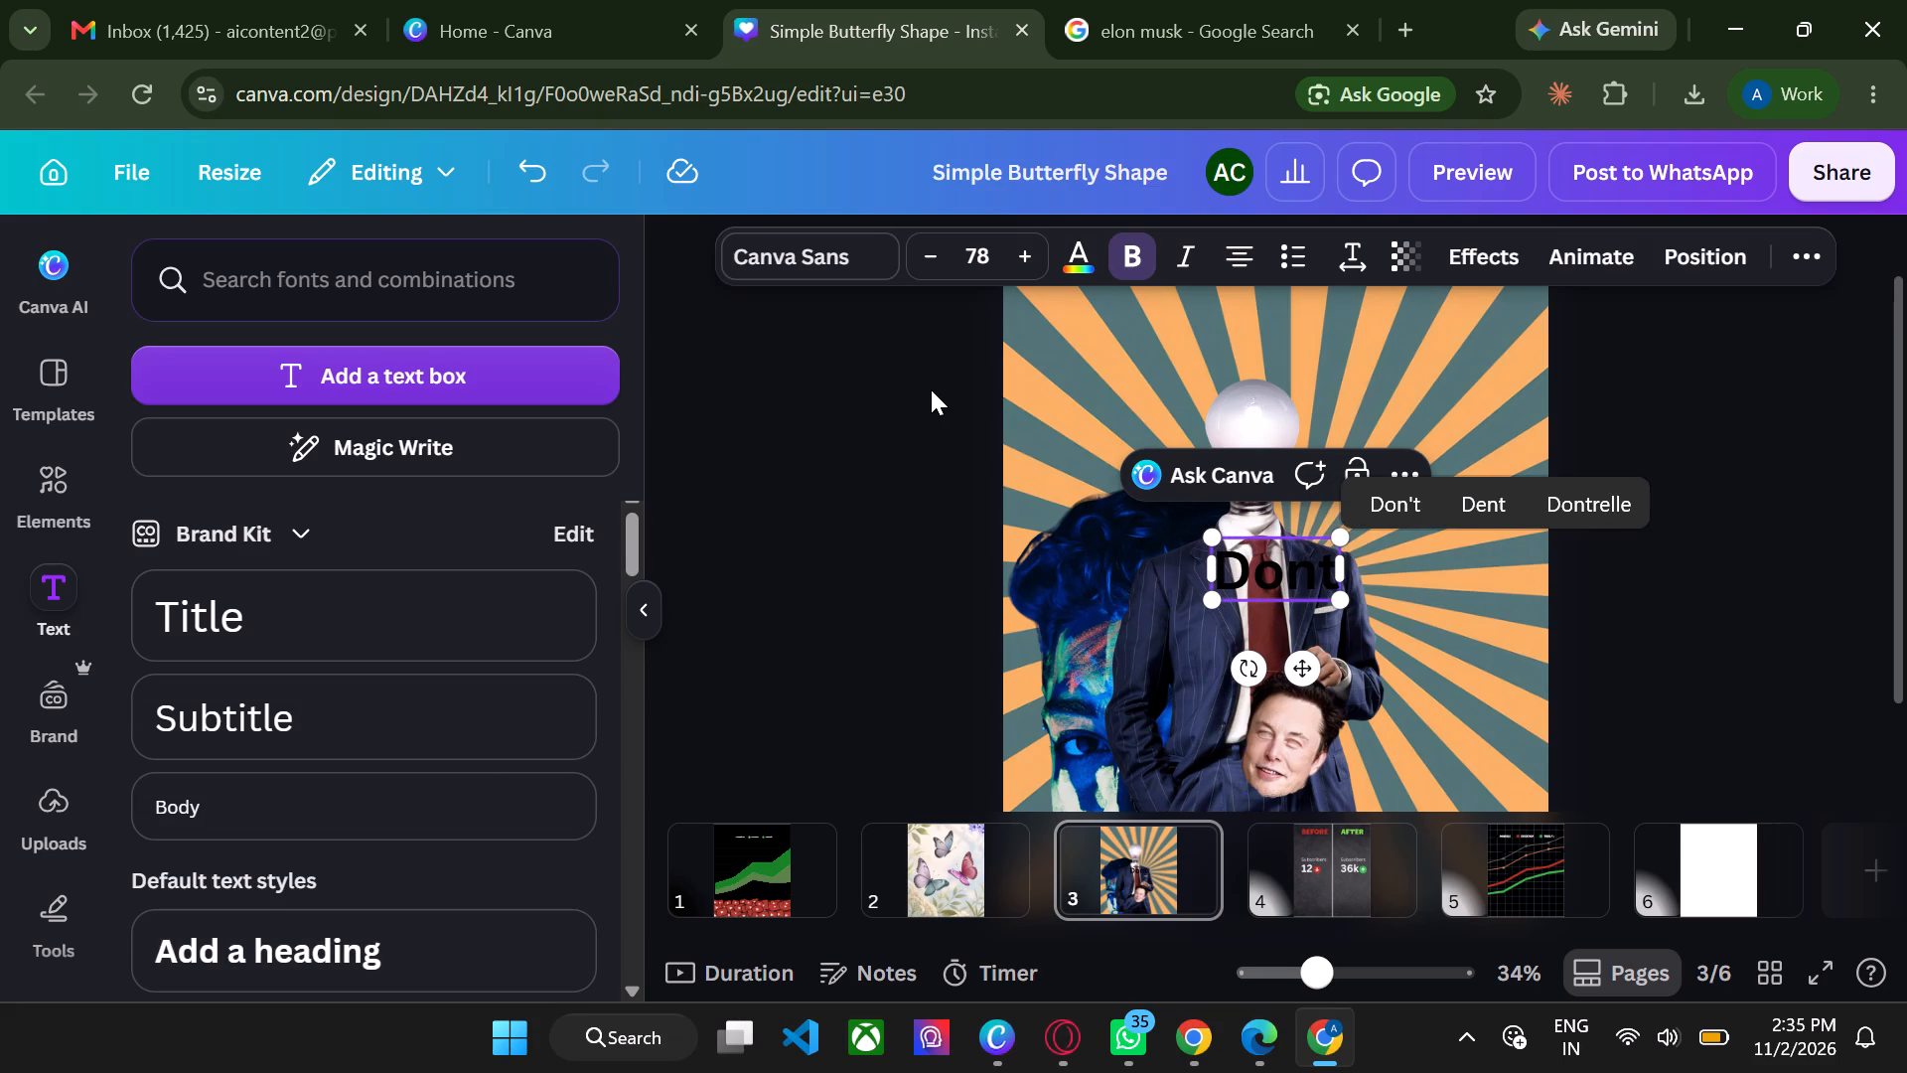
{"action": "key", "text": "BackSpace"}
{"action": "type", "text": ";t think too much"}
{"action": "key", "text": "period"}
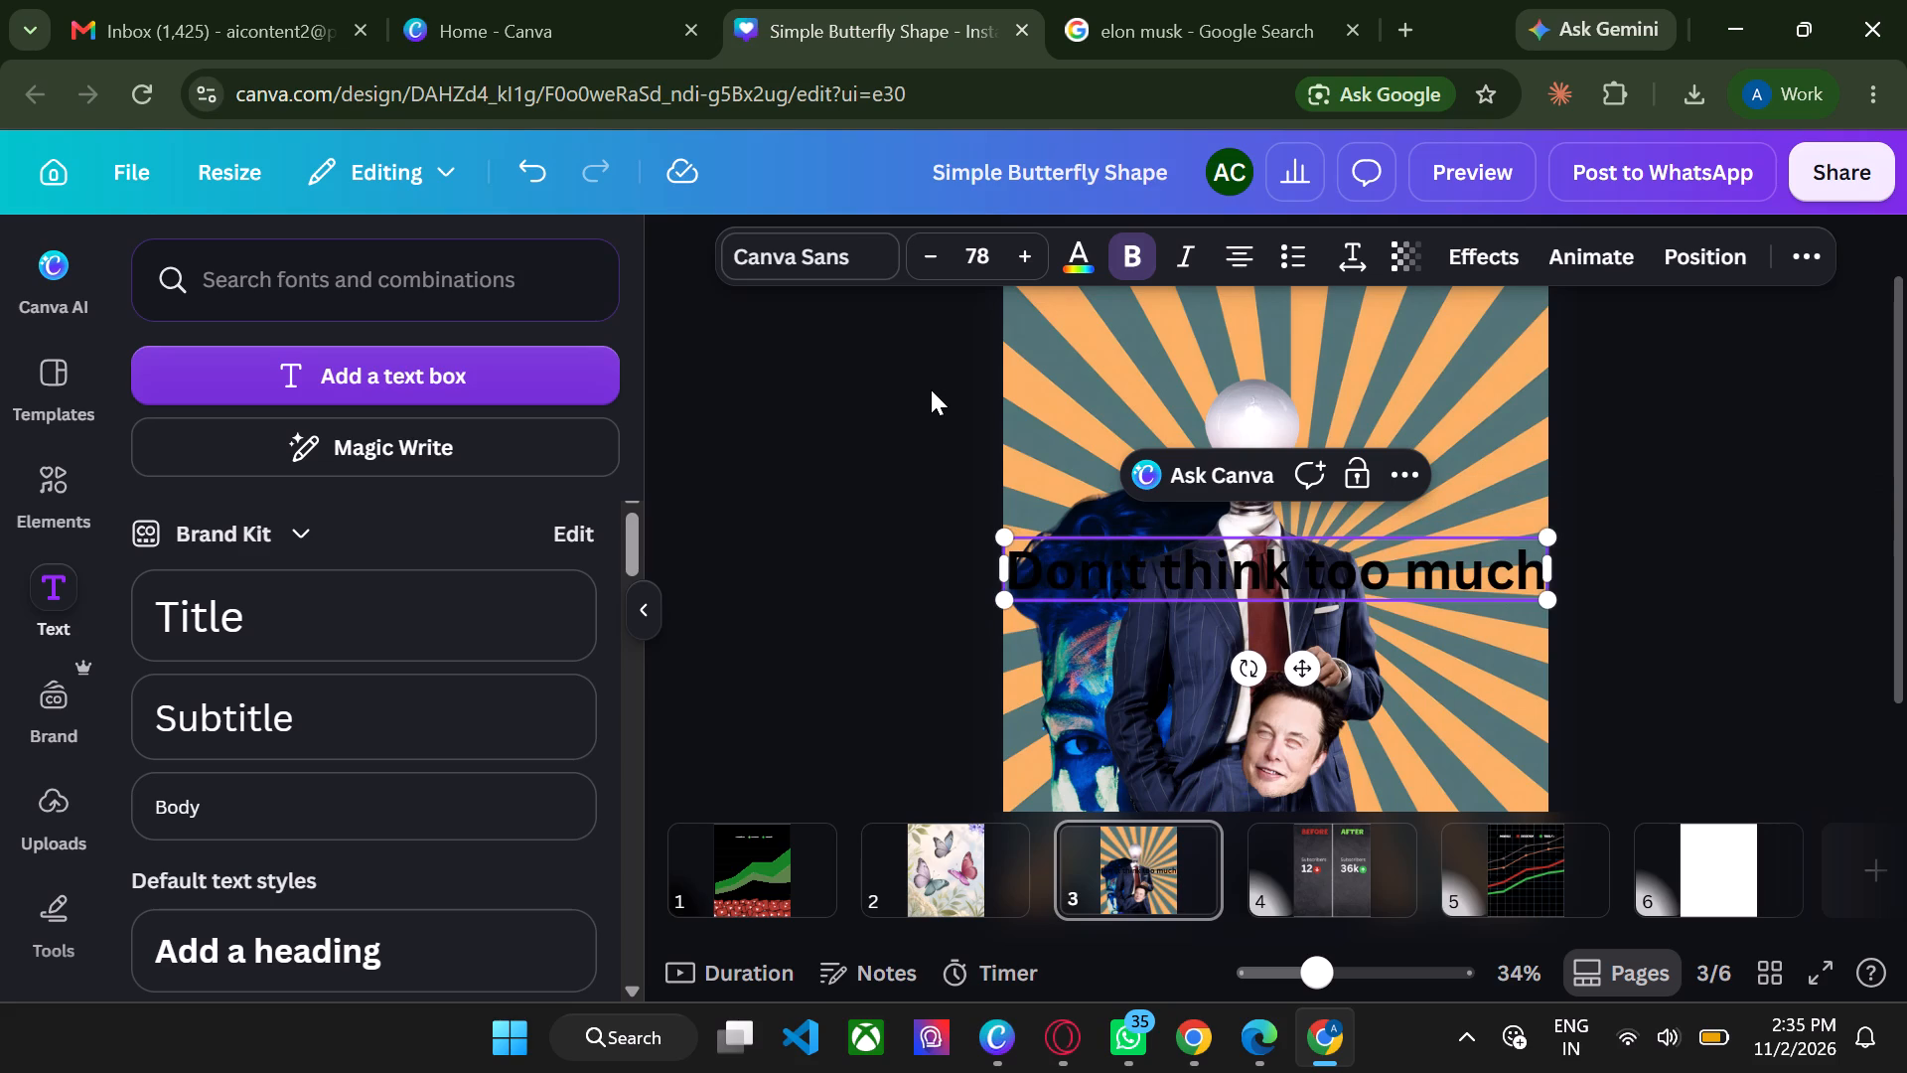
{"action": "key", "text": "Return"}
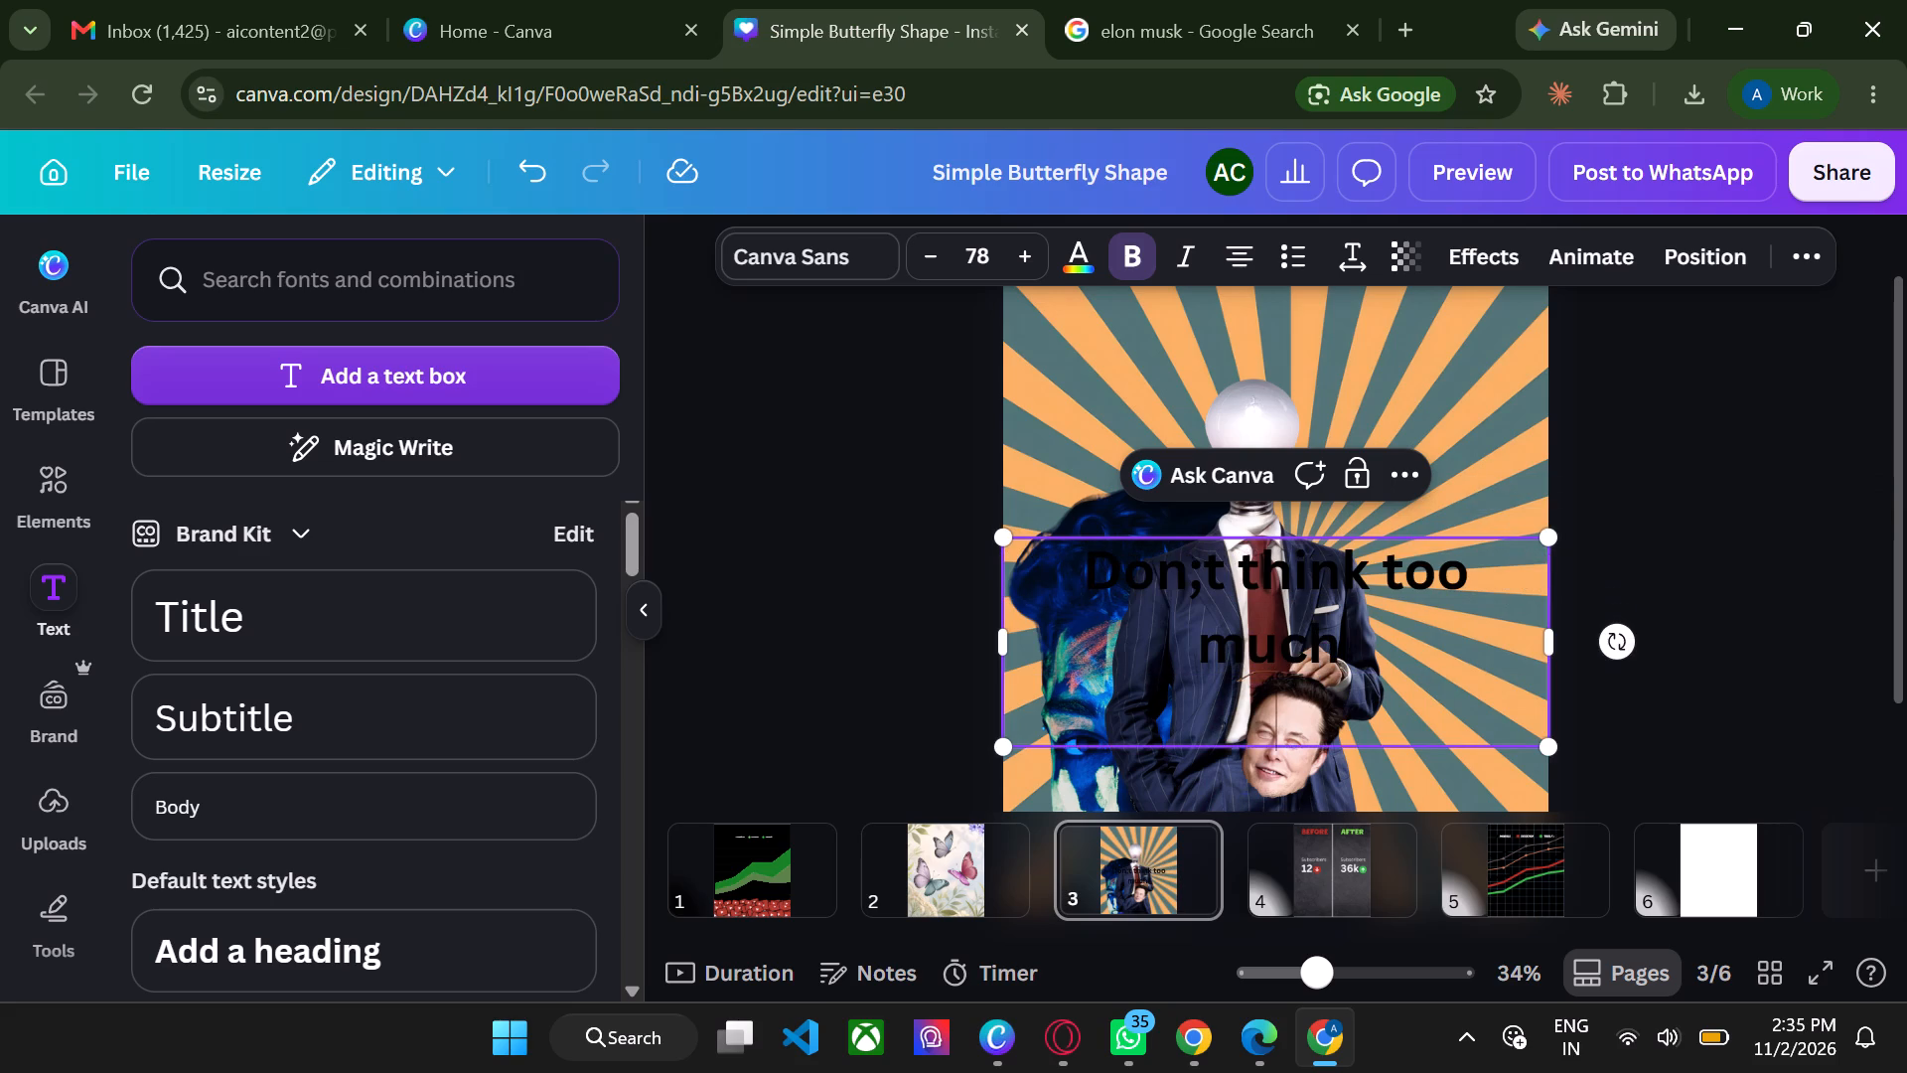
{"action": "key", "text": "BackSpace"}
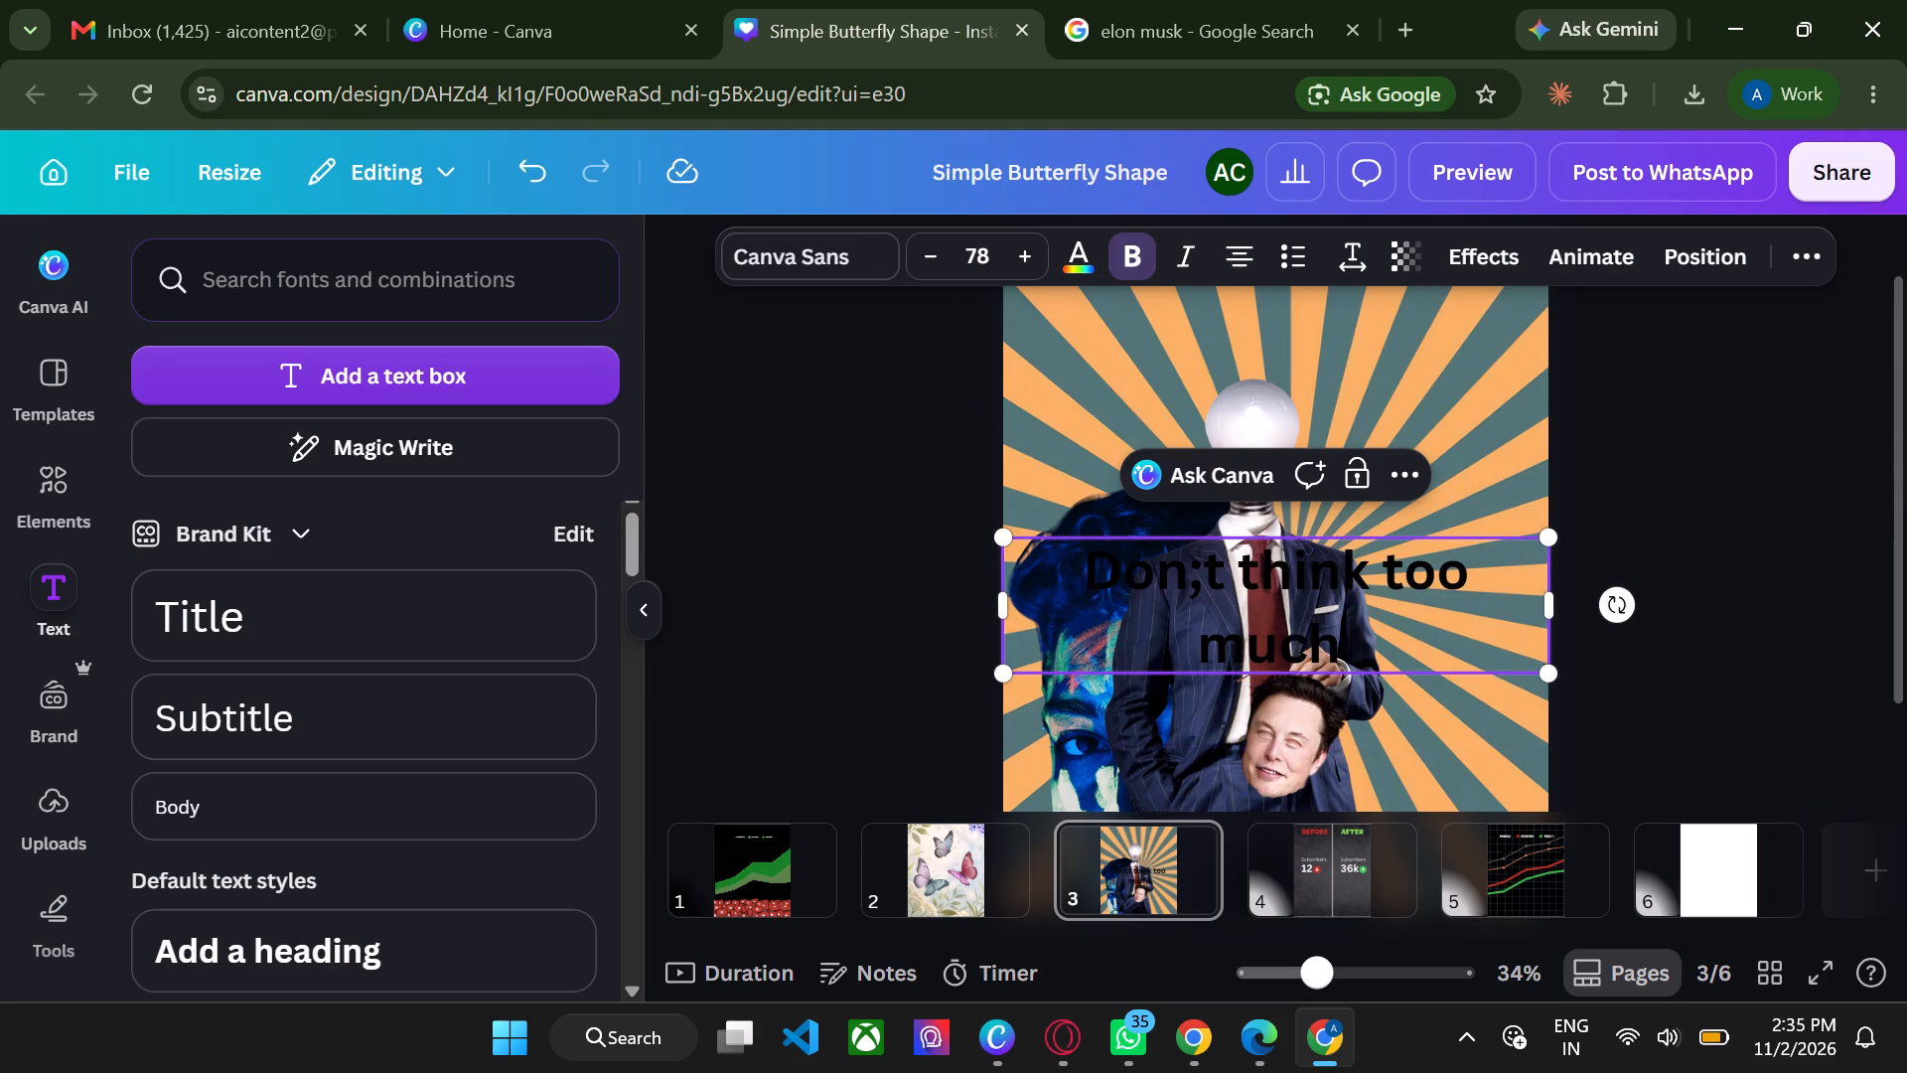
{"action": "key", "text": "ctrl+a"}
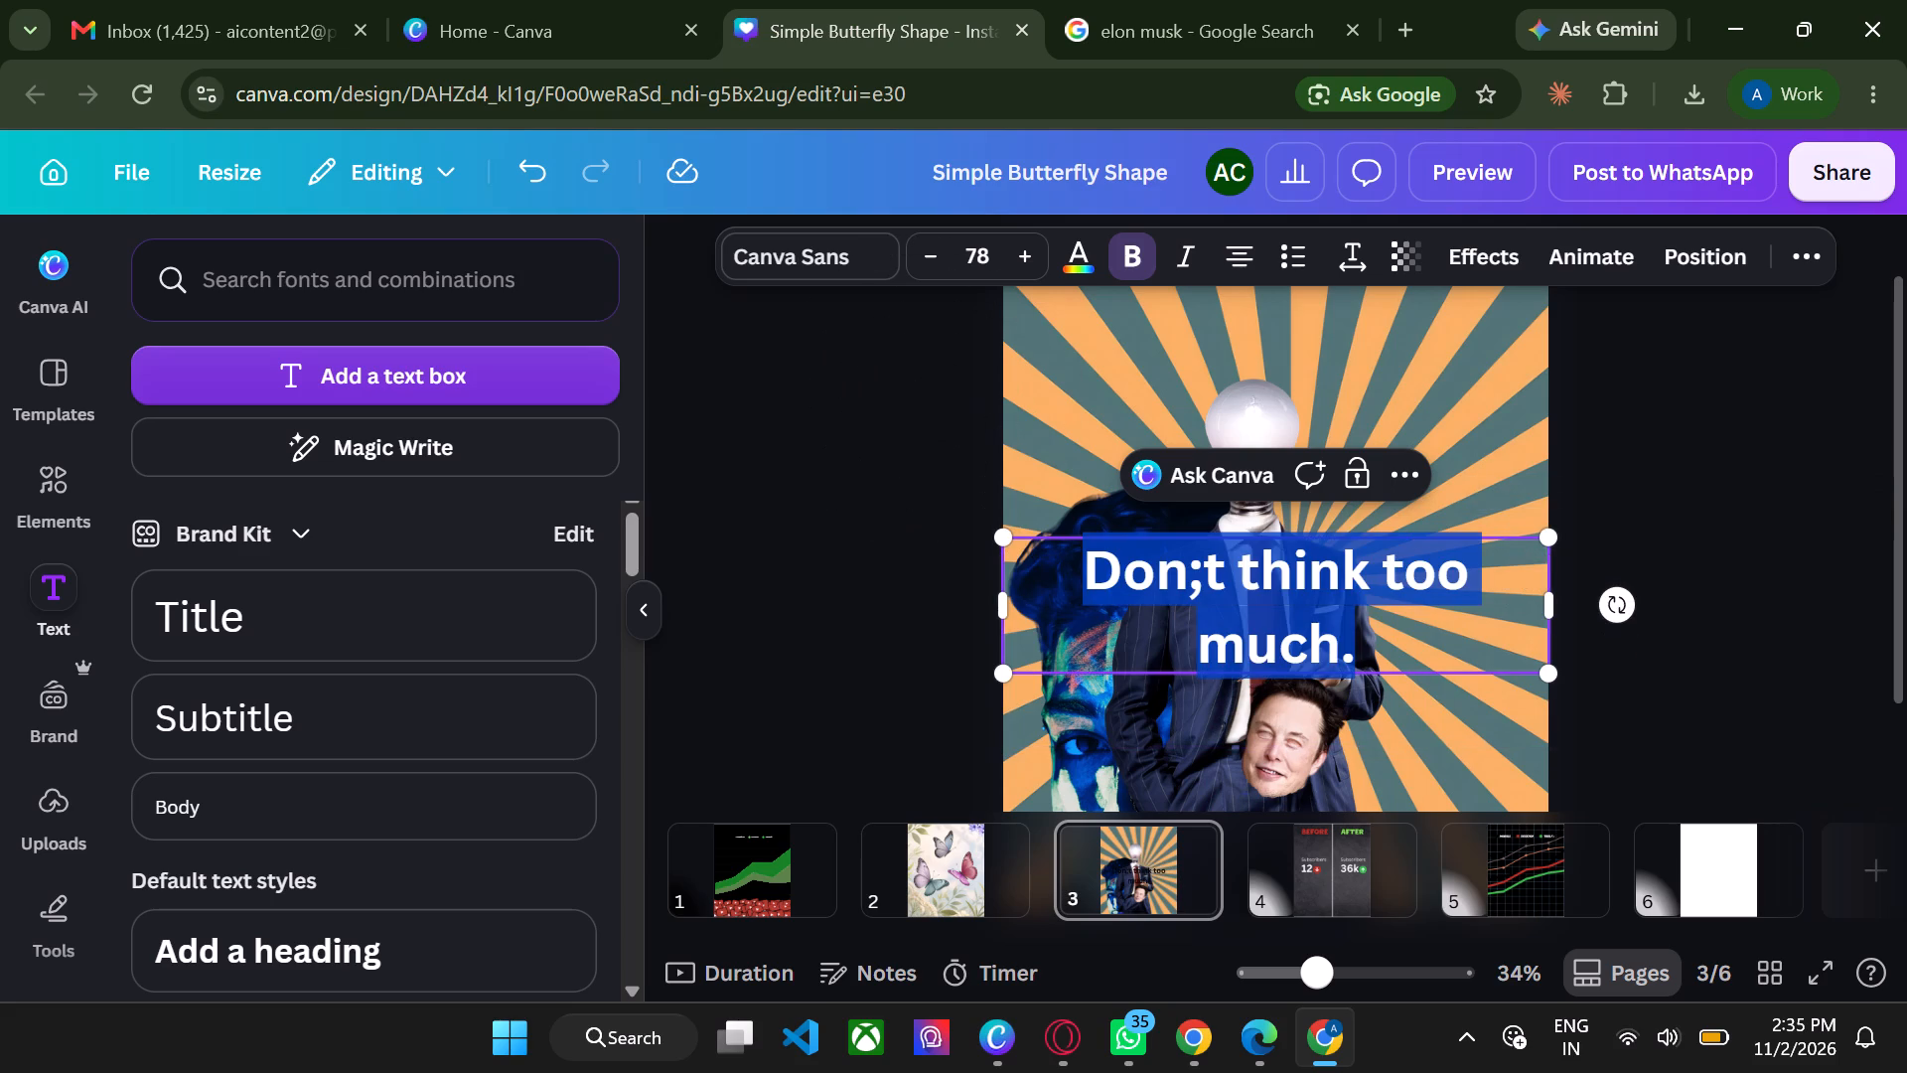
{"action": "left_click", "coordinate": [1220, 255]}
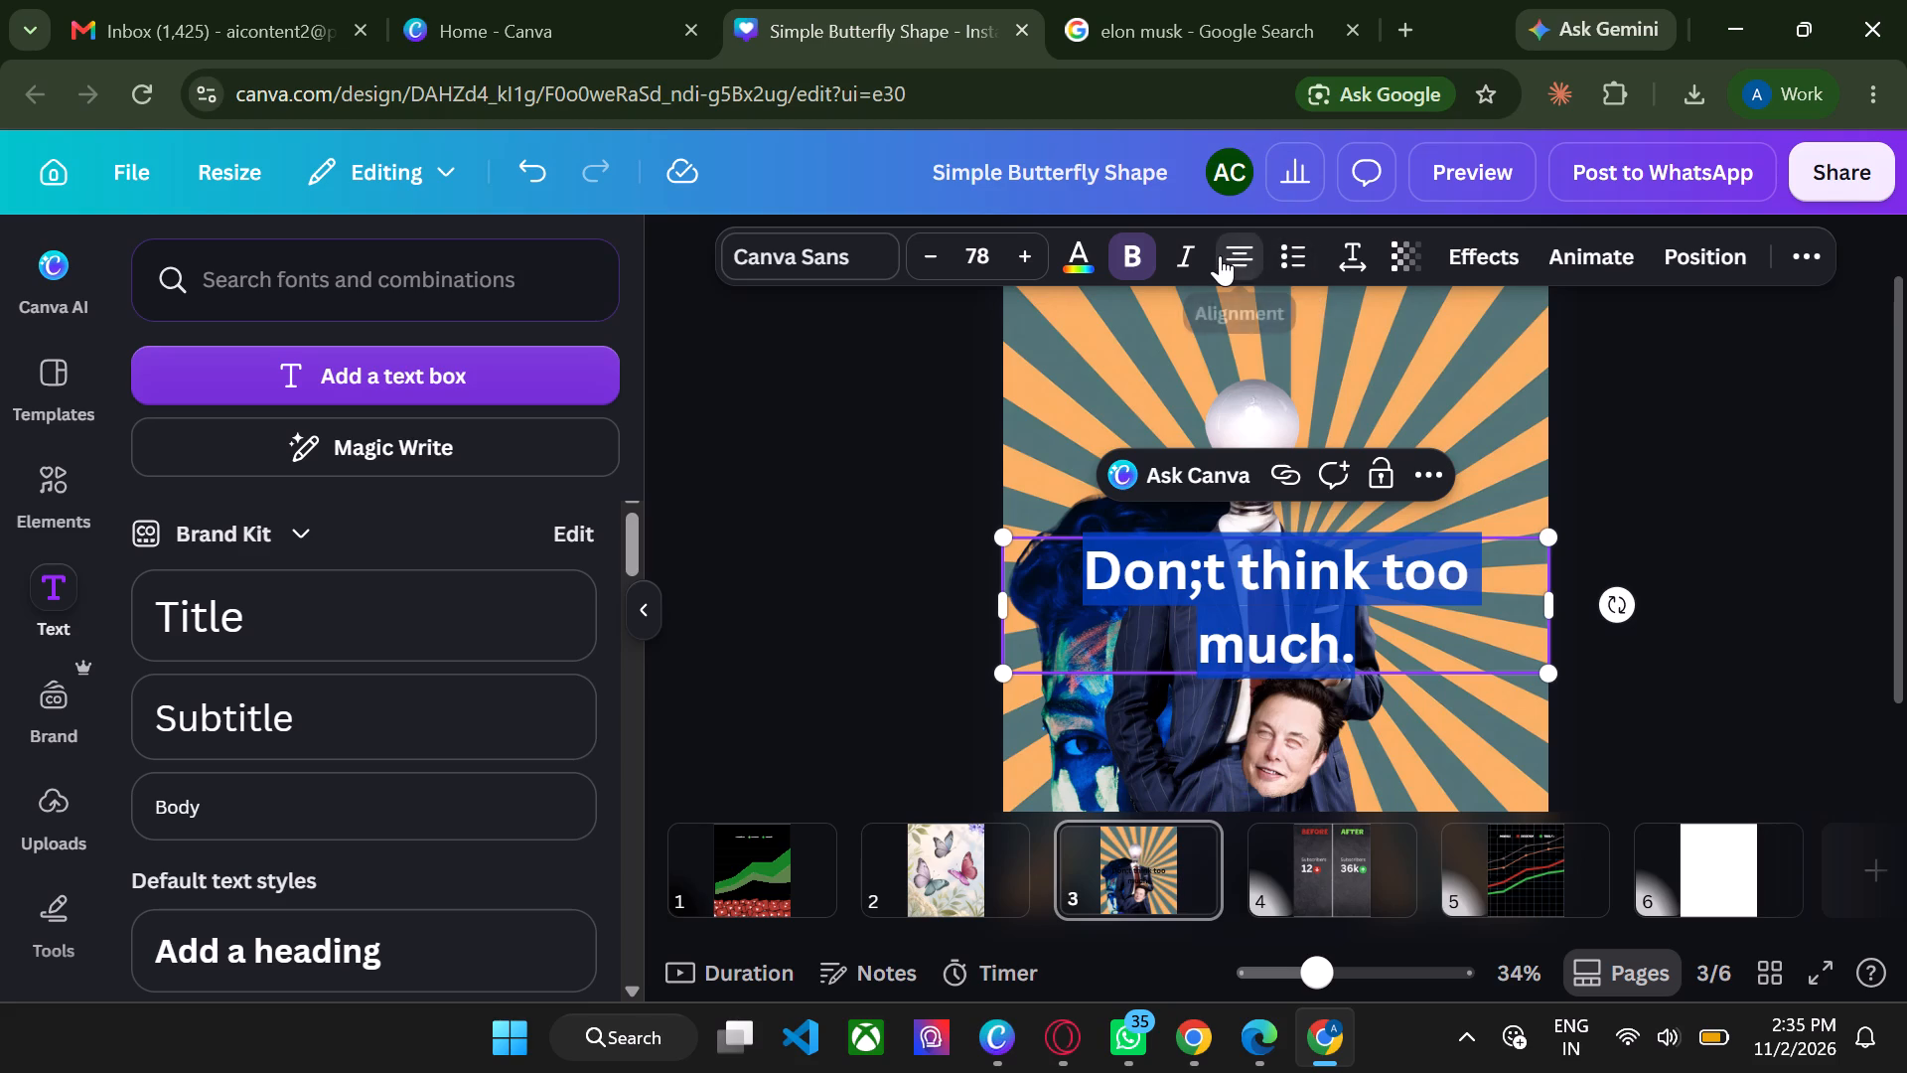
{"action": "left_click", "coordinate": [1137, 561]}
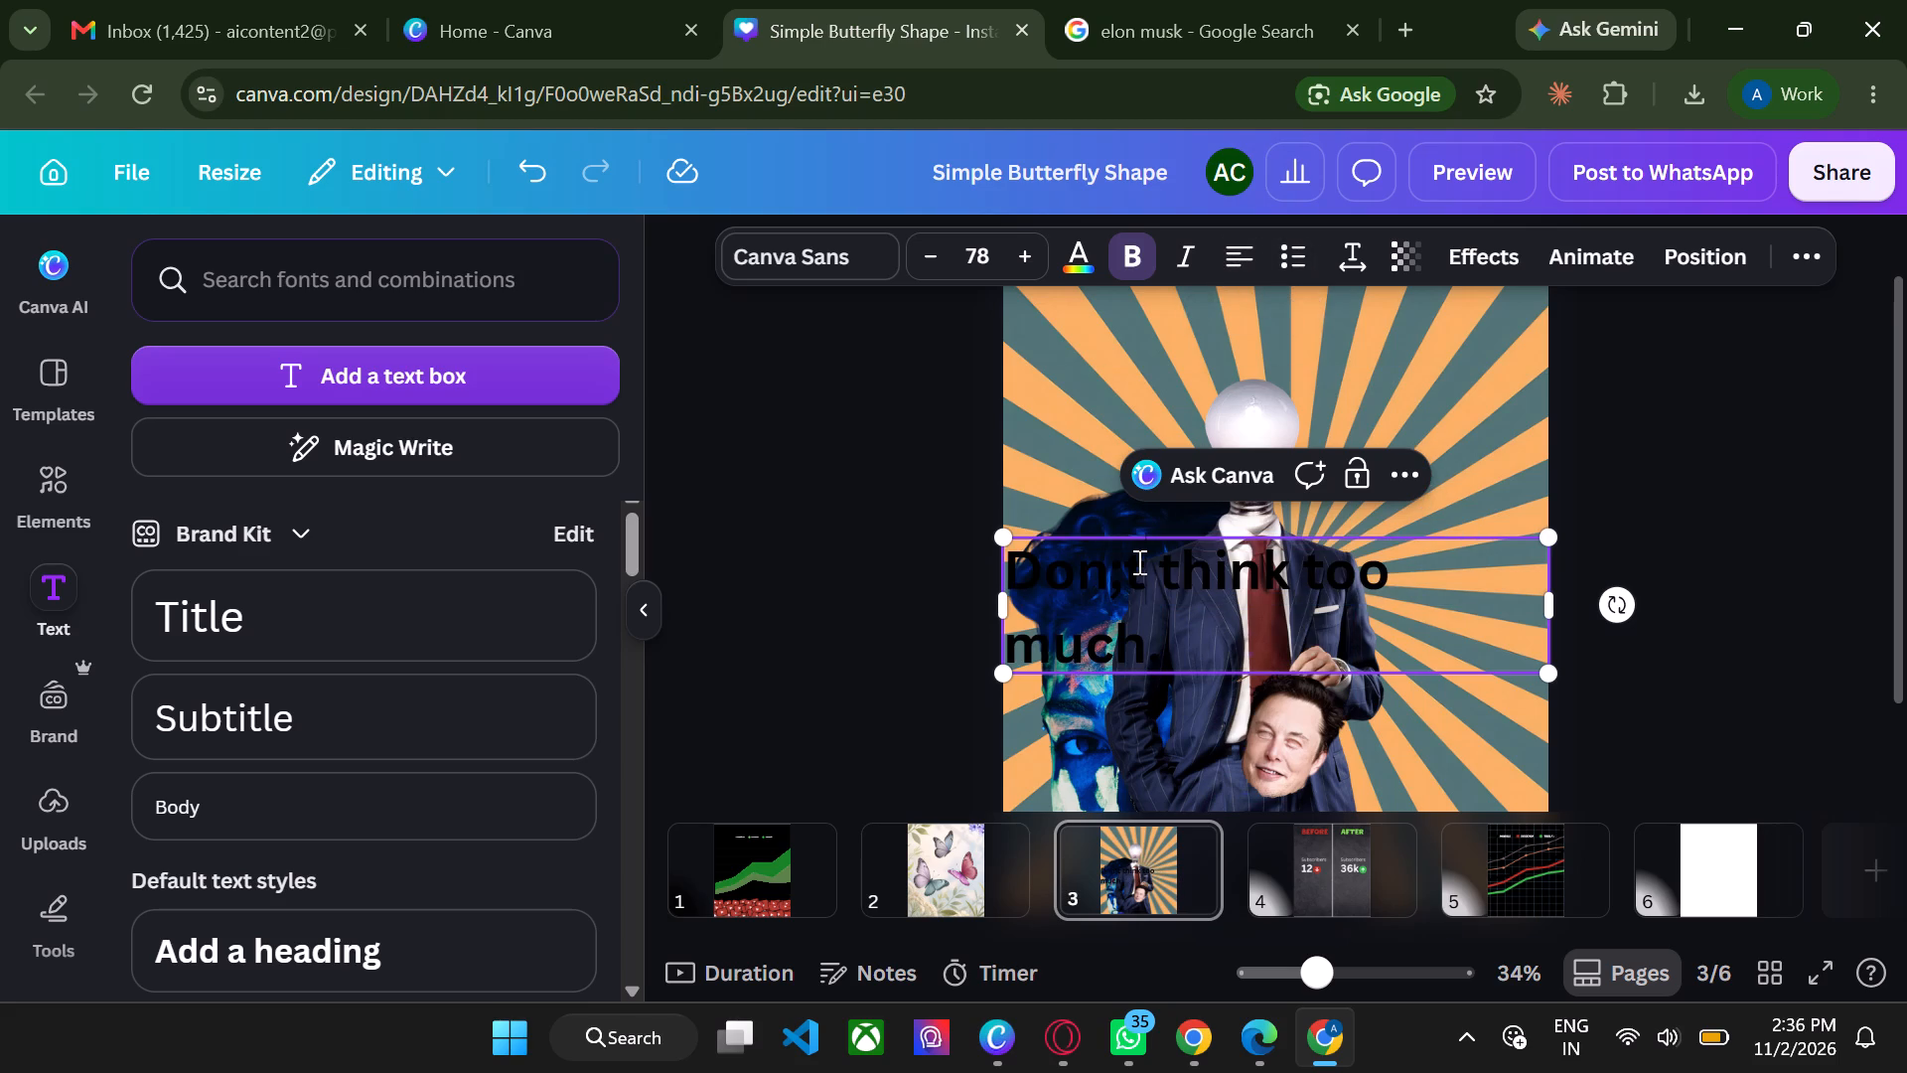
{"action": "key", "text": "BackSpace"}
{"action": "key", "text": "BackSpace"}
{"action": "type", "text": "'t"}
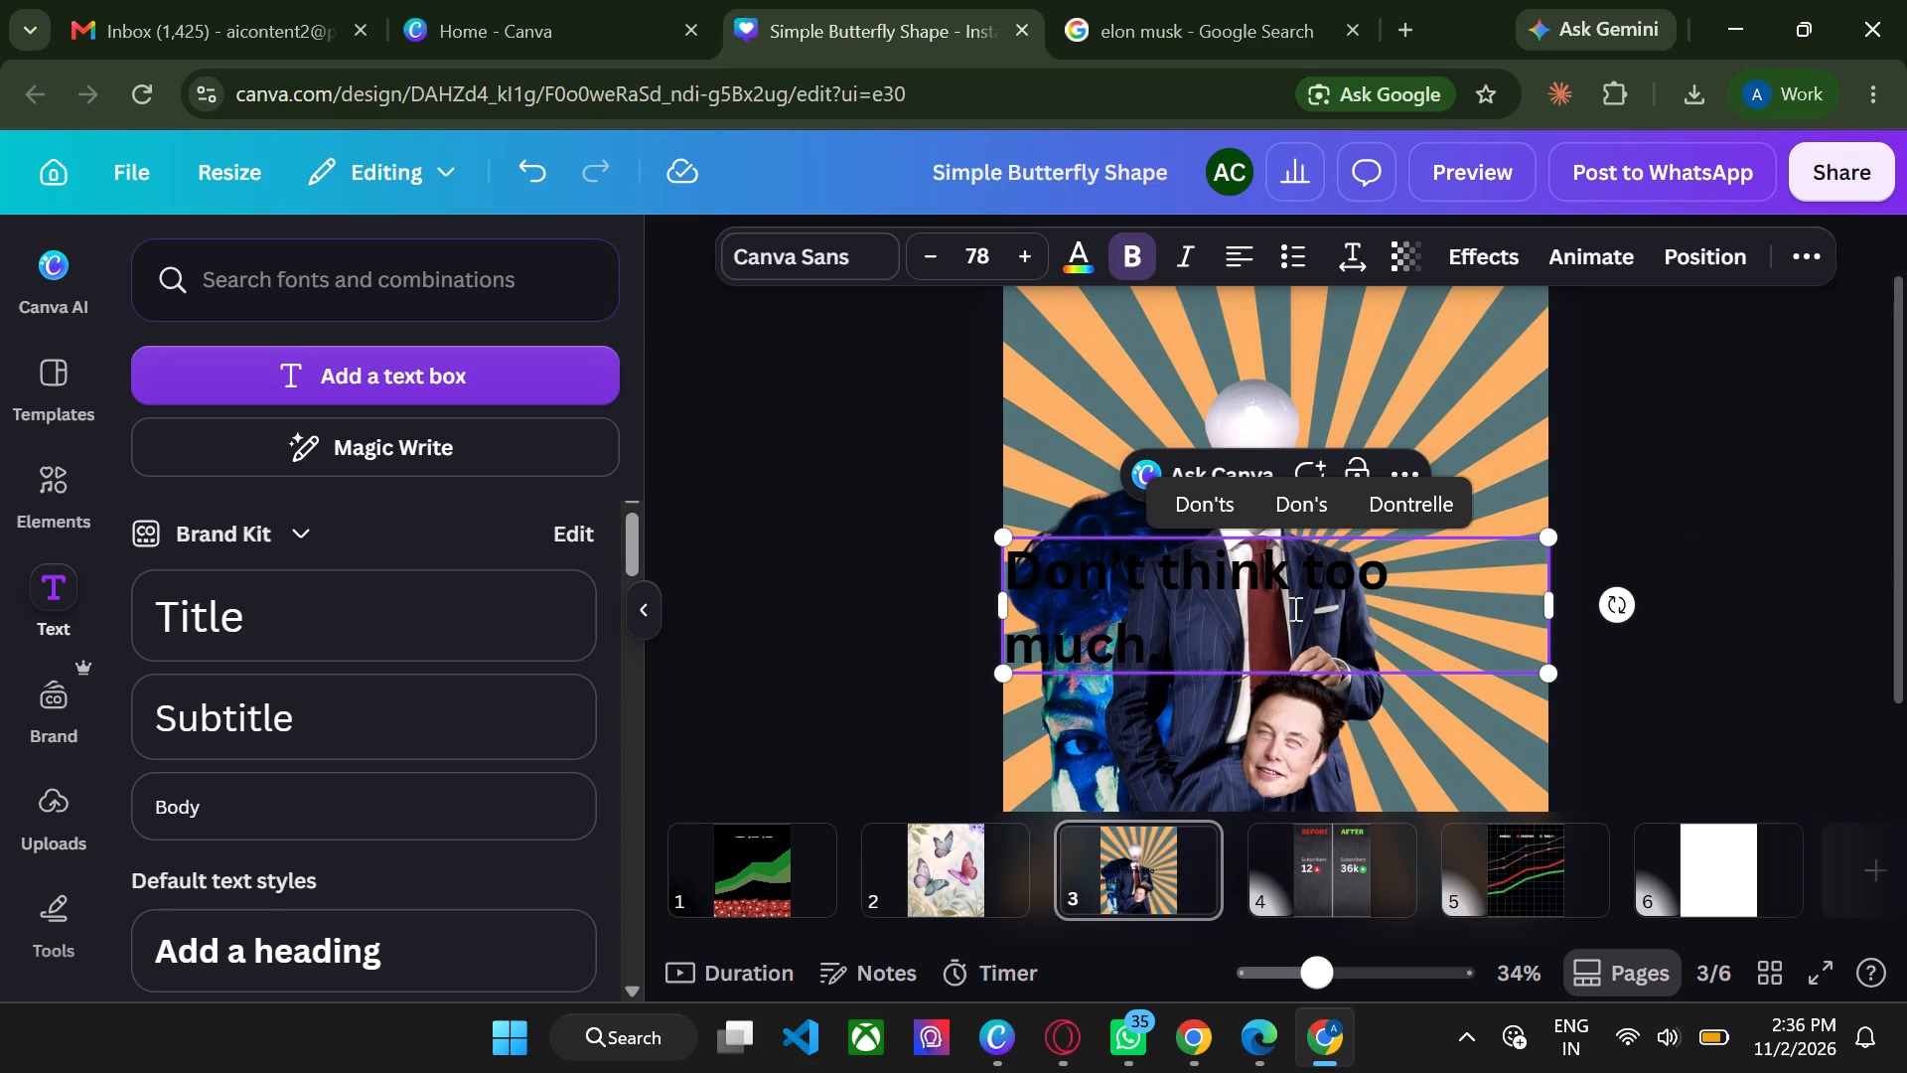
Colour all of the heading text white.
{"action": "key", "text": "ctrl+a"}
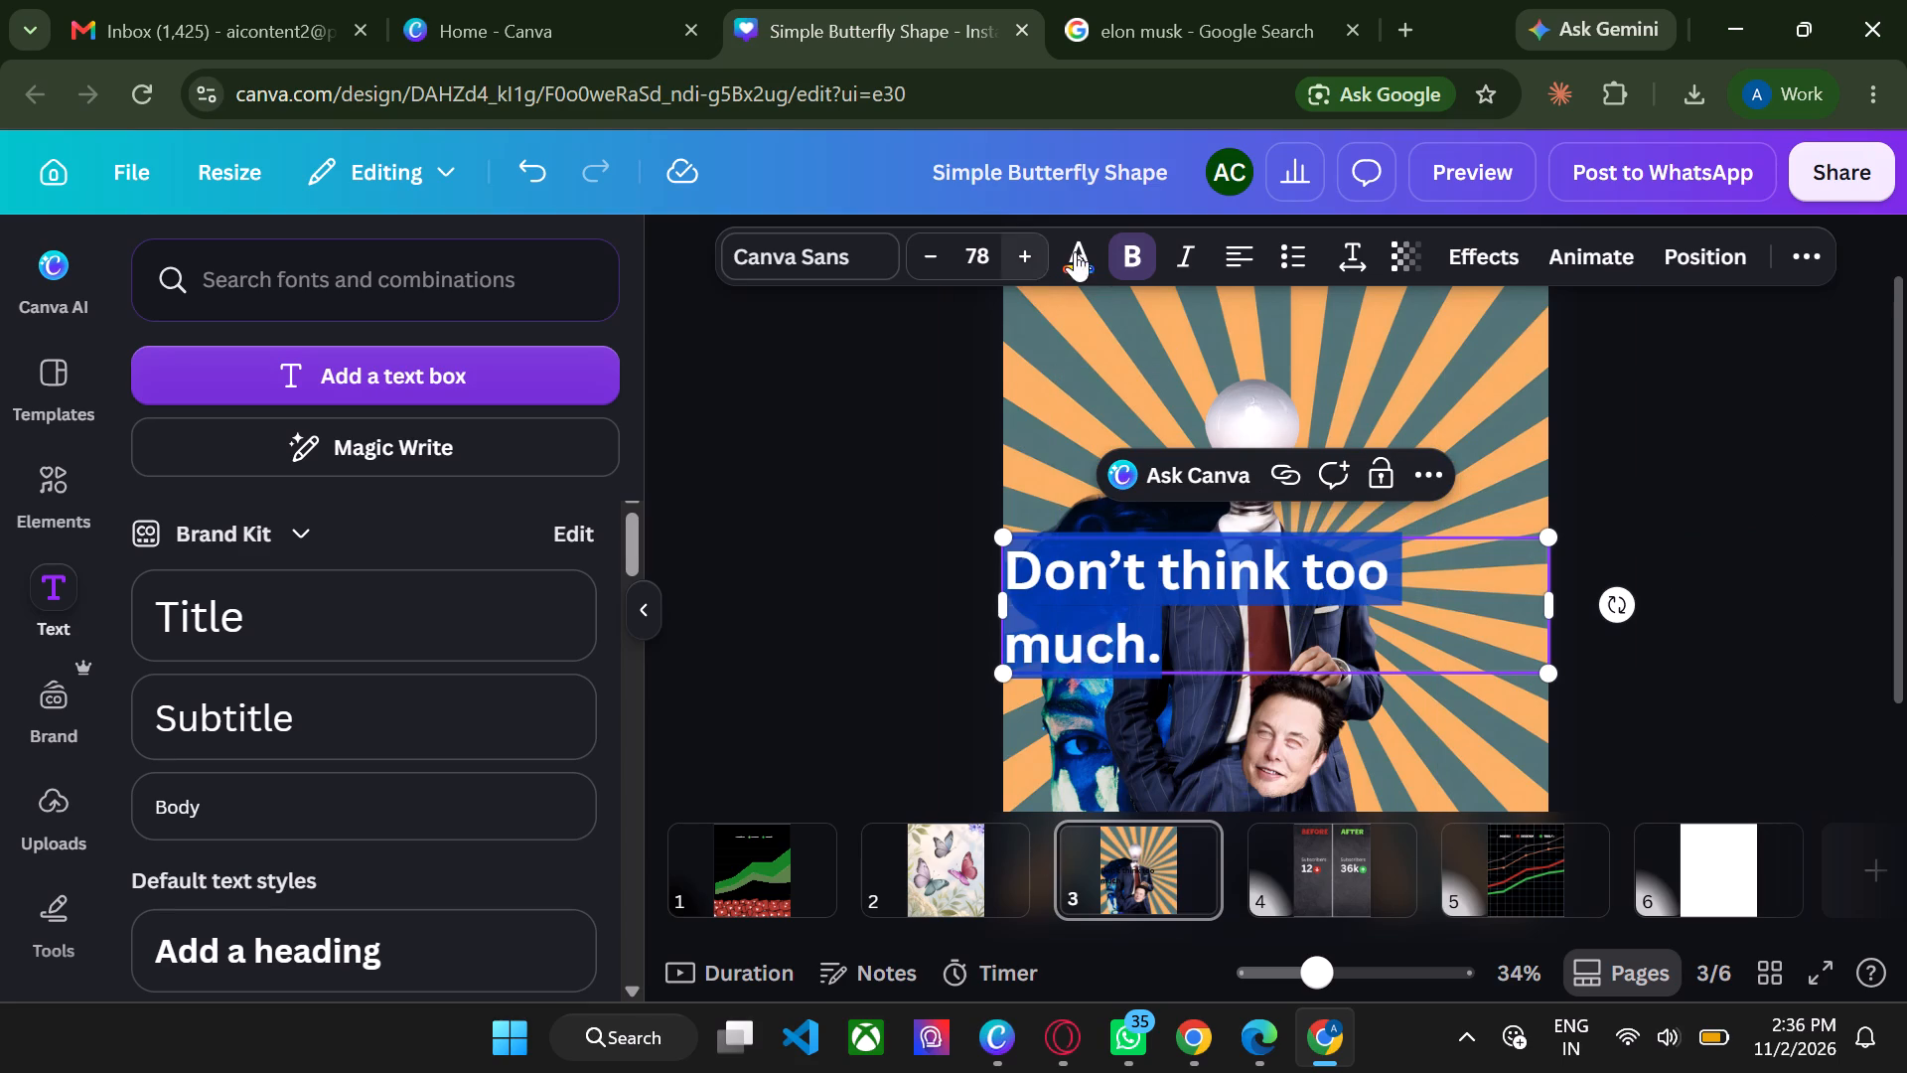
{"action": "left_click", "coordinate": [1098, 269]}
{"action": "left_click", "coordinate": [440, 480]}
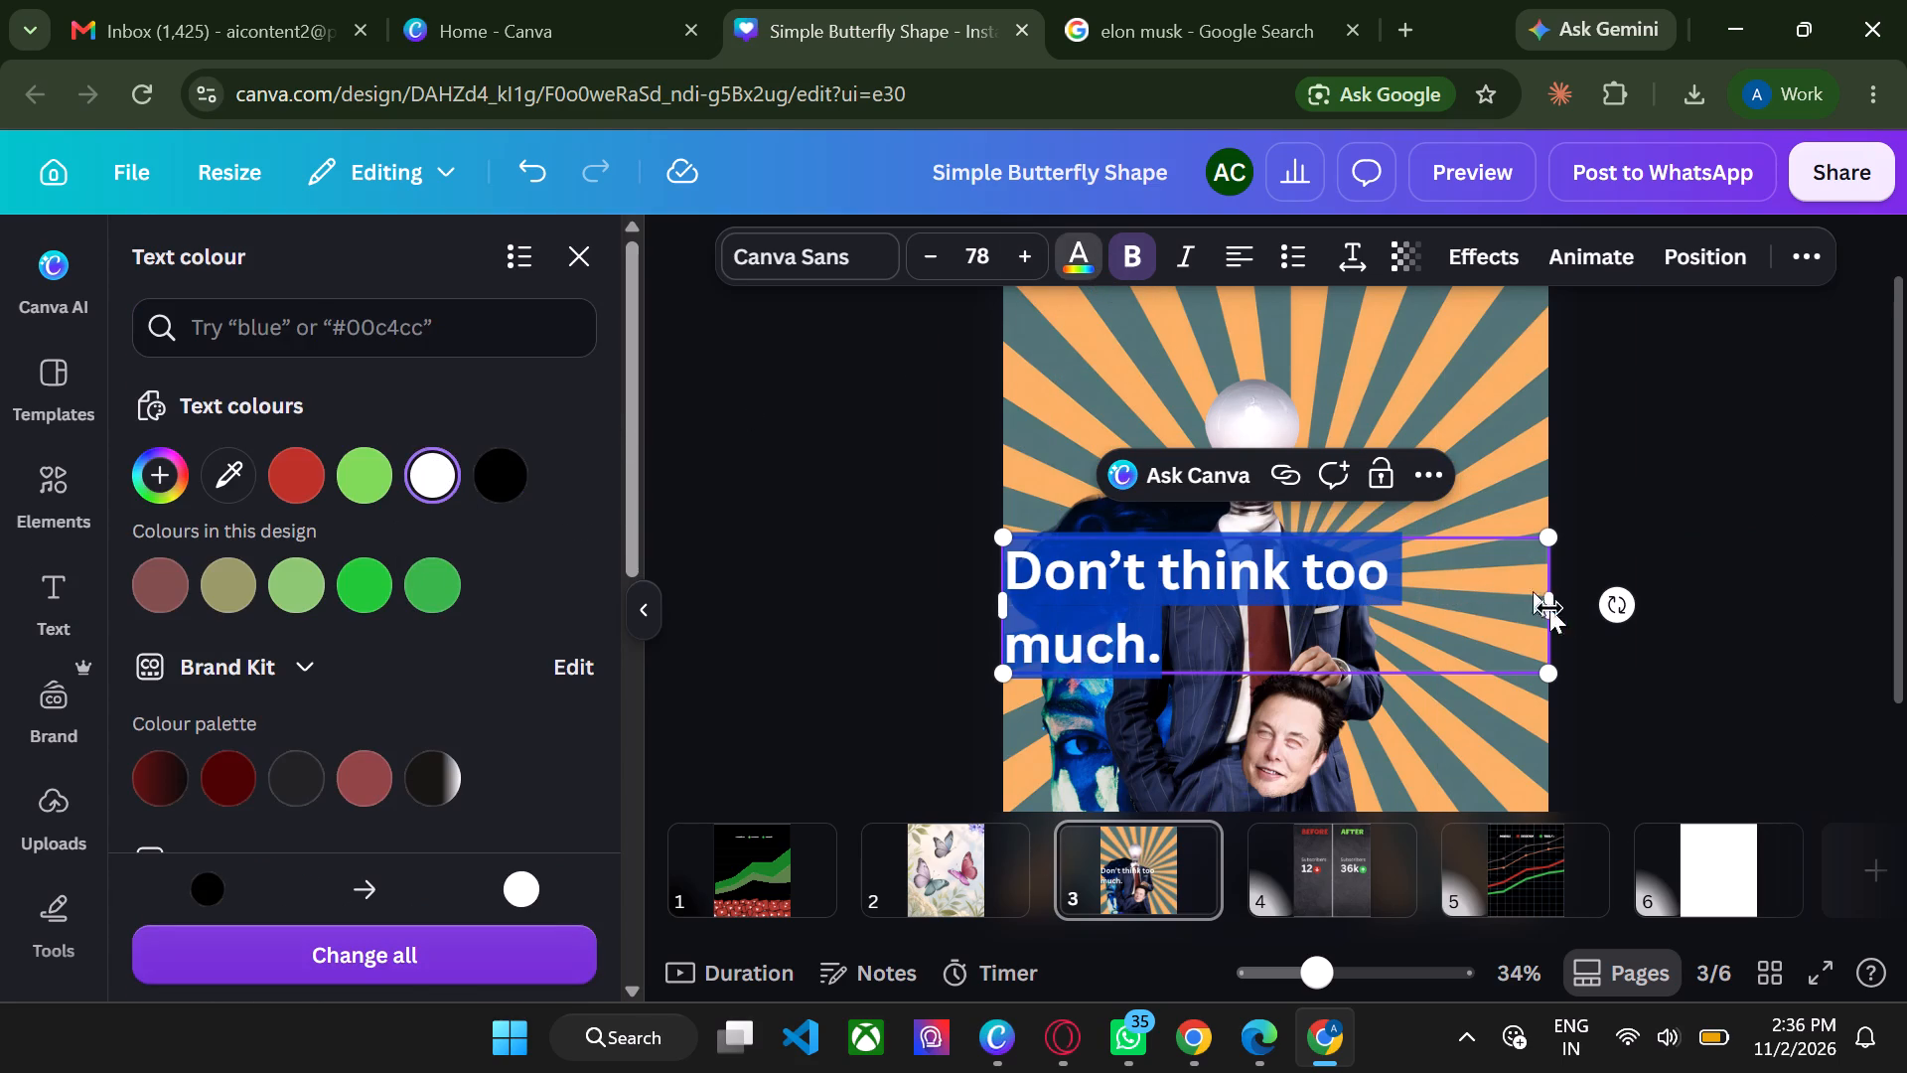
Widen the heading's text box so the sentence fits on one line, and move it above the lightbulb near the page's top.
{"action": "left_click_drag", "start_coordinate": [1553, 615], "coordinate": [1652, 613]}
{"action": "left_click", "coordinate": [1639, 657]}
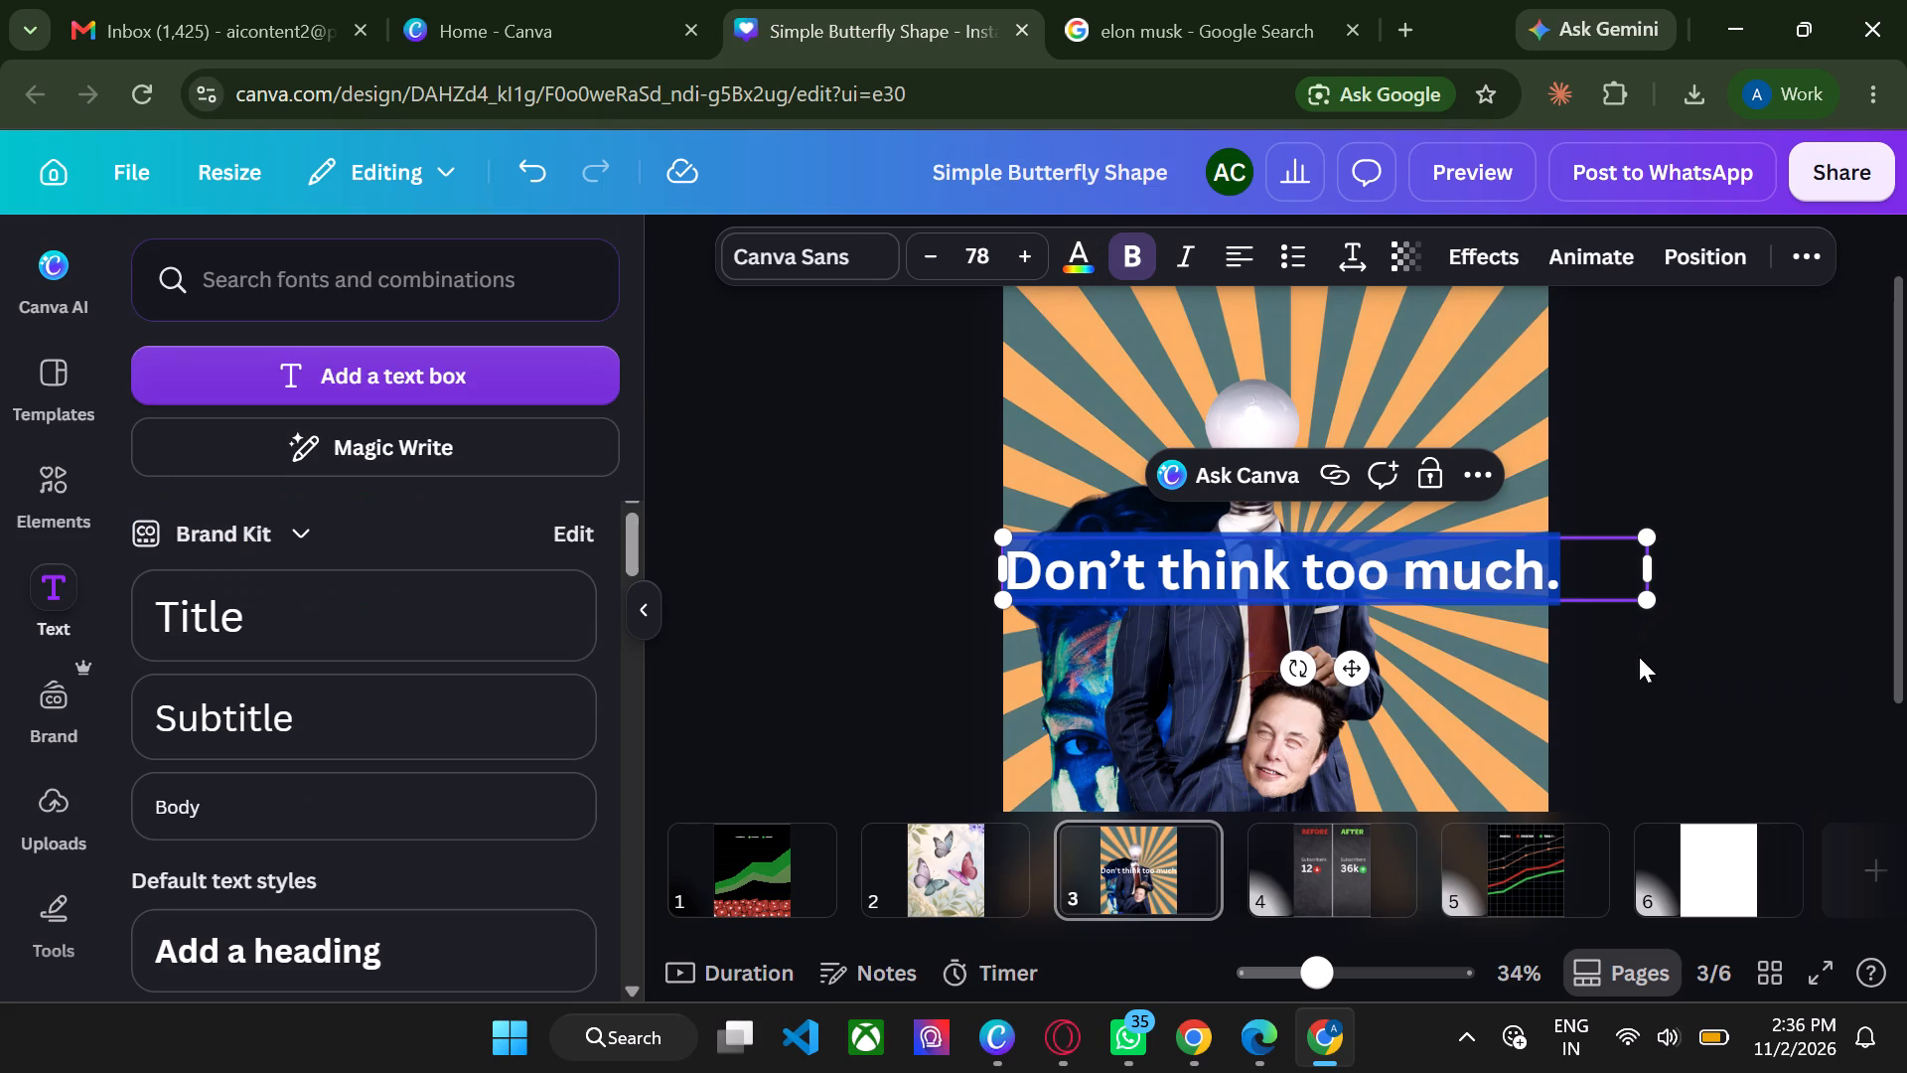
{"action": "left_click", "coordinate": [1692, 476]}
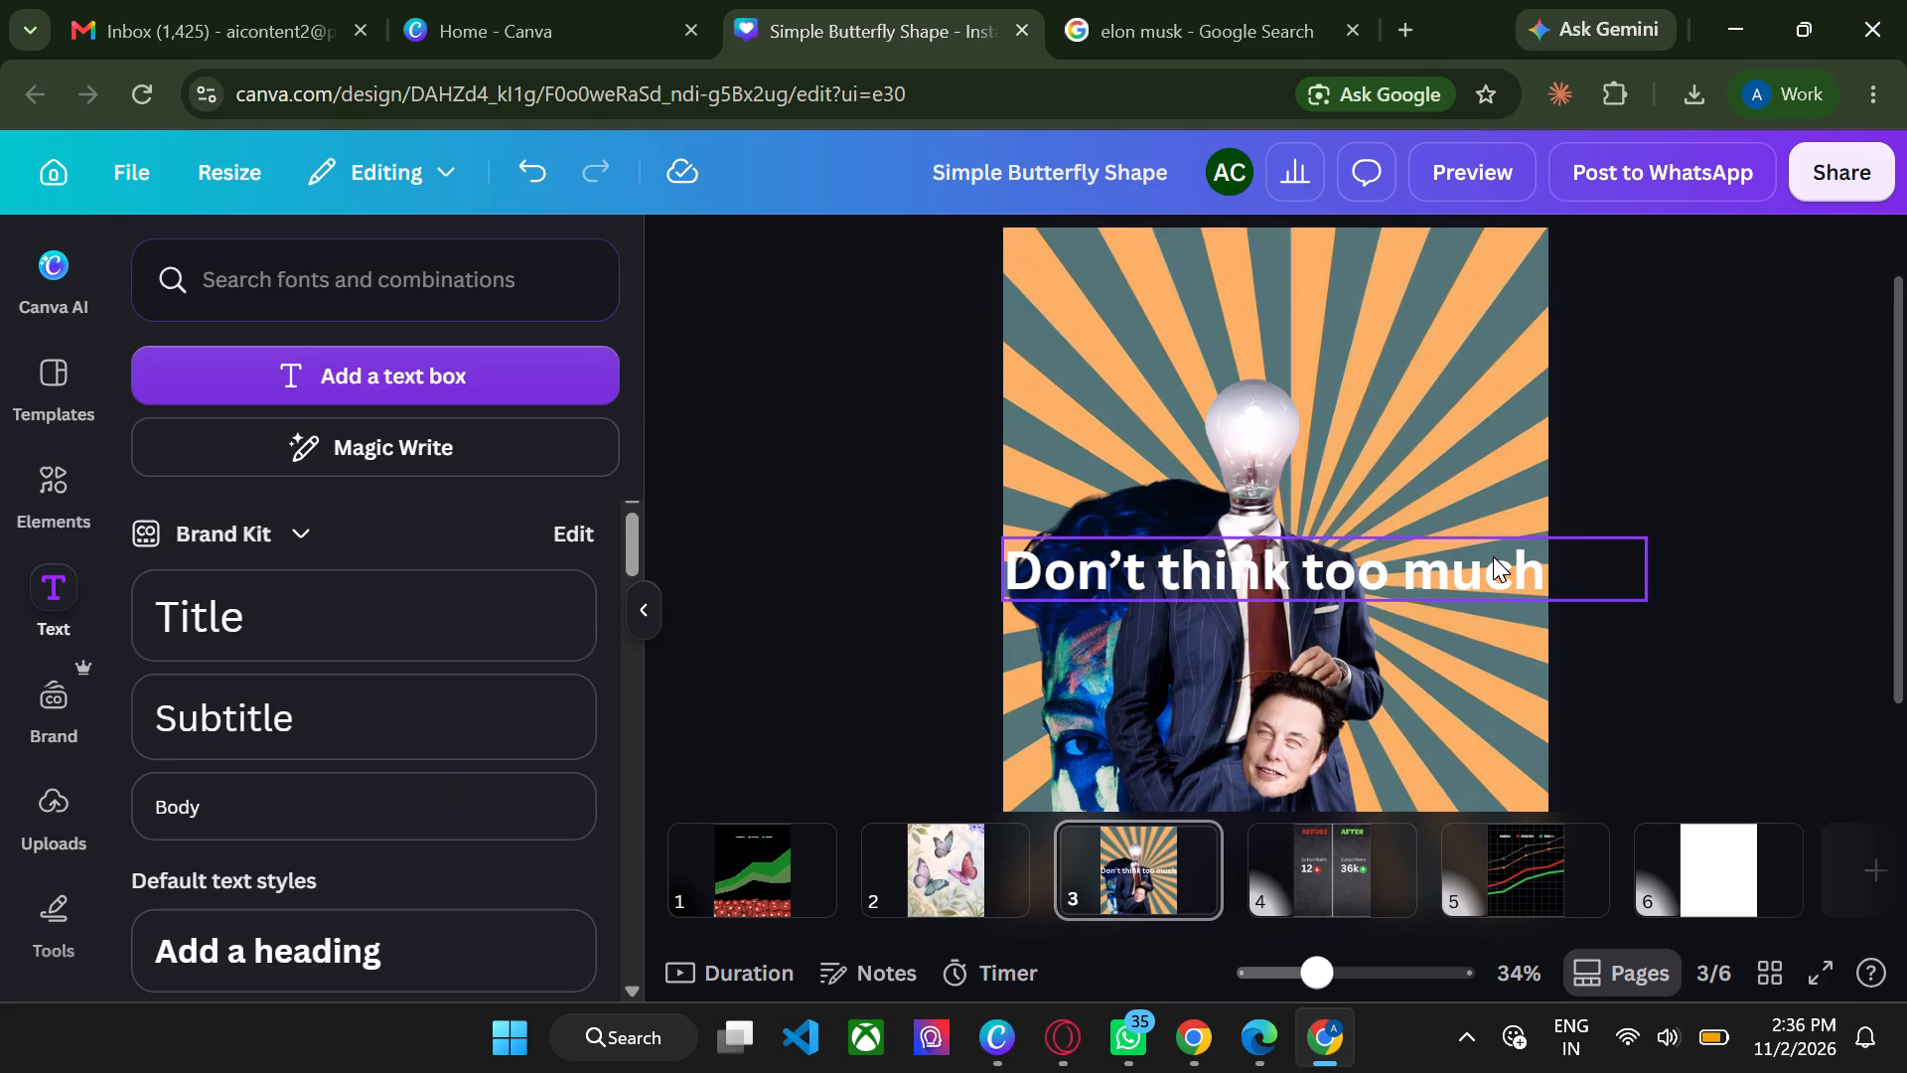
{"action": "left_click_drag", "start_coordinate": [1493, 556], "coordinate": [1502, 297]}
{"action": "scroll", "coordinate": [1502, 297], "scroll_direction": "up", "scroll_amount": 1}
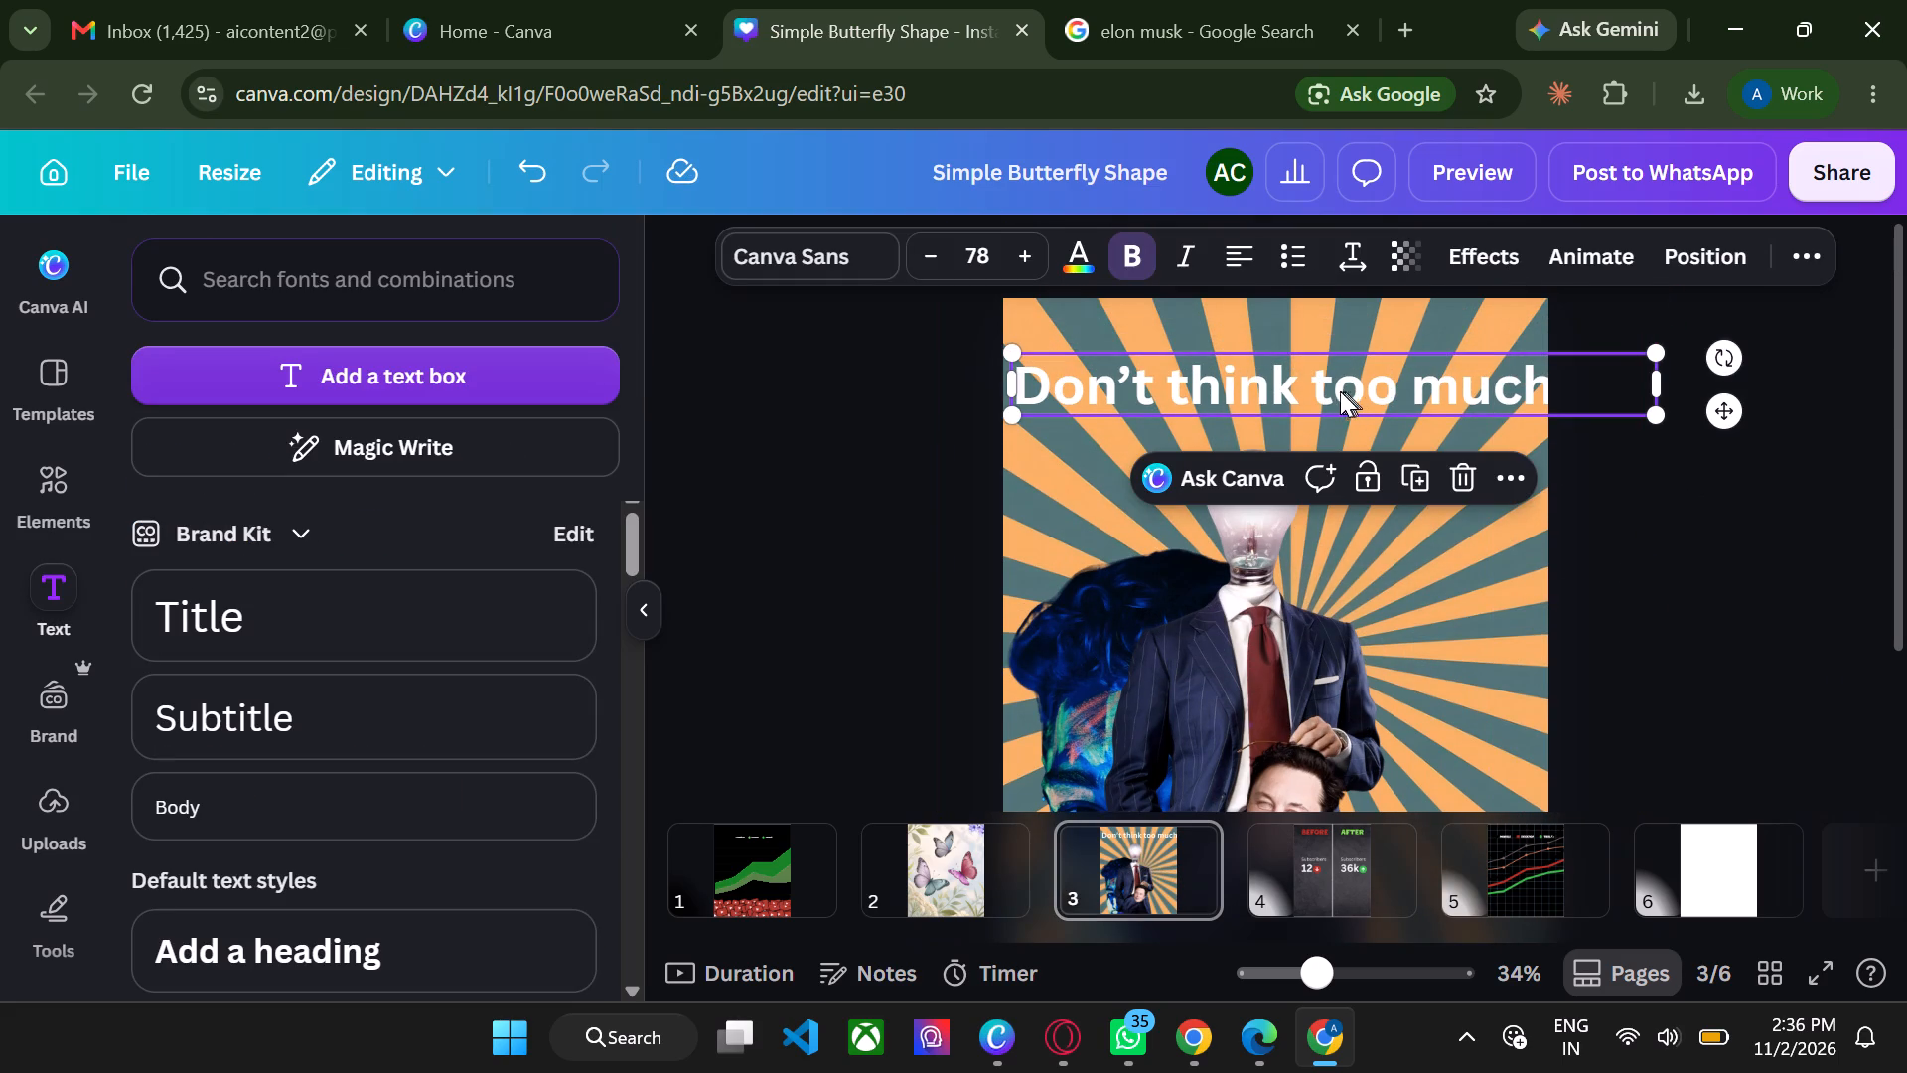
Set the heading's font size to 98.
{"action": "double_click", "coordinate": [1326, 388]}
{"action": "key", "text": "ctrl+a"}
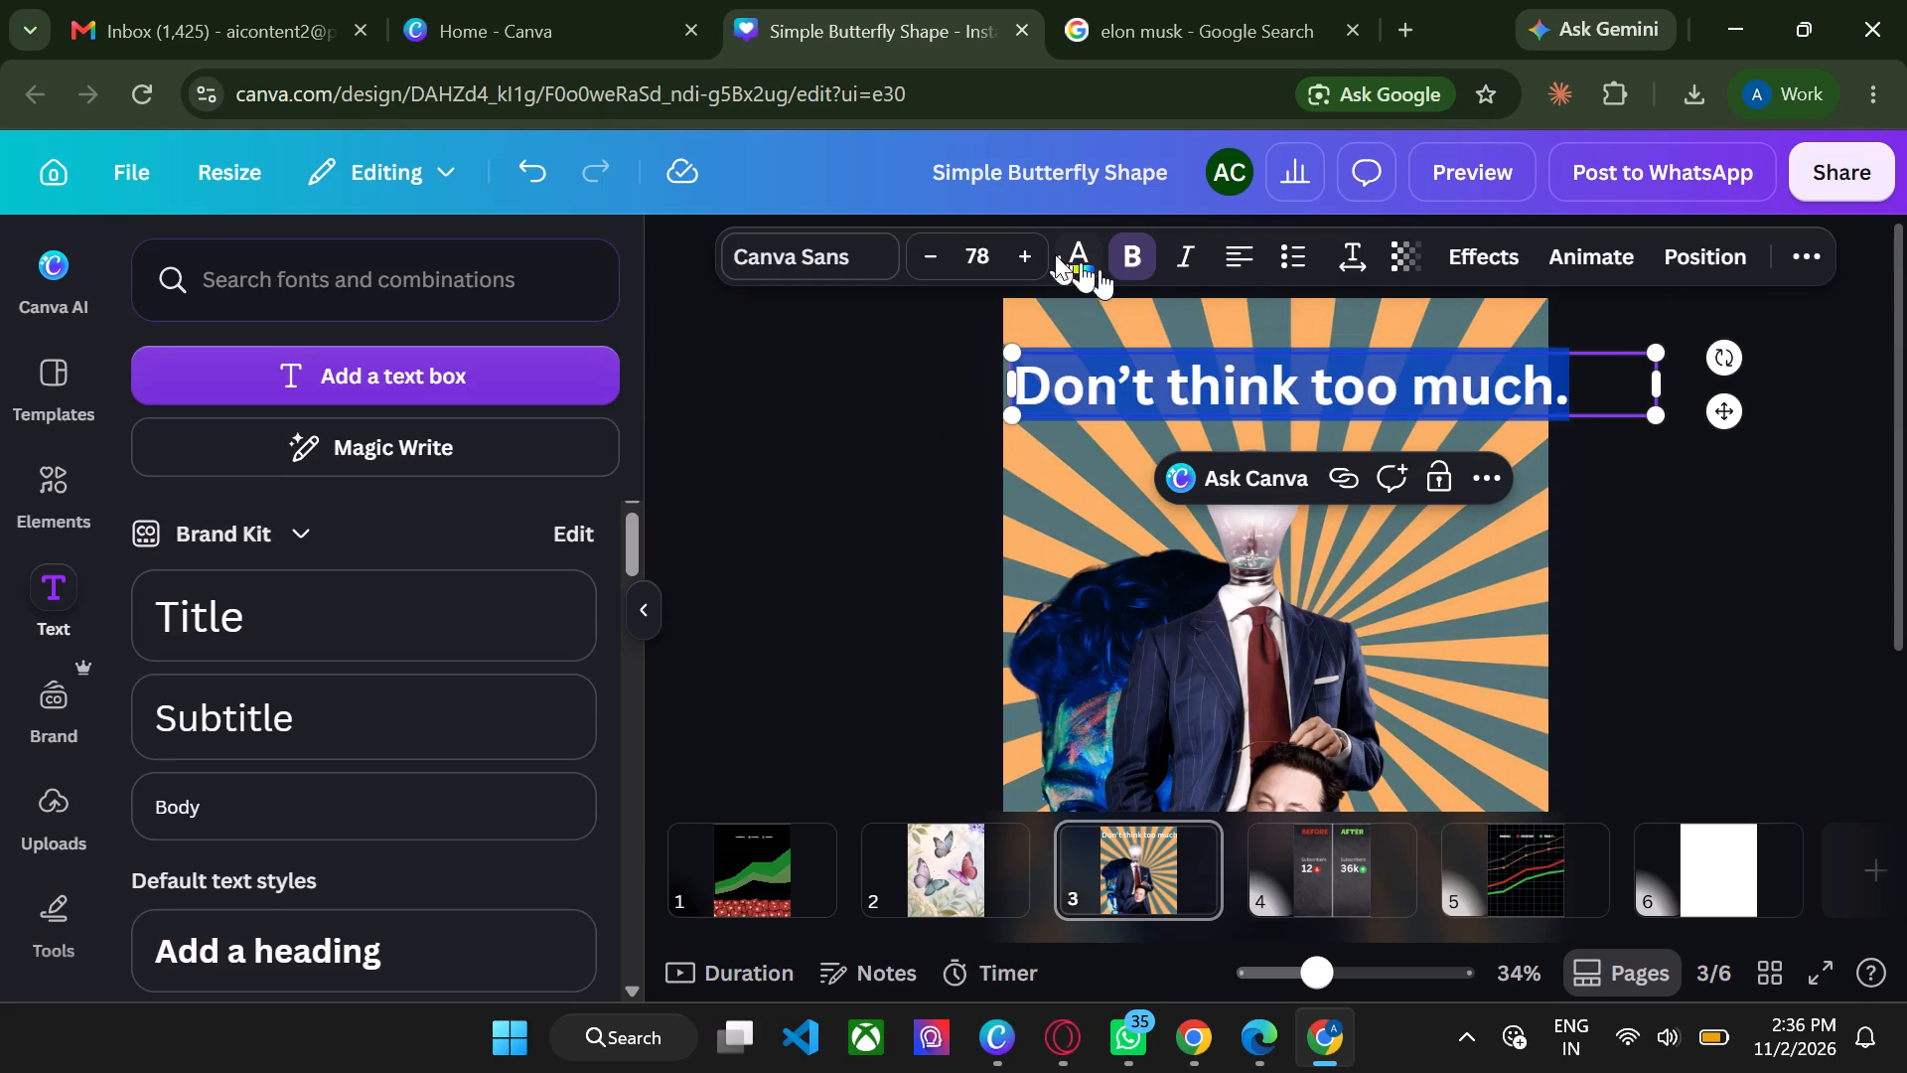
{"action": "left_click", "coordinate": [984, 251]}
{"action": "type", "text": "98"}
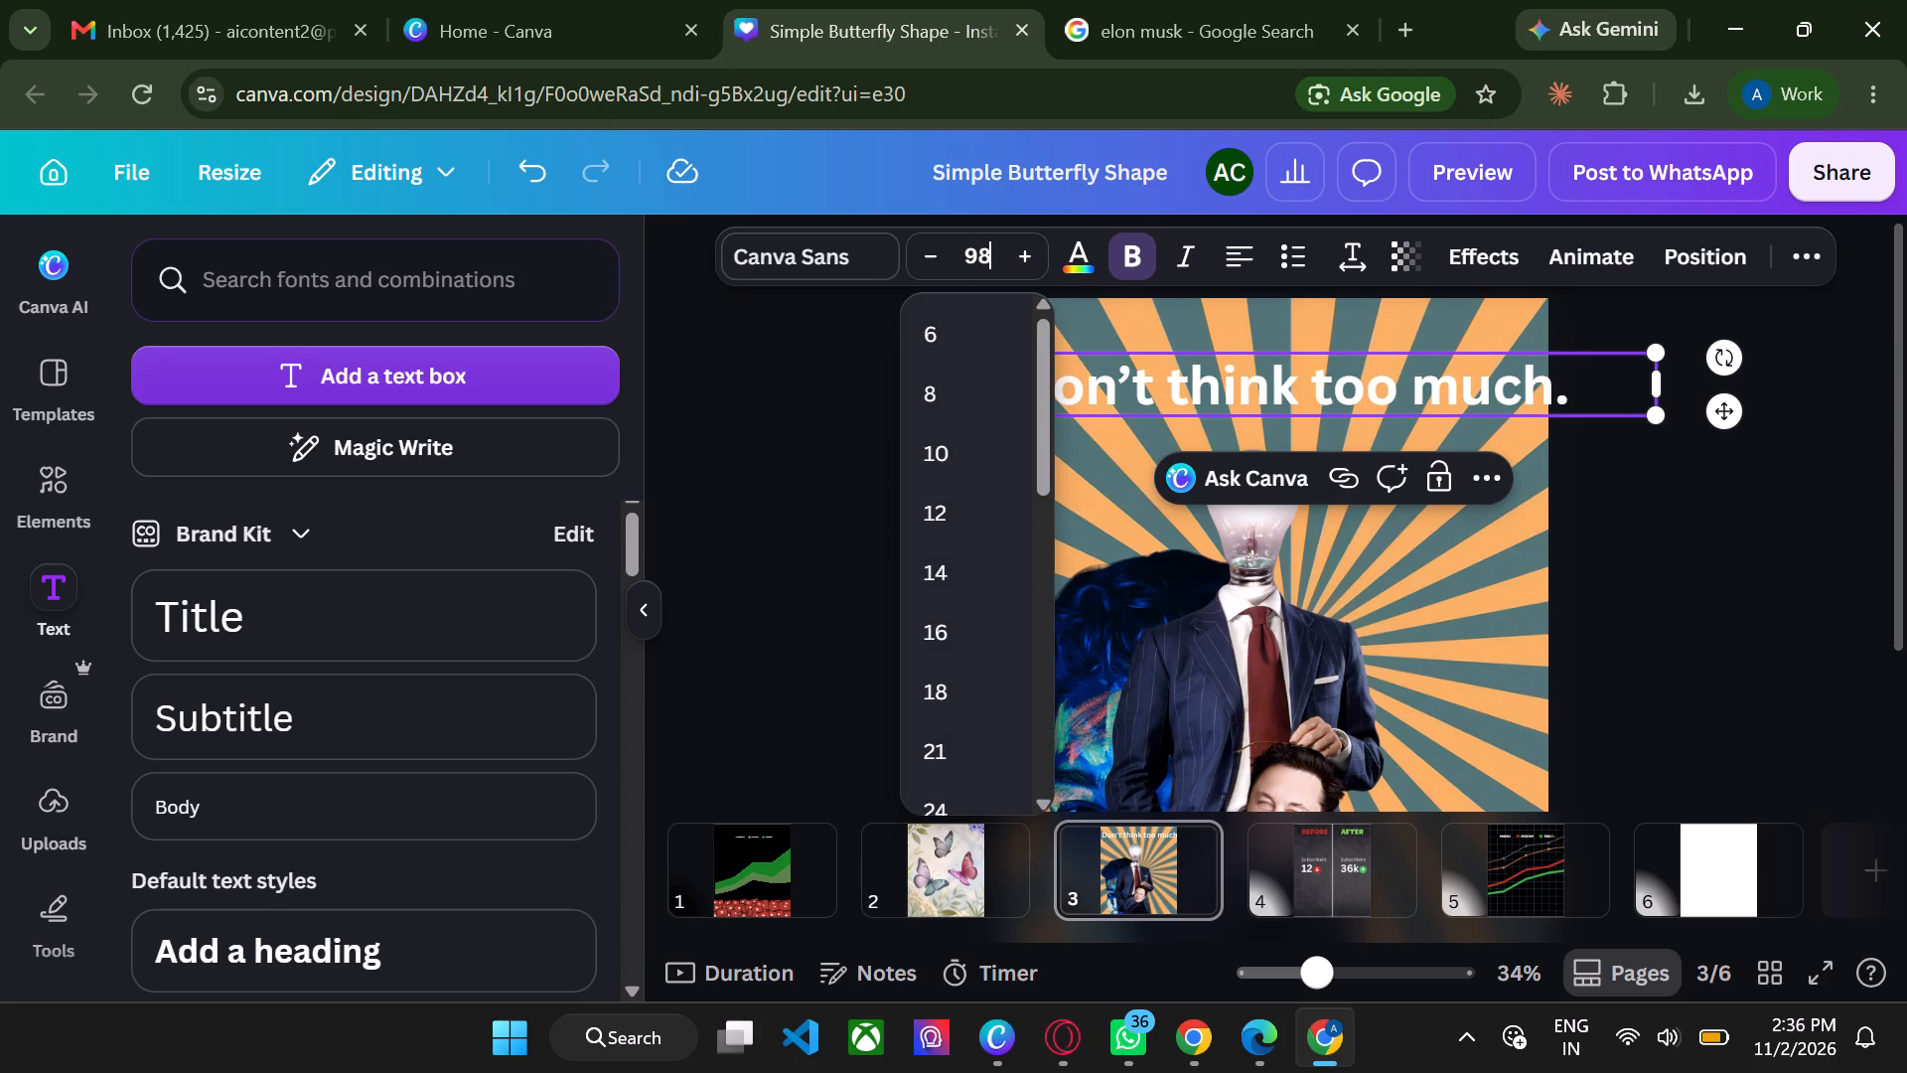
{"action": "key", "text": "Return"}
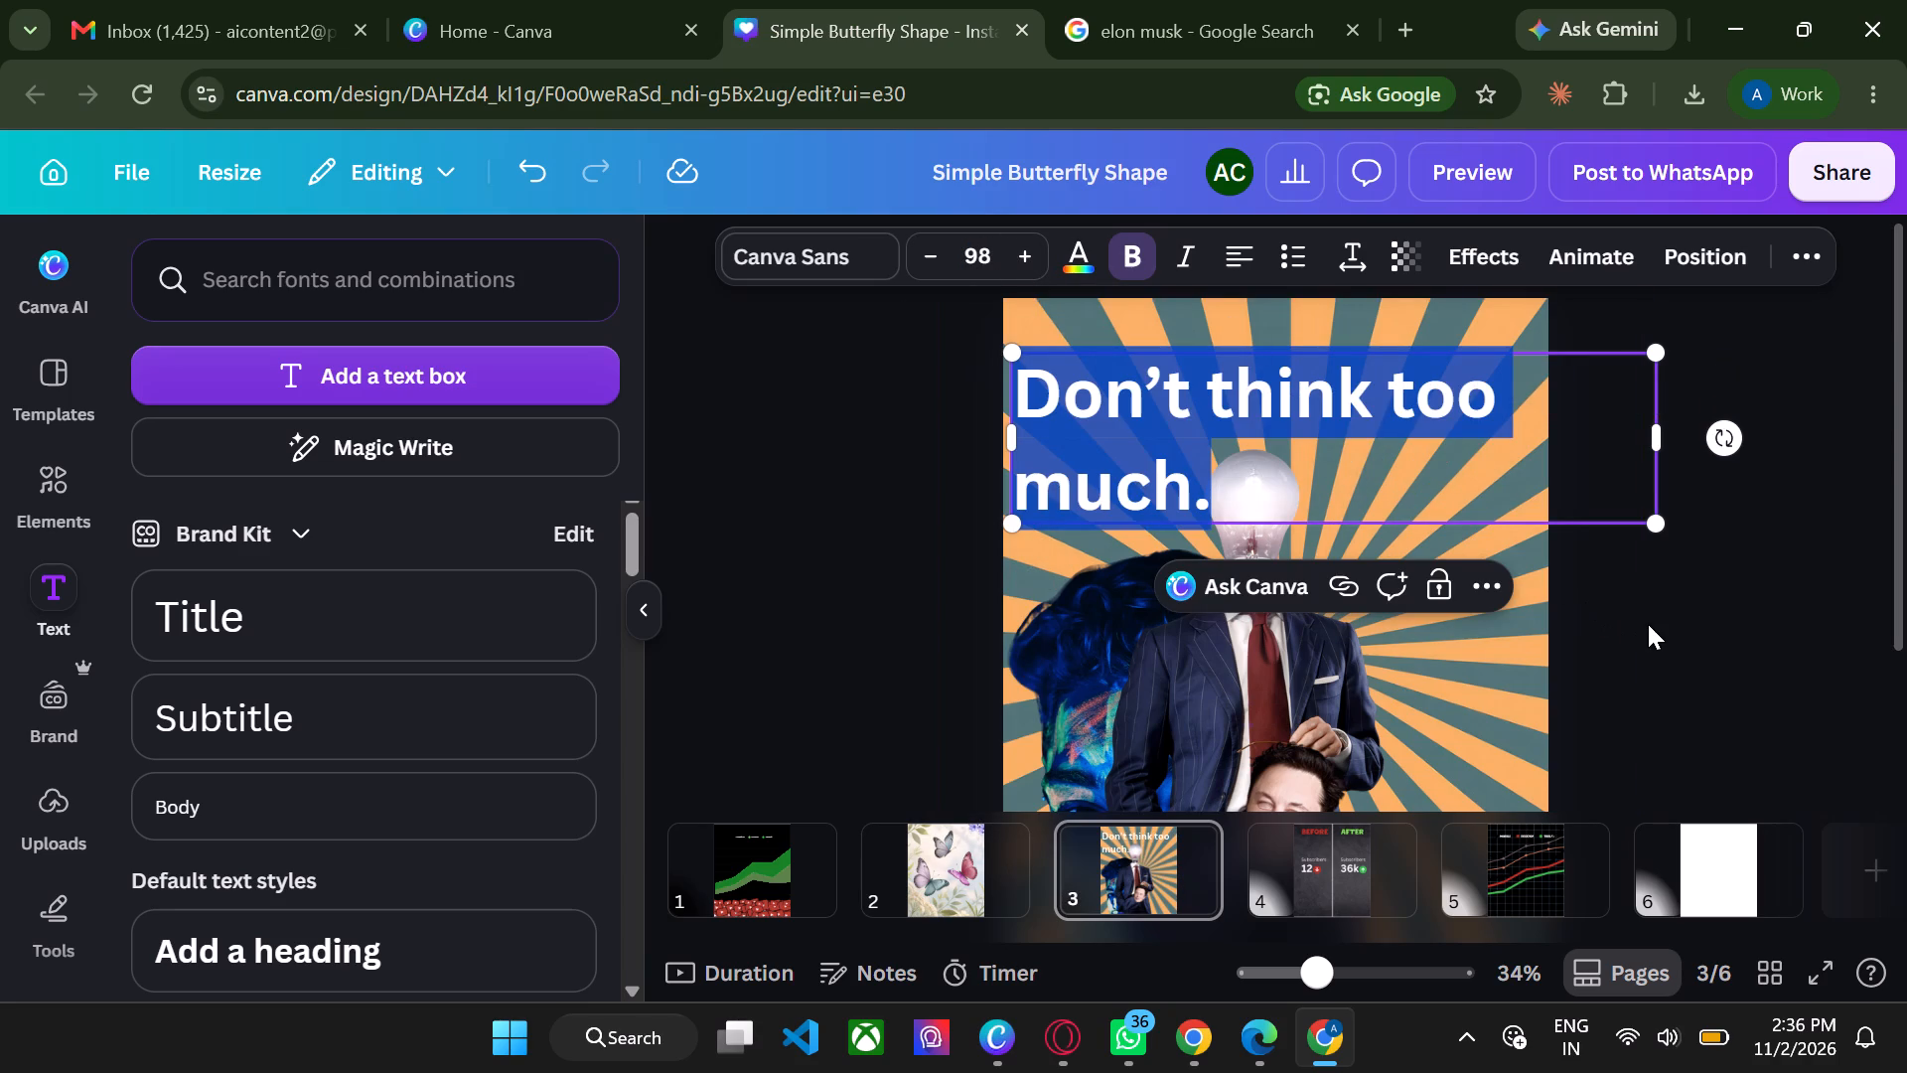
Tighten the heading's line spacing to 0.76 and its letter spacing to -47.
{"action": "left_click", "coordinate": [1359, 249]}
{"action": "left_click_drag", "start_coordinate": [1309, 468], "coordinate": [1278, 471]}
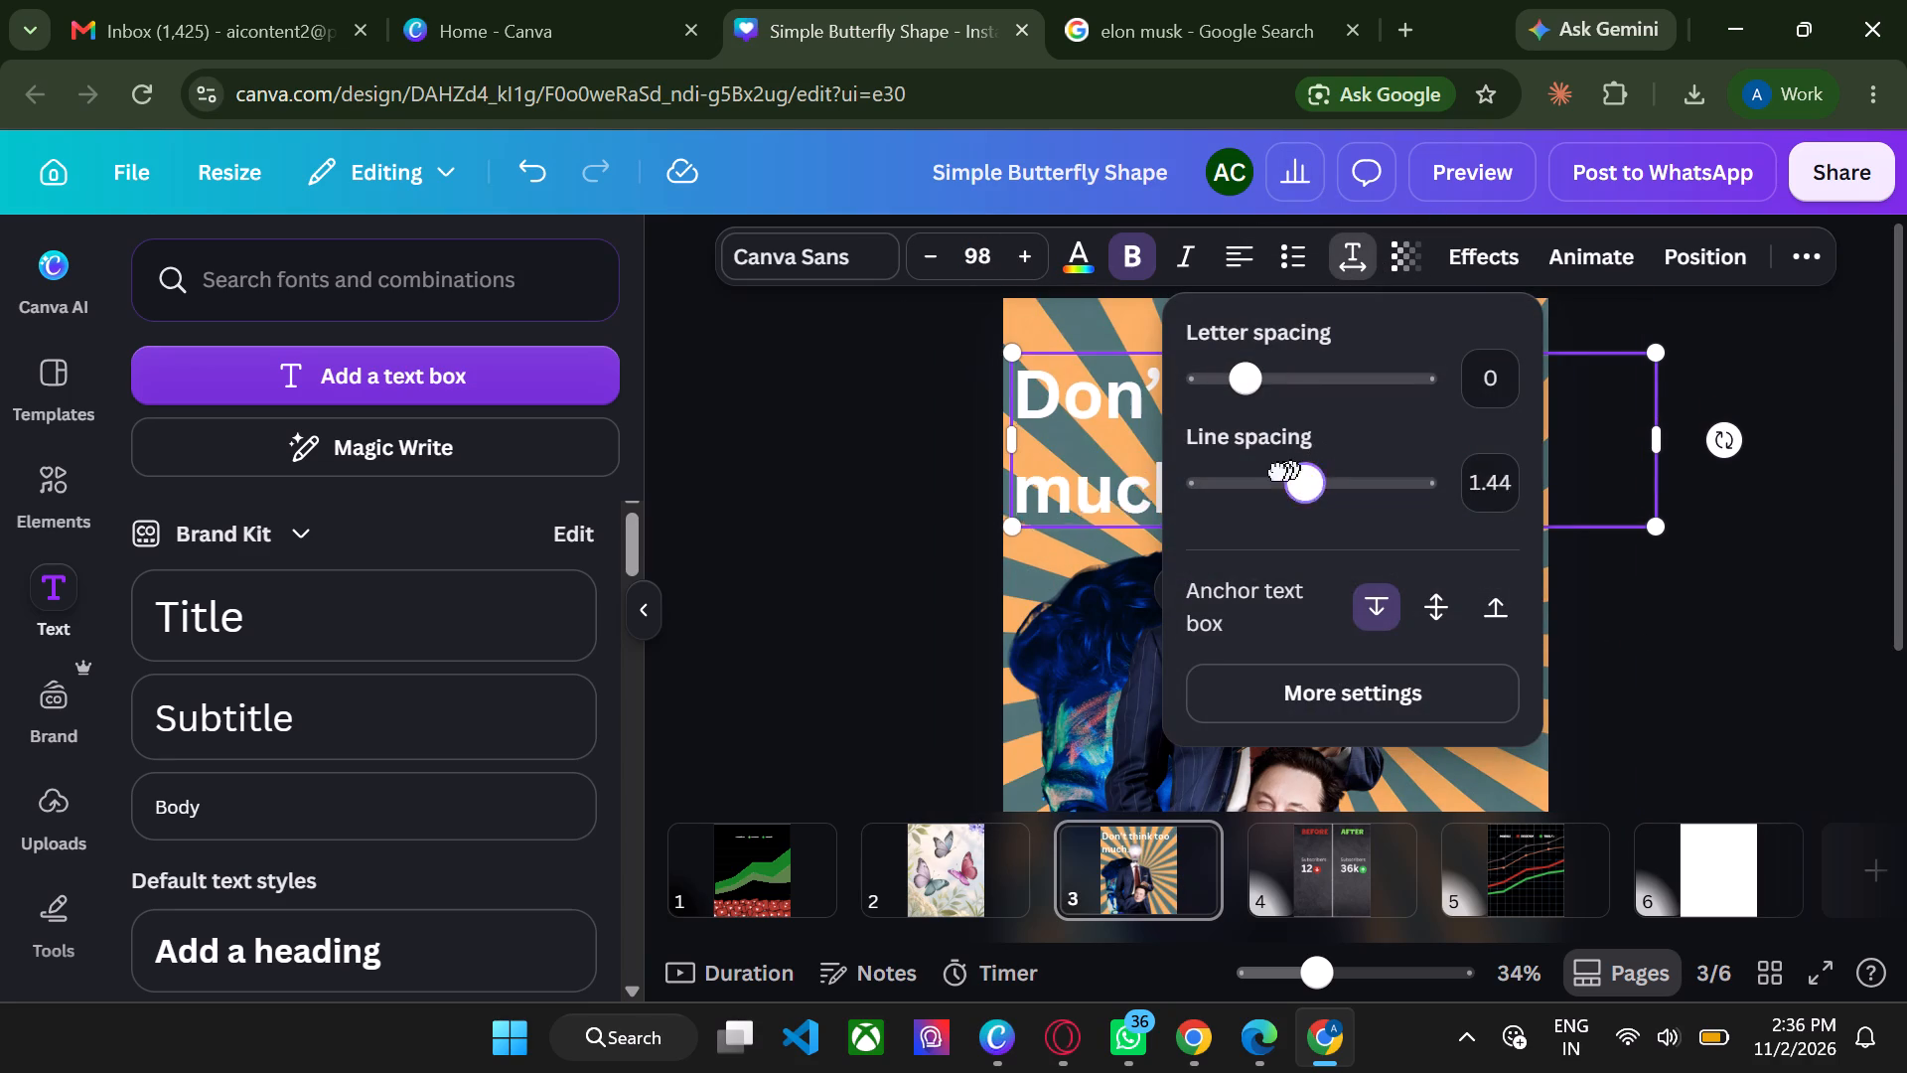
{"action": "left_click_drag", "start_coordinate": [1278, 471], "coordinate": [1228, 473]}
{"action": "left_click_drag", "start_coordinate": [1246, 391], "coordinate": [1233, 388]}
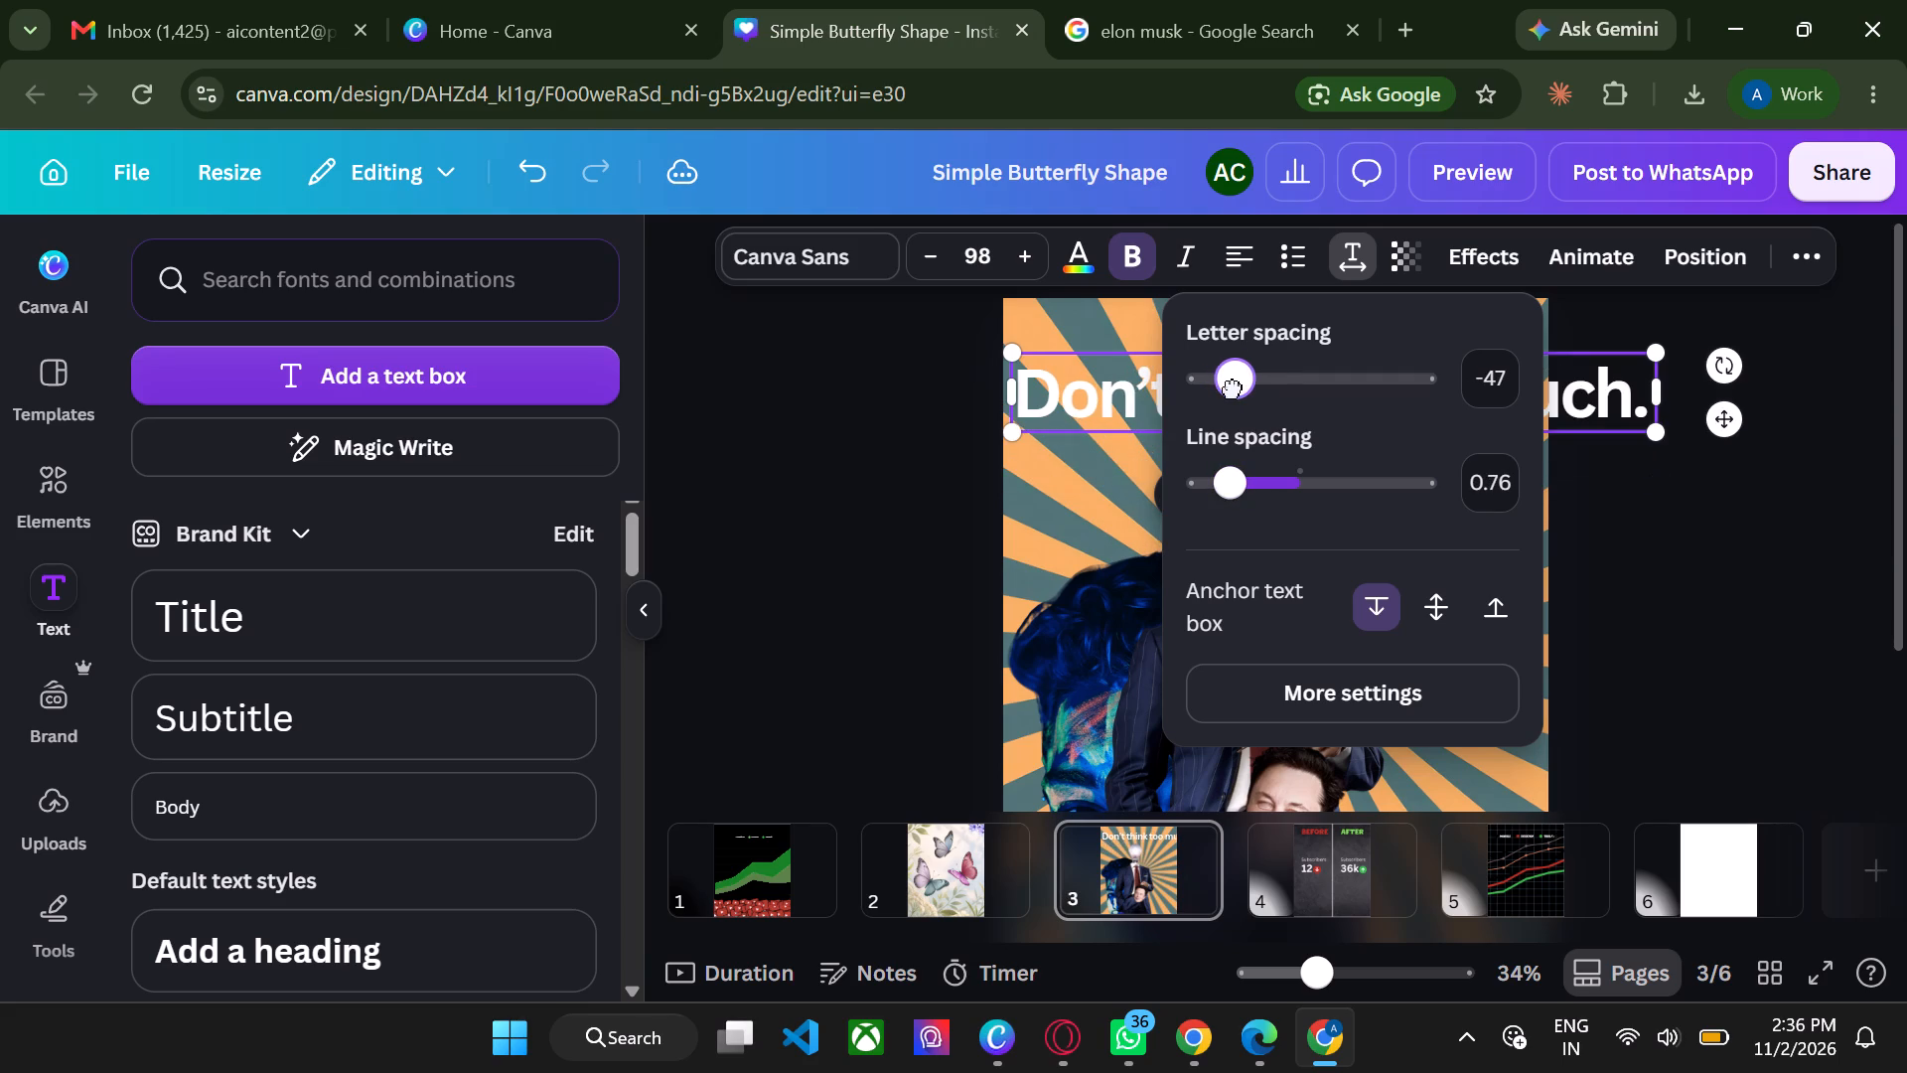
{"action": "left_click_drag", "start_coordinate": [1233, 388], "coordinate": [1233, 389]}
{"action": "left_click", "coordinate": [780, 587]}
{"action": "left_click", "coordinate": [780, 587]}
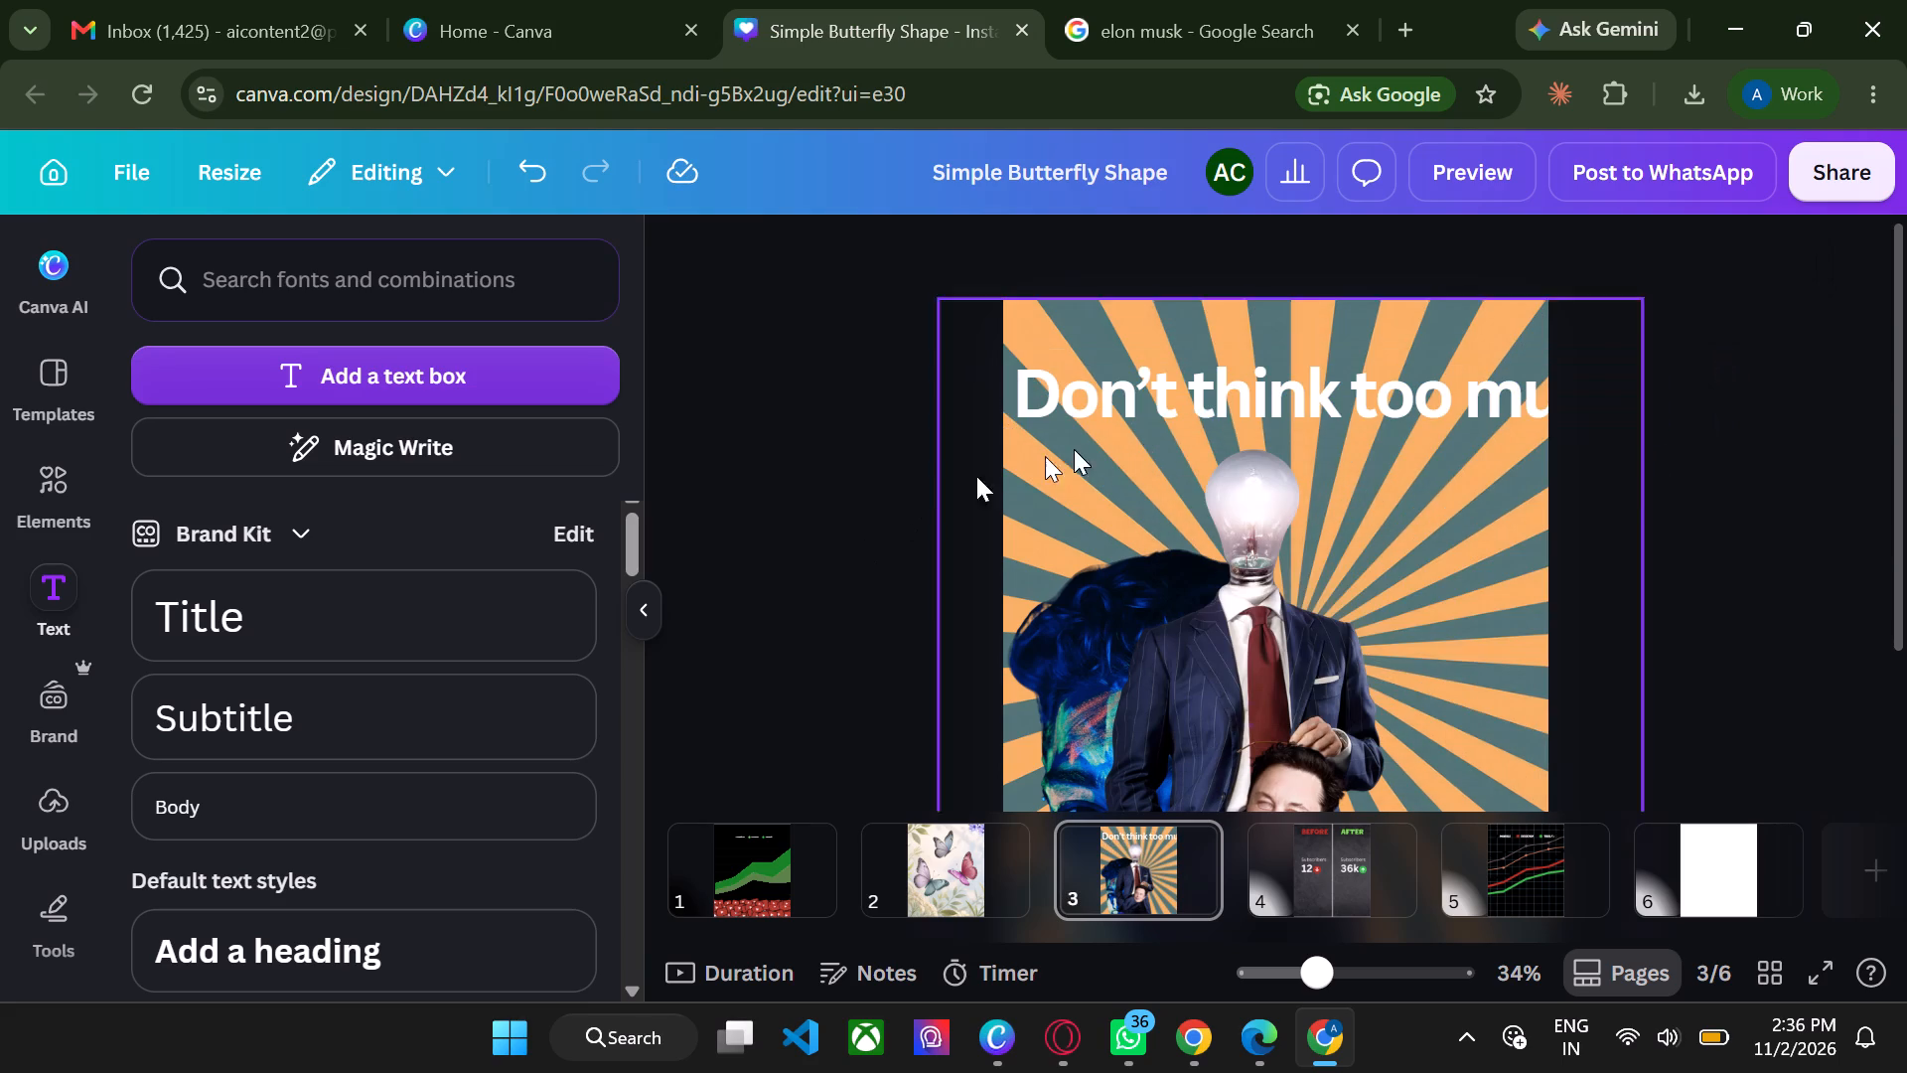
Move the heading up to the page's top edge and narrow its text box so it wraps onto two lines within the page.
{"action": "left_click_drag", "start_coordinate": [1209, 373], "coordinate": [1213, 333]}
{"action": "left_click", "coordinate": [1657, 346]}
{"action": "left_click_drag", "start_coordinate": [1657, 346], "coordinate": [1670, 346]}
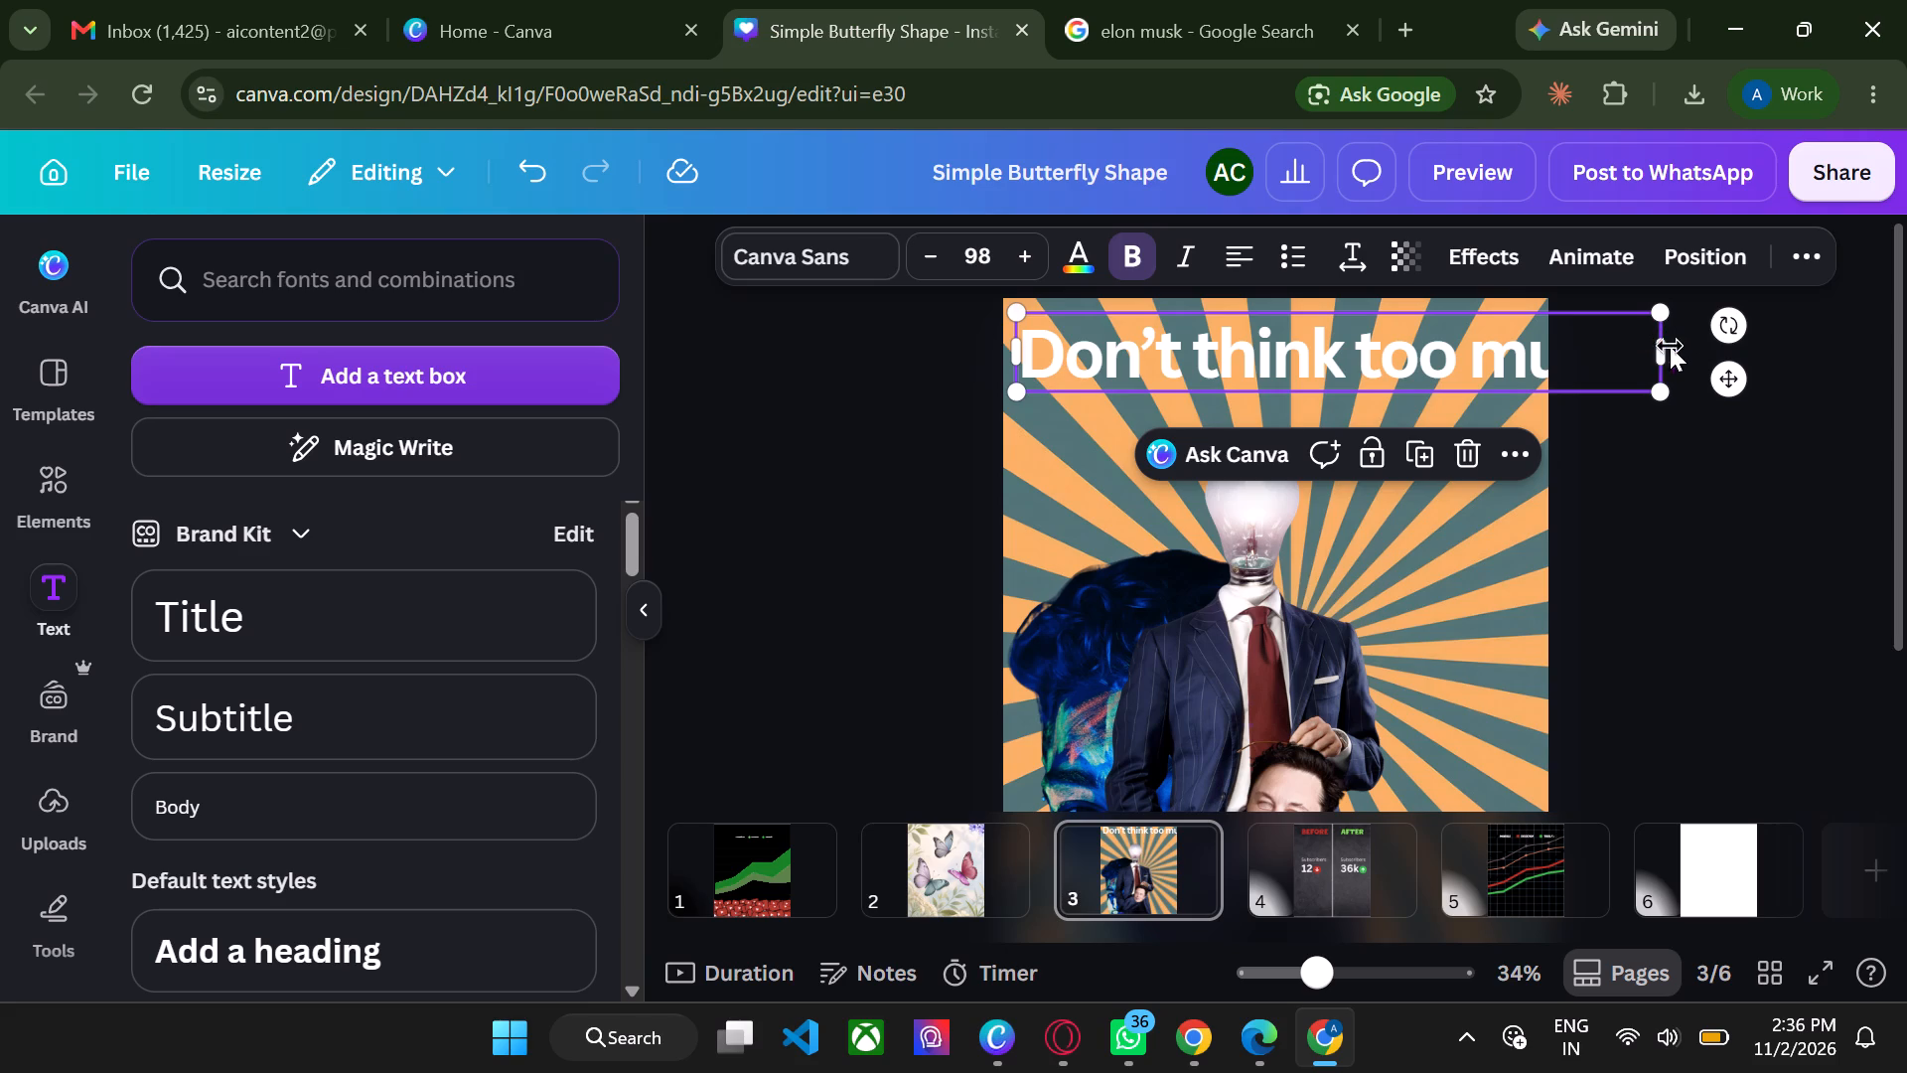
{"action": "left_click_drag", "start_coordinate": [1670, 346], "coordinate": [1661, 337]}
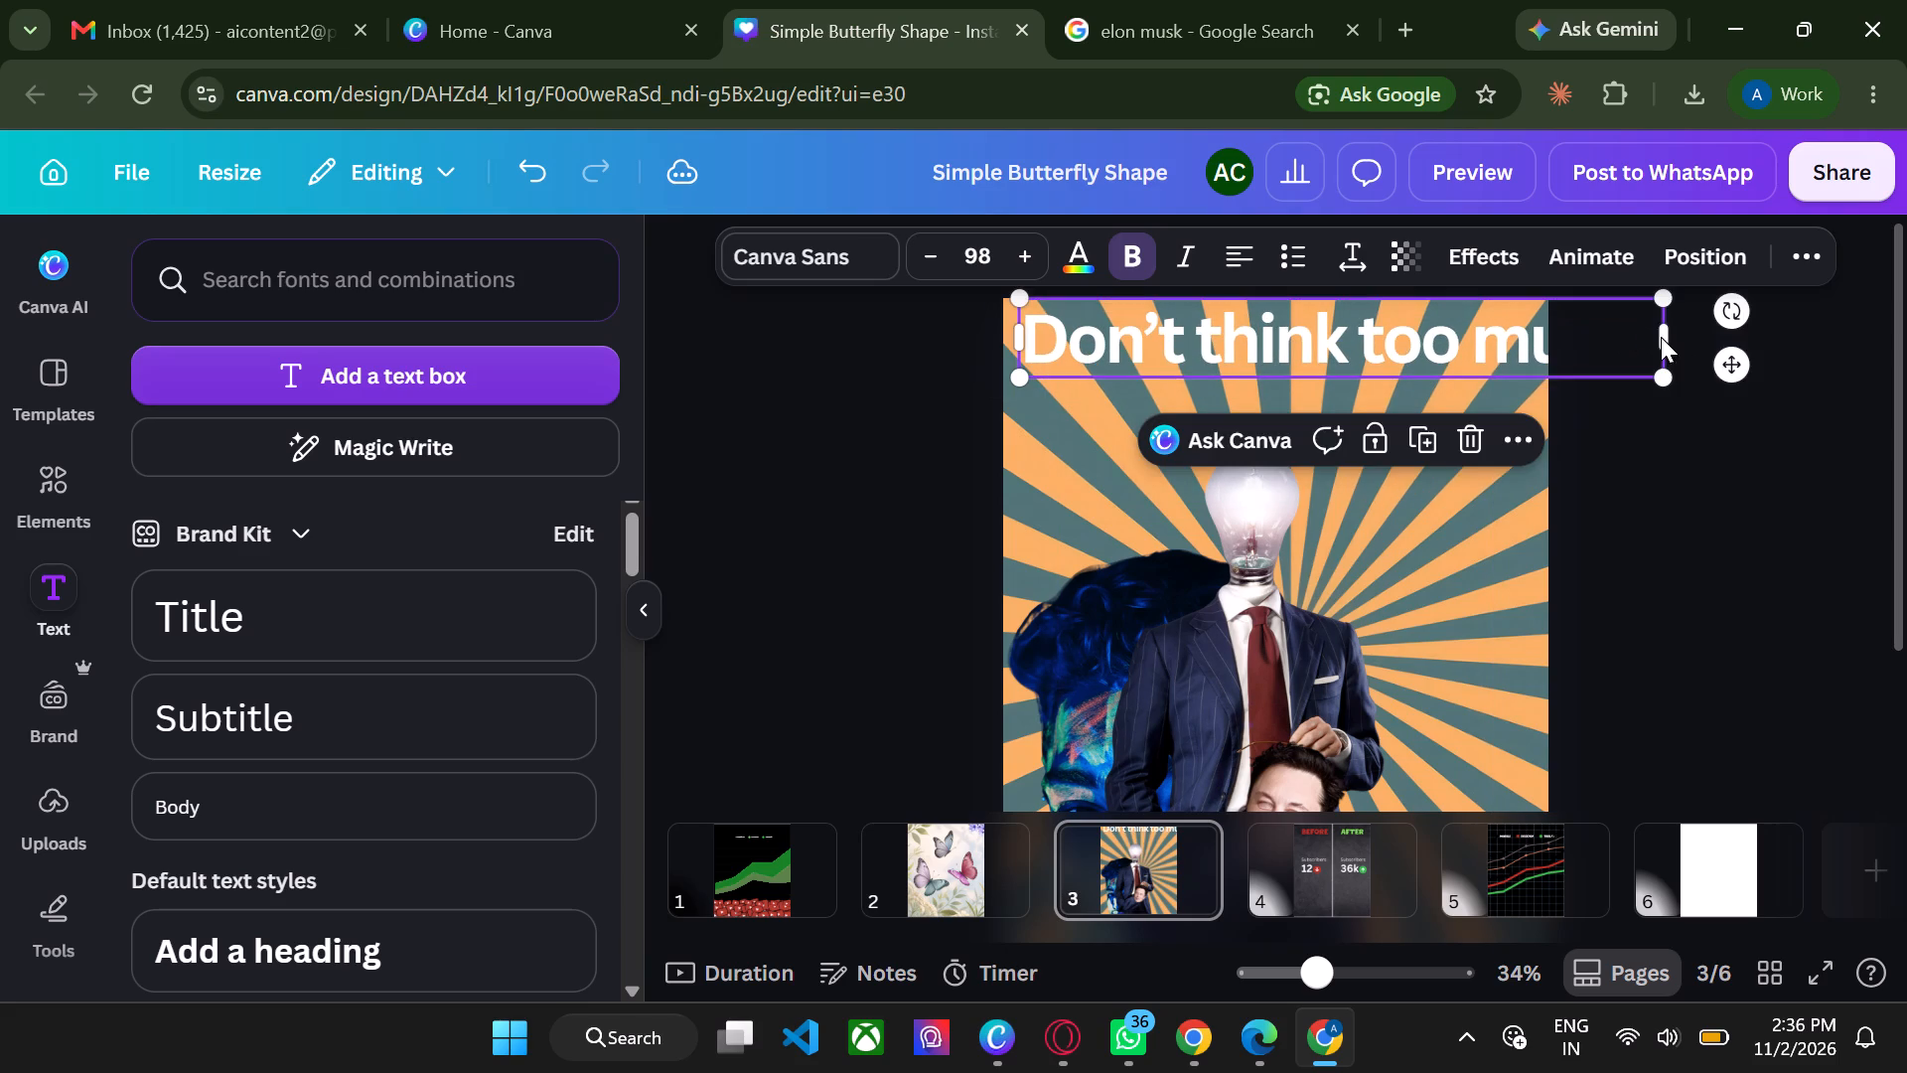
{"action": "left_click_drag", "start_coordinate": [1677, 335], "coordinate": [1535, 336]}
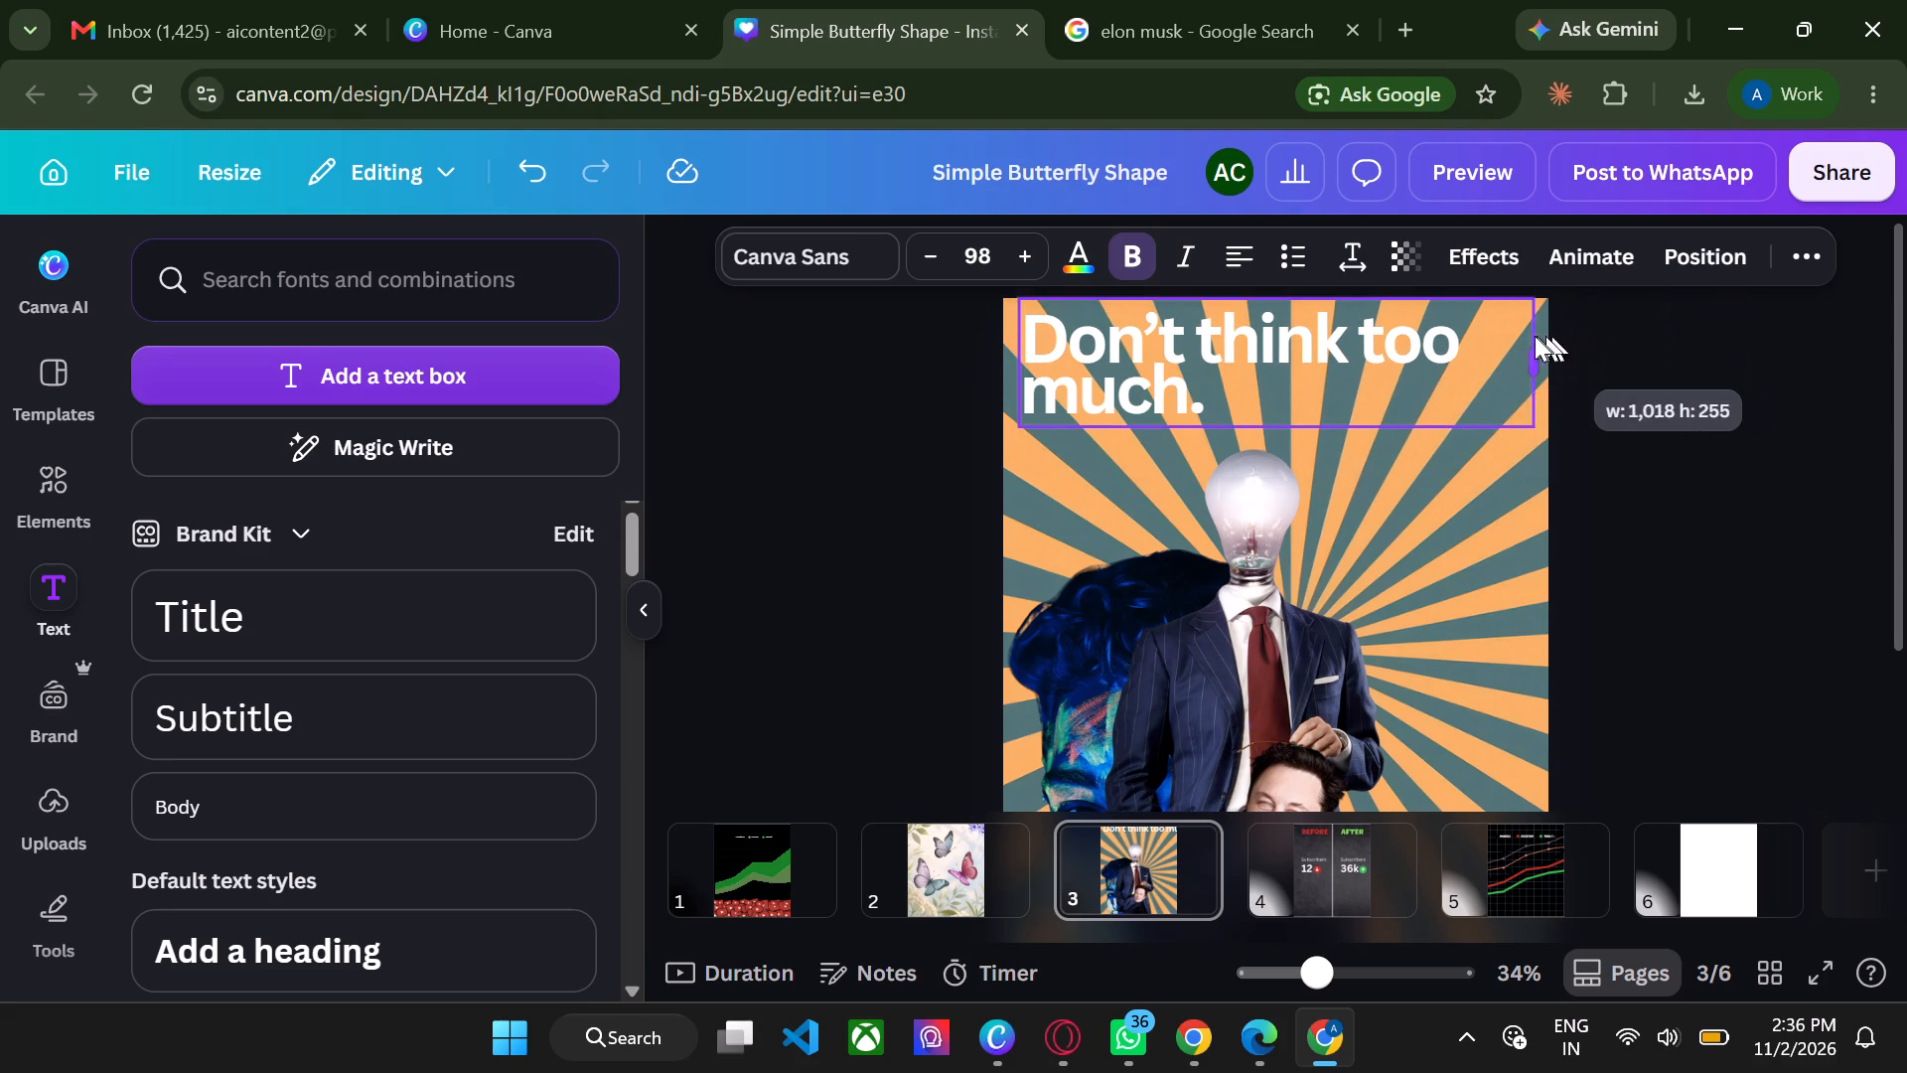
{"action": "left_click_drag", "start_coordinate": [1535, 336], "coordinate": [1520, 336]}
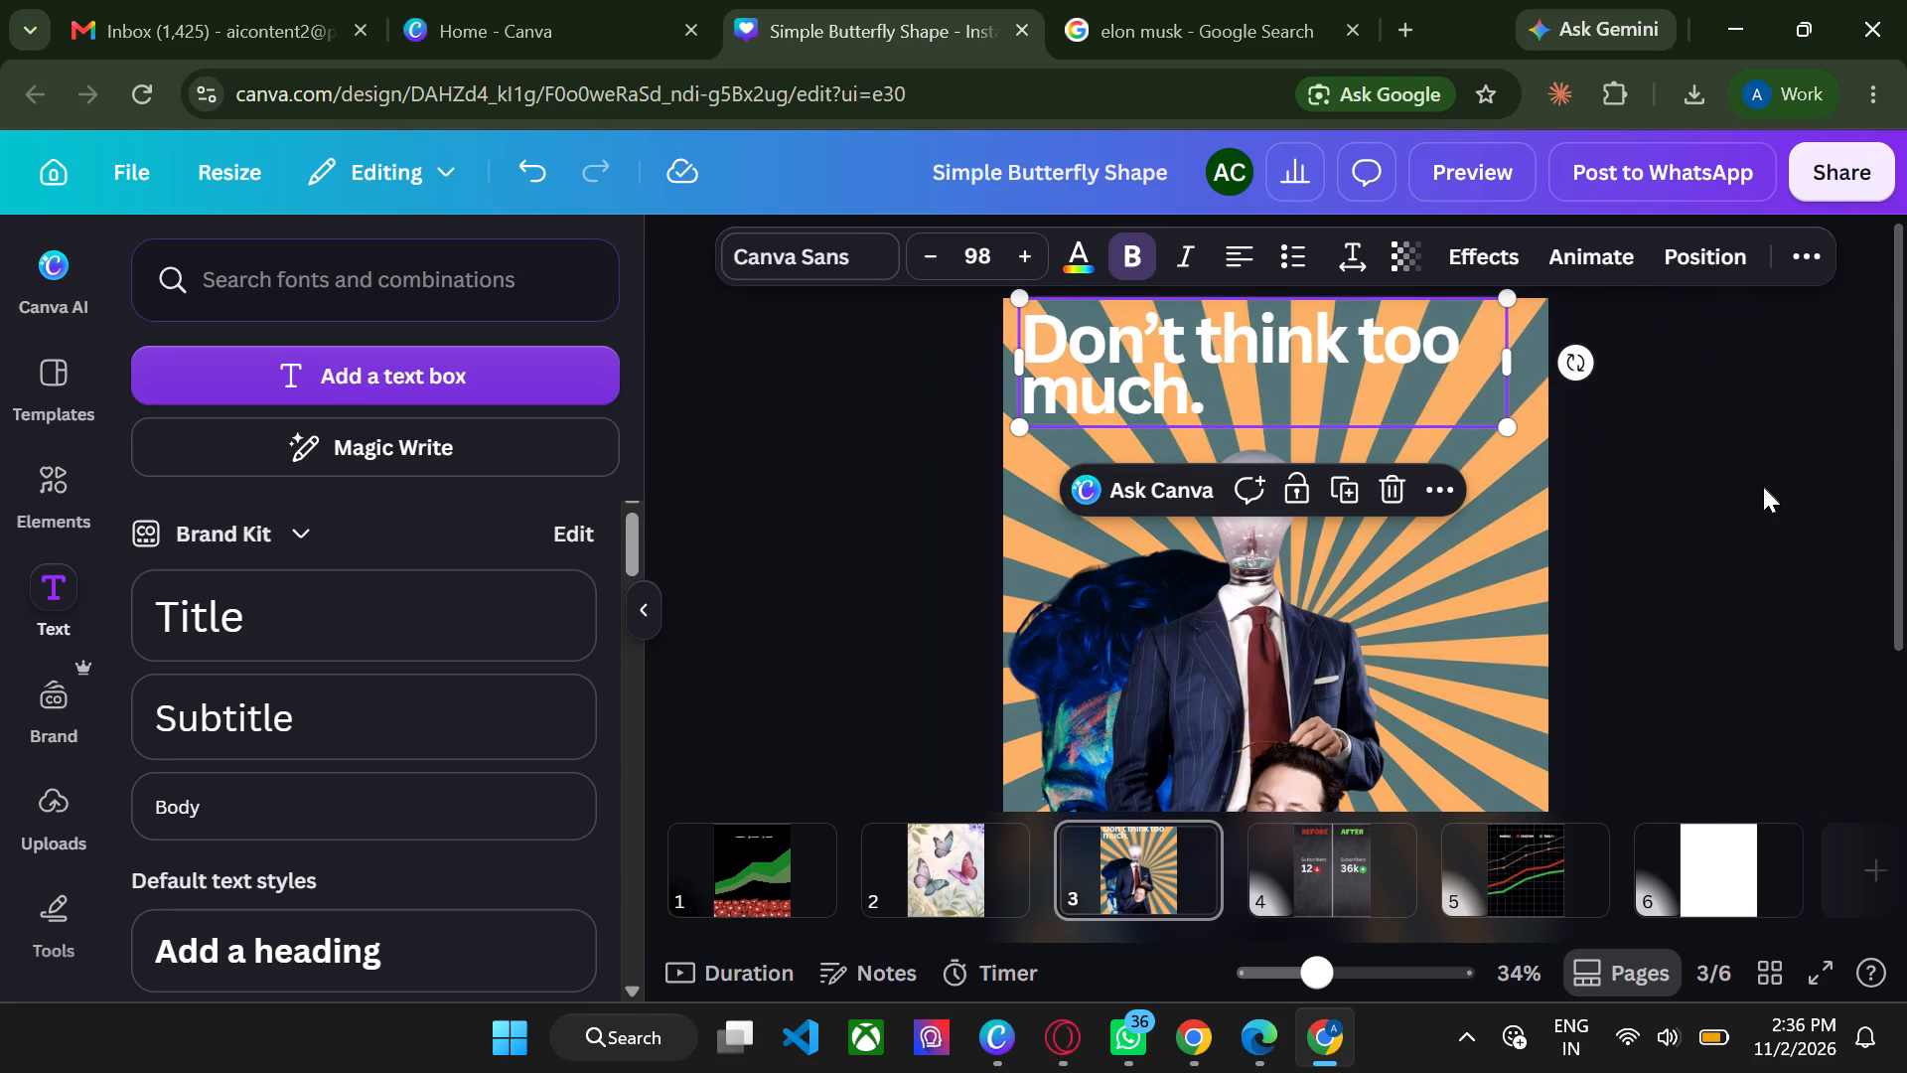
{"action": "left_click", "coordinate": [1763, 487]}
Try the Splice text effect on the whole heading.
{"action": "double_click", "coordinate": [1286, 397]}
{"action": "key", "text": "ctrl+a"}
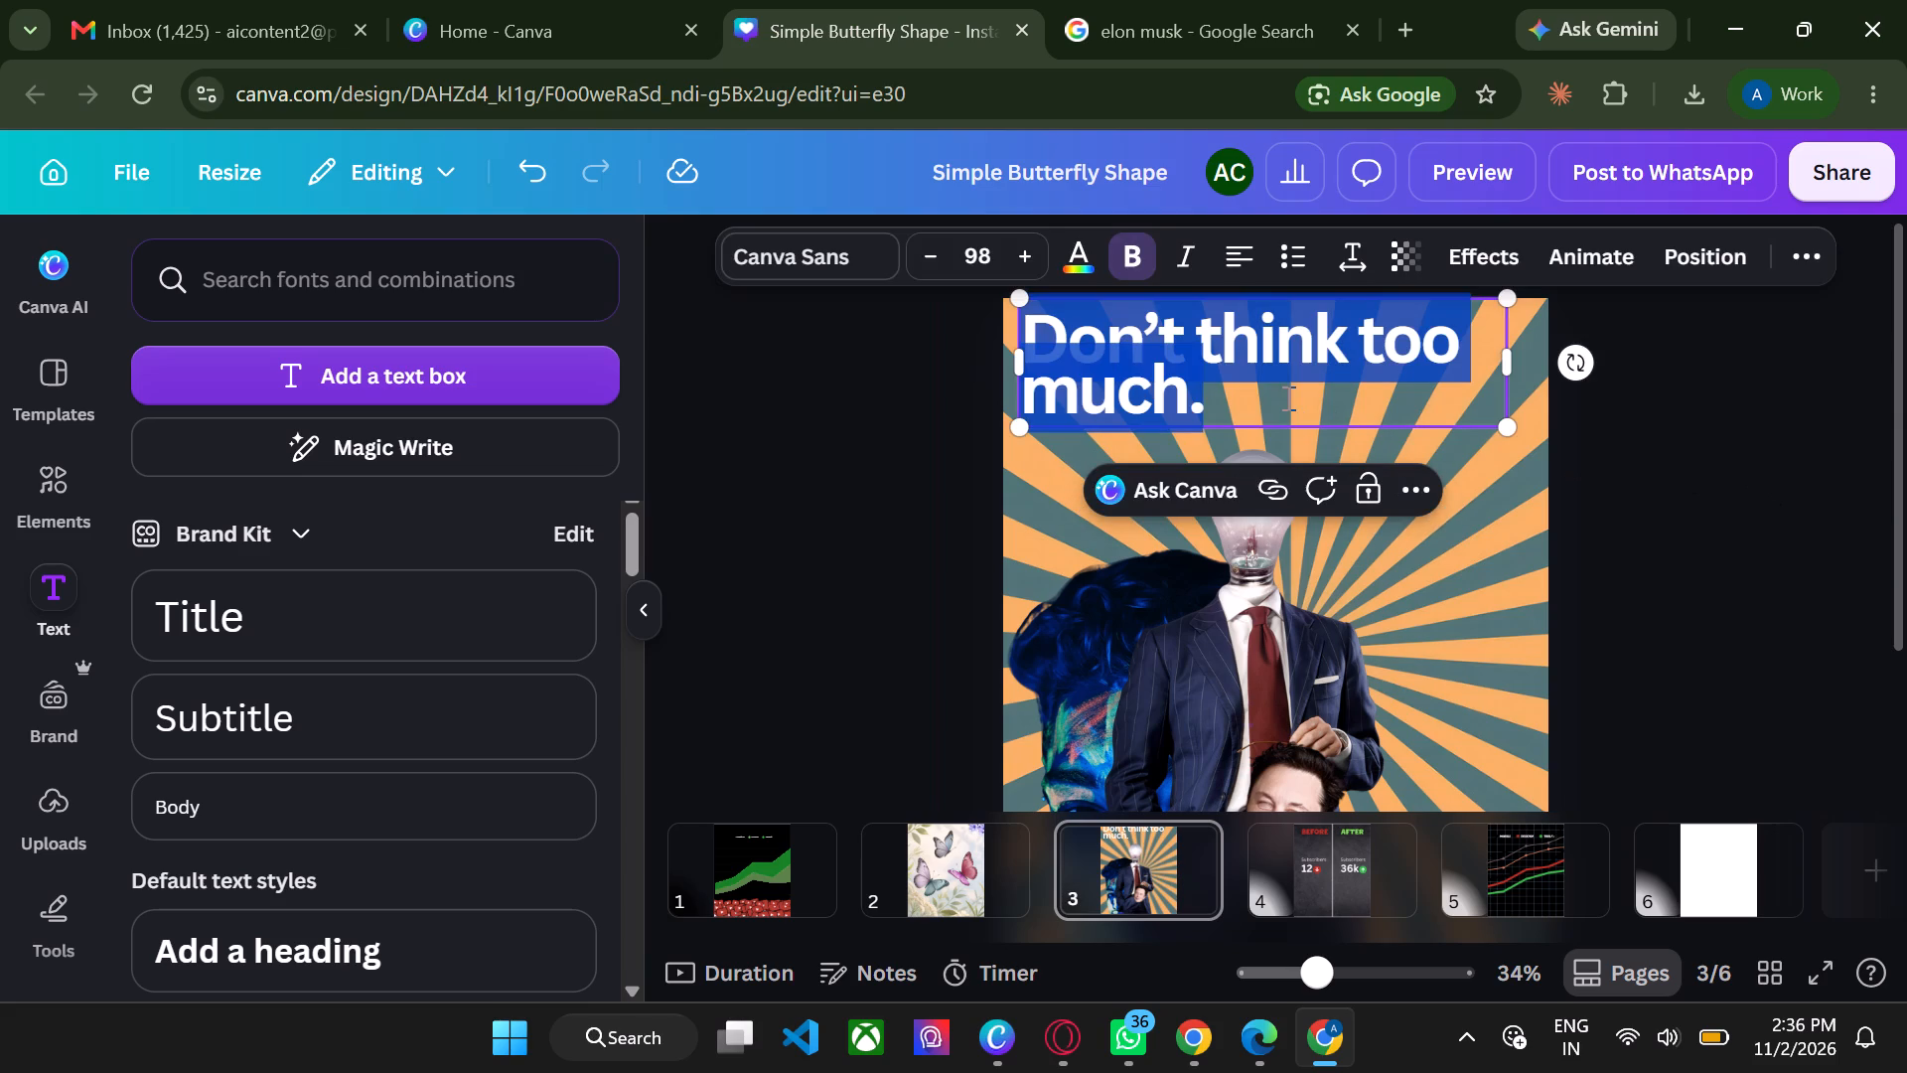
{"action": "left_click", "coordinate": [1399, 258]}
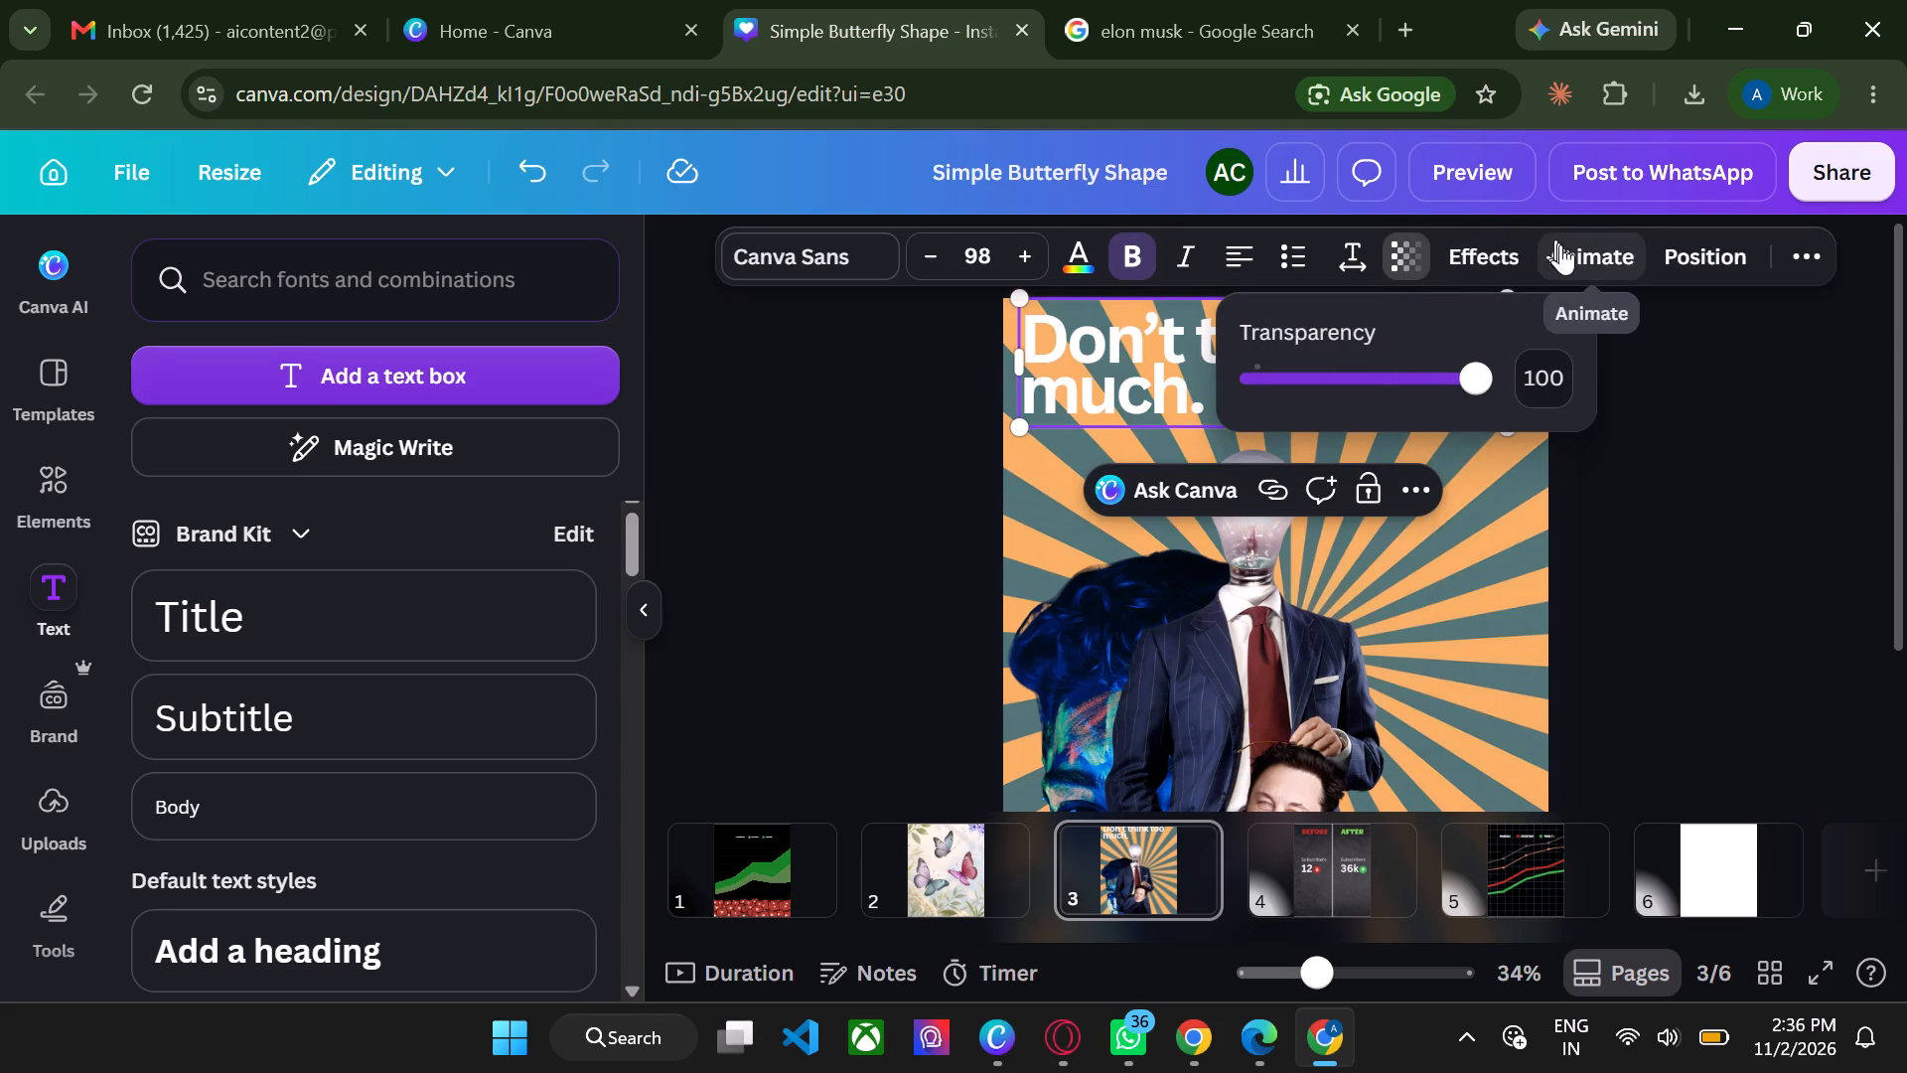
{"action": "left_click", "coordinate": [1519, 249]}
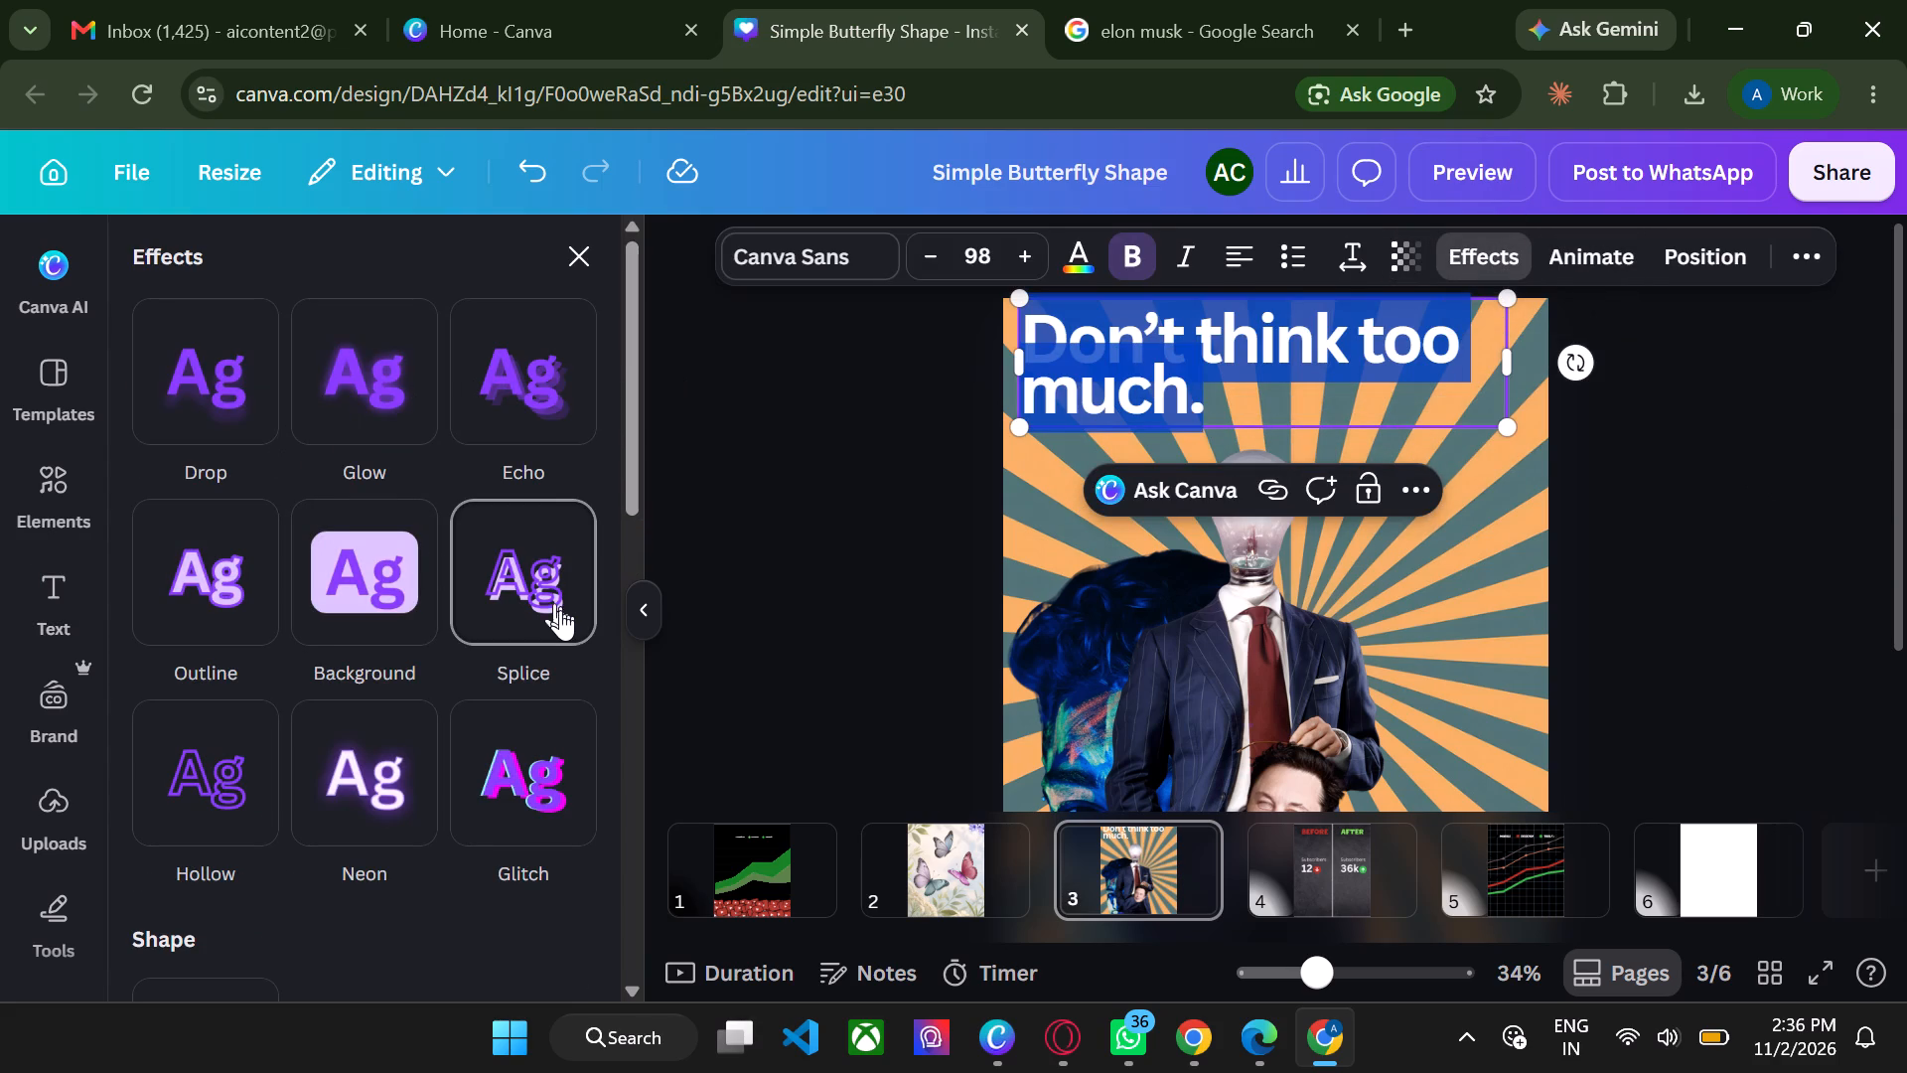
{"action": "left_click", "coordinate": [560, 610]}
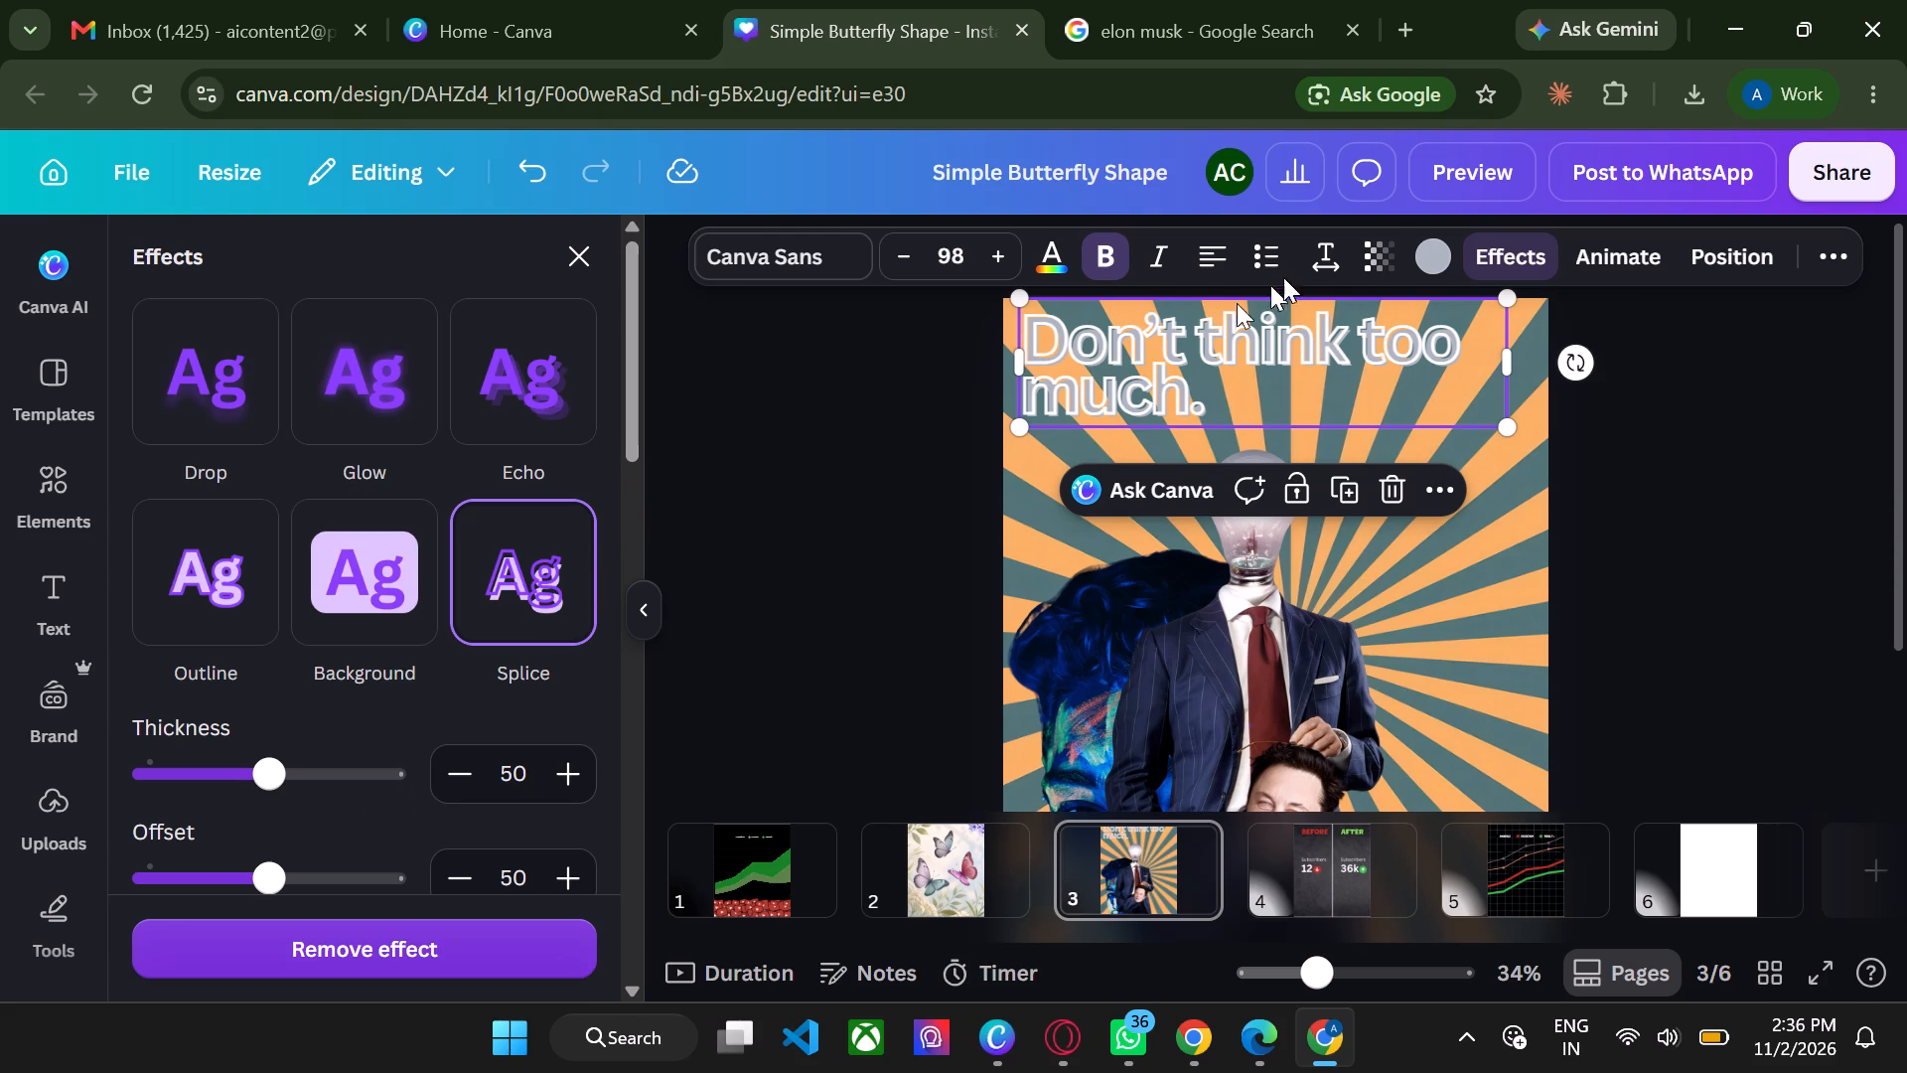
Apply the Glitch text effect to the heading with direction 180 and offset 65.
{"action": "scroll", "coordinate": [215, 572], "scroll_direction": "down", "scroll_amount": 2}
{"action": "left_click", "coordinate": [530, 637]}
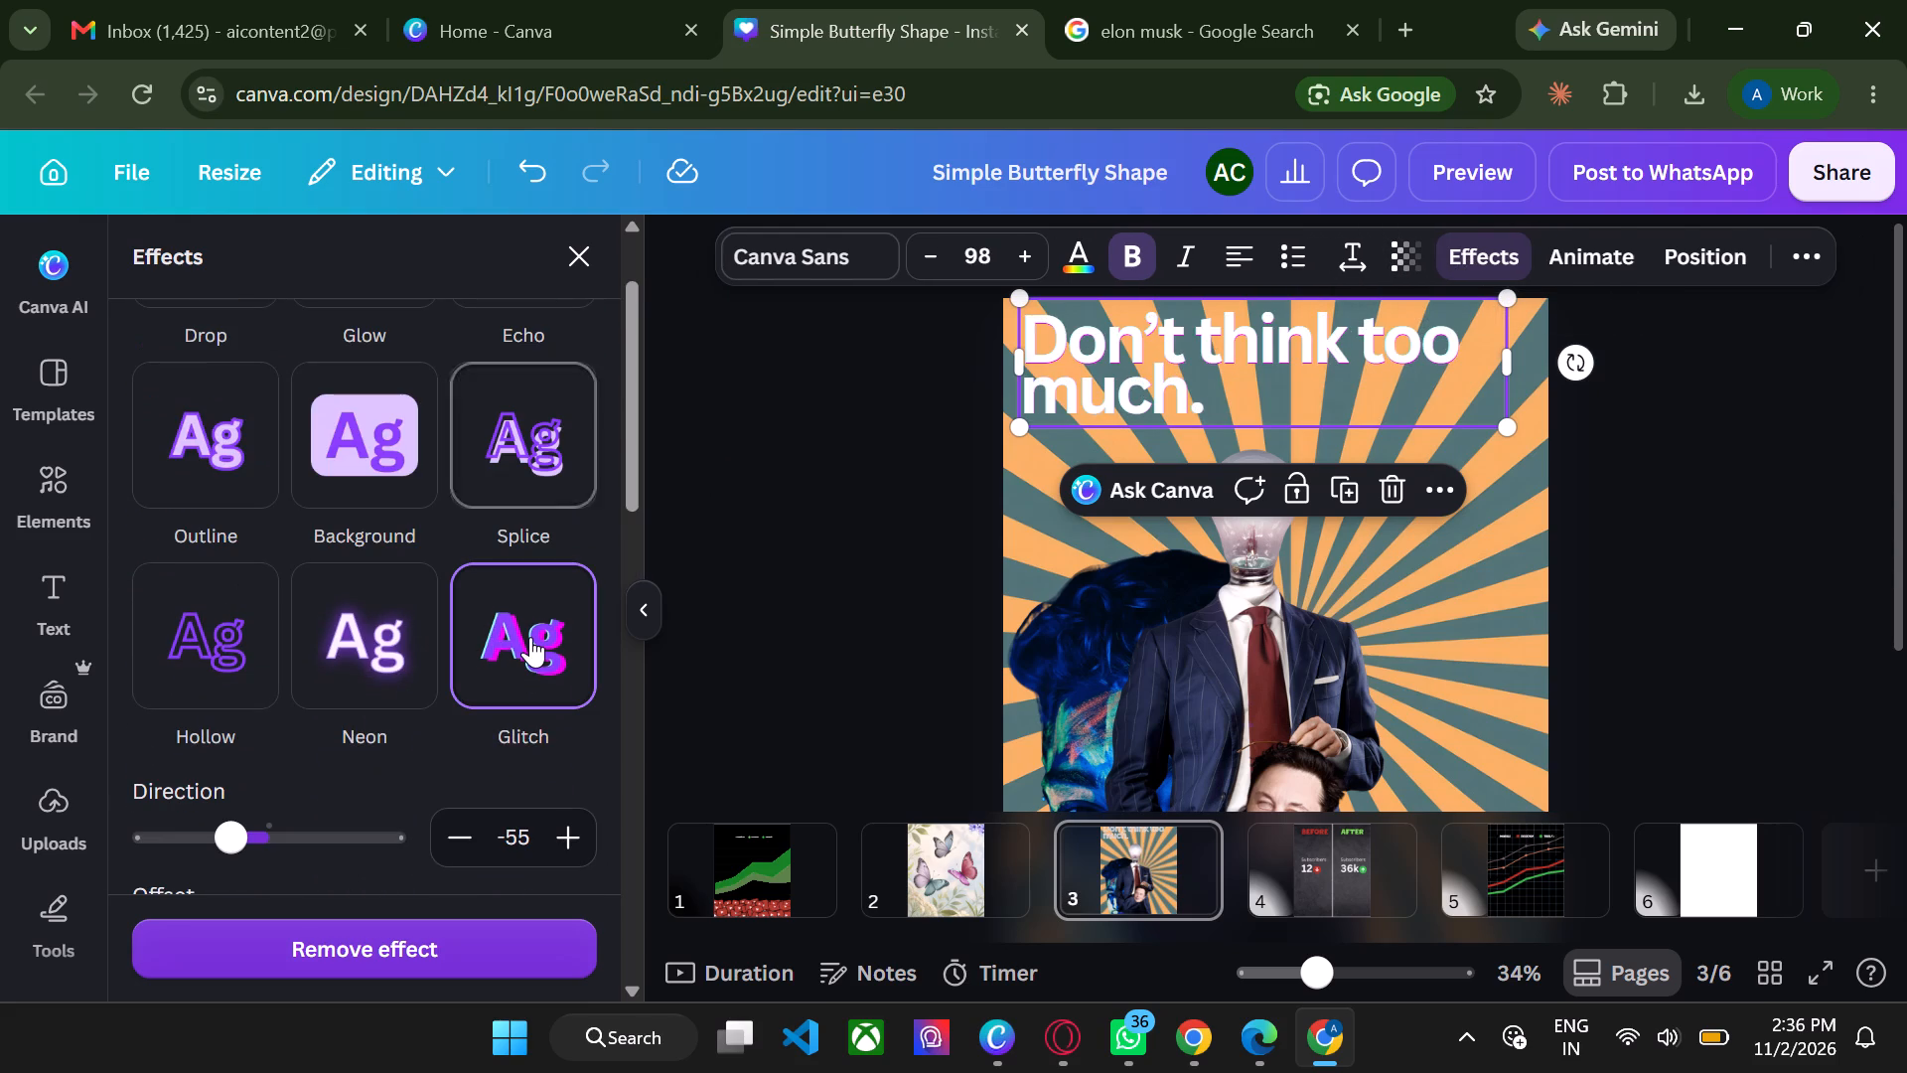
{"action": "scroll", "coordinate": [377, 653], "scroll_direction": "down", "scroll_amount": 1}
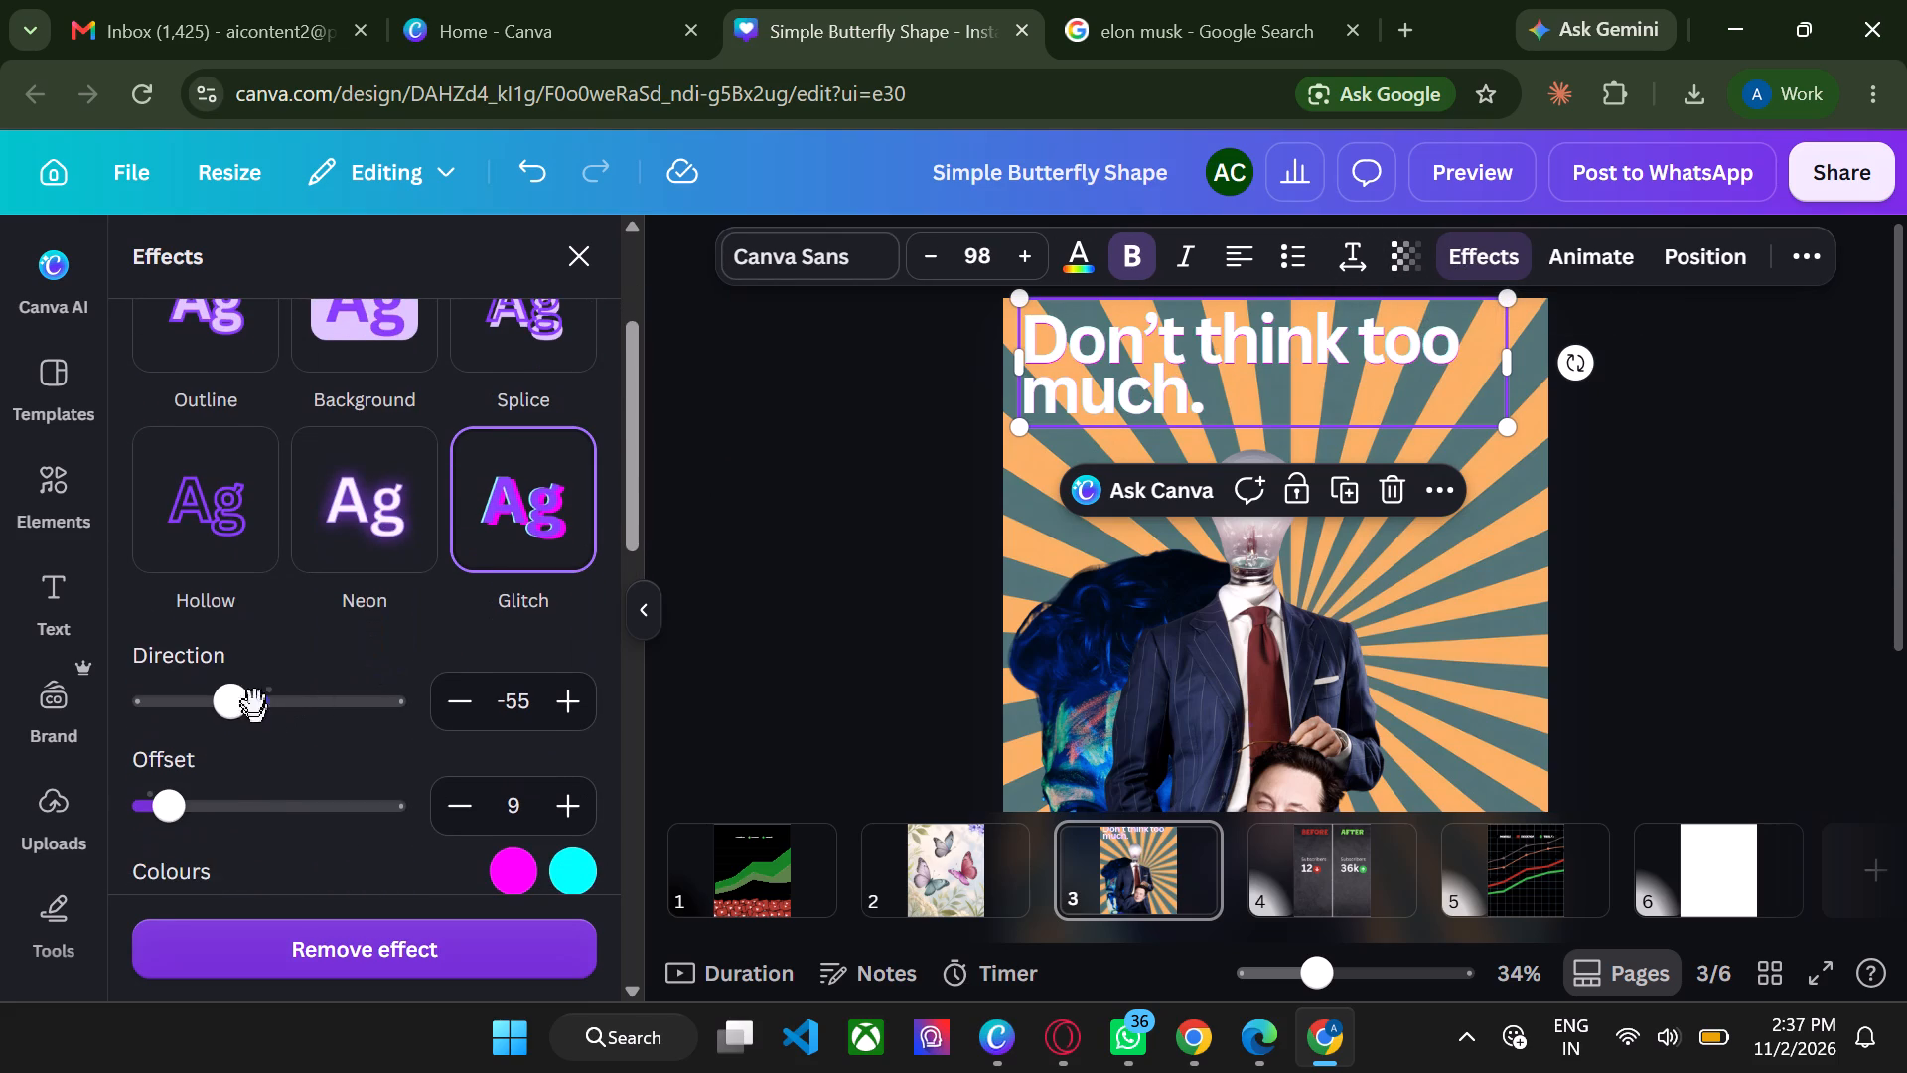
{"action": "left_click_drag", "start_coordinate": [240, 698], "coordinate": [567, 689]}
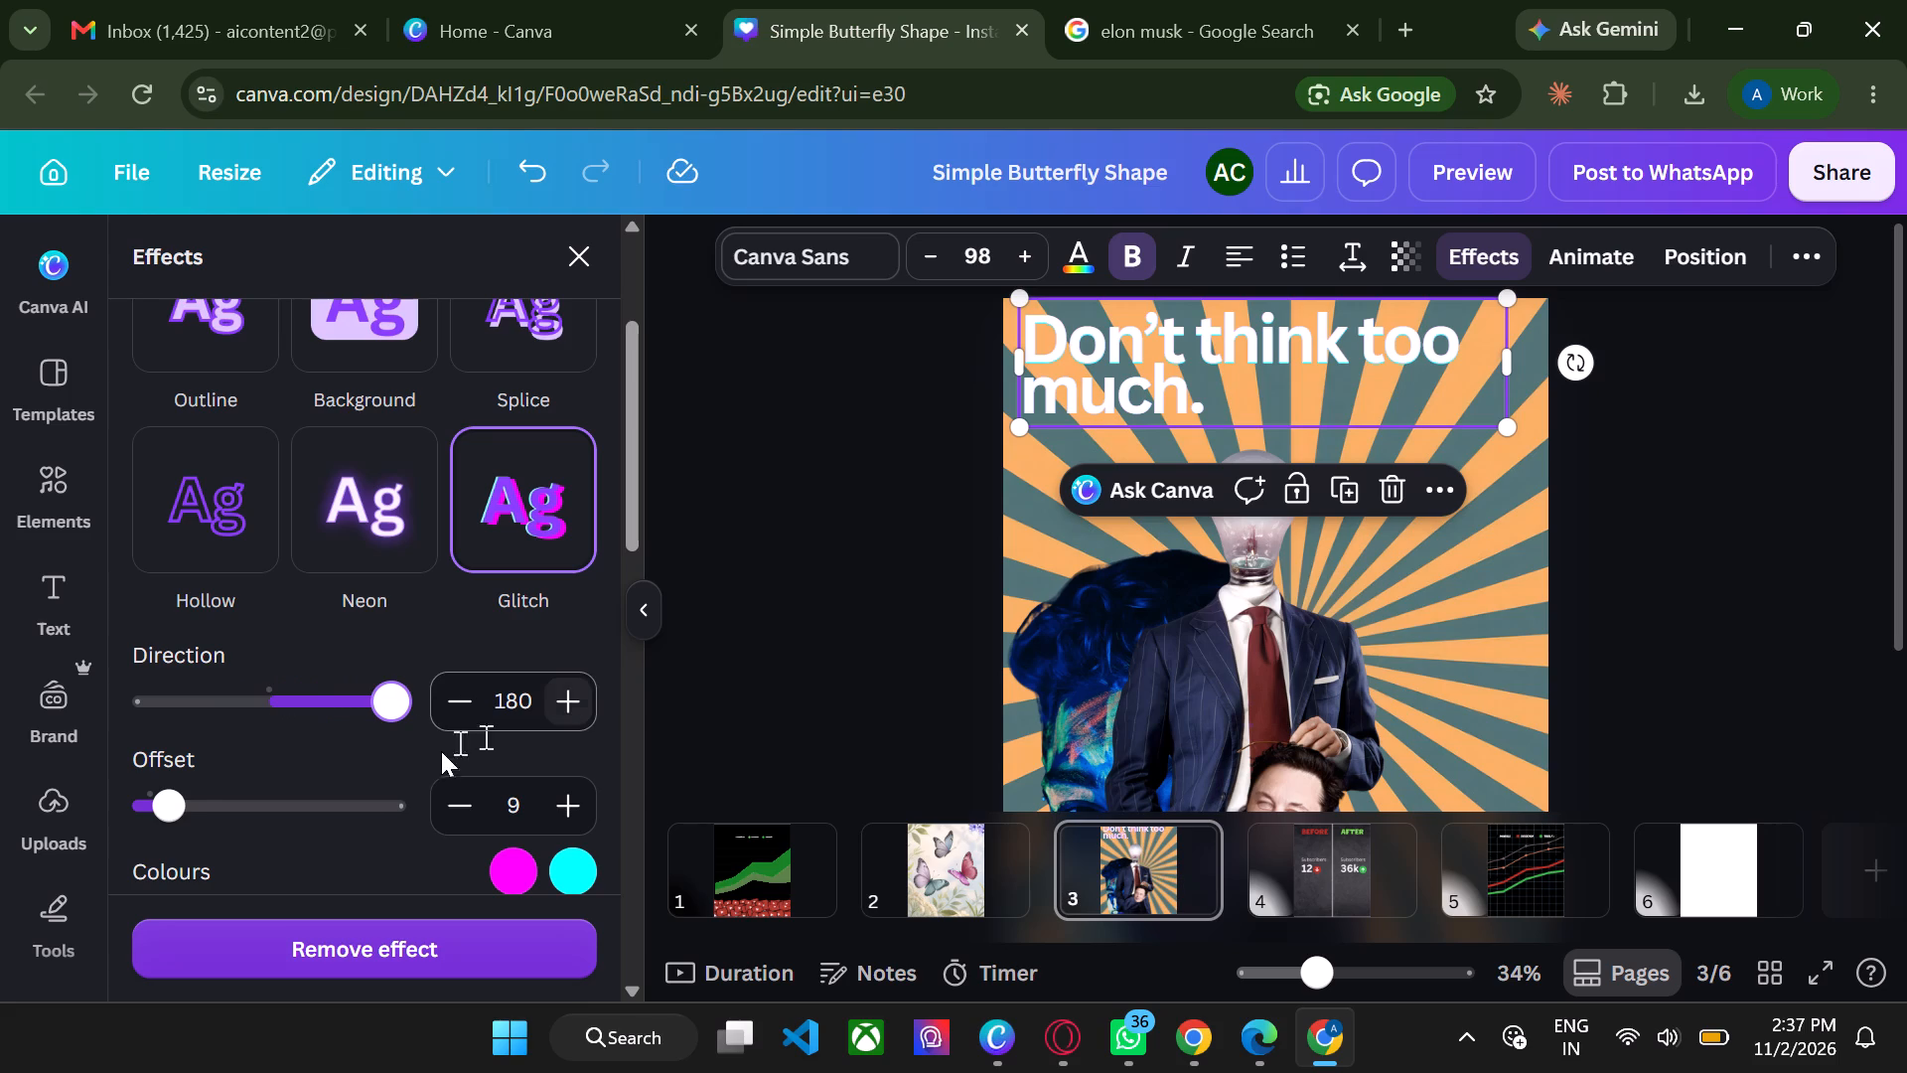
{"action": "left_click_drag", "start_coordinate": [183, 810], "coordinate": [367, 813]}
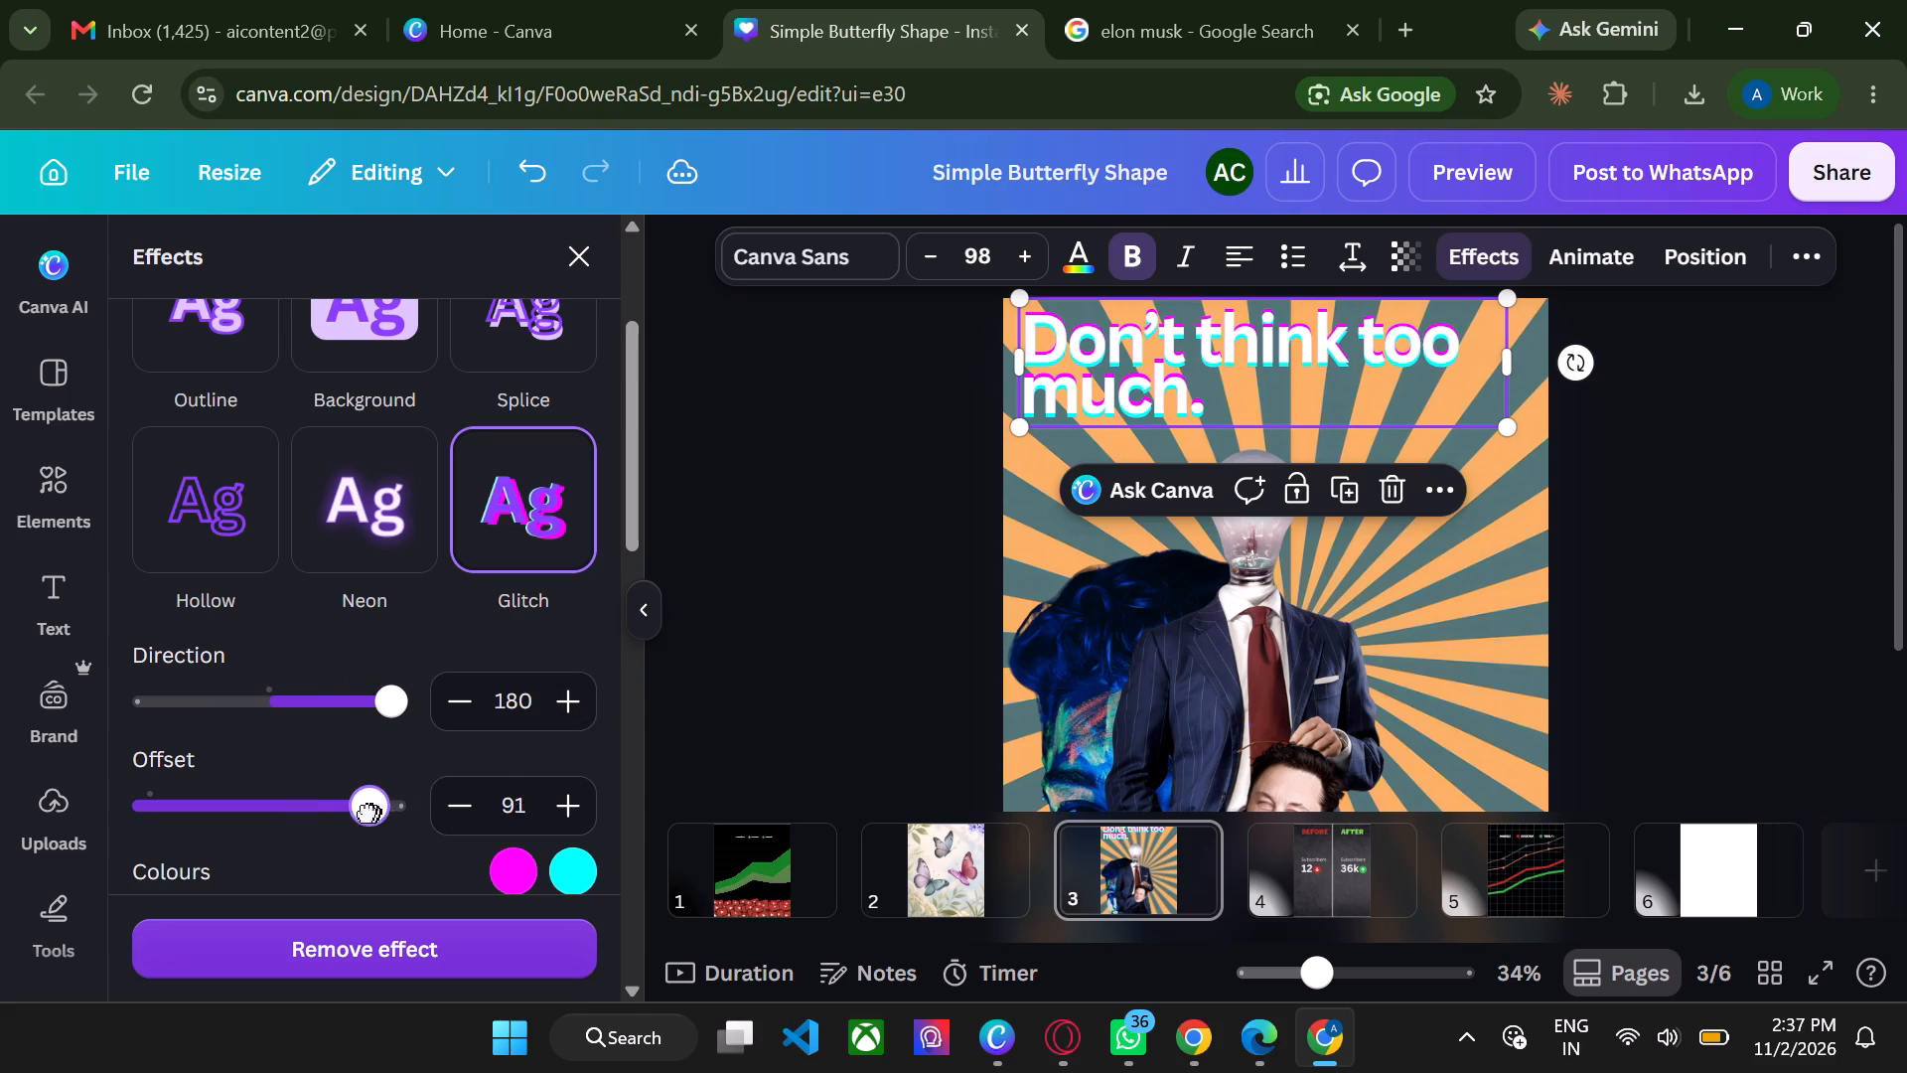
{"action": "left_click_drag", "start_coordinate": [367, 813], "coordinate": [308, 820]}
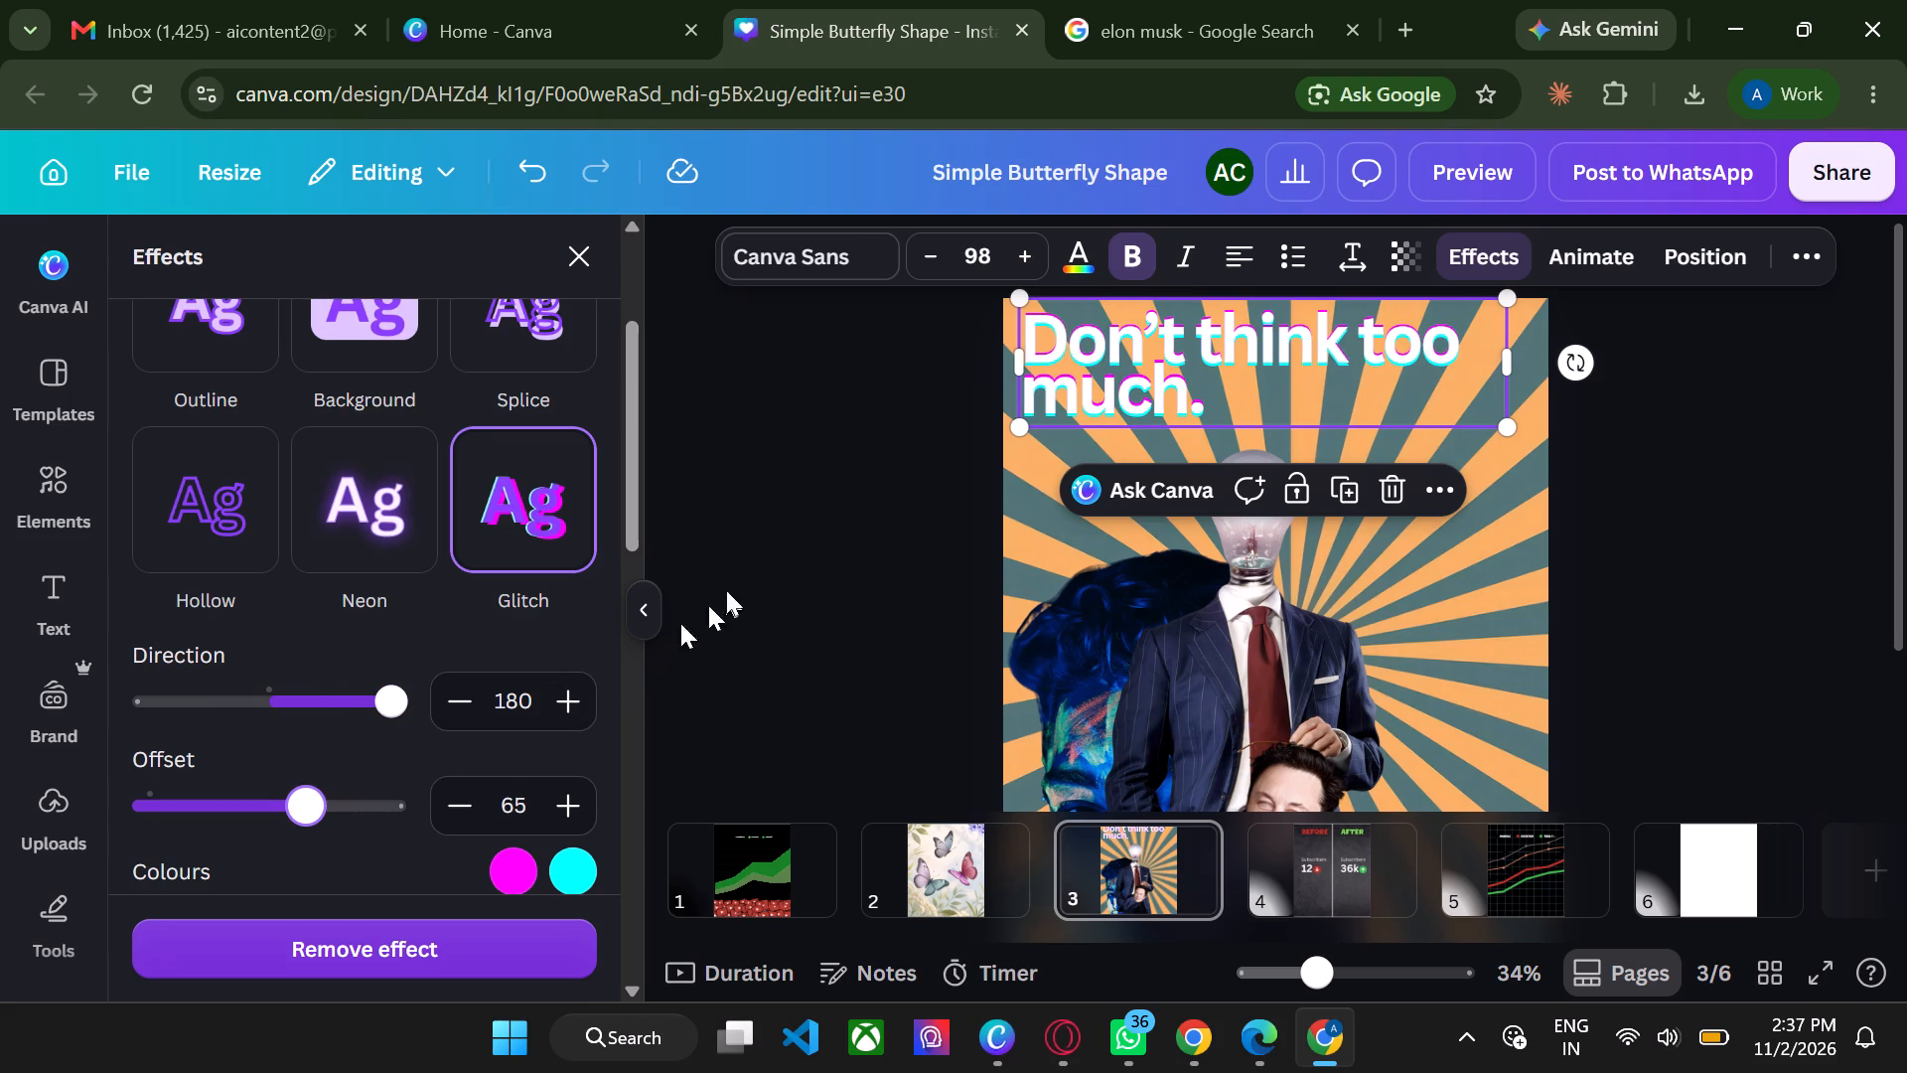
Add a subtitle text reading "JUST FO IT." to page 3.
{"action": "left_click", "coordinate": [756, 576]}
{"action": "left_click", "coordinate": [756, 576]}
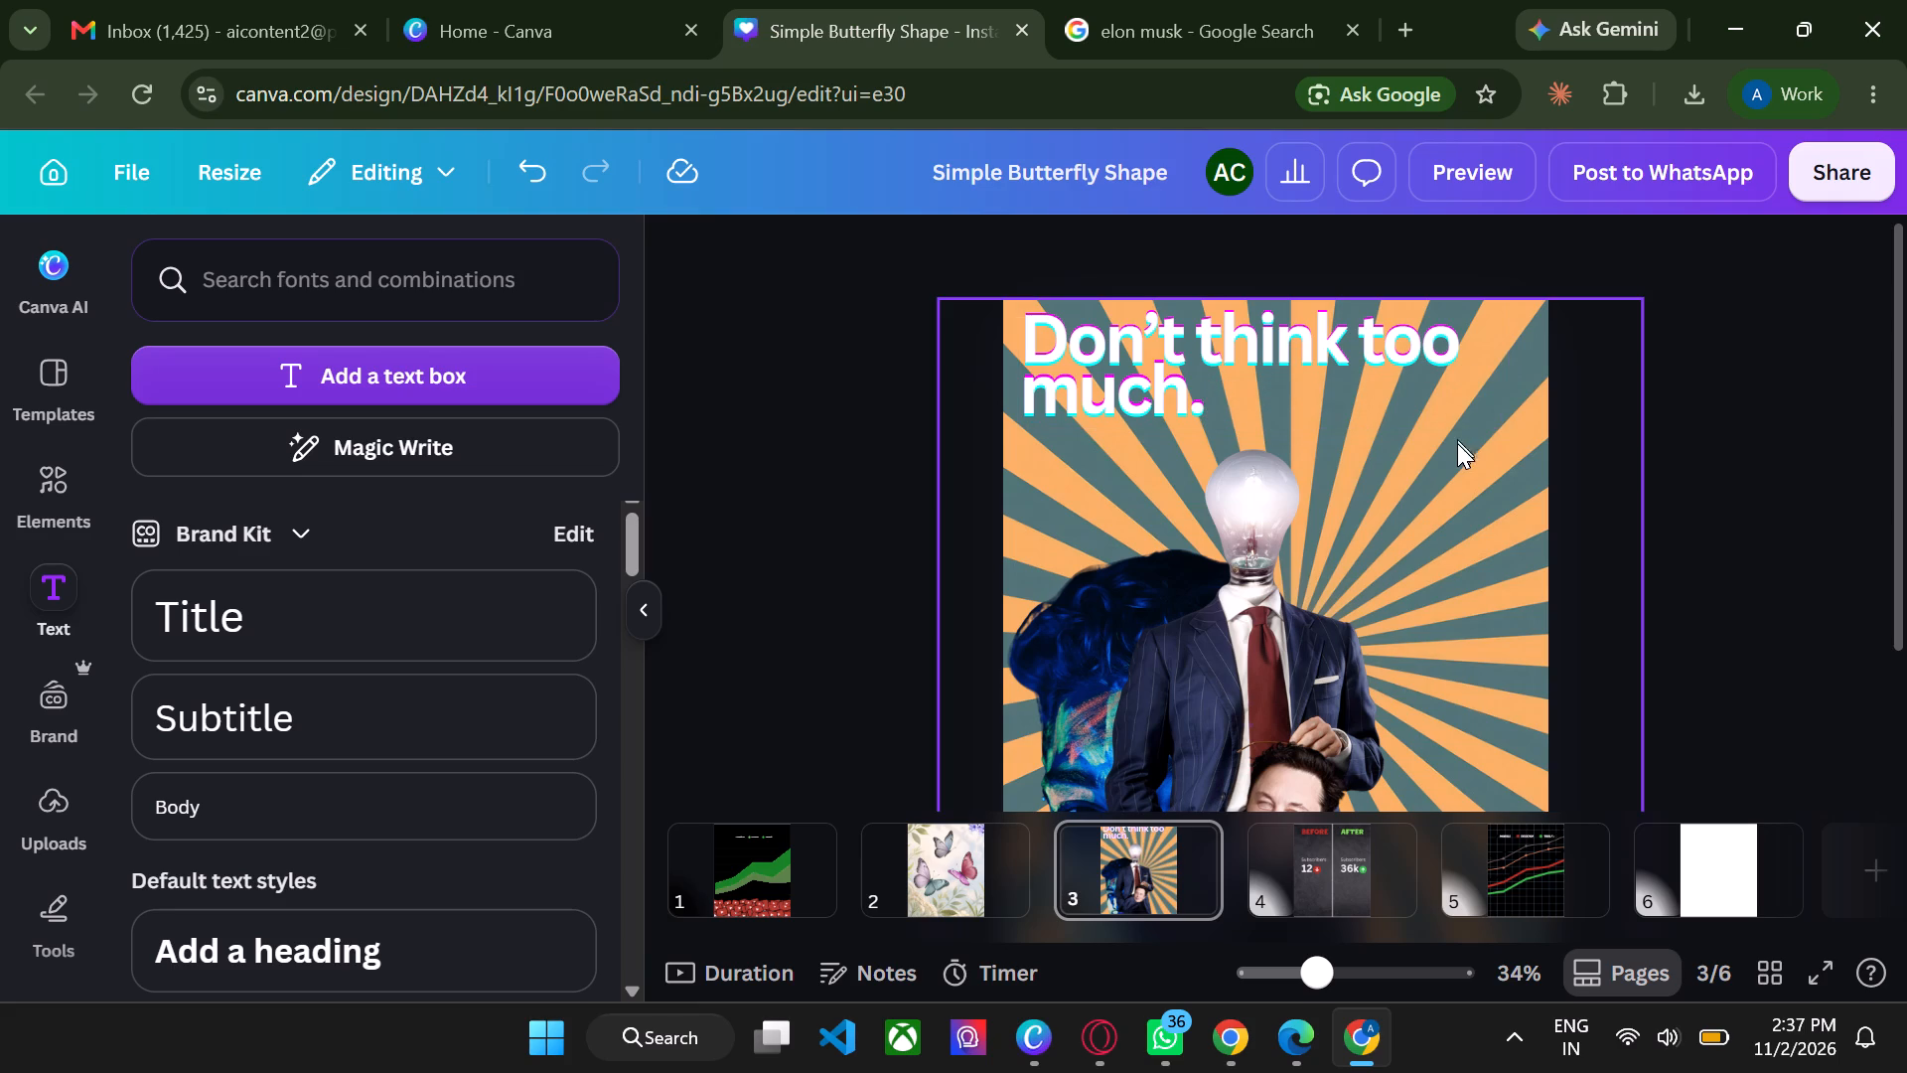
{"action": "left_click", "coordinate": [377, 727]}
{"action": "key", "text": "BackSpace"}
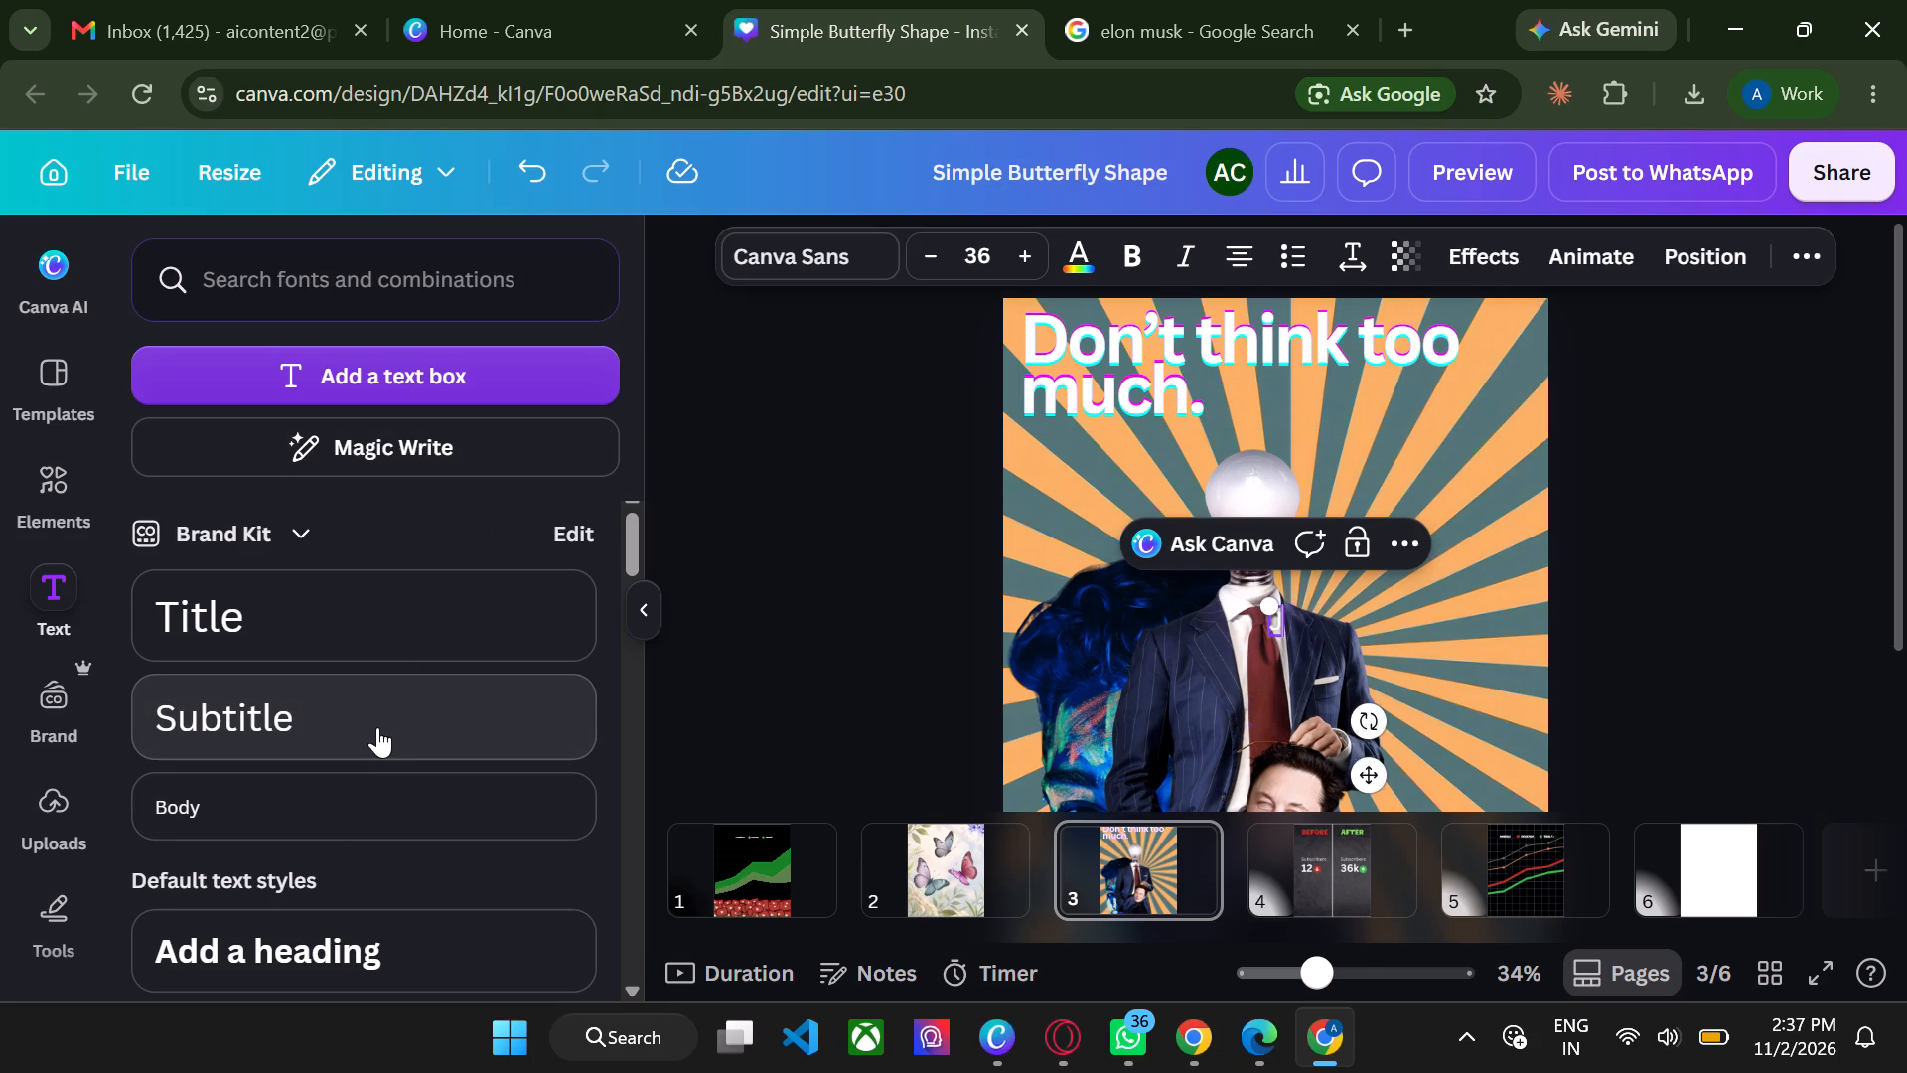
{"action": "type", "text": "ST FO IT."}
Set the whole new subtitle text in the Kapsalon font at size 78.
{"action": "key", "text": "ctrl+a"}
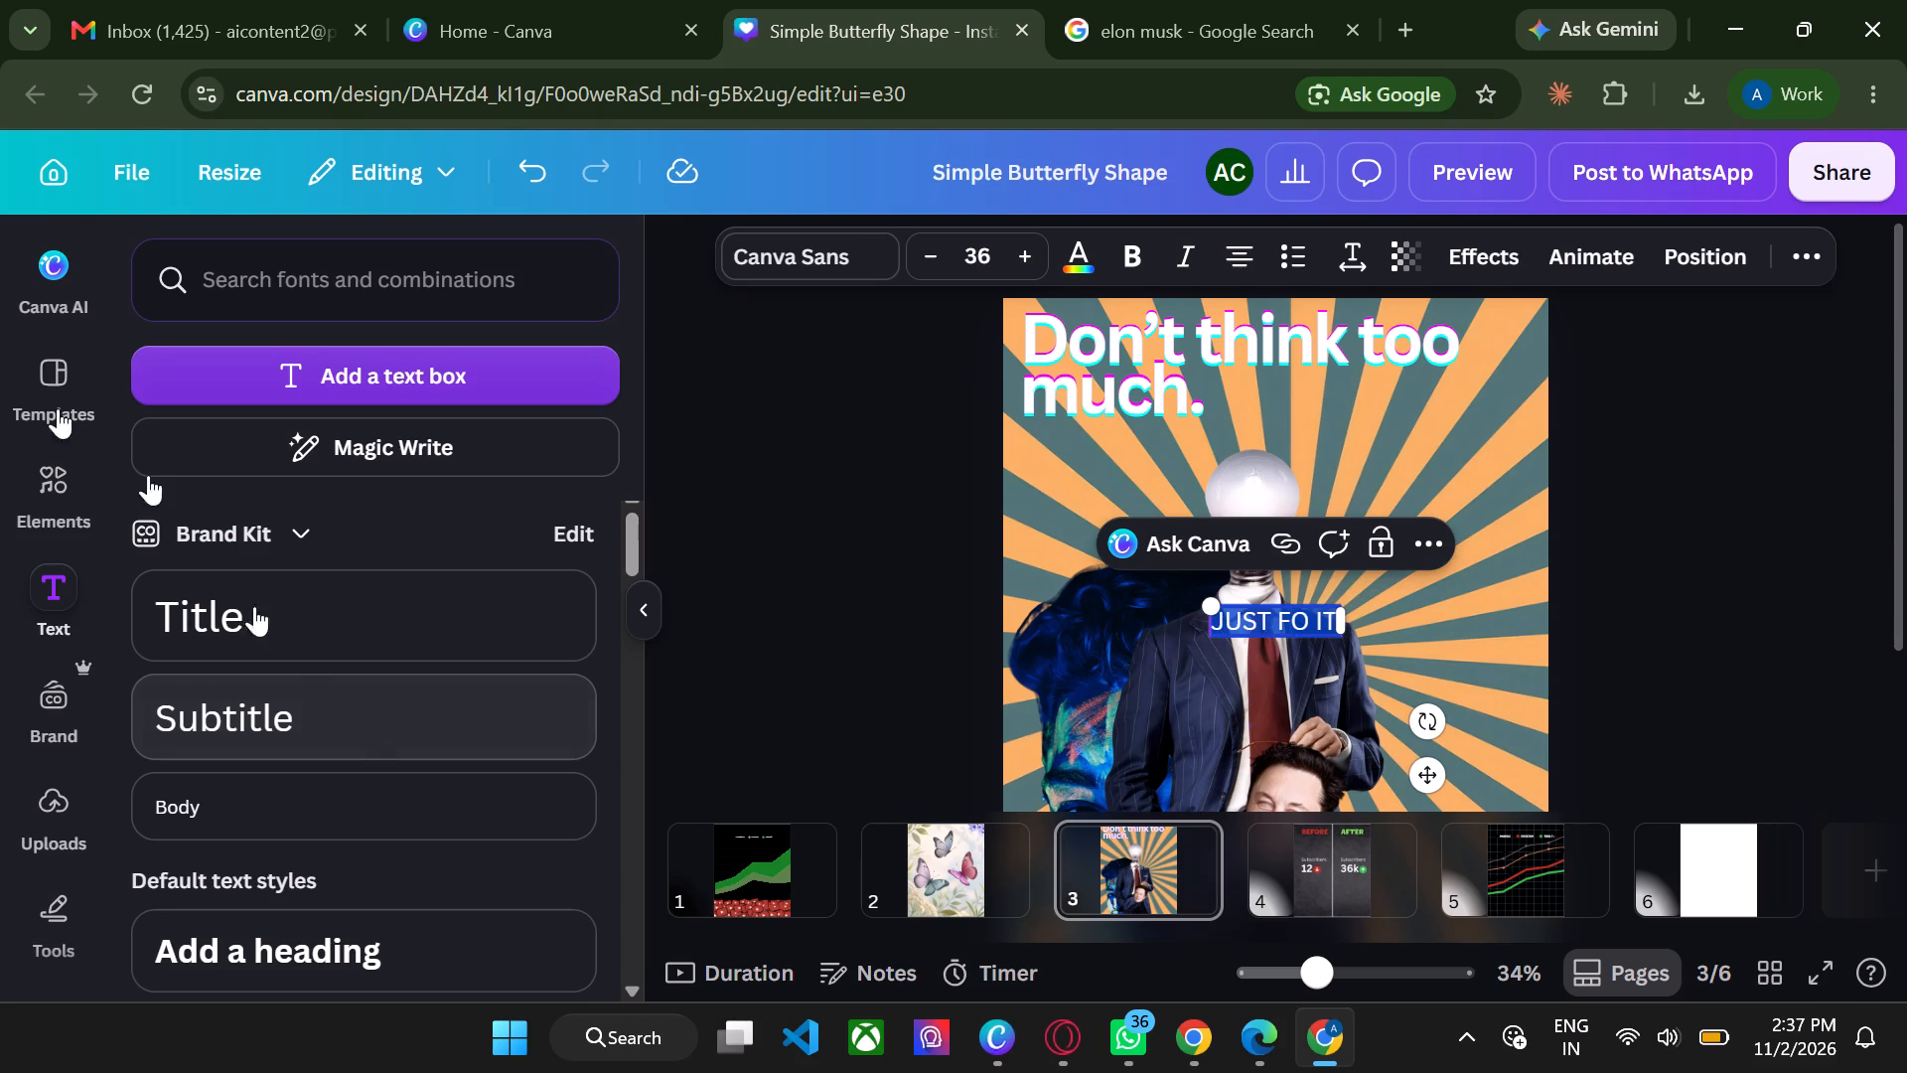
{"action": "left_click", "coordinate": [740, 255]}
{"action": "key", "text": "k"}
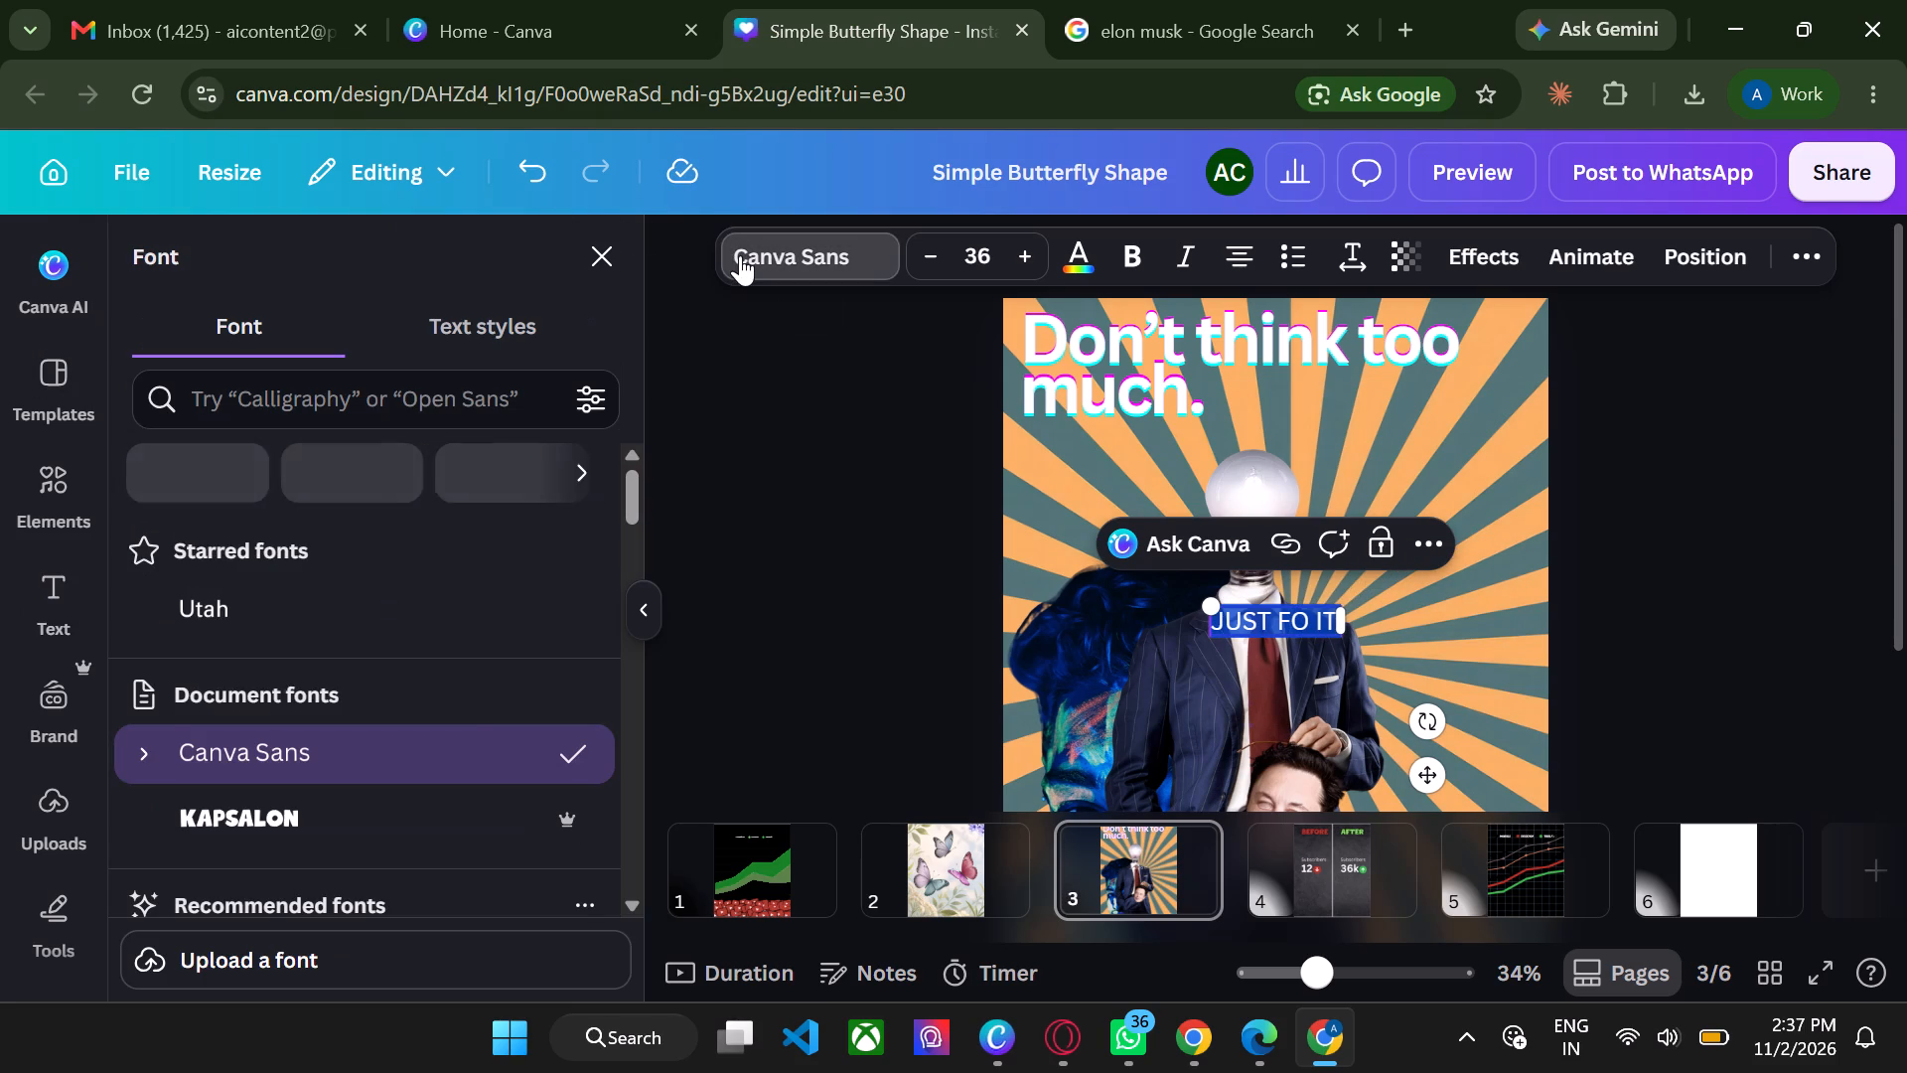
{"action": "left_click", "coordinate": [316, 834]}
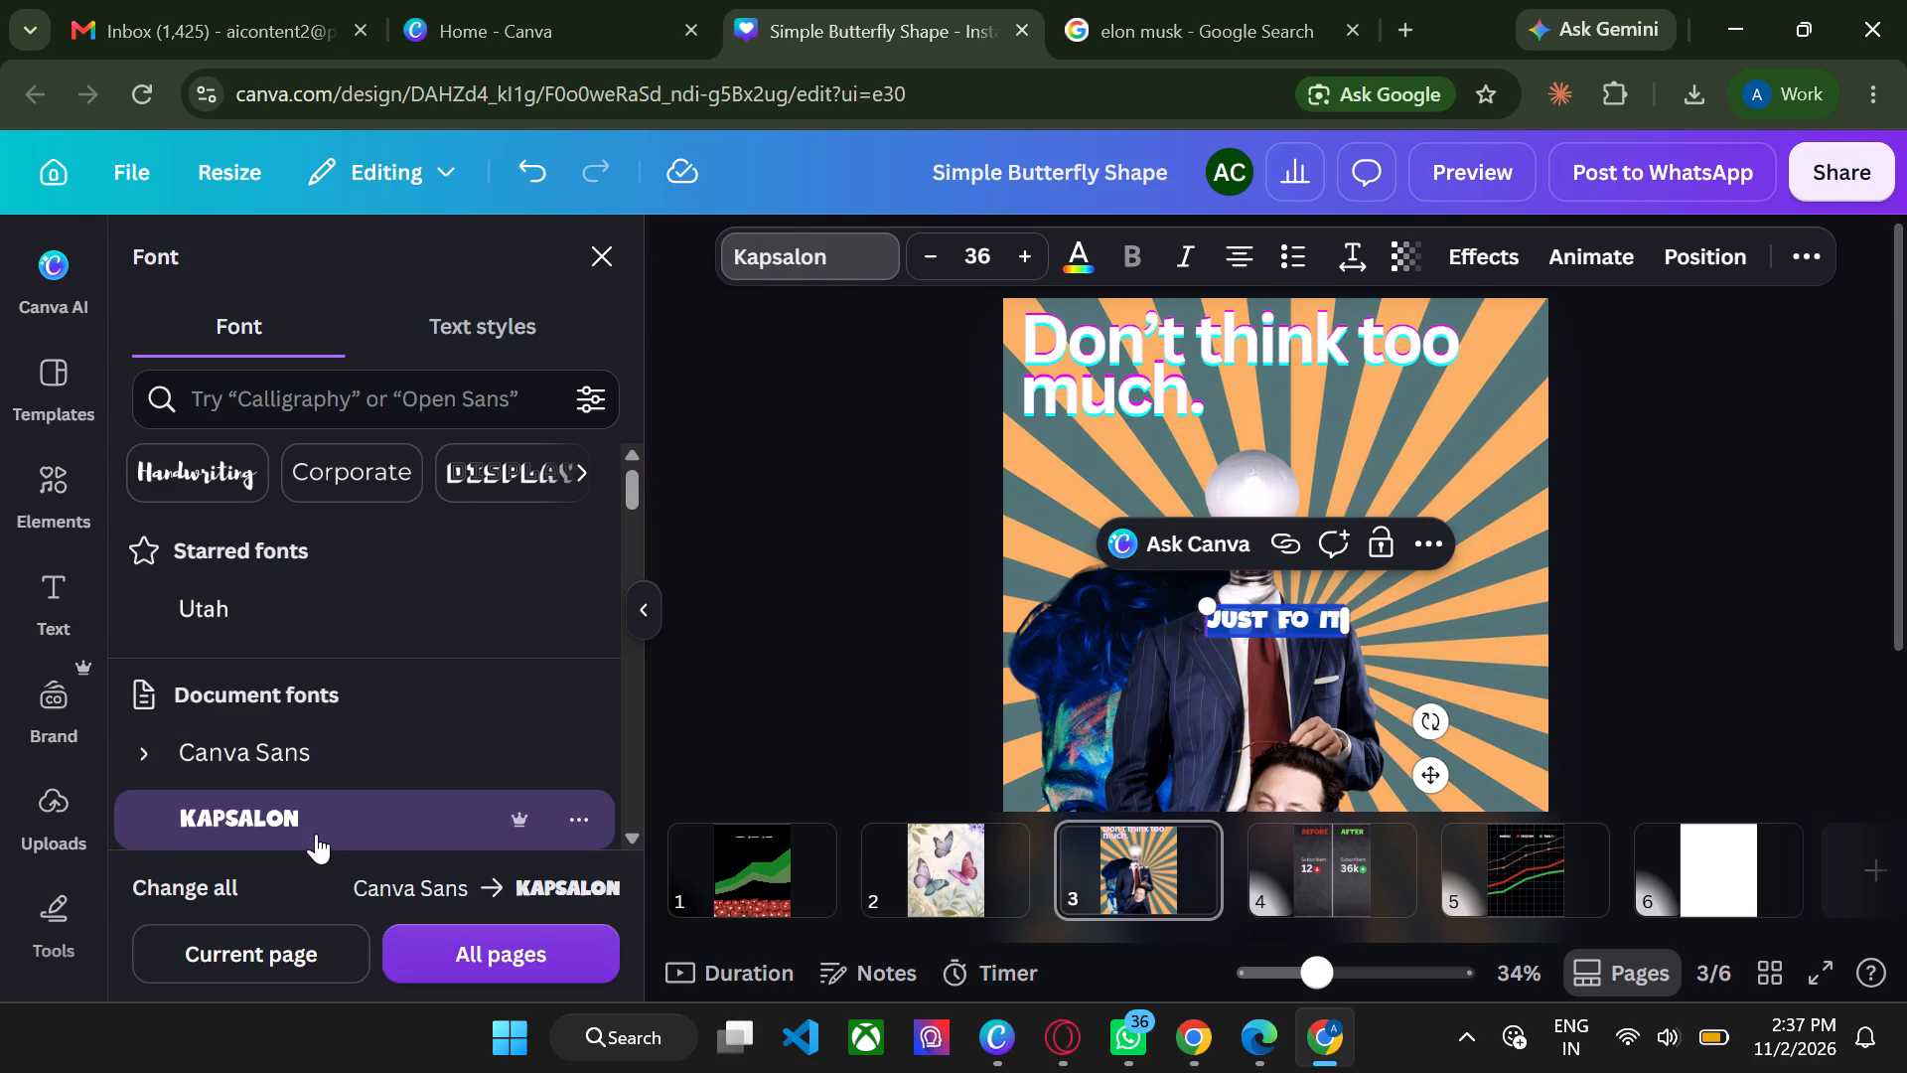
{"action": "left_click", "coordinate": [980, 252]}
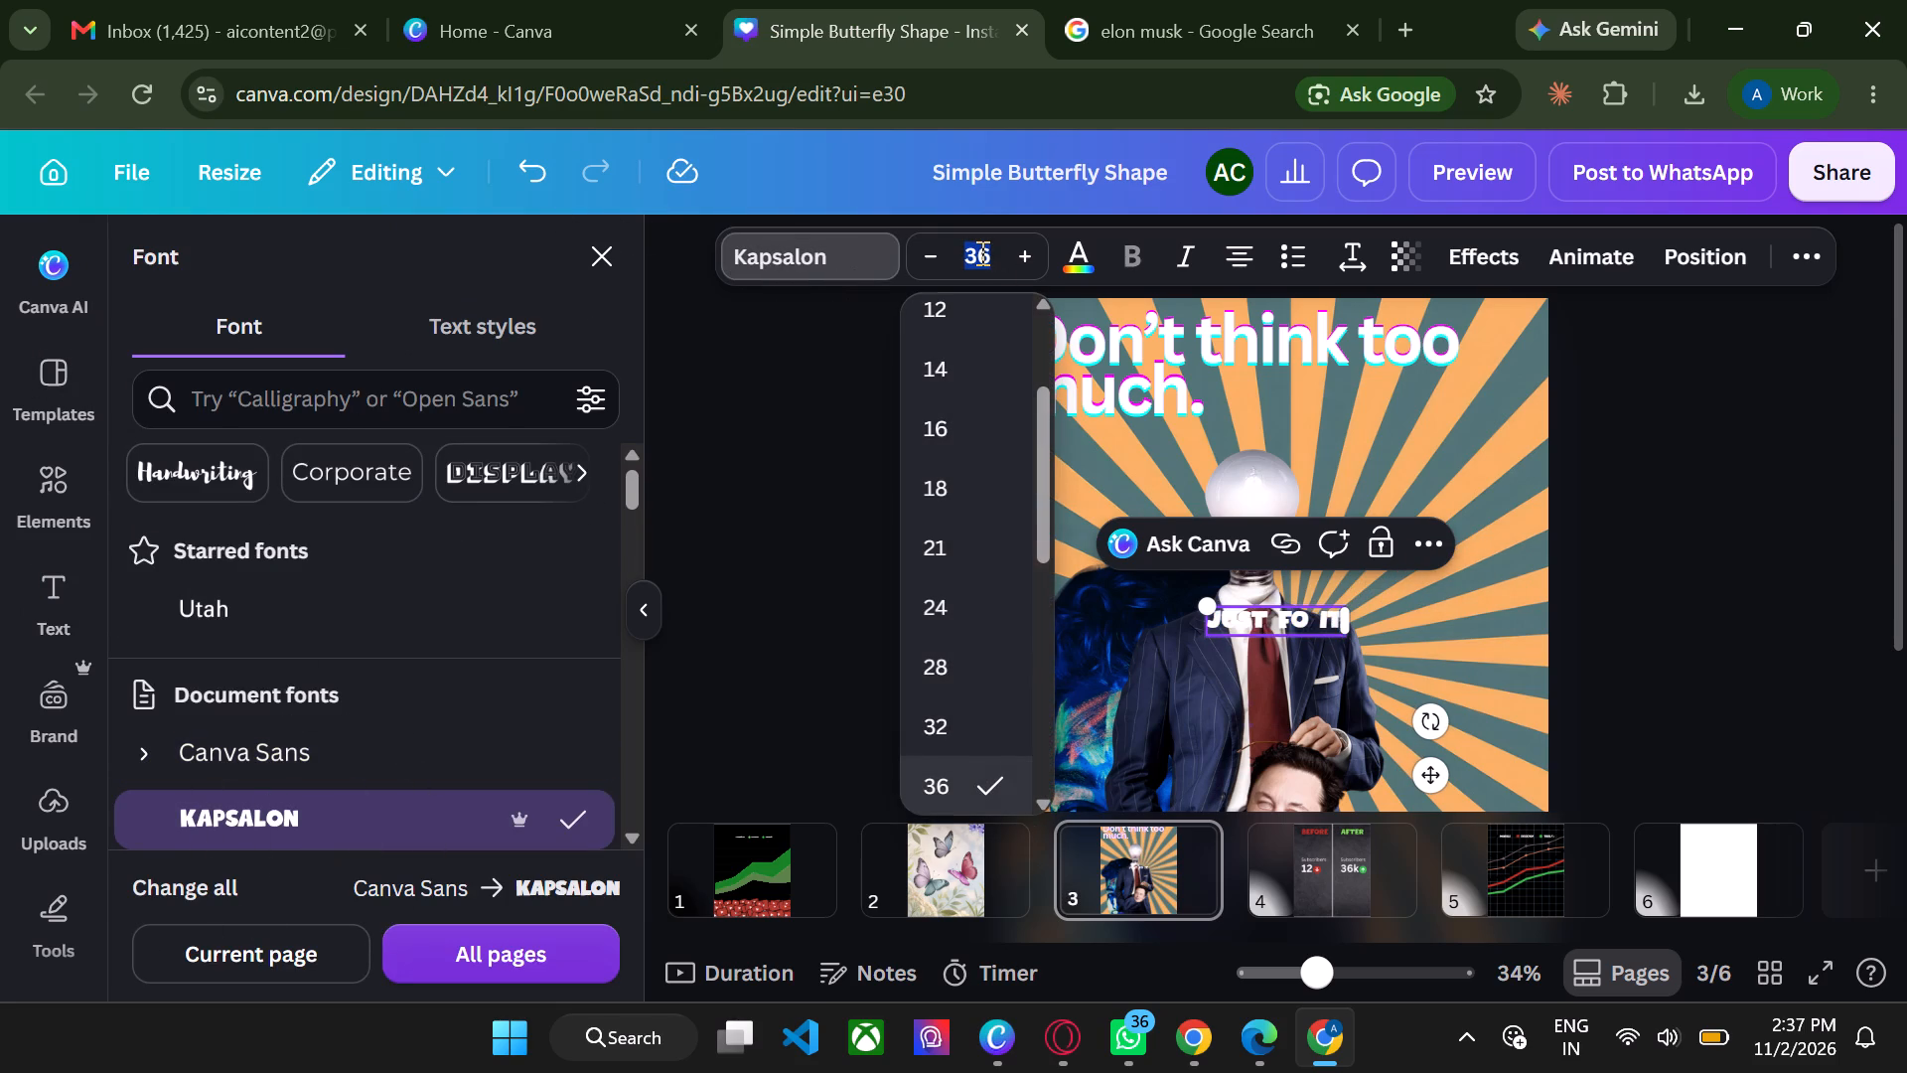
{"action": "type", "text": "78"}
{"action": "key", "text": "Return"}
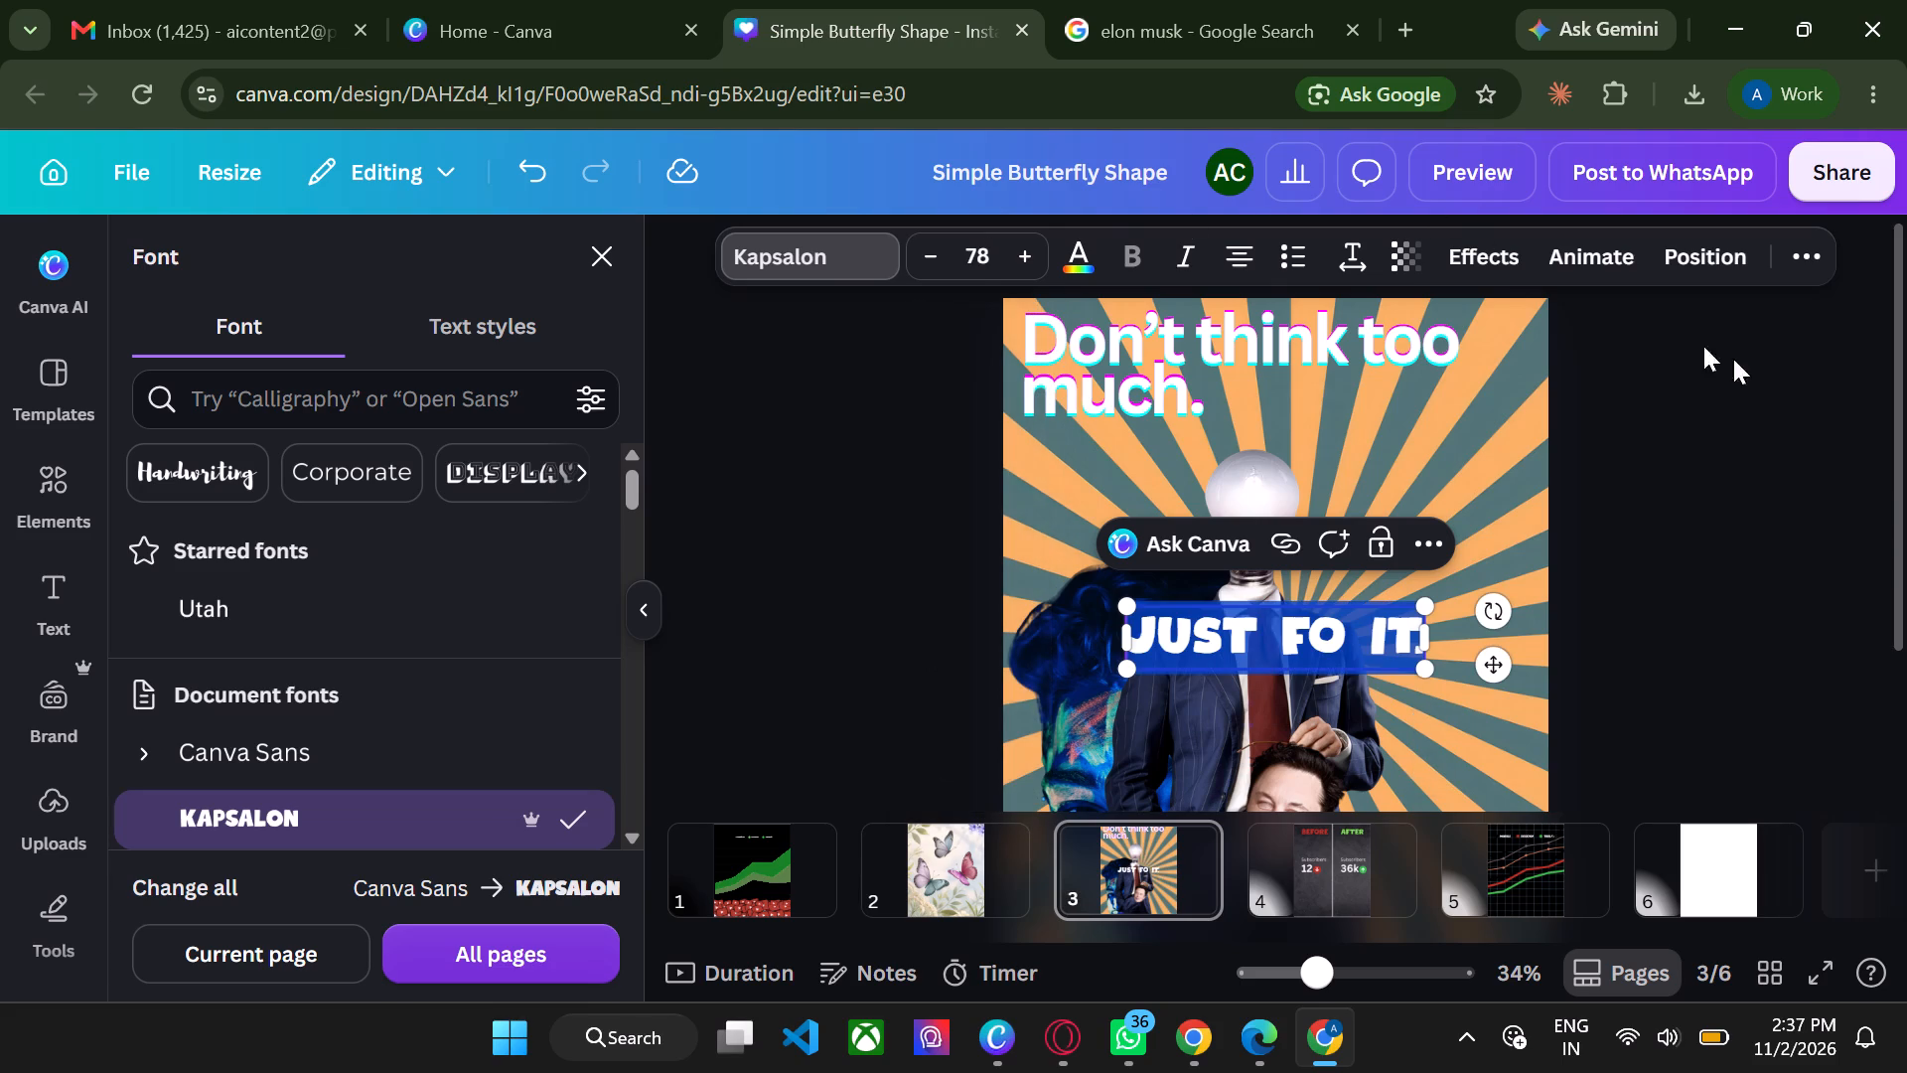
{"action": "left_click", "coordinate": [1750, 529]}
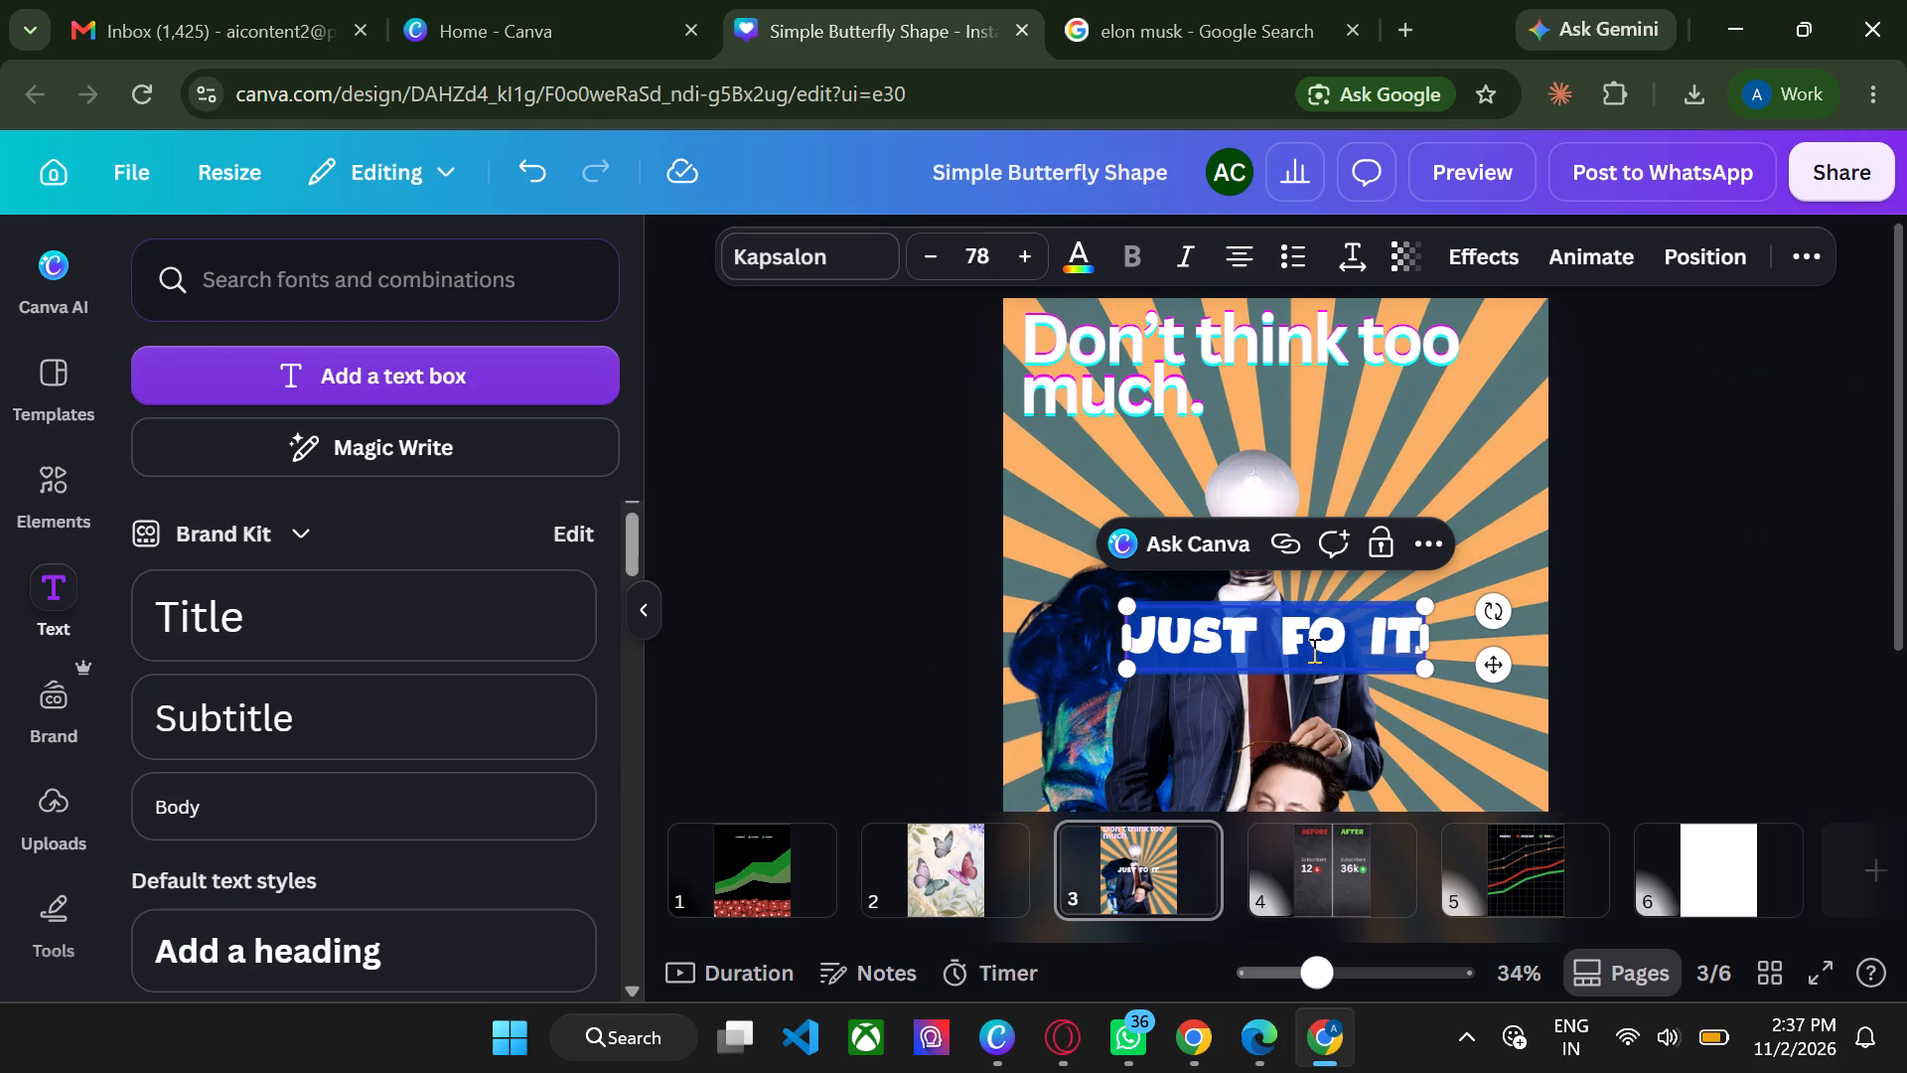
Correct the word "FO" in the new text to "DO".
{"action": "left_click", "coordinate": [1312, 650]}
{"action": "key", "text": "BackSpace"}
{"action": "key", "text": "d"}
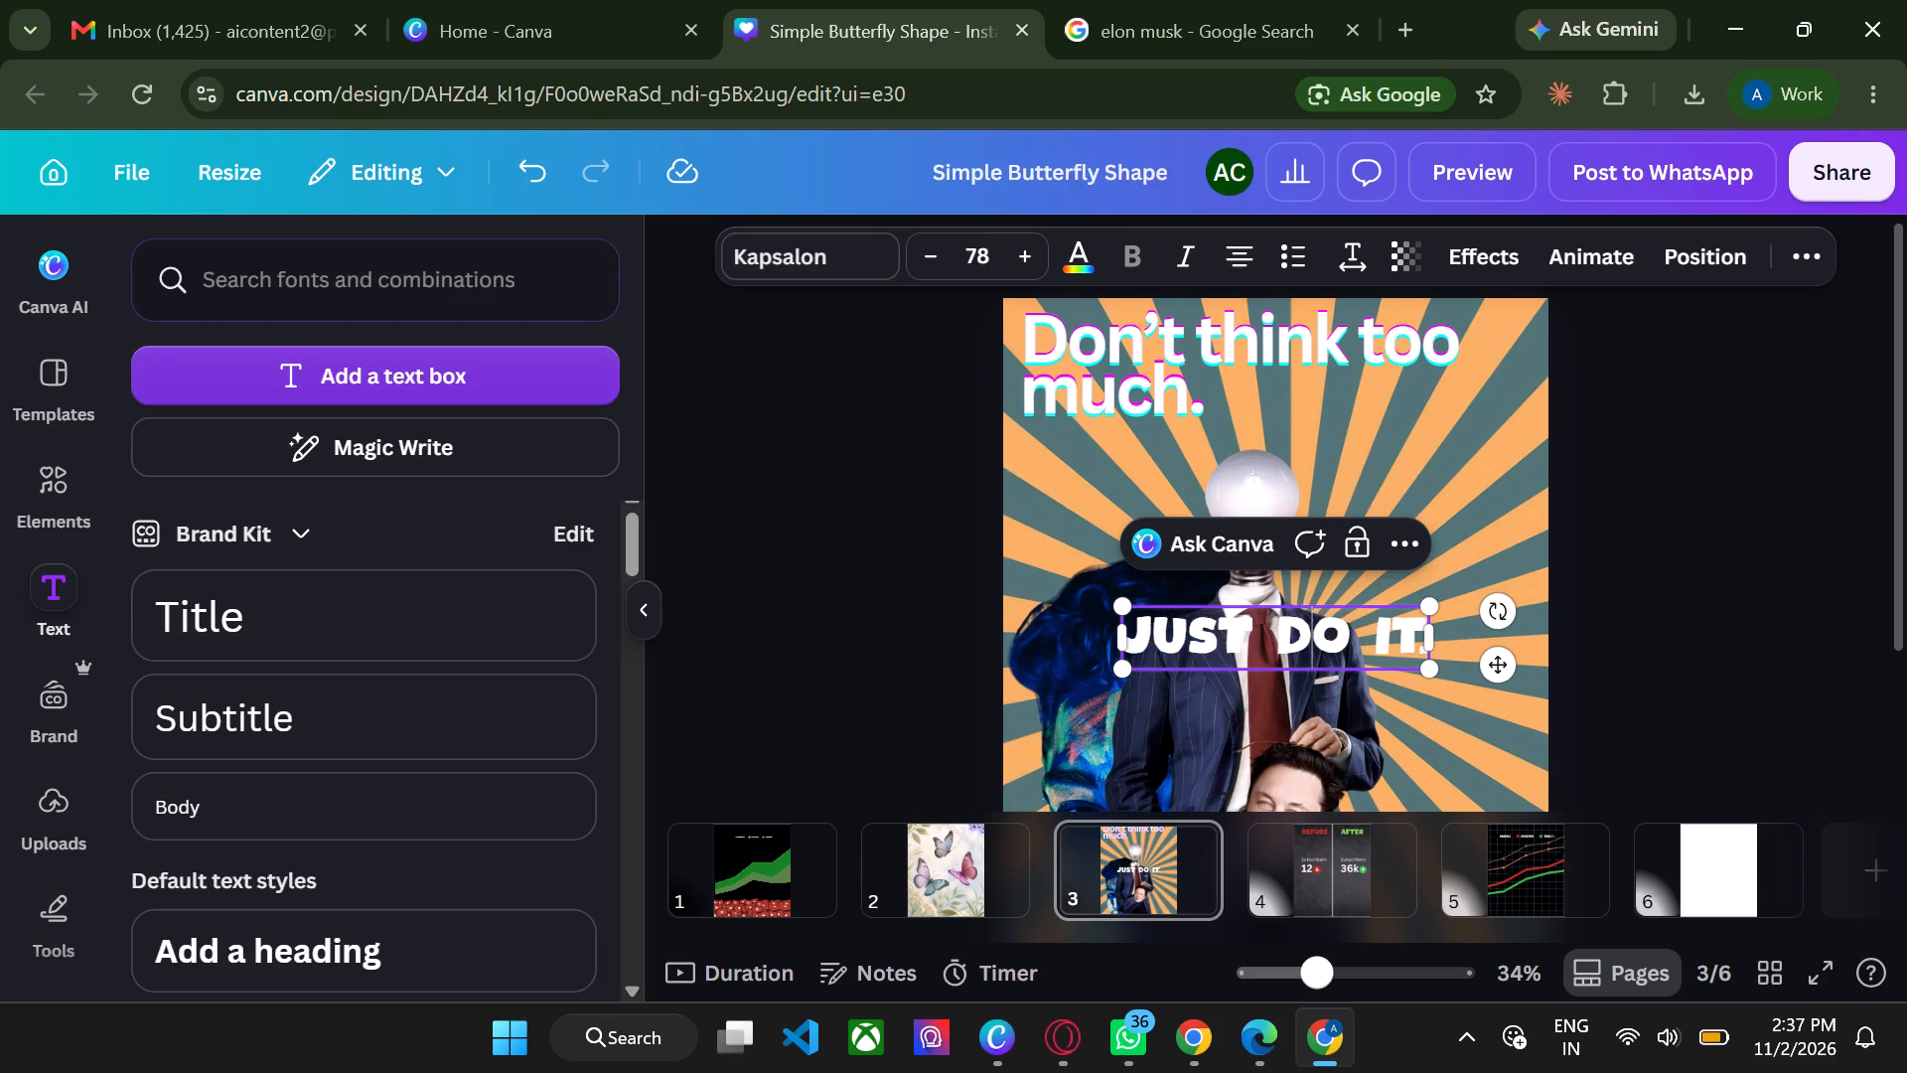
{"action": "left_click", "coordinate": [1760, 490]}
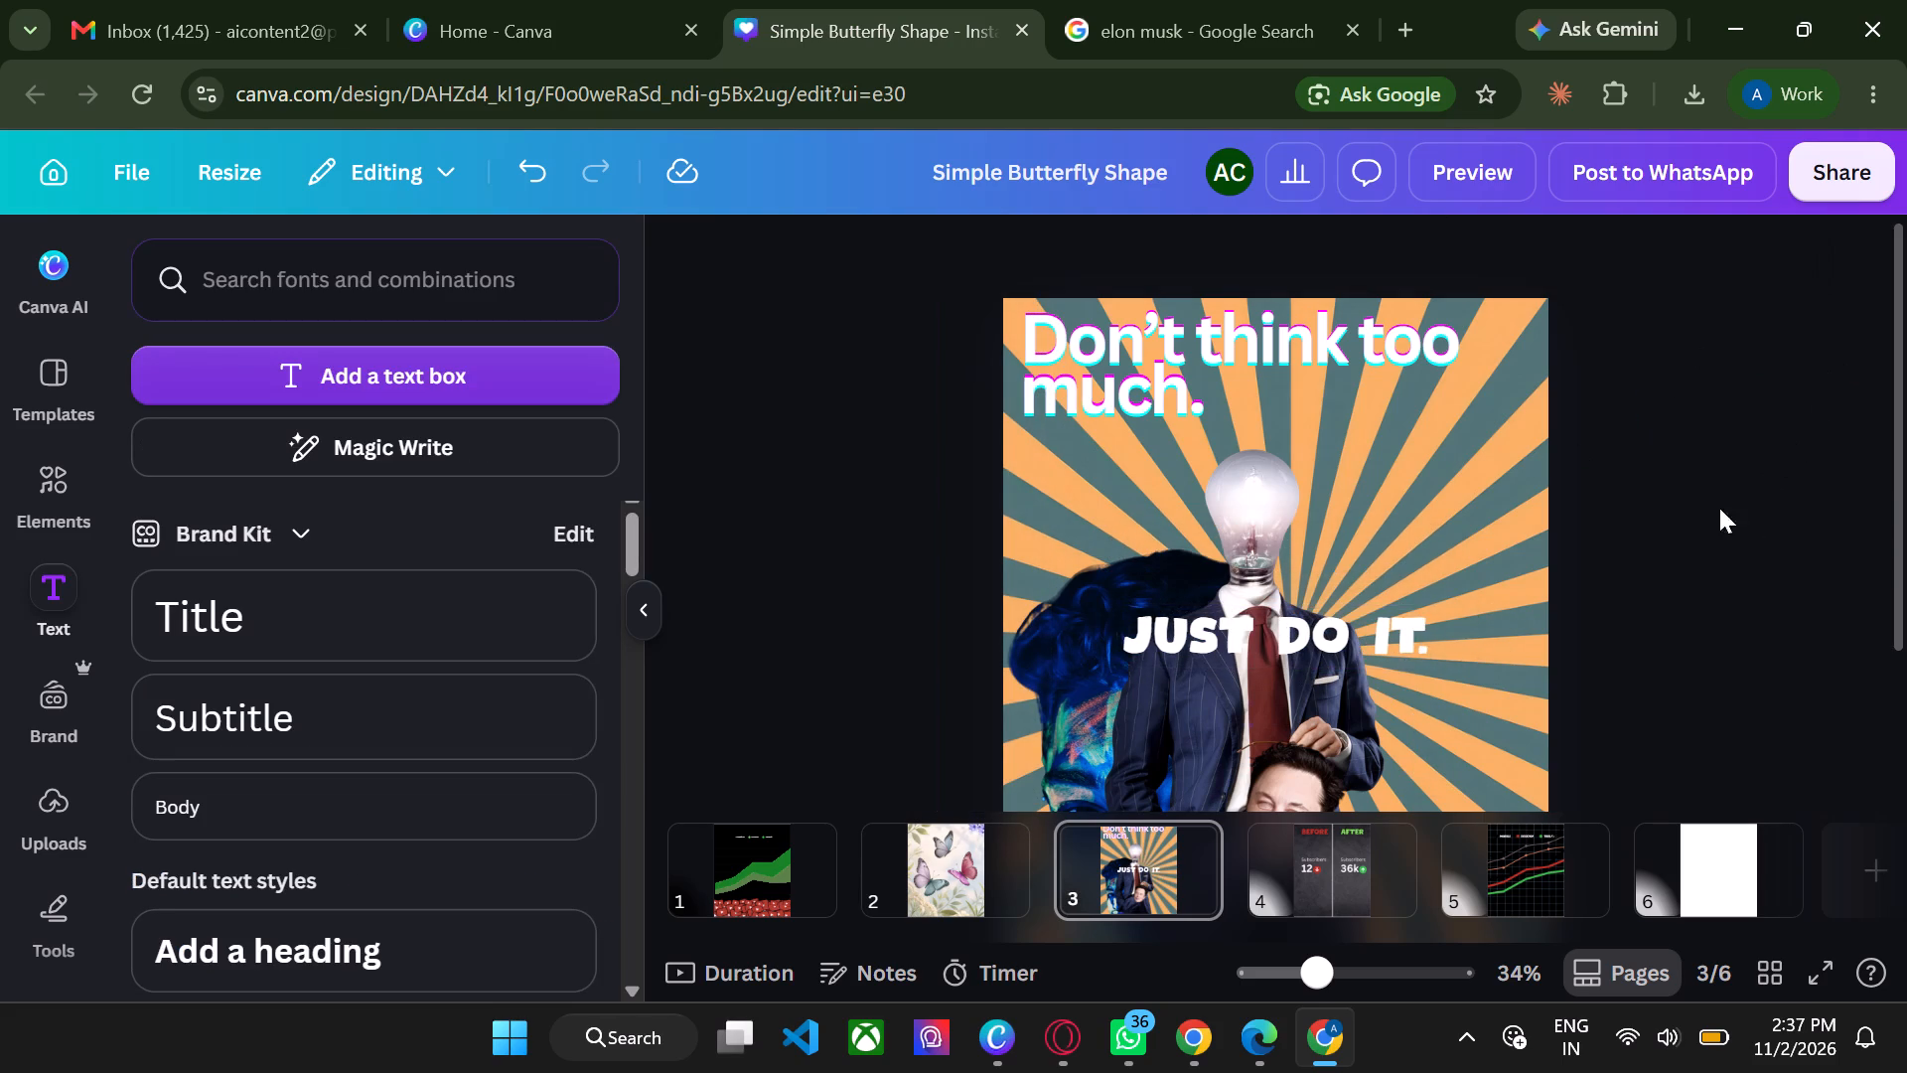
Move the "JUST DO IT." text beside the lightbulb below the heading and narrow its box so it wraps onto two lines within the page.
{"action": "left_click_drag", "start_coordinate": [1358, 646], "coordinate": [1544, 456]}
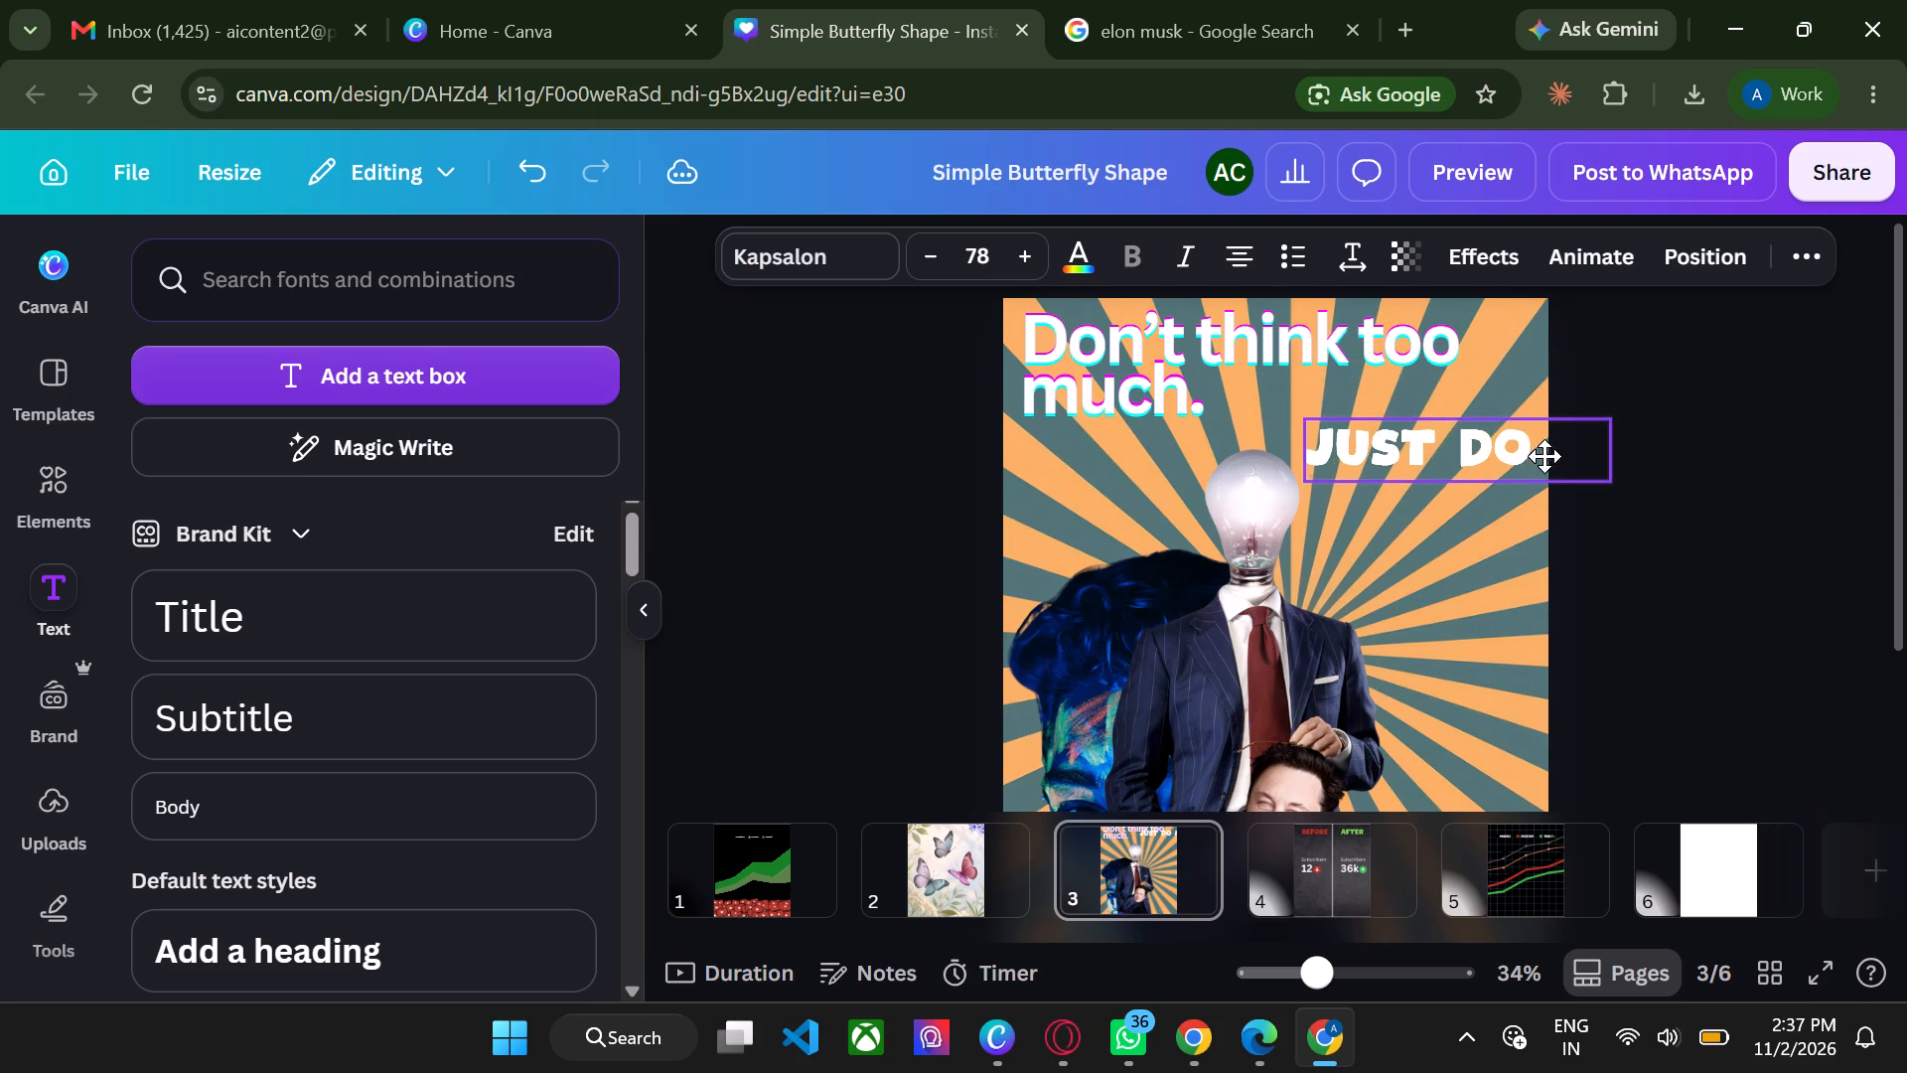
{"action": "left_click_drag", "start_coordinate": [1544, 456], "coordinate": [1565, 452]}
{"action": "left_click_drag", "start_coordinate": [1644, 443], "coordinate": [1567, 450]}
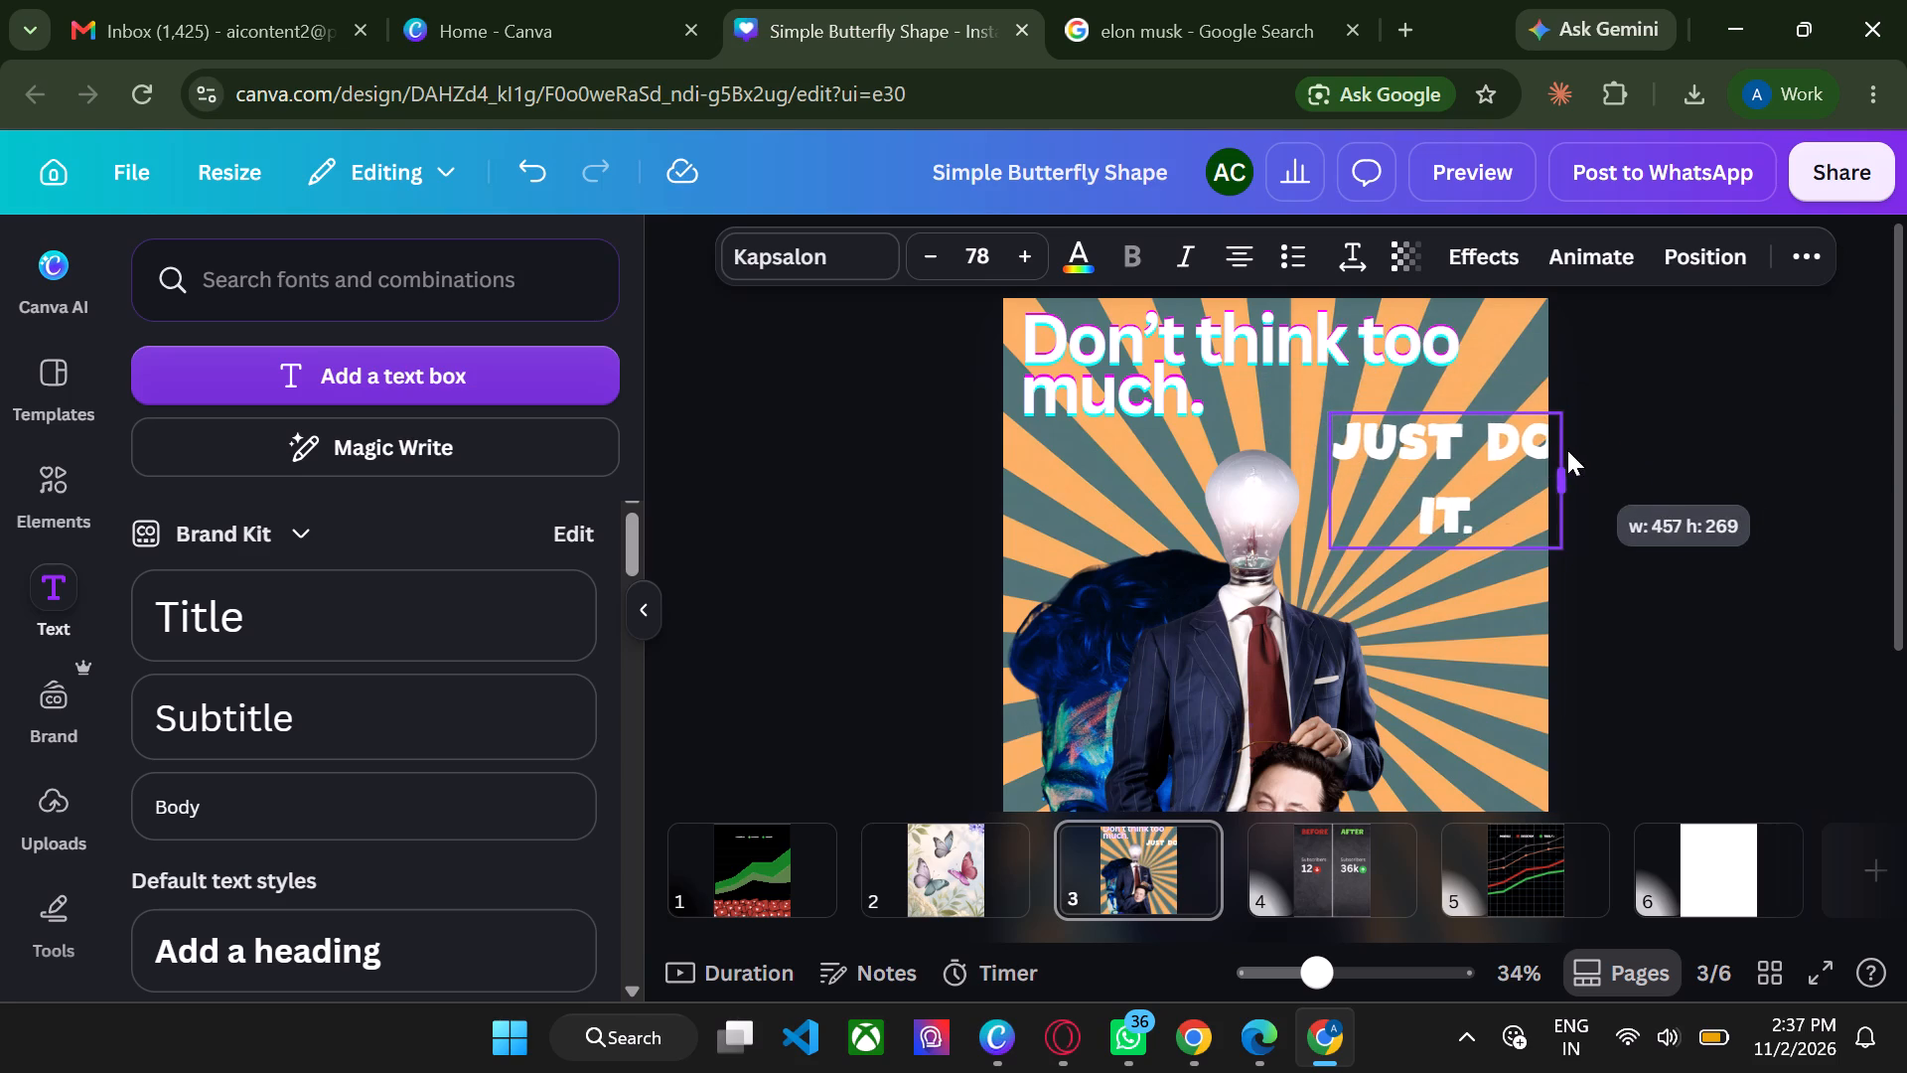
{"action": "left_click_drag", "start_coordinate": [1567, 450], "coordinate": [1536, 453]}
Right-align the whole "JUST DO IT." text.
{"action": "double_click", "coordinate": [1436, 483]}
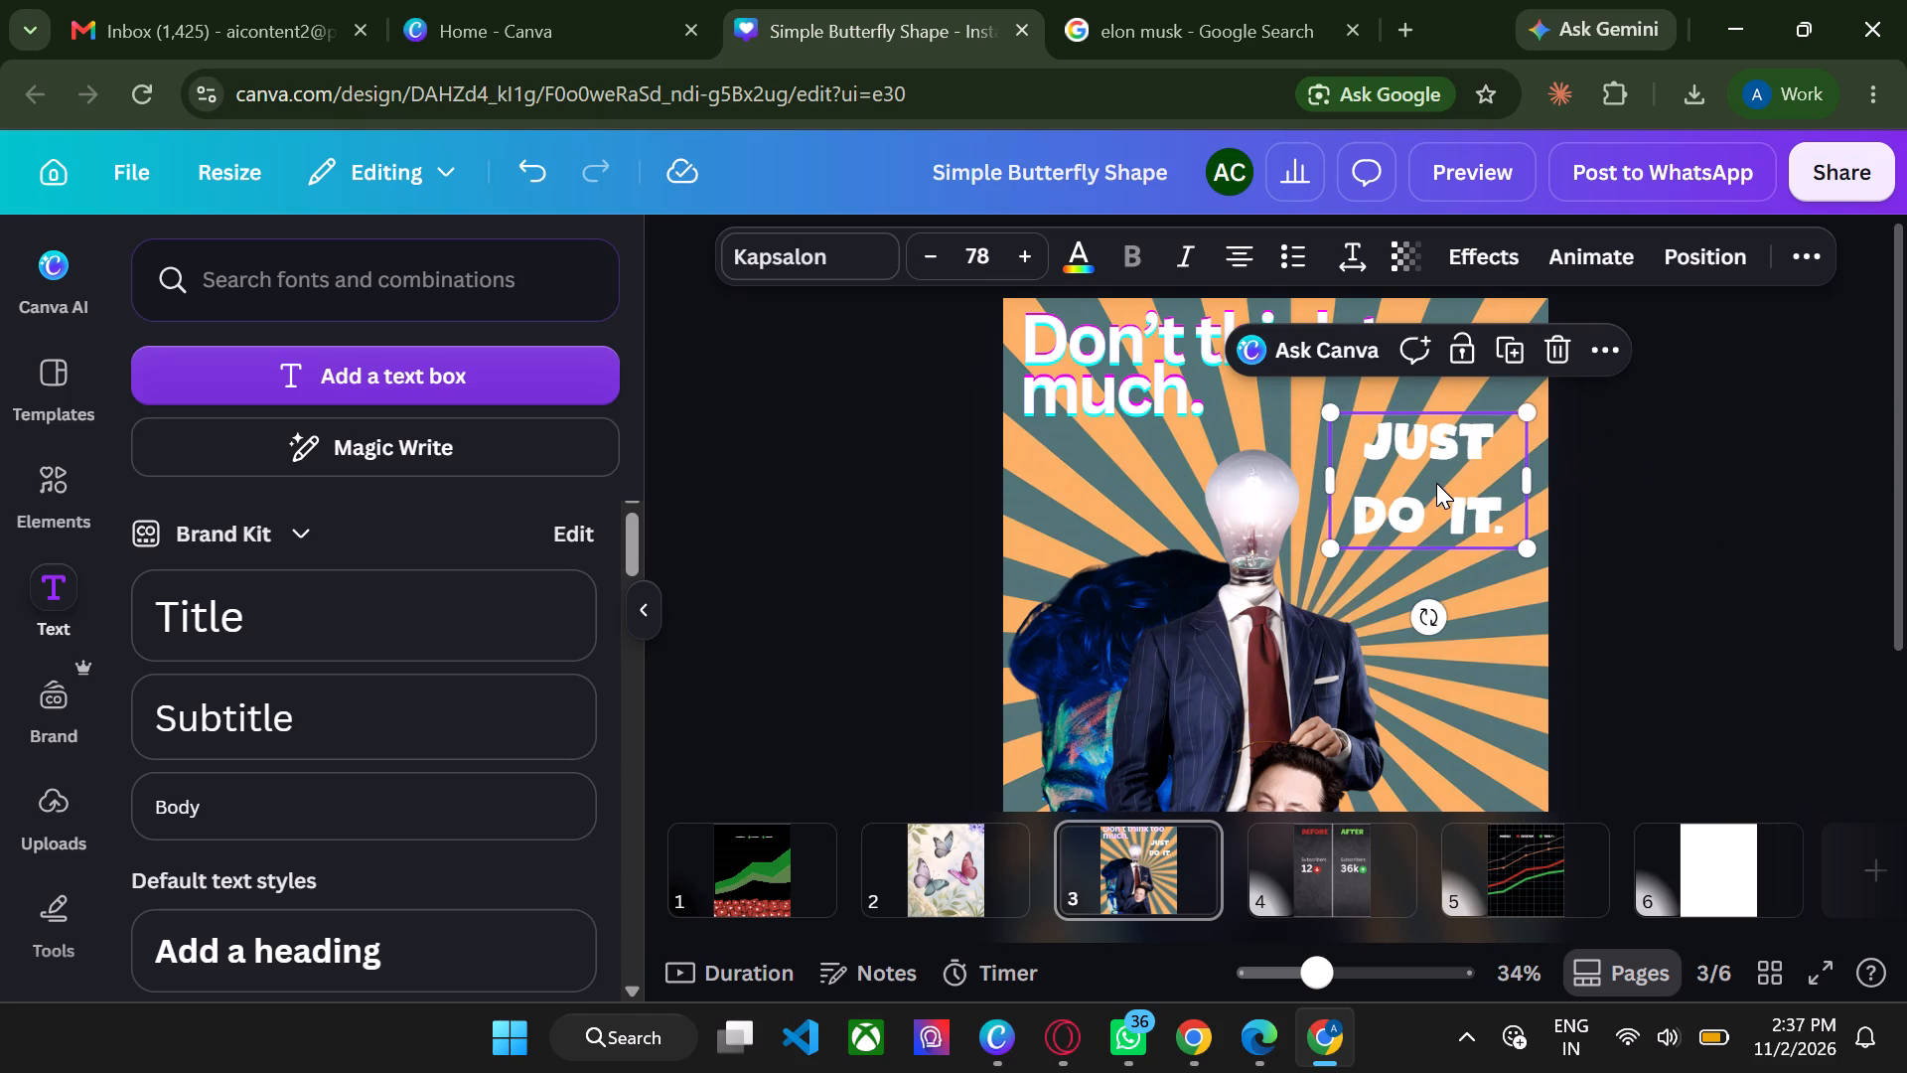
{"action": "key", "text": "ctrl+a"}
{"action": "left_click", "coordinate": [1262, 256]}
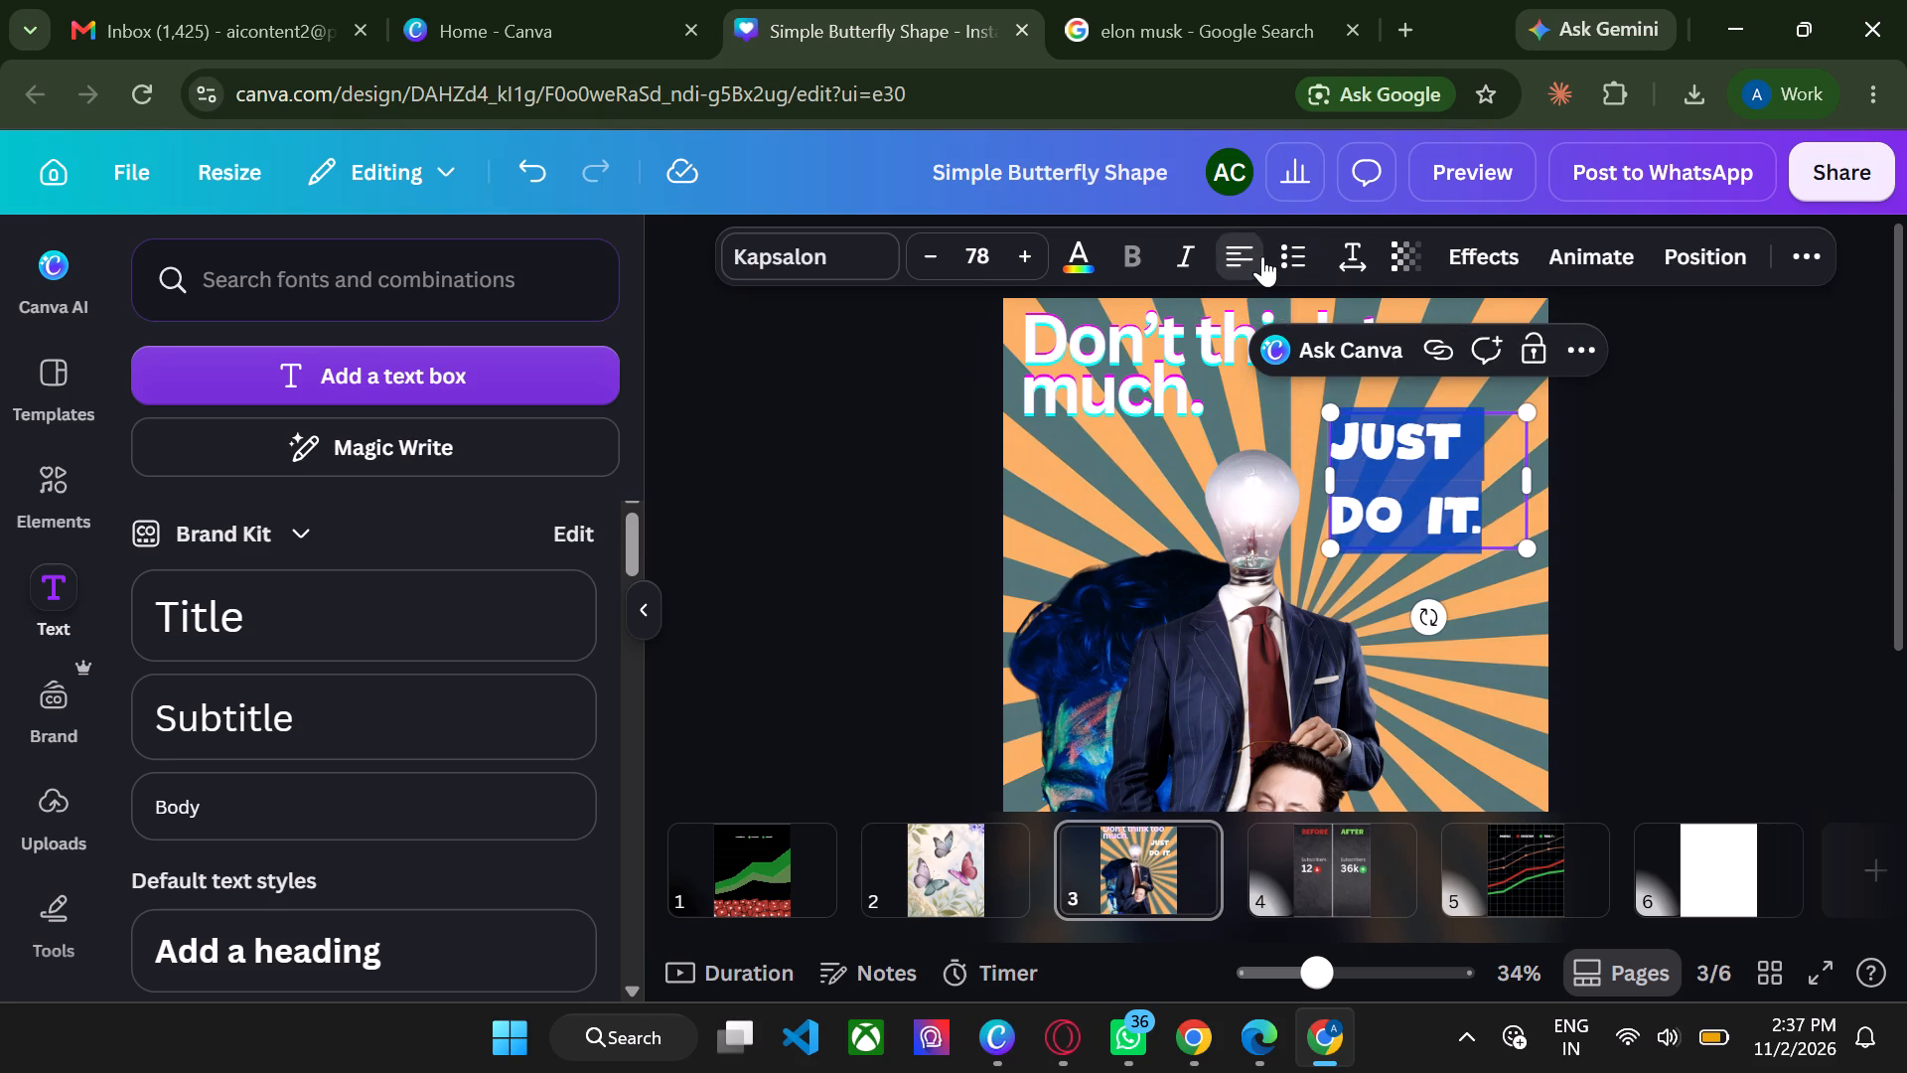
{"action": "left_click", "coordinate": [1262, 256]}
{"action": "left_click", "coordinate": [1262, 256]}
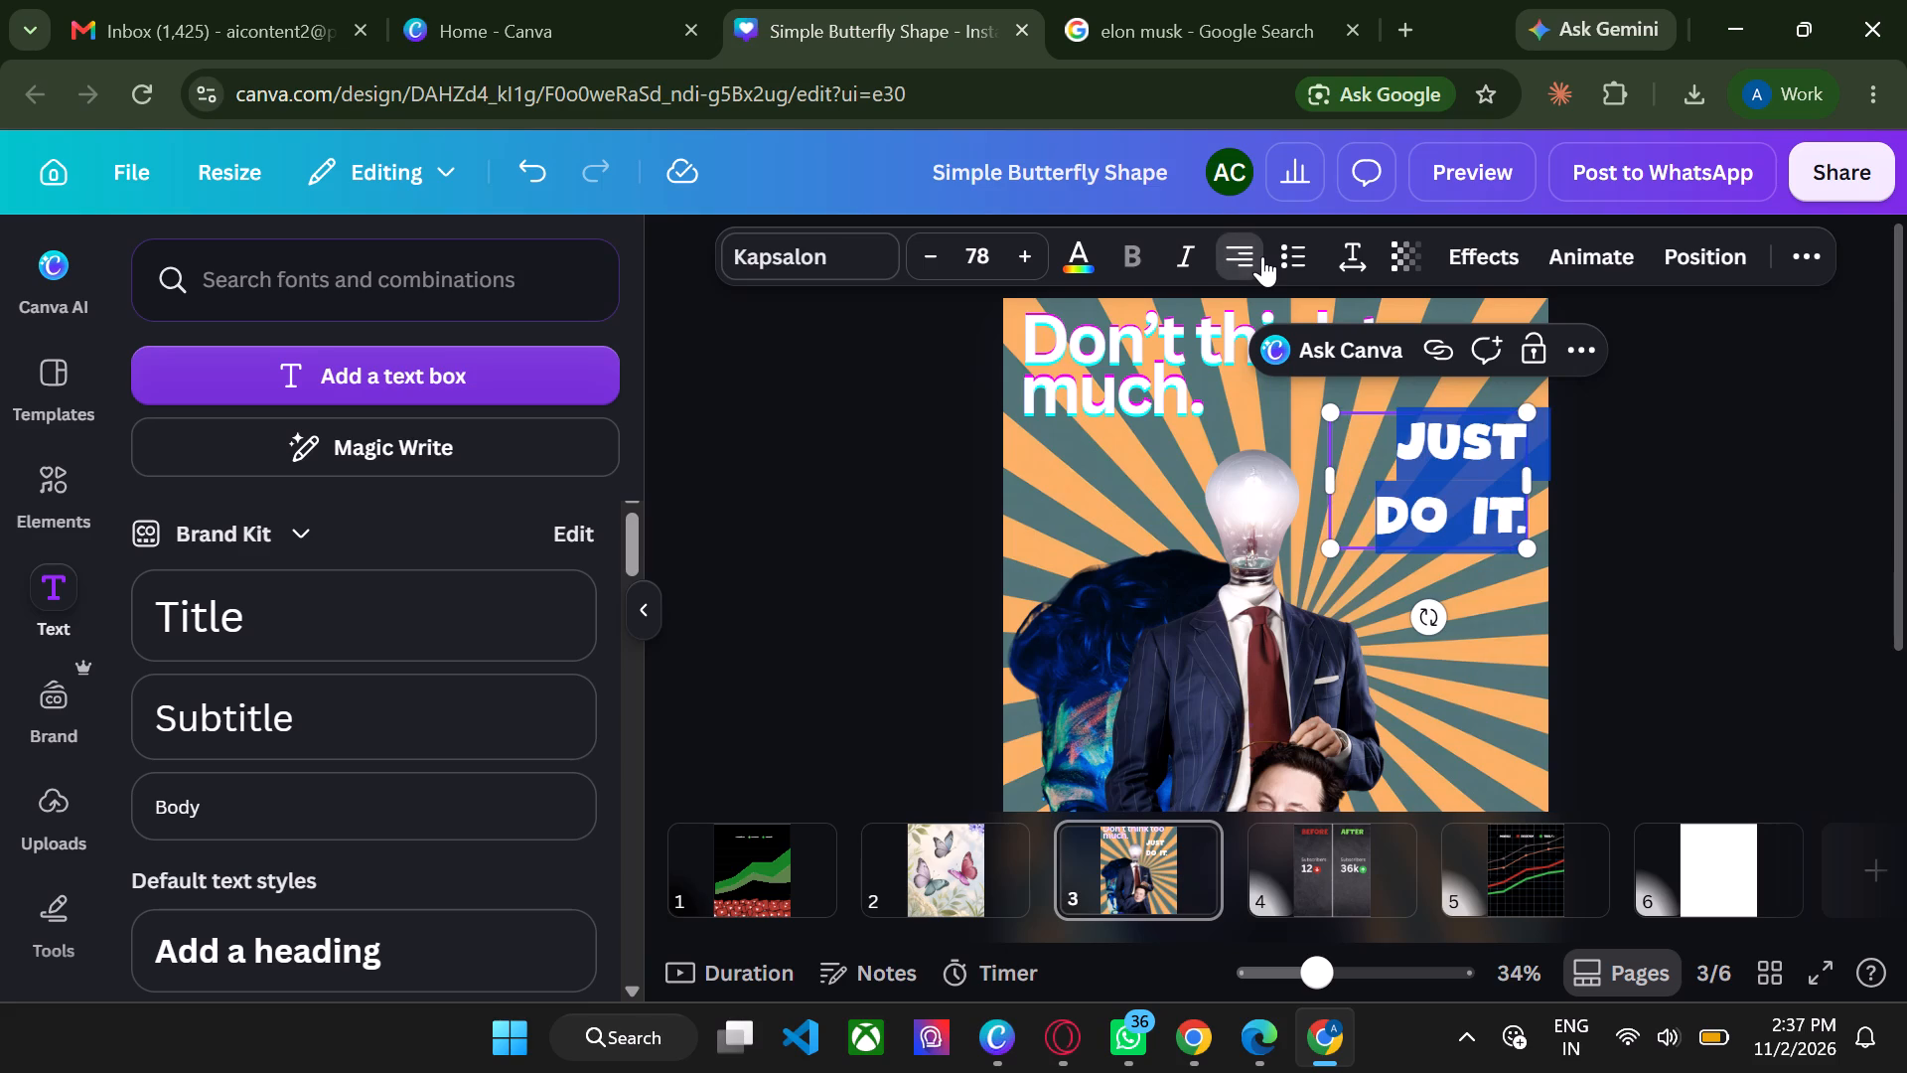
{"action": "left_click", "coordinate": [1801, 462]}
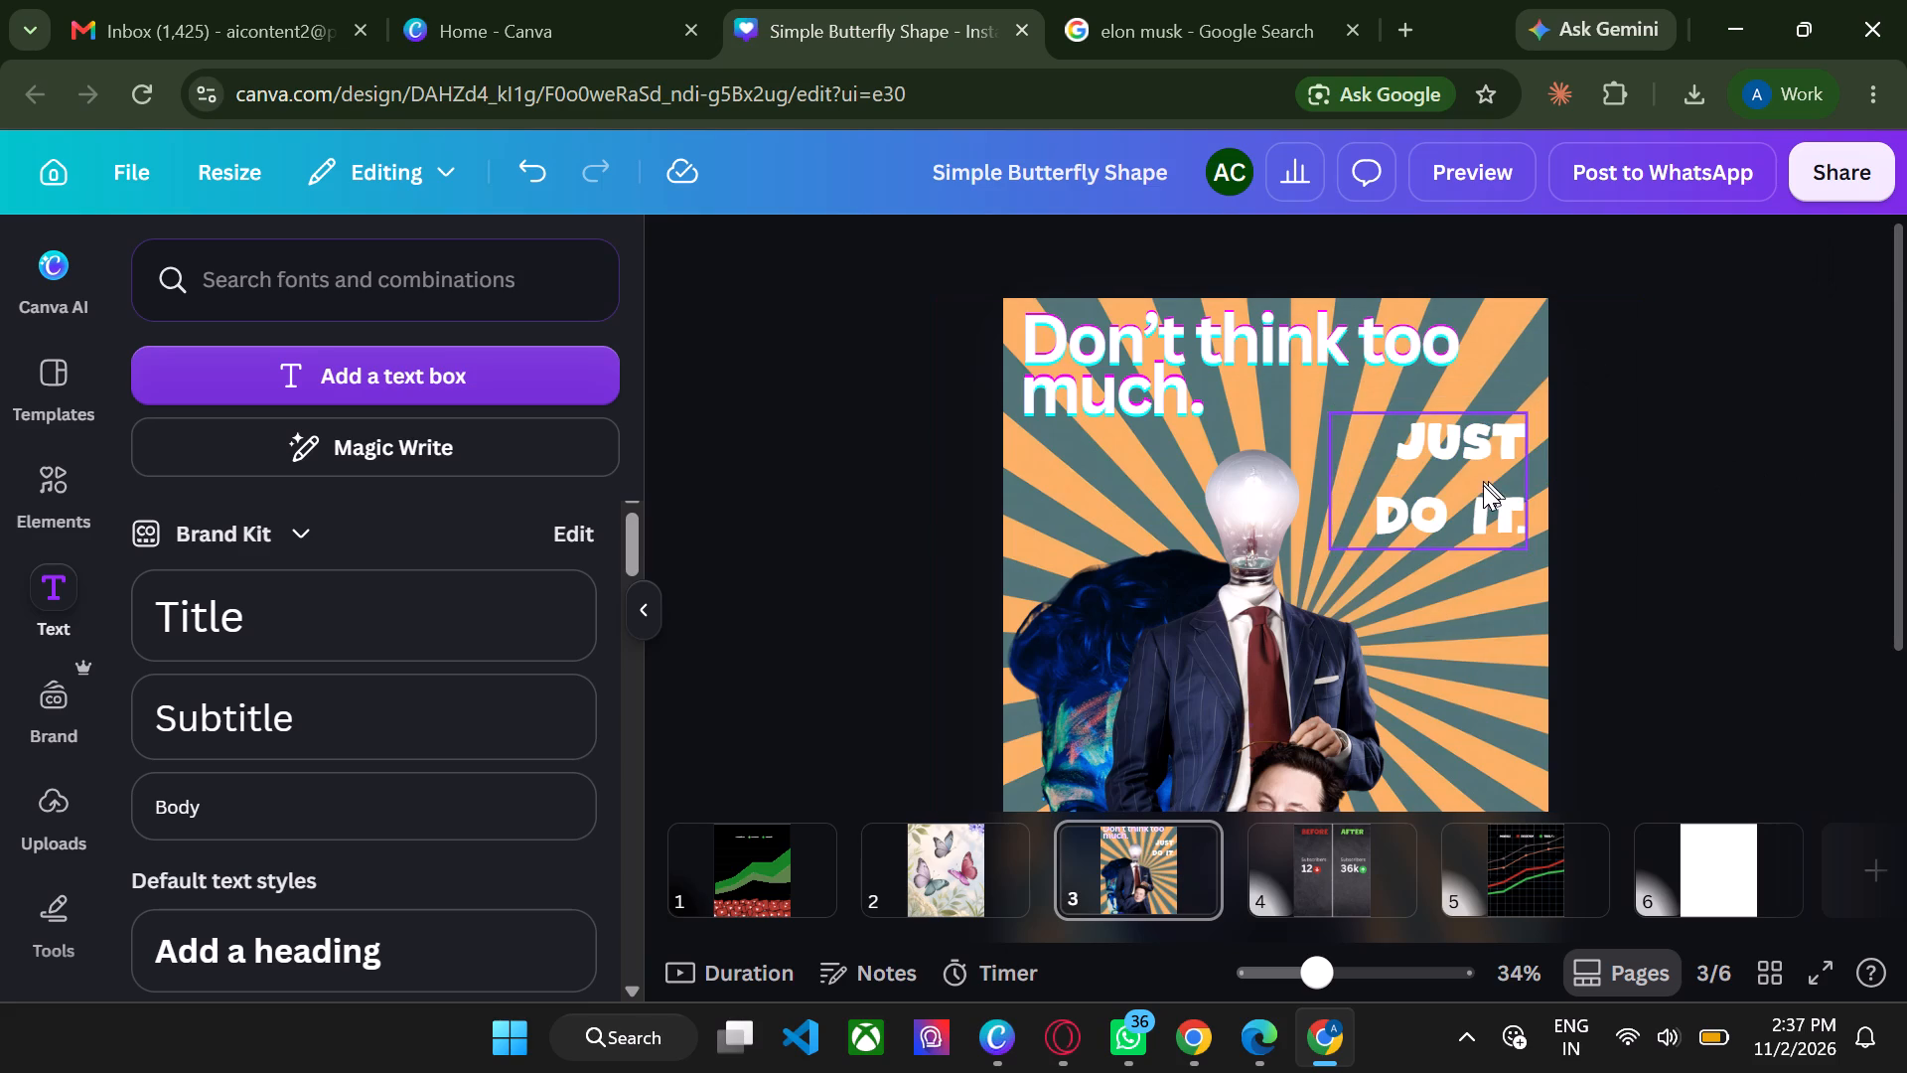
Shift the "JUST DO IT." text slightly toward the page's right edge and set its font size to 108.
{"action": "left_click", "coordinate": [1483, 485]}
{"action": "double_click", "coordinate": [1489, 492]}
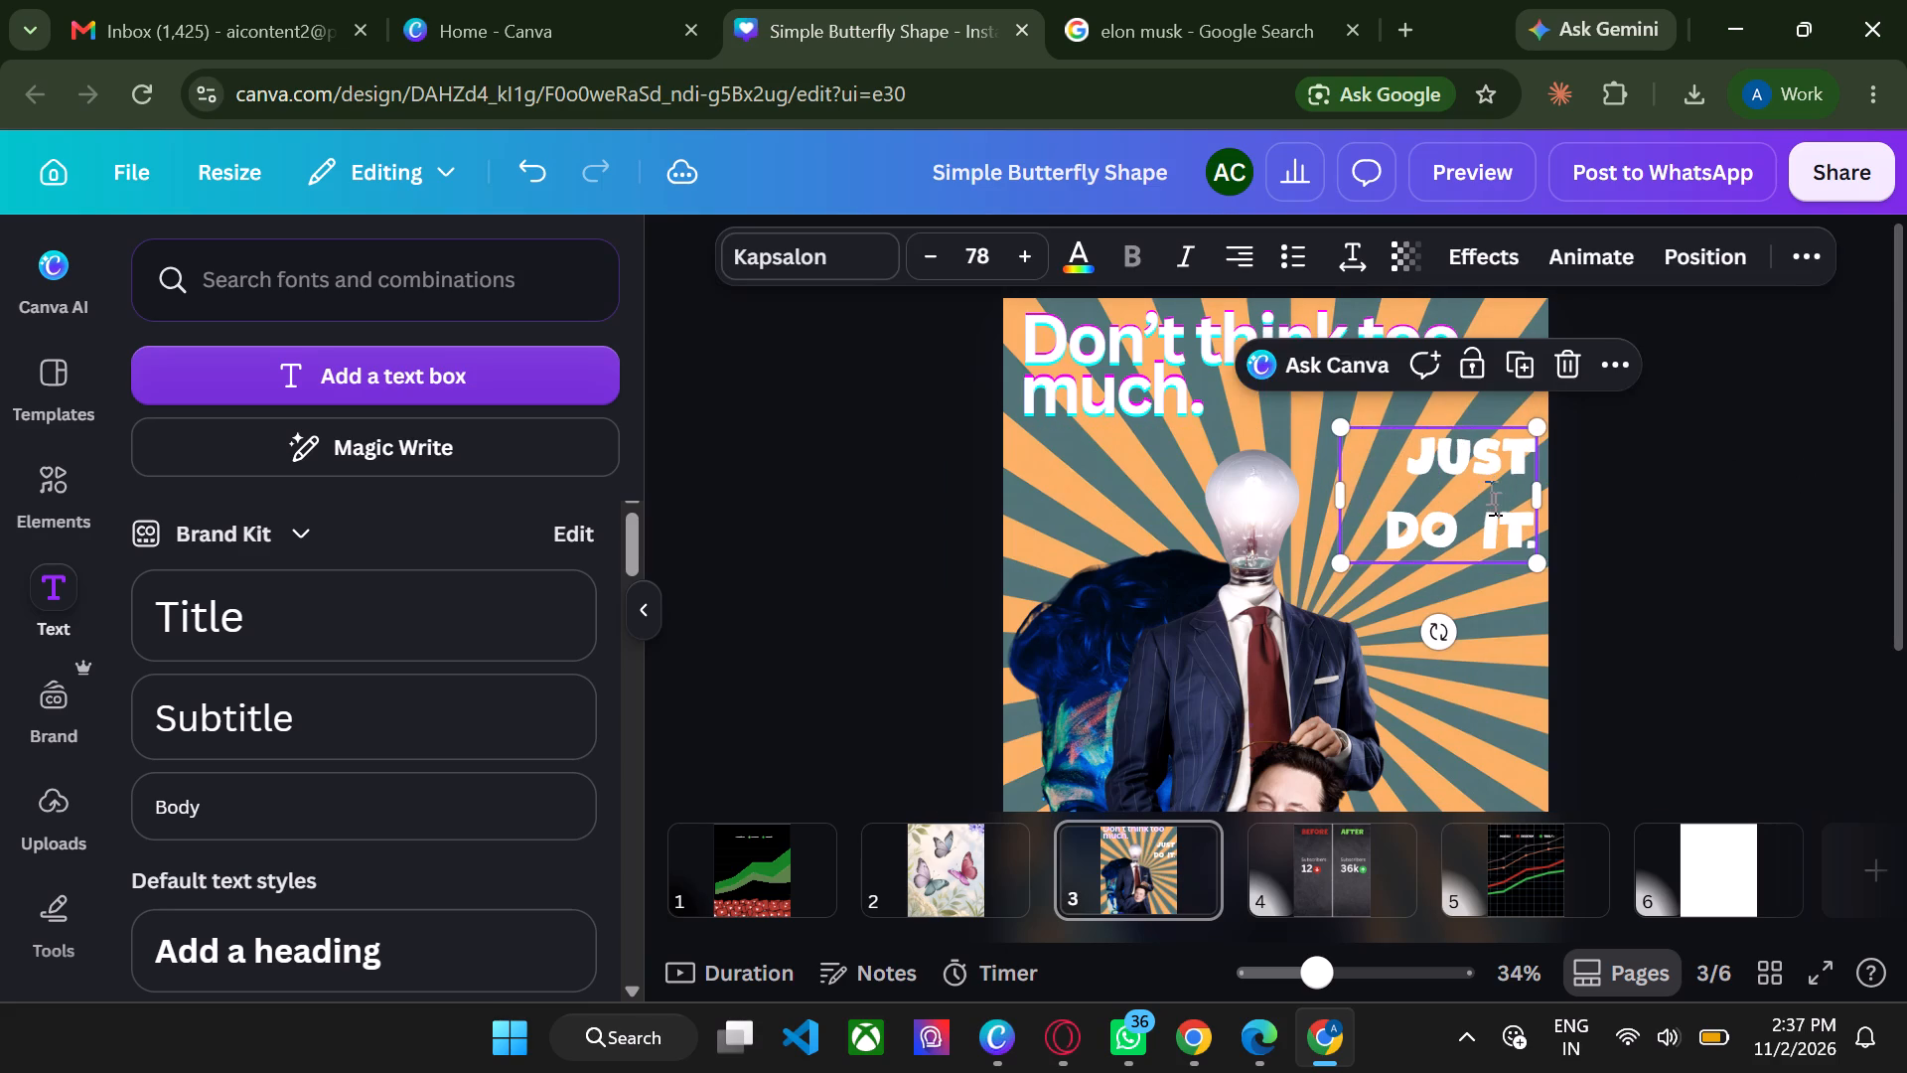
{"action": "key", "text": "ctrl+a"}
{"action": "left_click", "coordinate": [982, 260]}
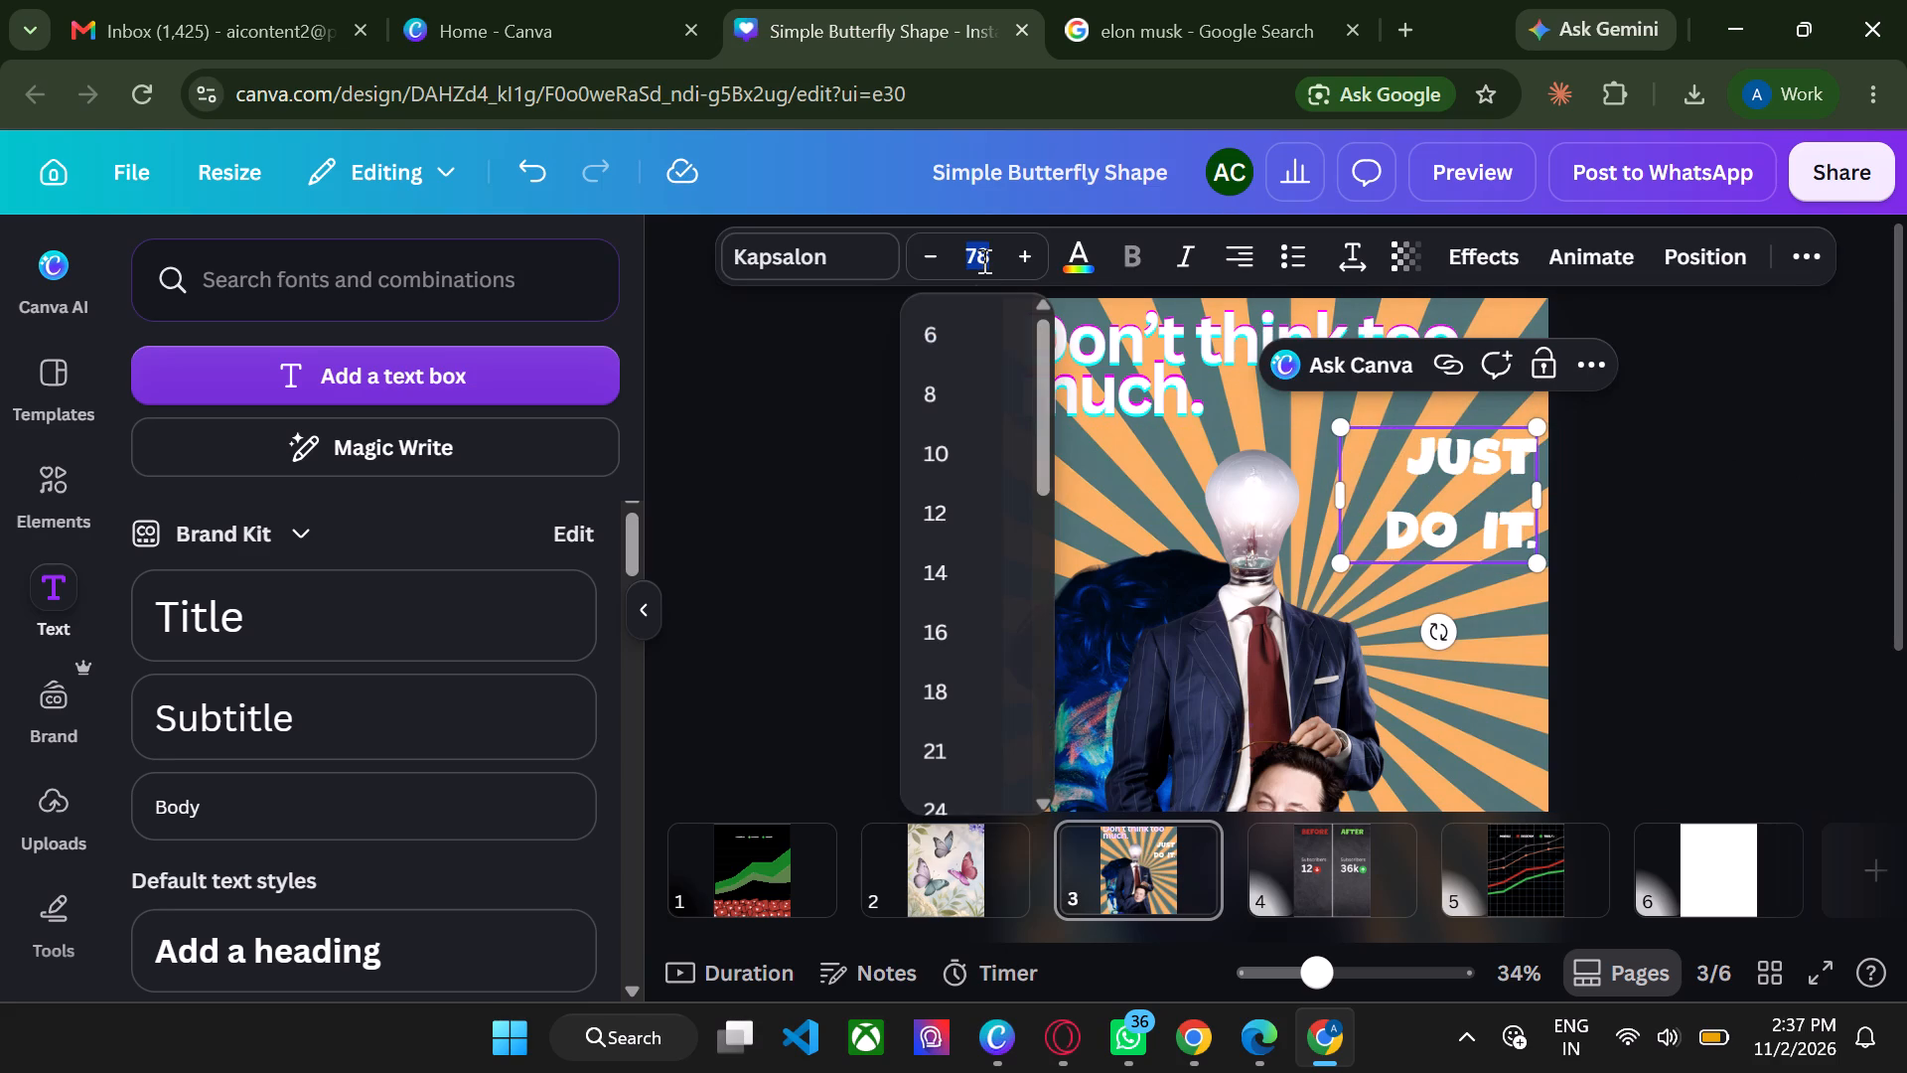
{"action": "type", "text": "108"}
{"action": "key", "text": "Return"}
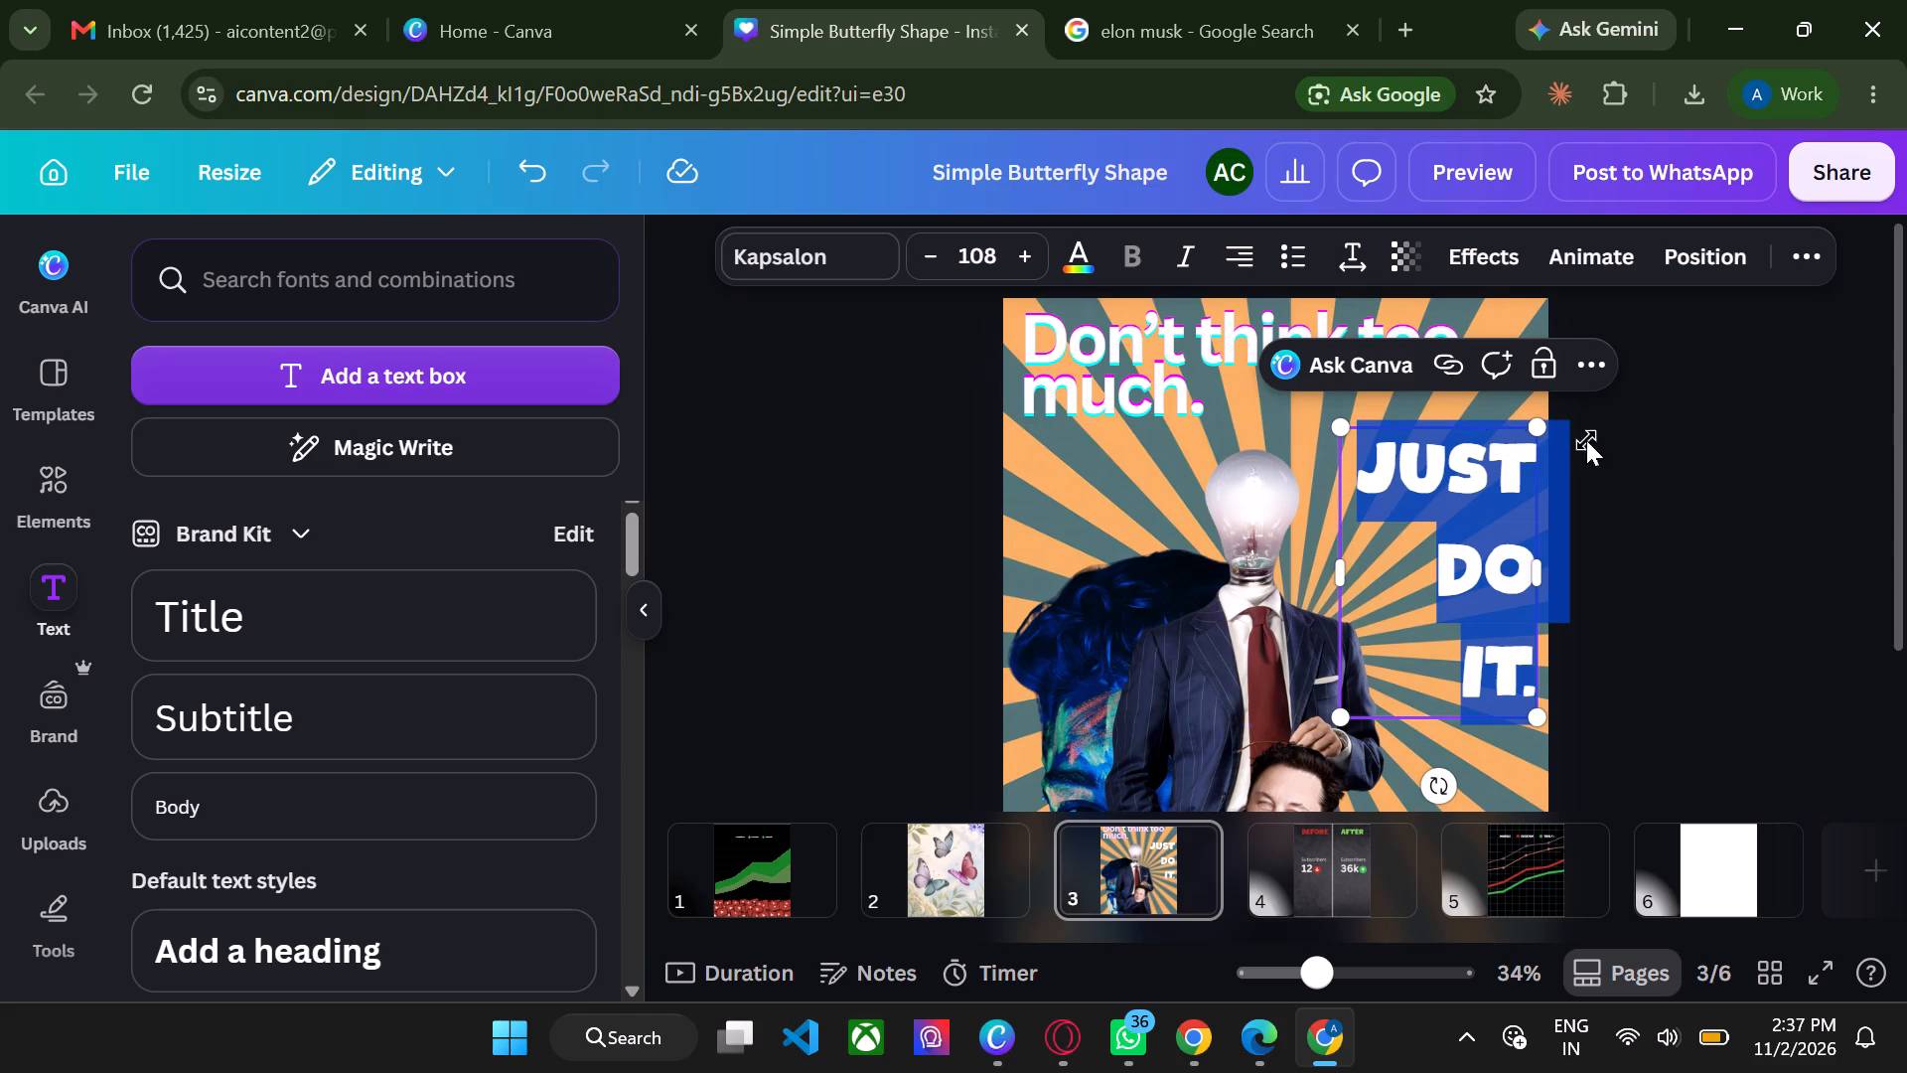
{"action": "left_click", "coordinate": [1674, 490]}
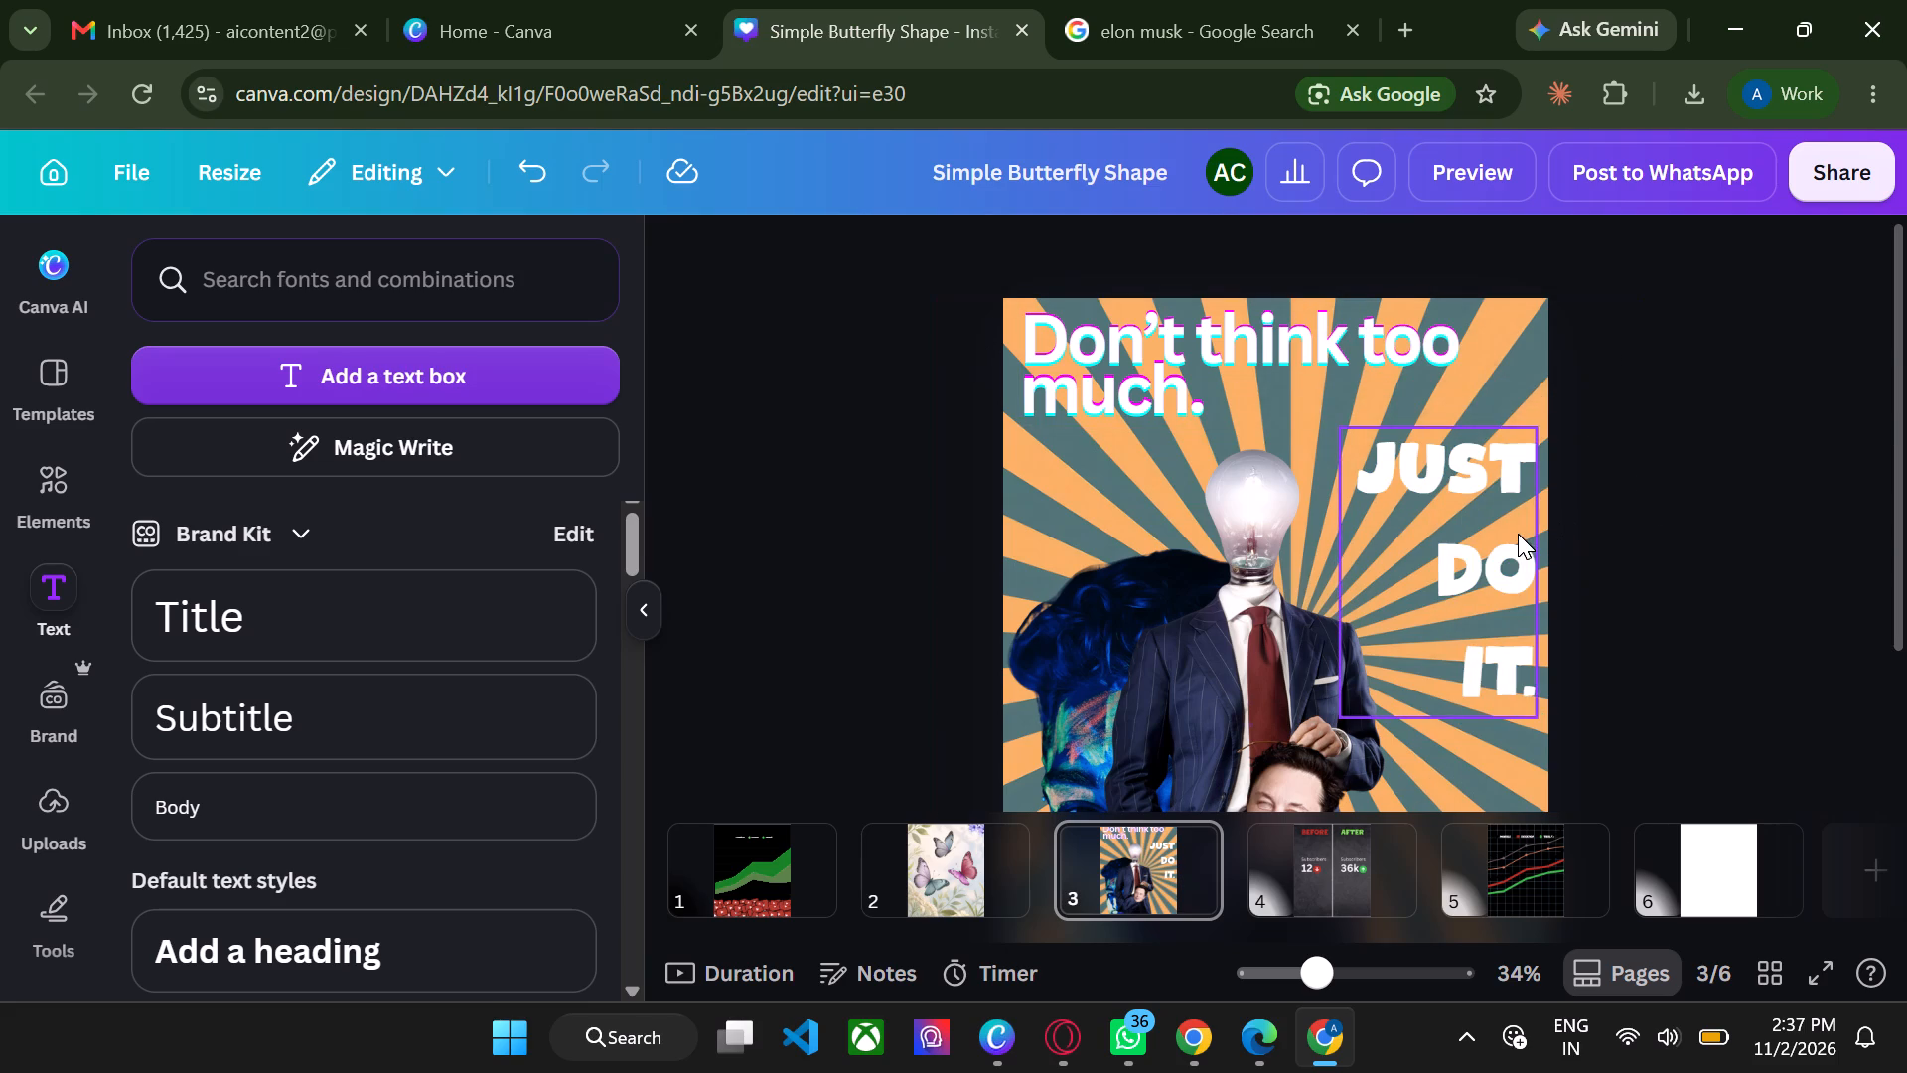
Nudge the "JUST DO IT." text slightly inward from the page edge and tighten its line spacing.
{"action": "left_click_drag", "start_coordinate": [1518, 534], "coordinate": [1505, 534]}
{"action": "double_click", "coordinate": [1505, 534]}
{"action": "key", "text": "ctrl+a"}
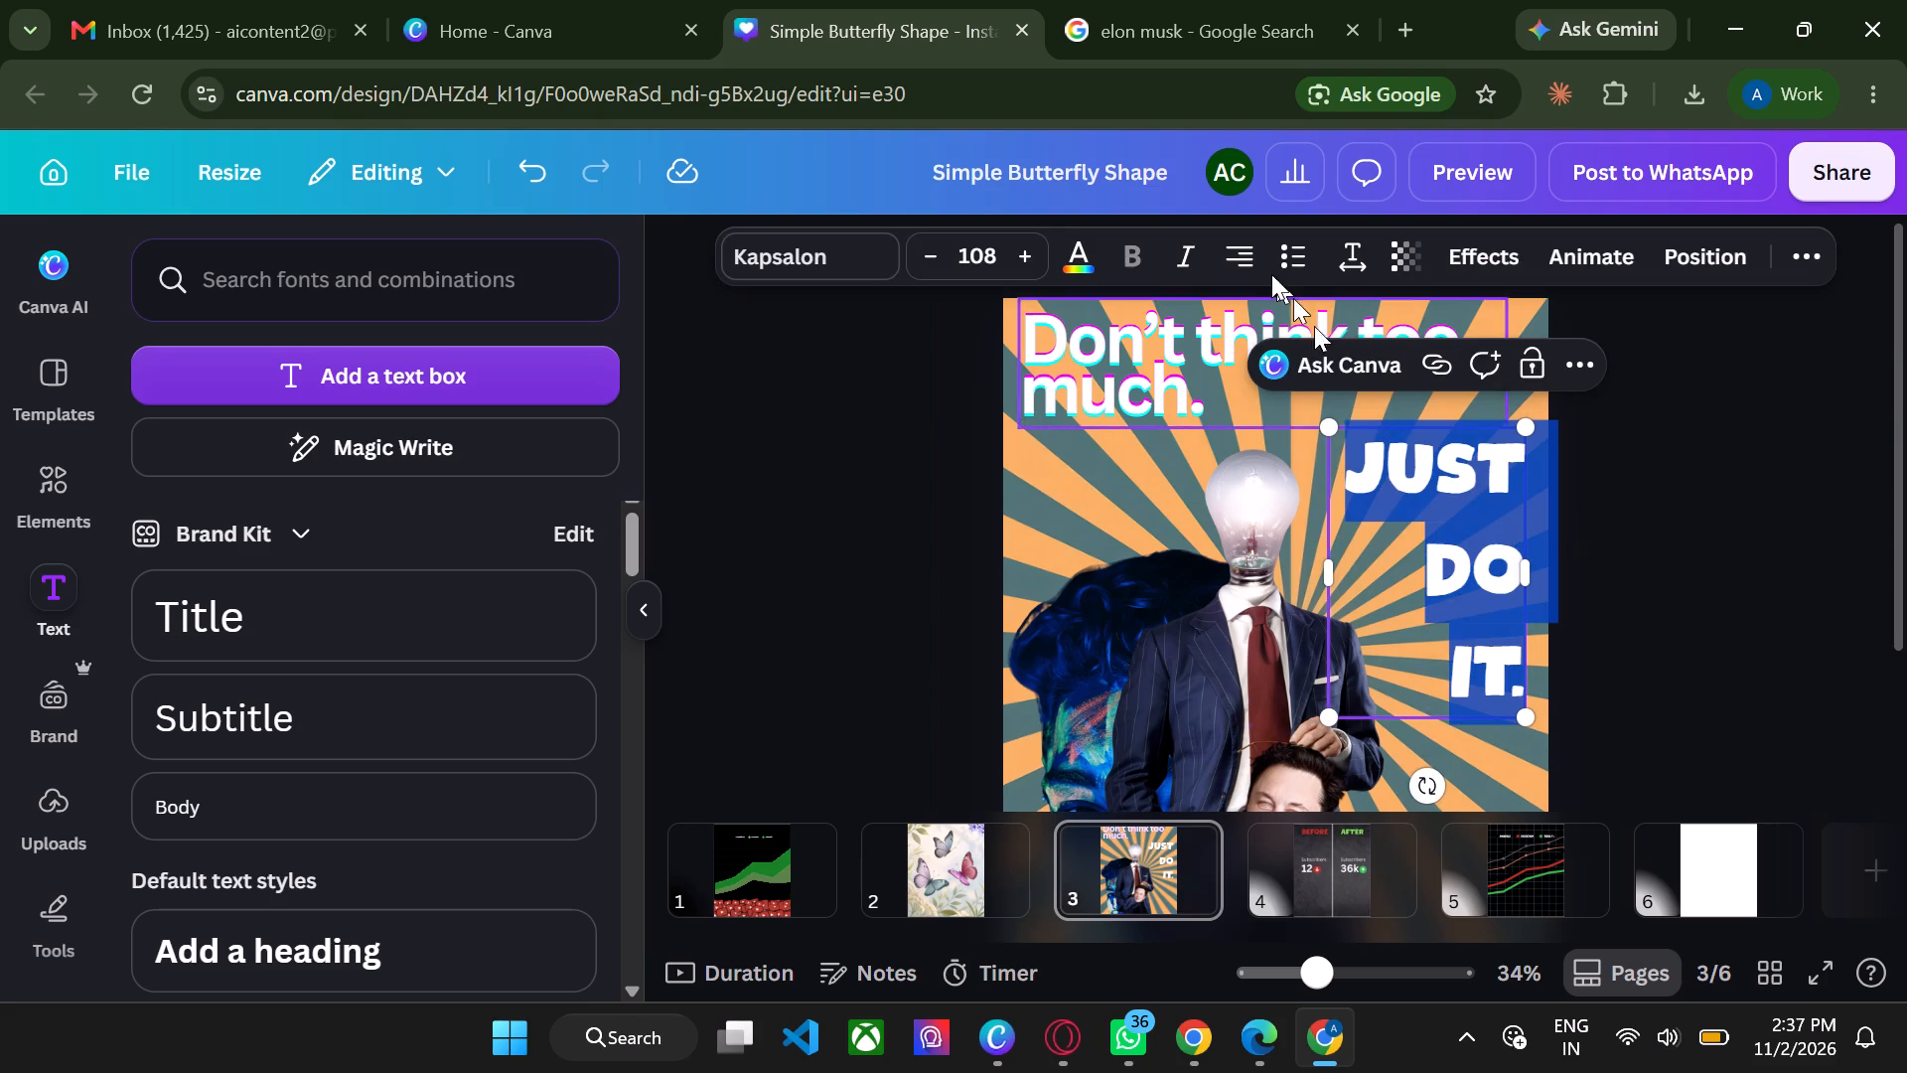
{"action": "left_click", "coordinate": [1348, 251]}
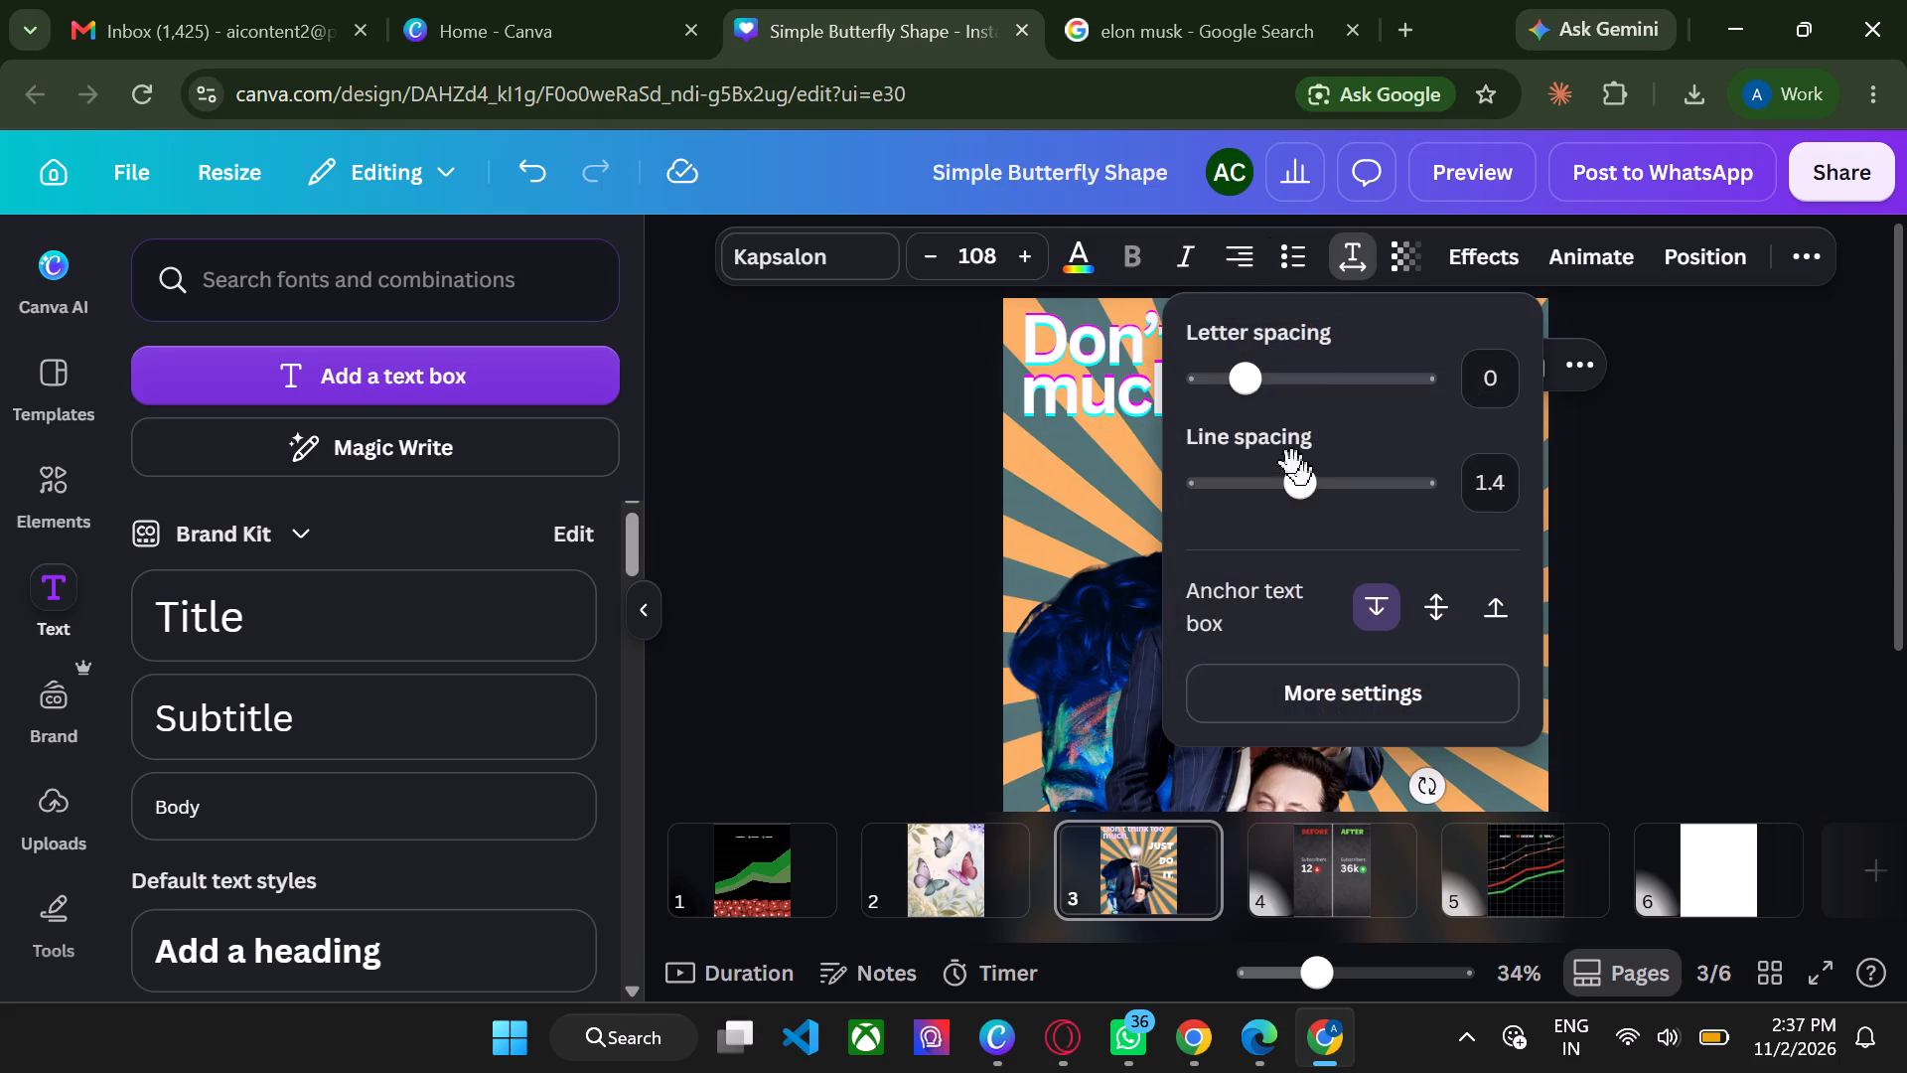
{"action": "left_click_drag", "start_coordinate": [1292, 482], "coordinate": [1253, 482]}
{"action": "left_click", "coordinate": [1691, 476]}
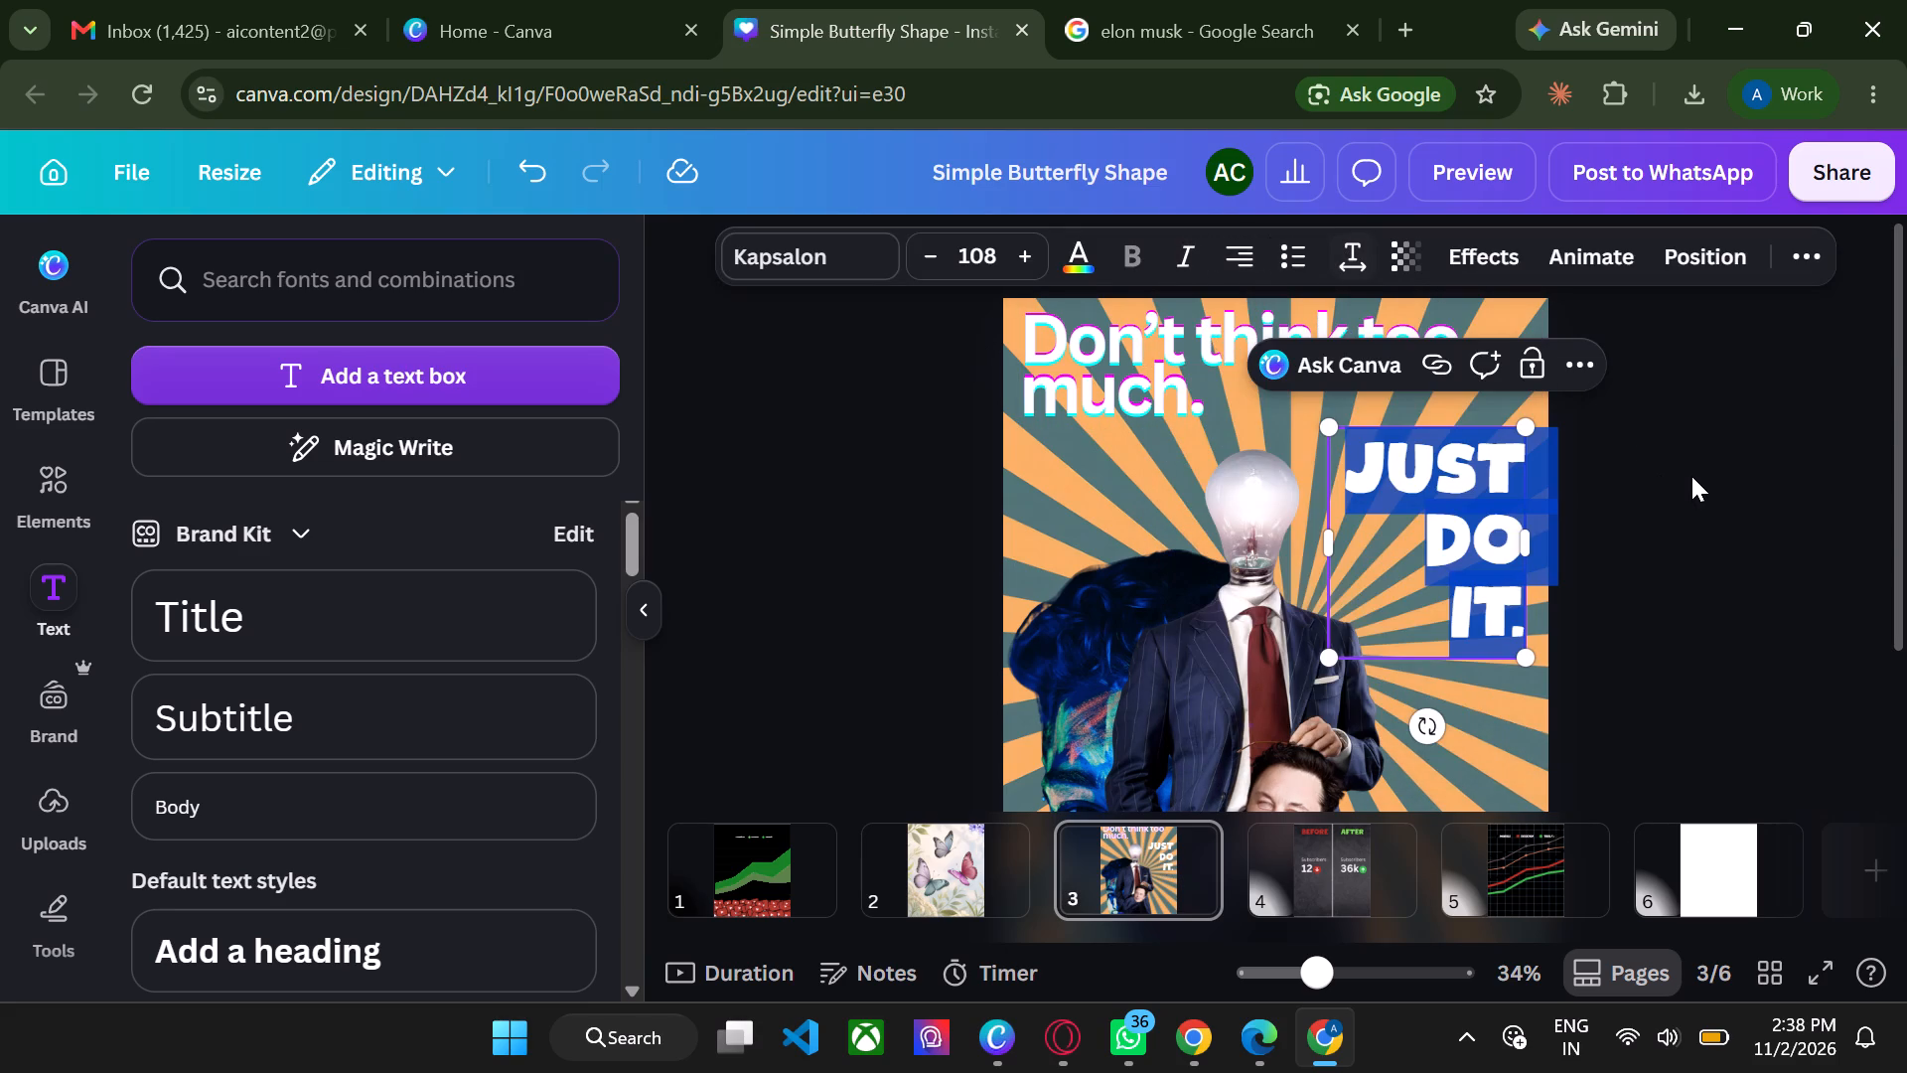
Colour the "JUST DO IT." text red.
{"action": "left_click", "coordinate": [1080, 253]}
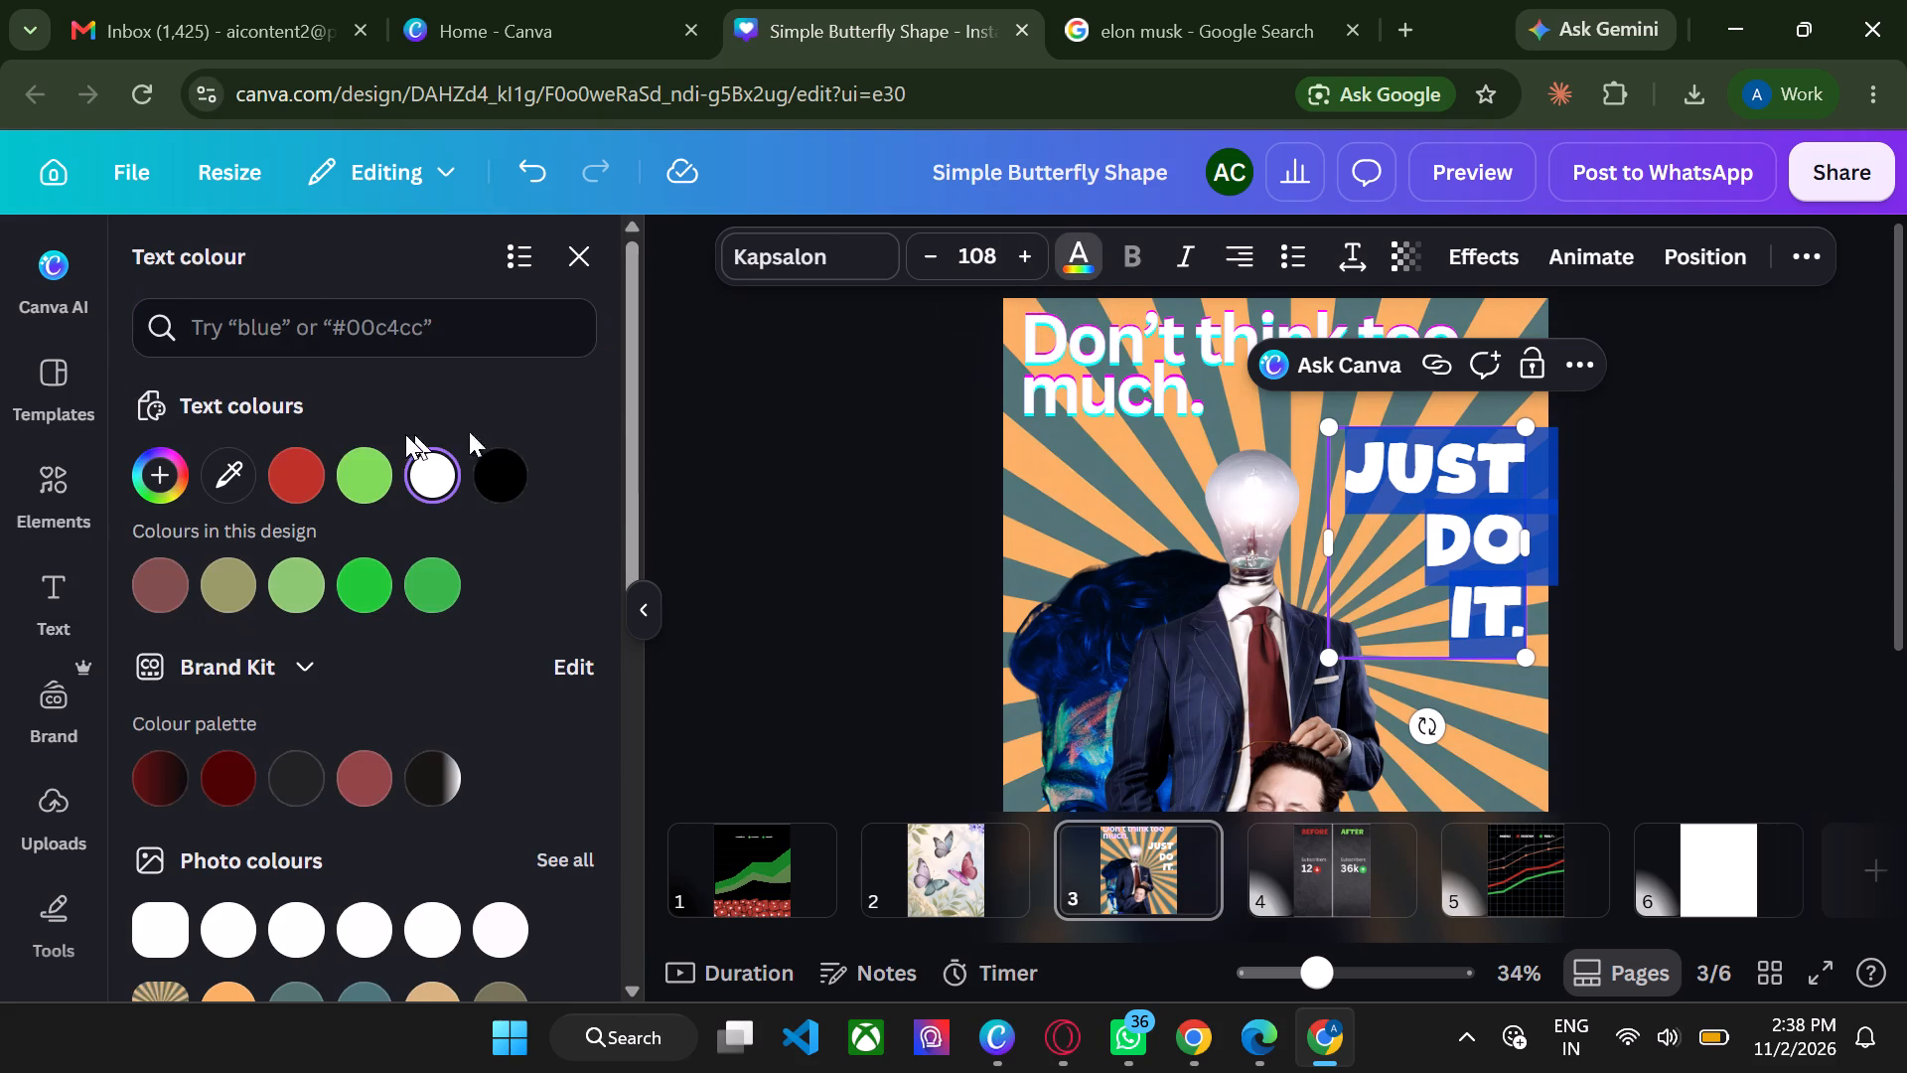
{"action": "left_click", "coordinate": [275, 462]}
{"action": "double_click", "coordinate": [714, 498]}
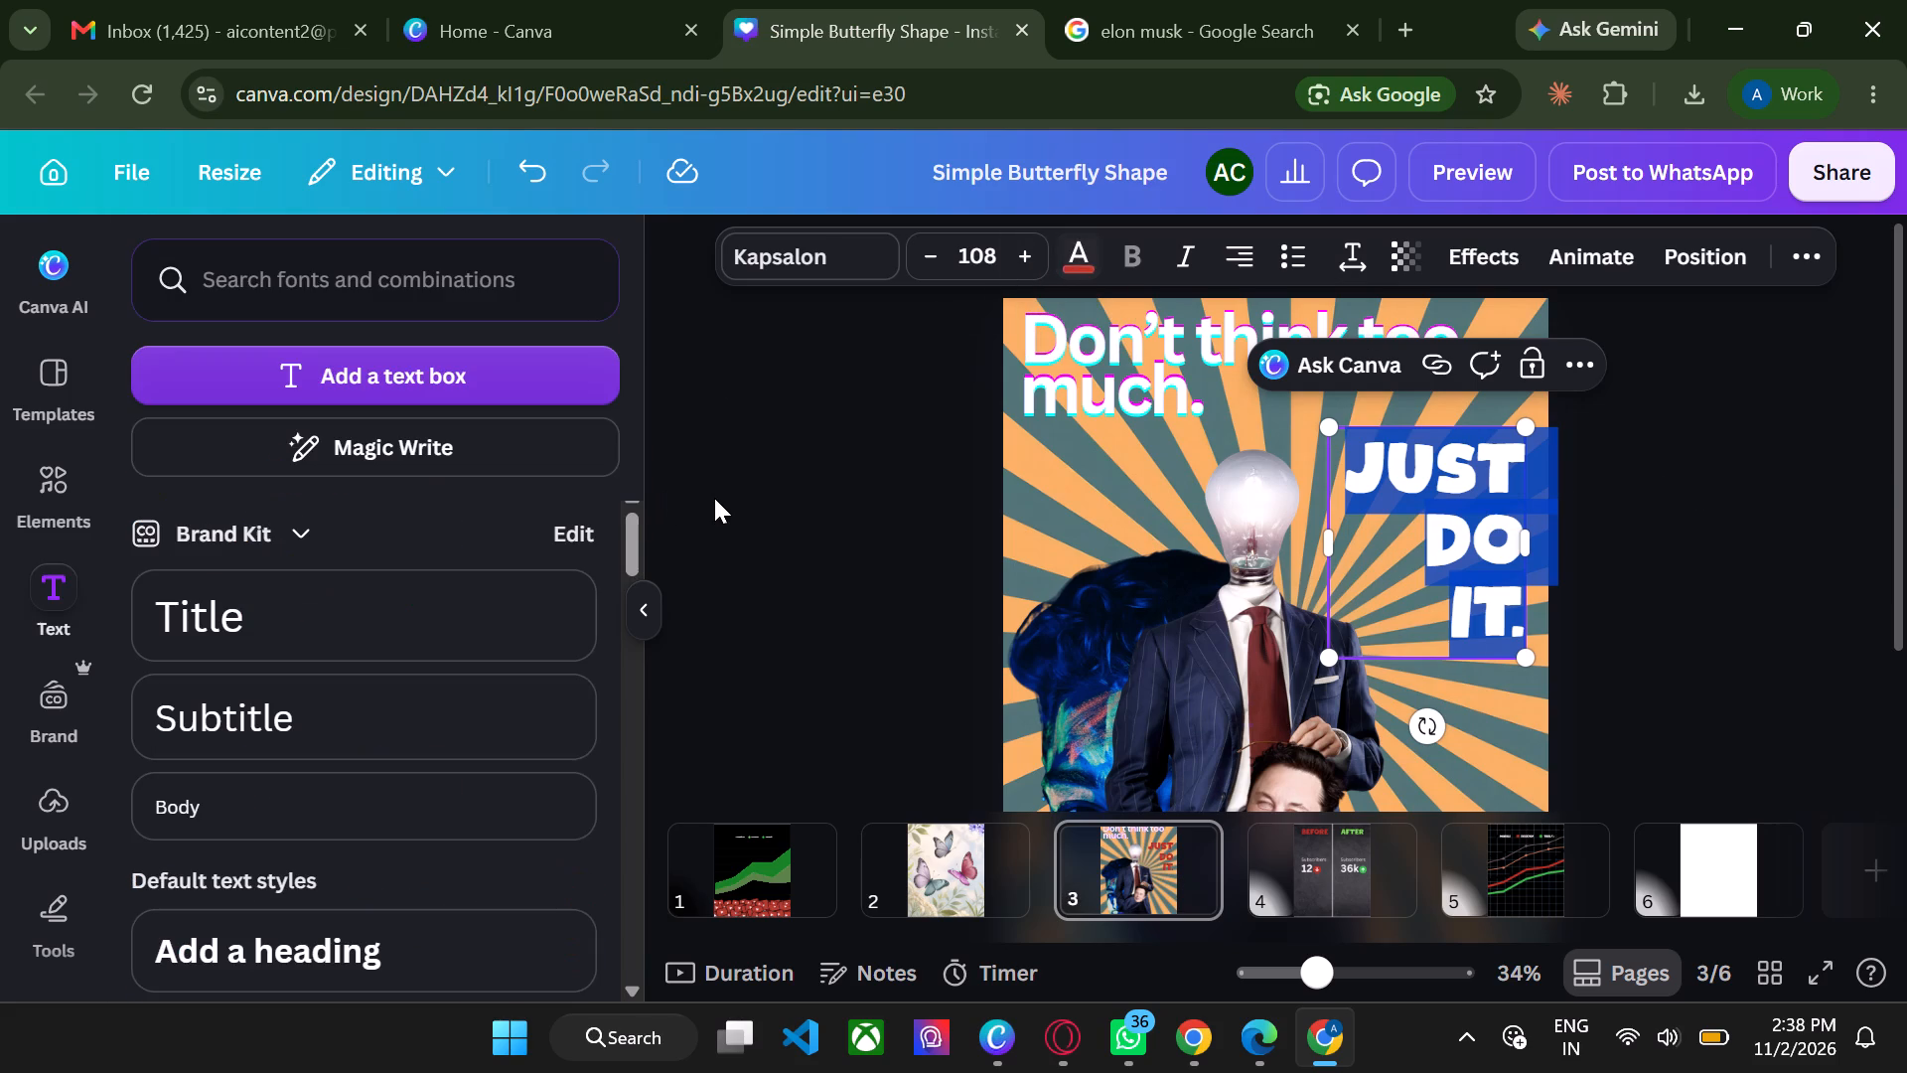
{"action": "left_click", "coordinate": [714, 498]}
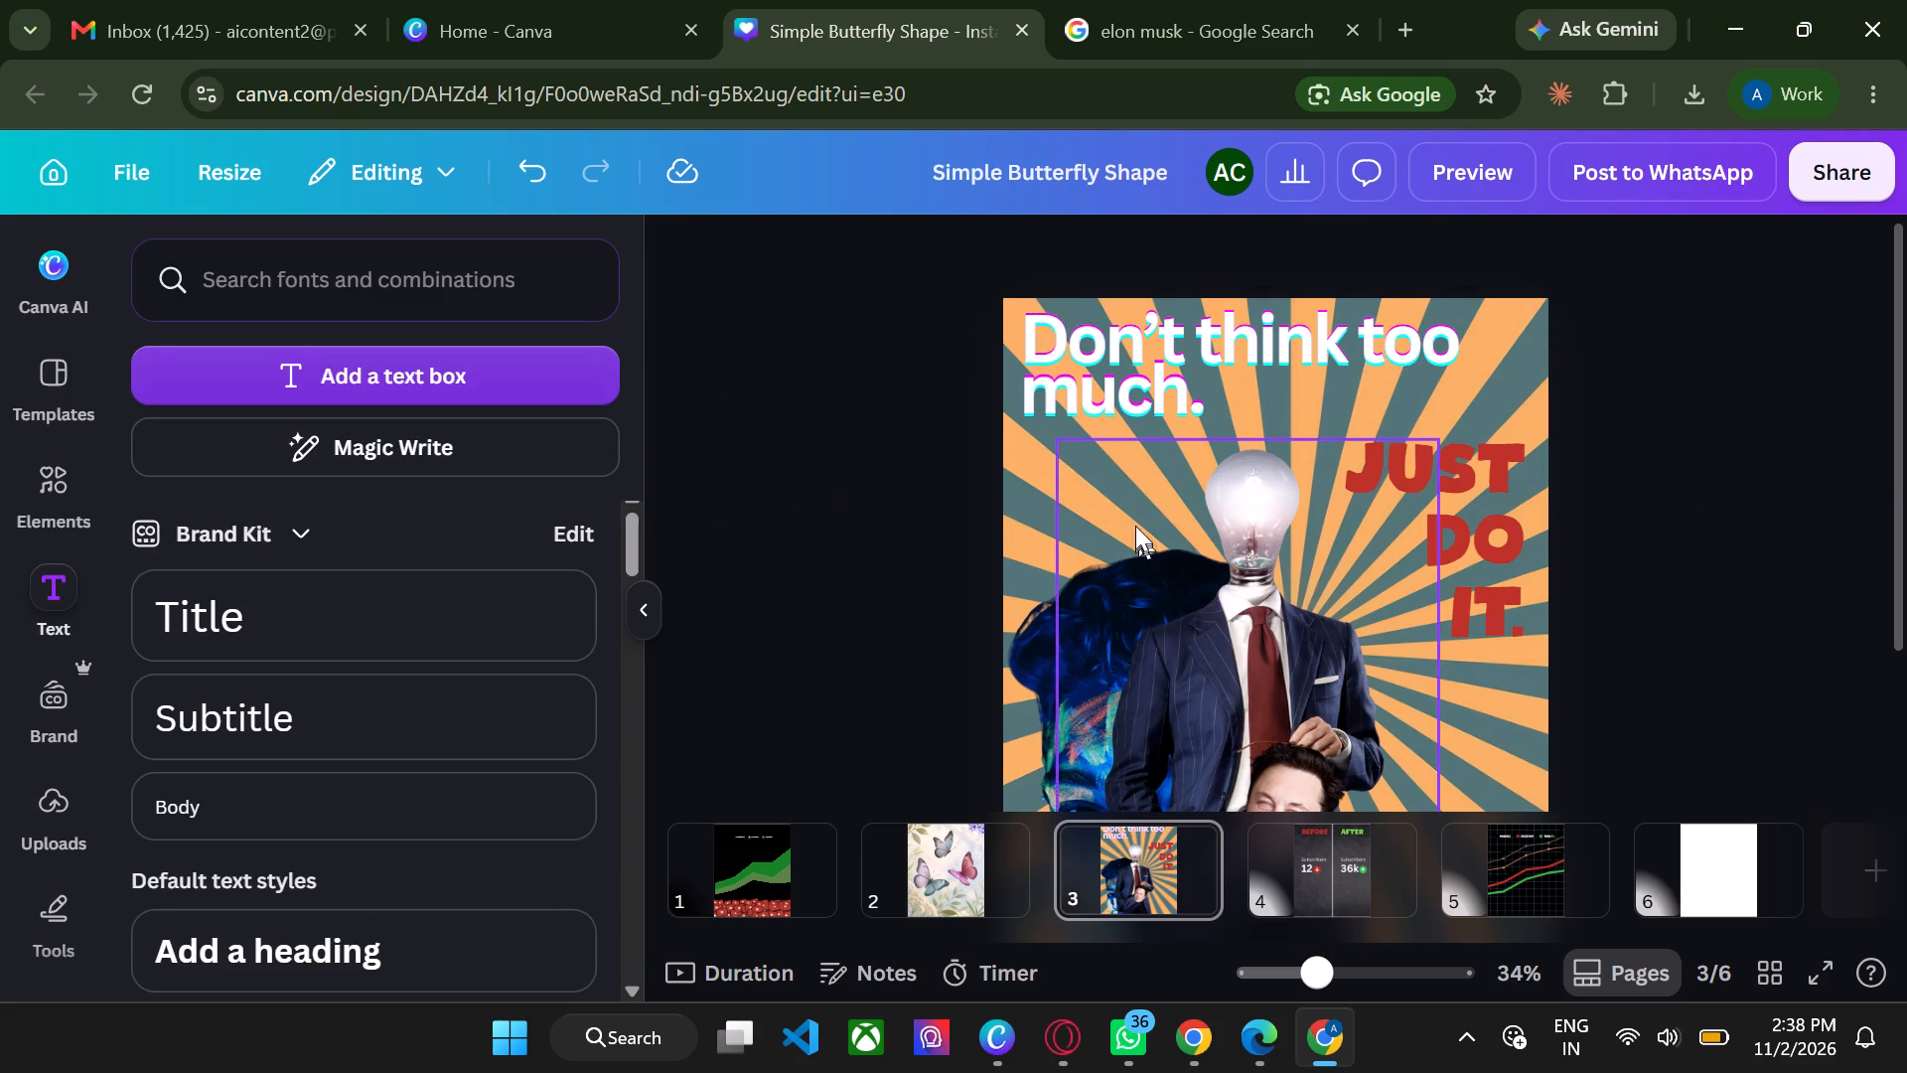
Apply the Glitch text effect to "JUST DO IT." with its offset raised to the maximum.
{"action": "double_click", "coordinate": [1449, 489]}
{"action": "key", "text": "ctrl+a"}
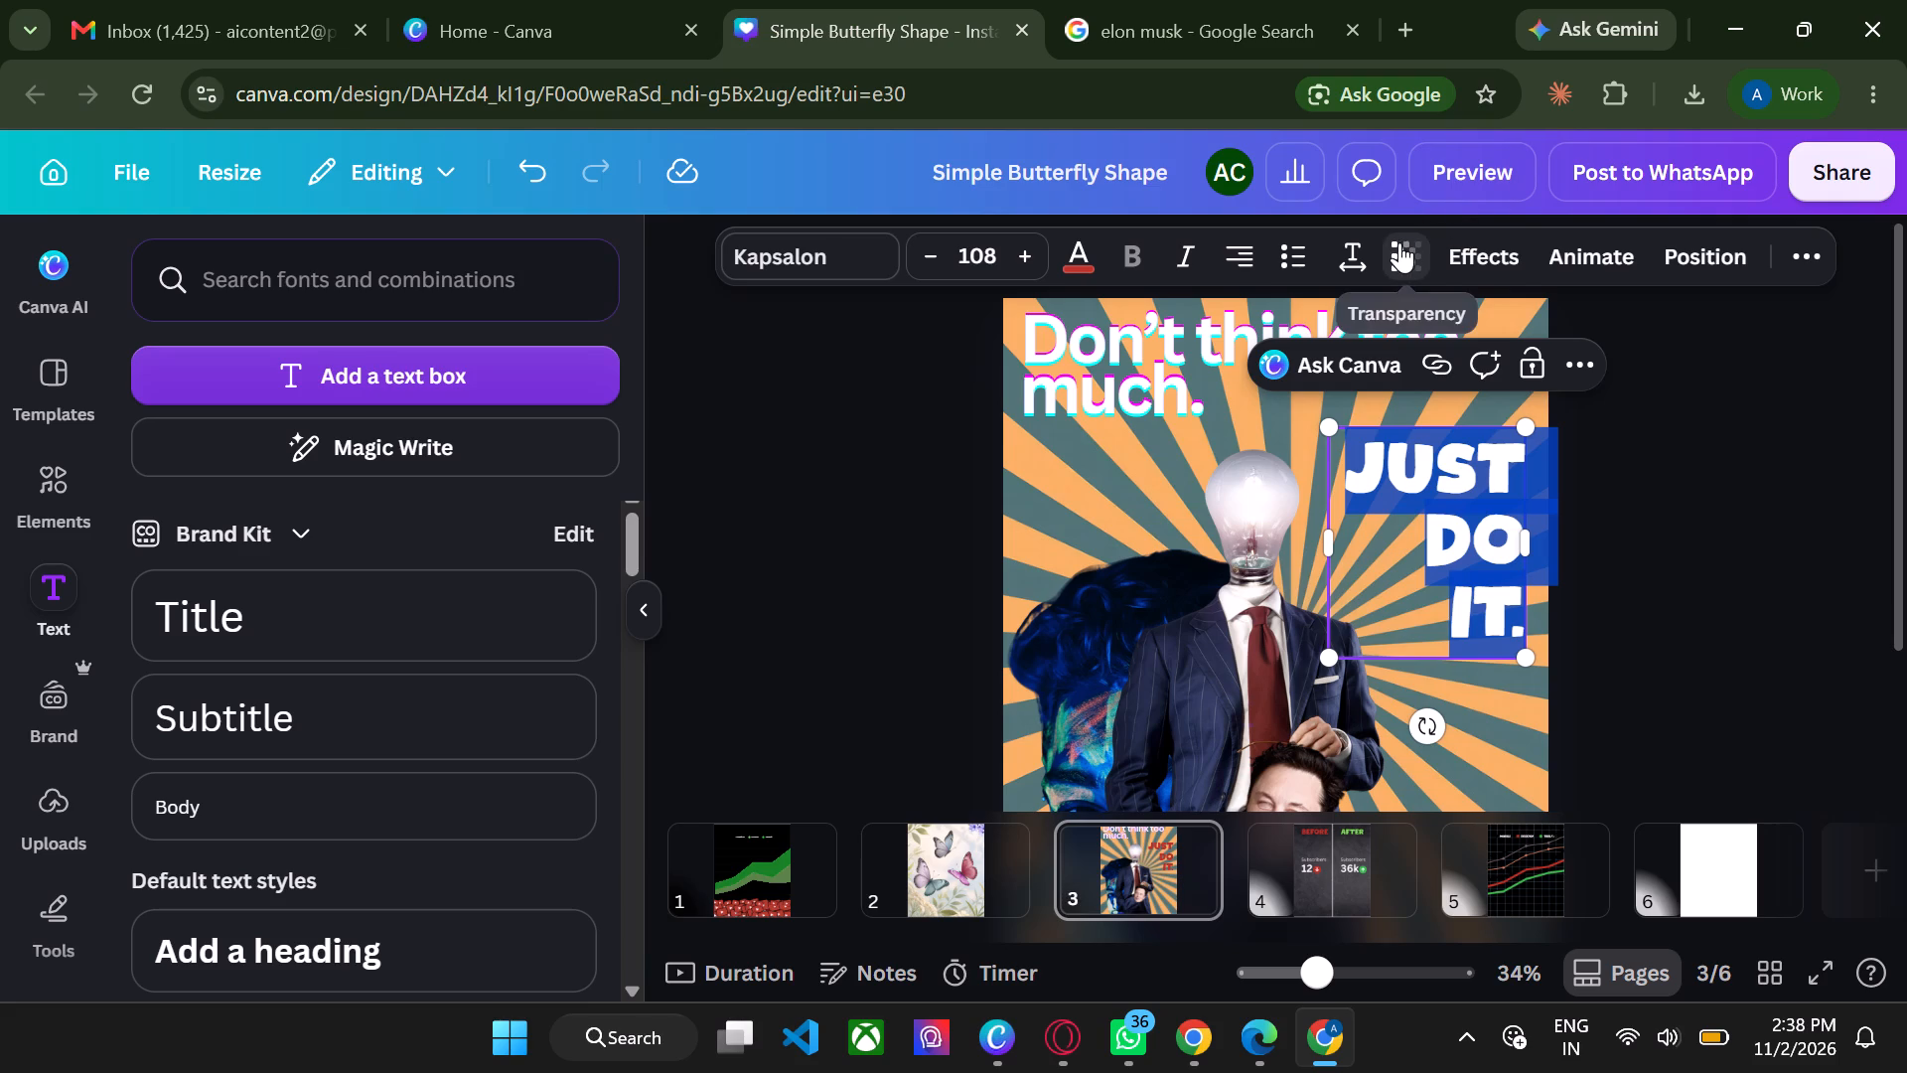
{"action": "left_click", "coordinate": [1469, 242]}
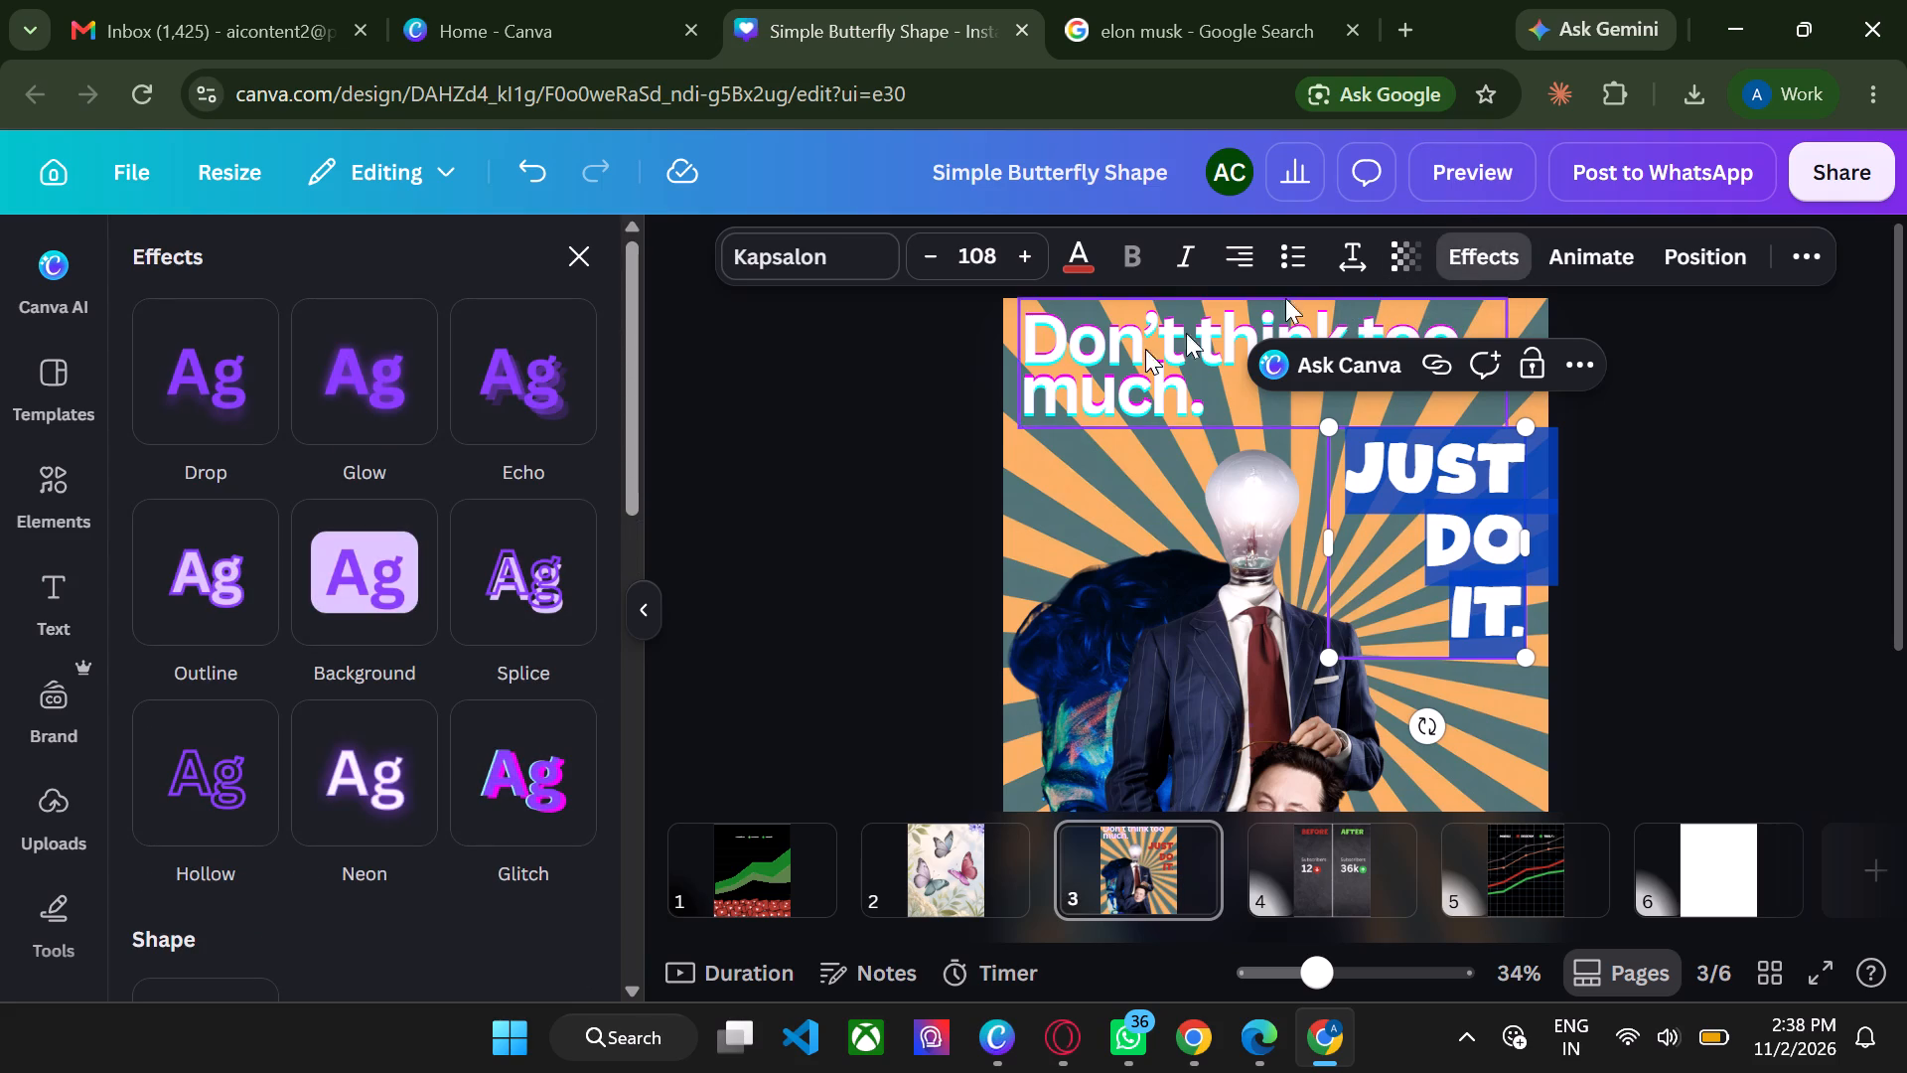
{"action": "scroll", "coordinate": [503, 764], "scroll_direction": "down", "scroll_amount": 1}
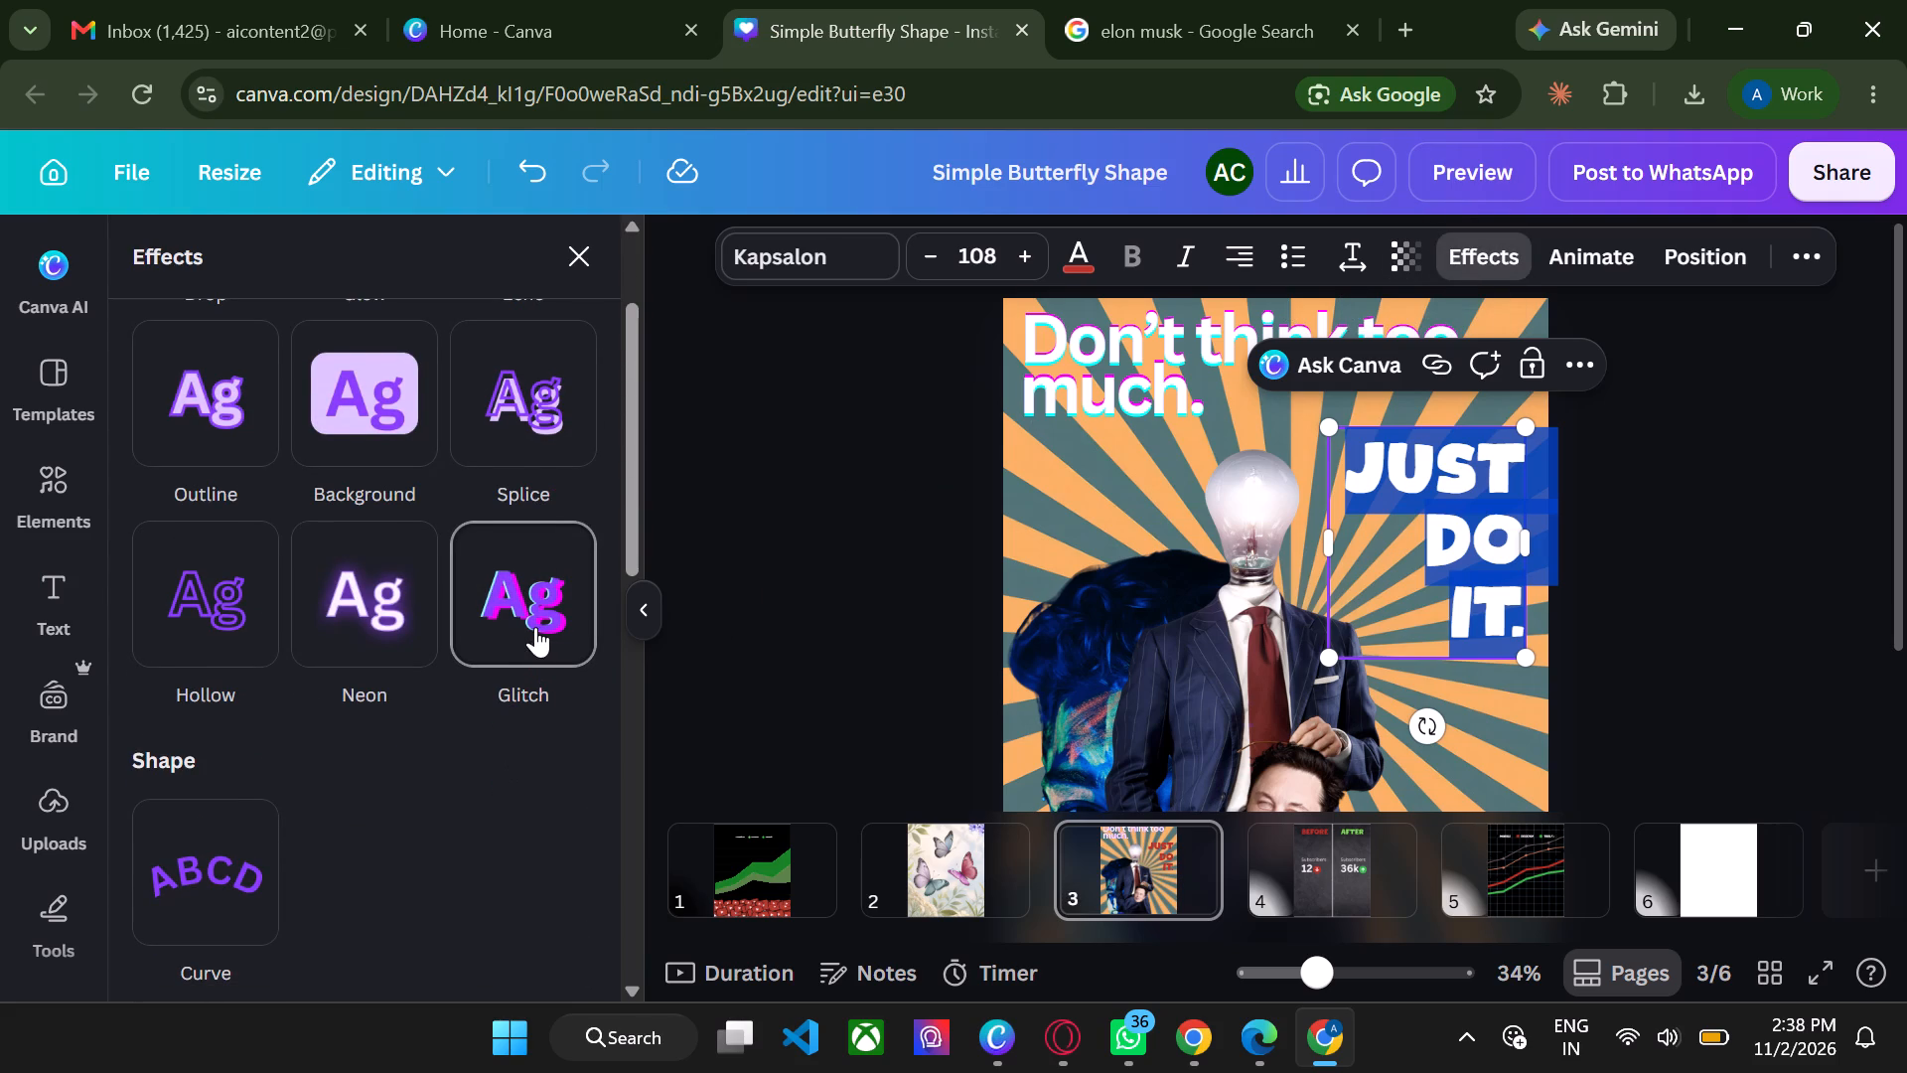
{"action": "left_click", "coordinate": [535, 627]}
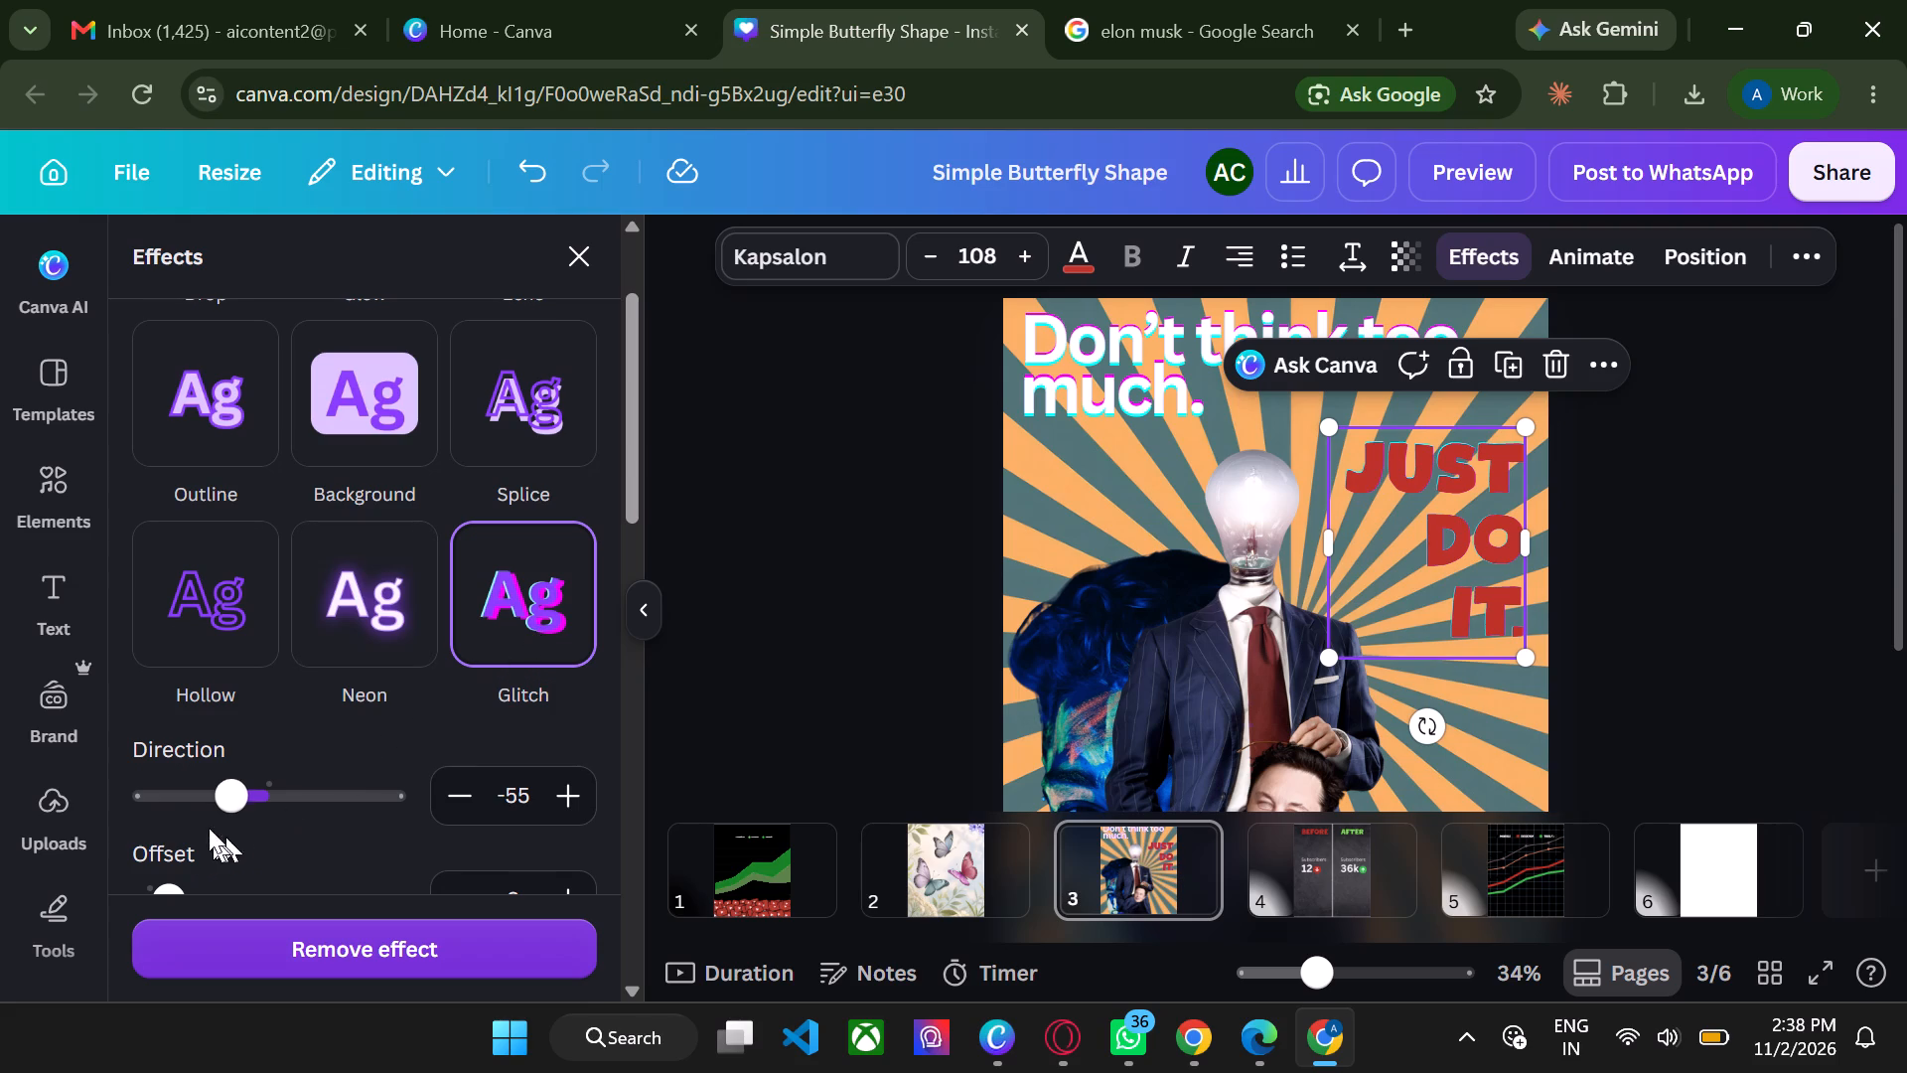
{"action": "scroll", "coordinate": [456, 813], "scroll_direction": "down", "scroll_amount": 1}
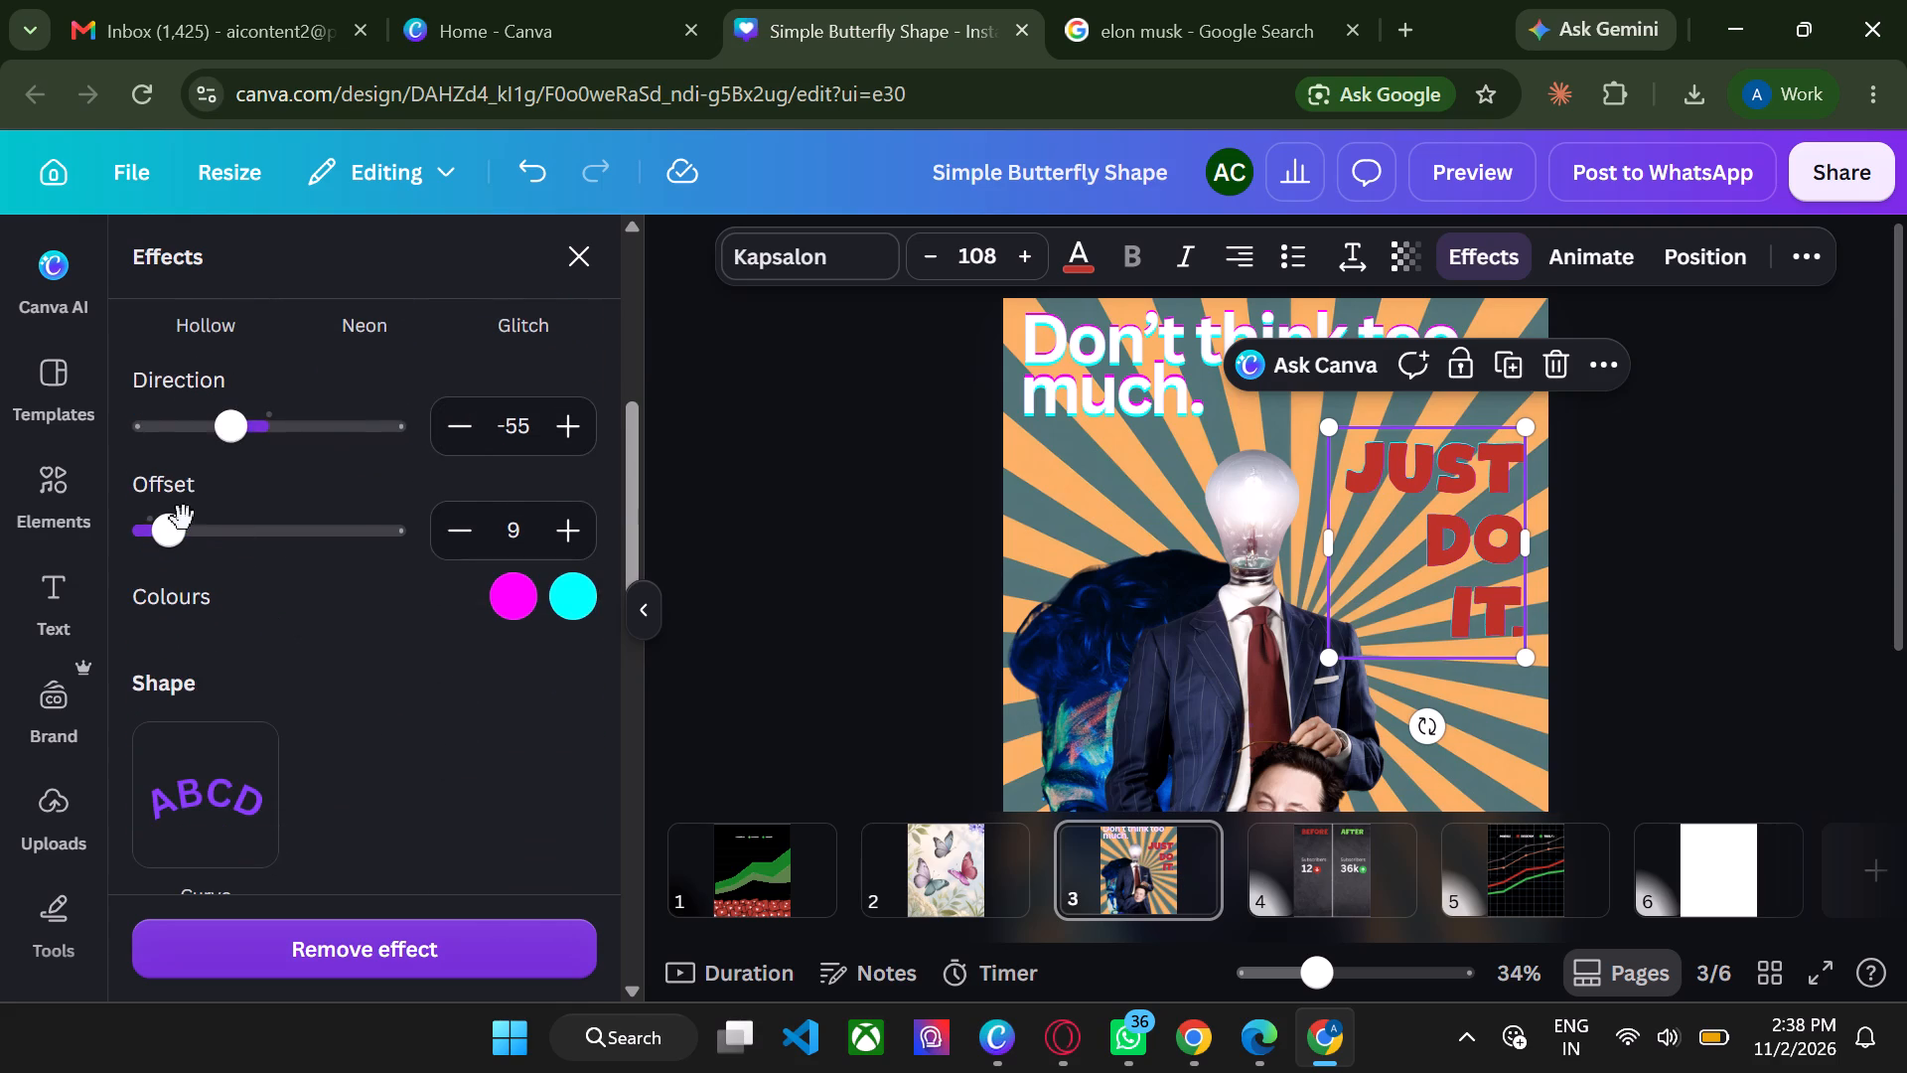
{"action": "left_click_drag", "start_coordinate": [175, 525], "coordinate": [376, 524]}
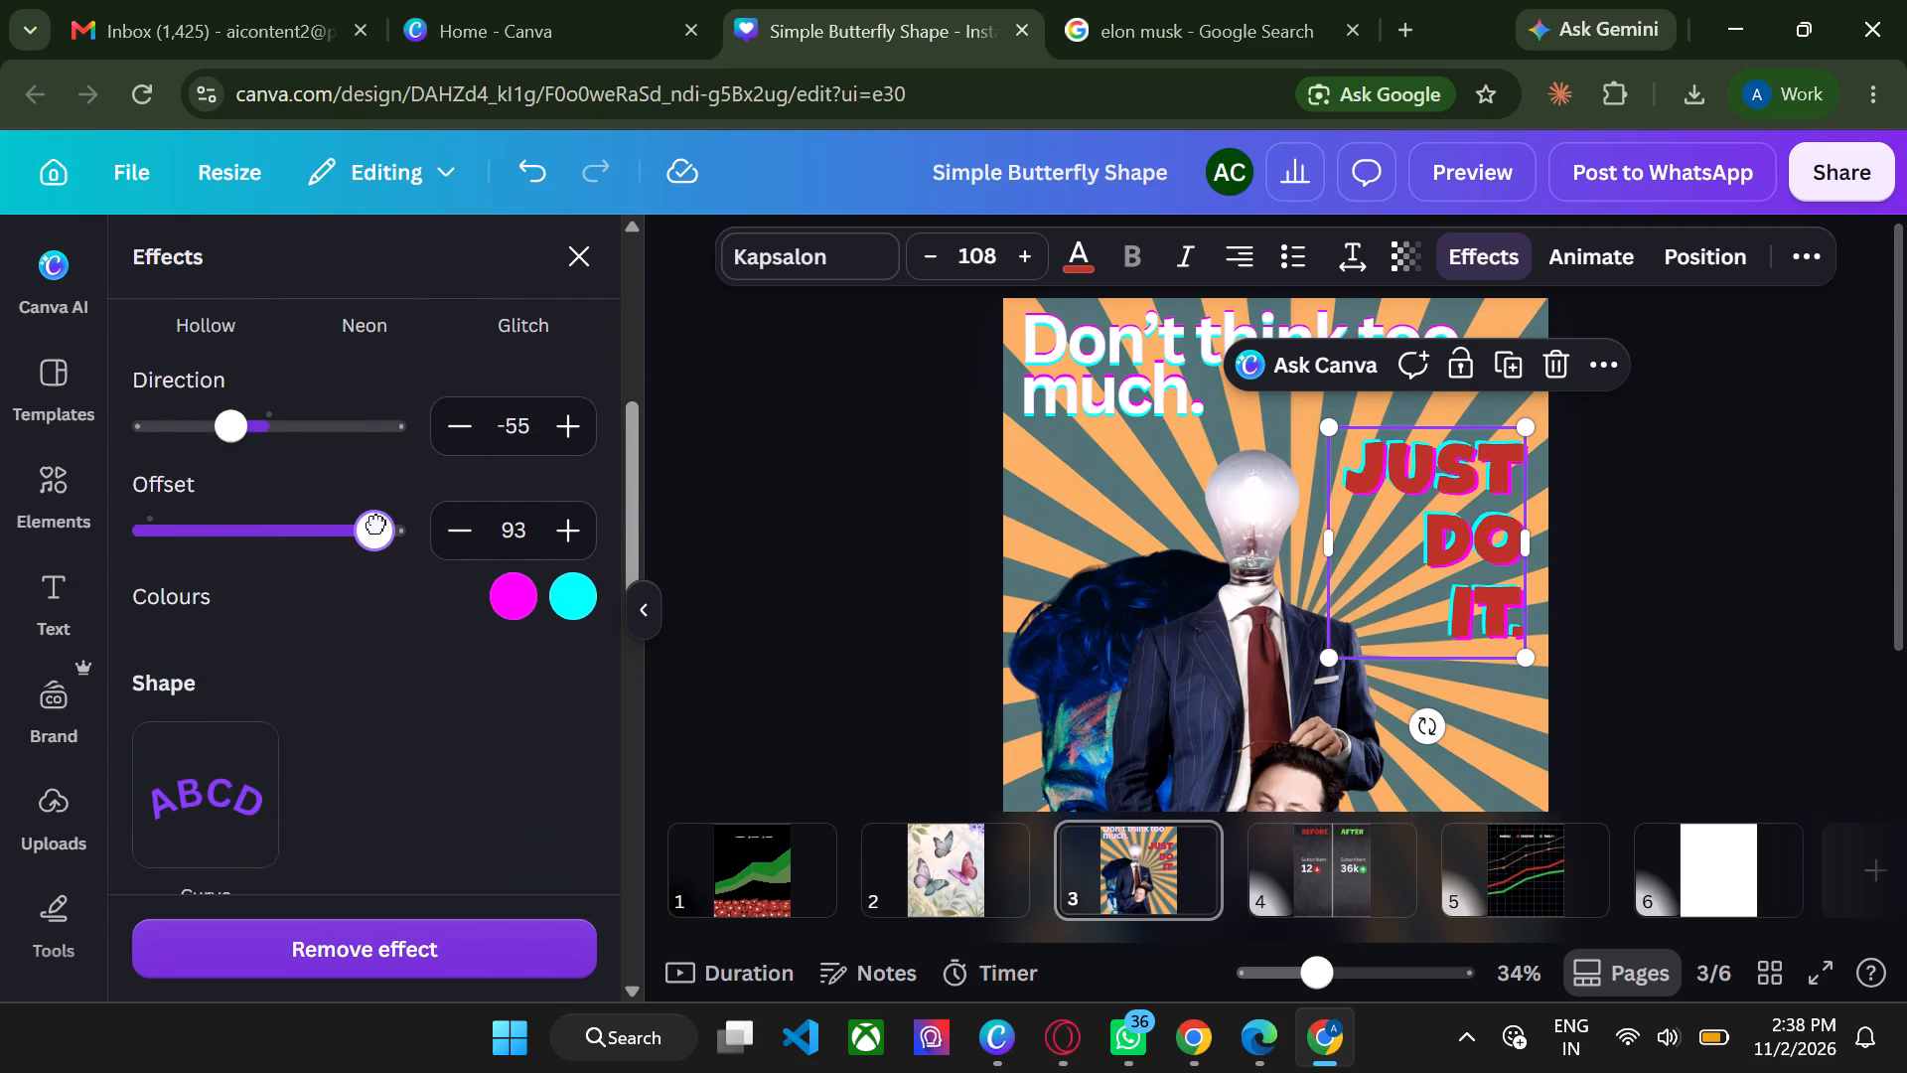
{"action": "left_click_drag", "start_coordinate": [376, 524], "coordinate": [517, 496]}
{"action": "double_click", "coordinate": [784, 383]}
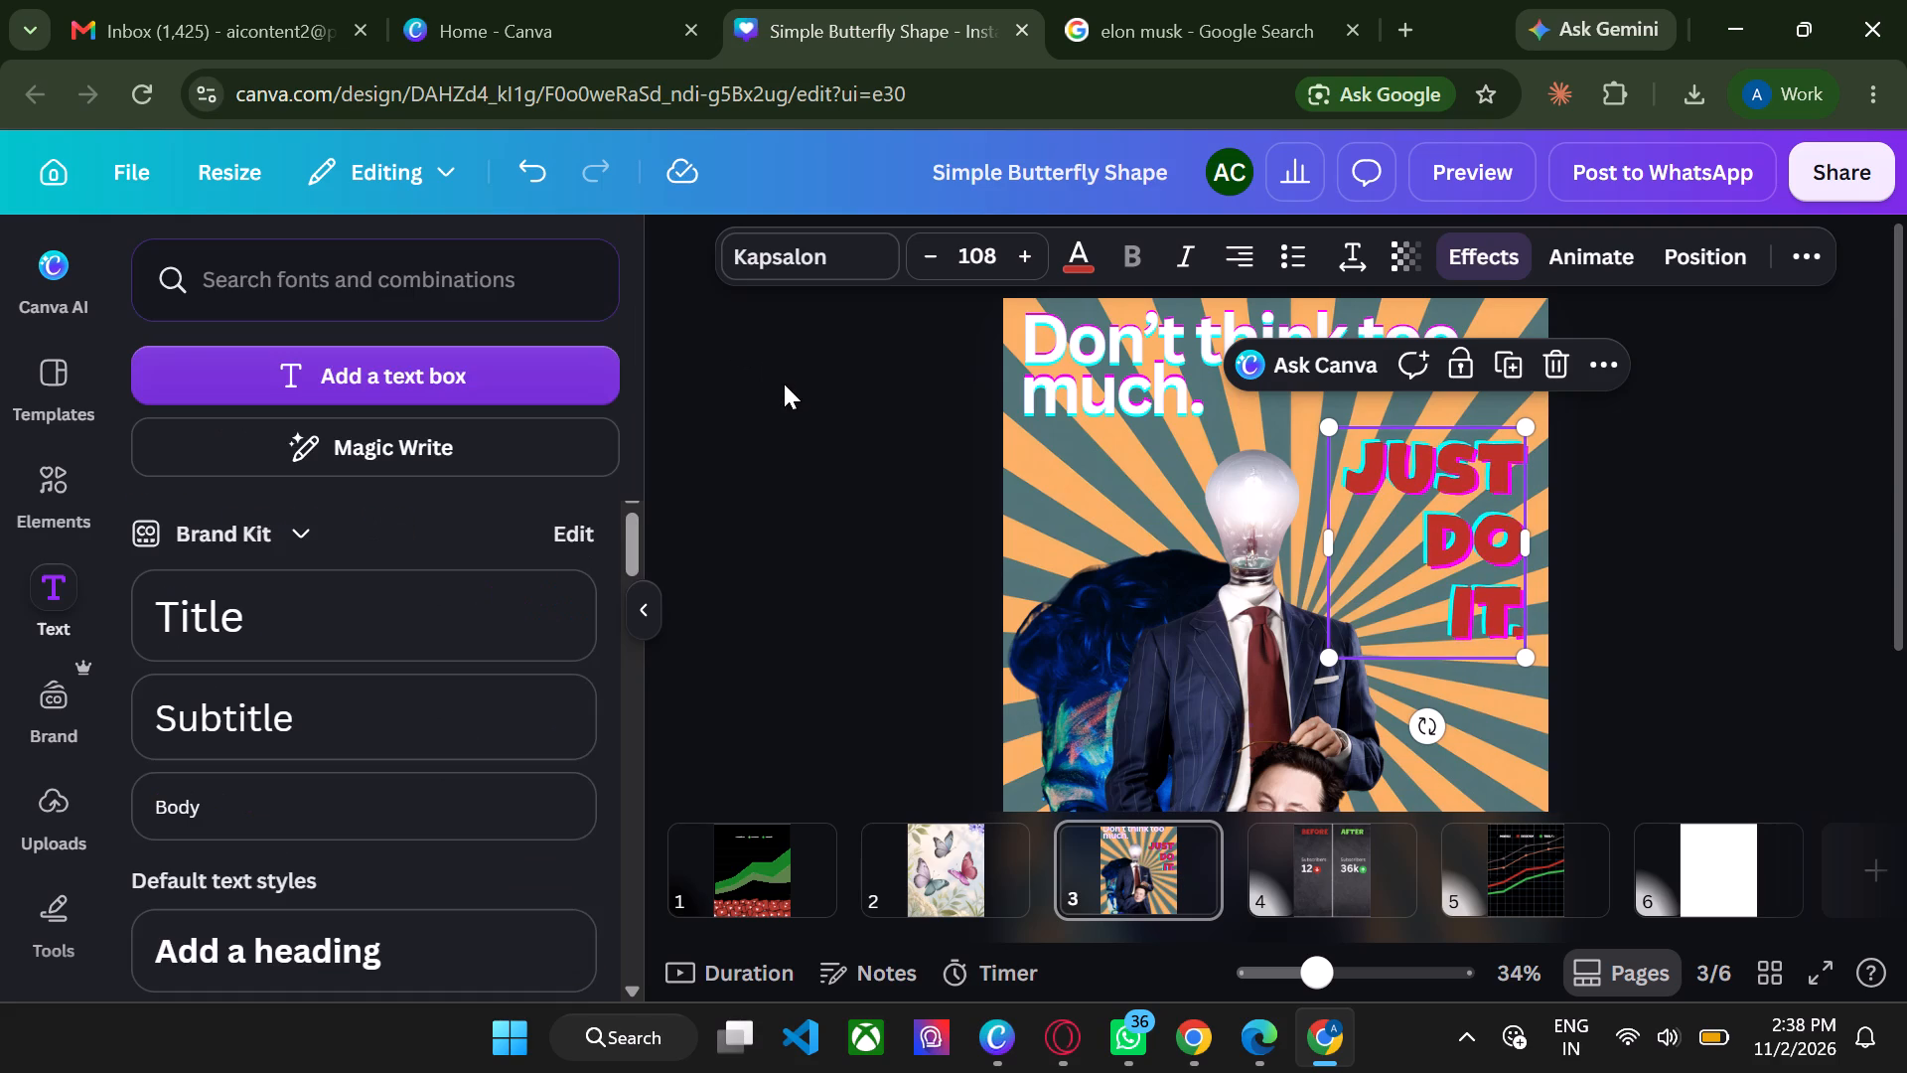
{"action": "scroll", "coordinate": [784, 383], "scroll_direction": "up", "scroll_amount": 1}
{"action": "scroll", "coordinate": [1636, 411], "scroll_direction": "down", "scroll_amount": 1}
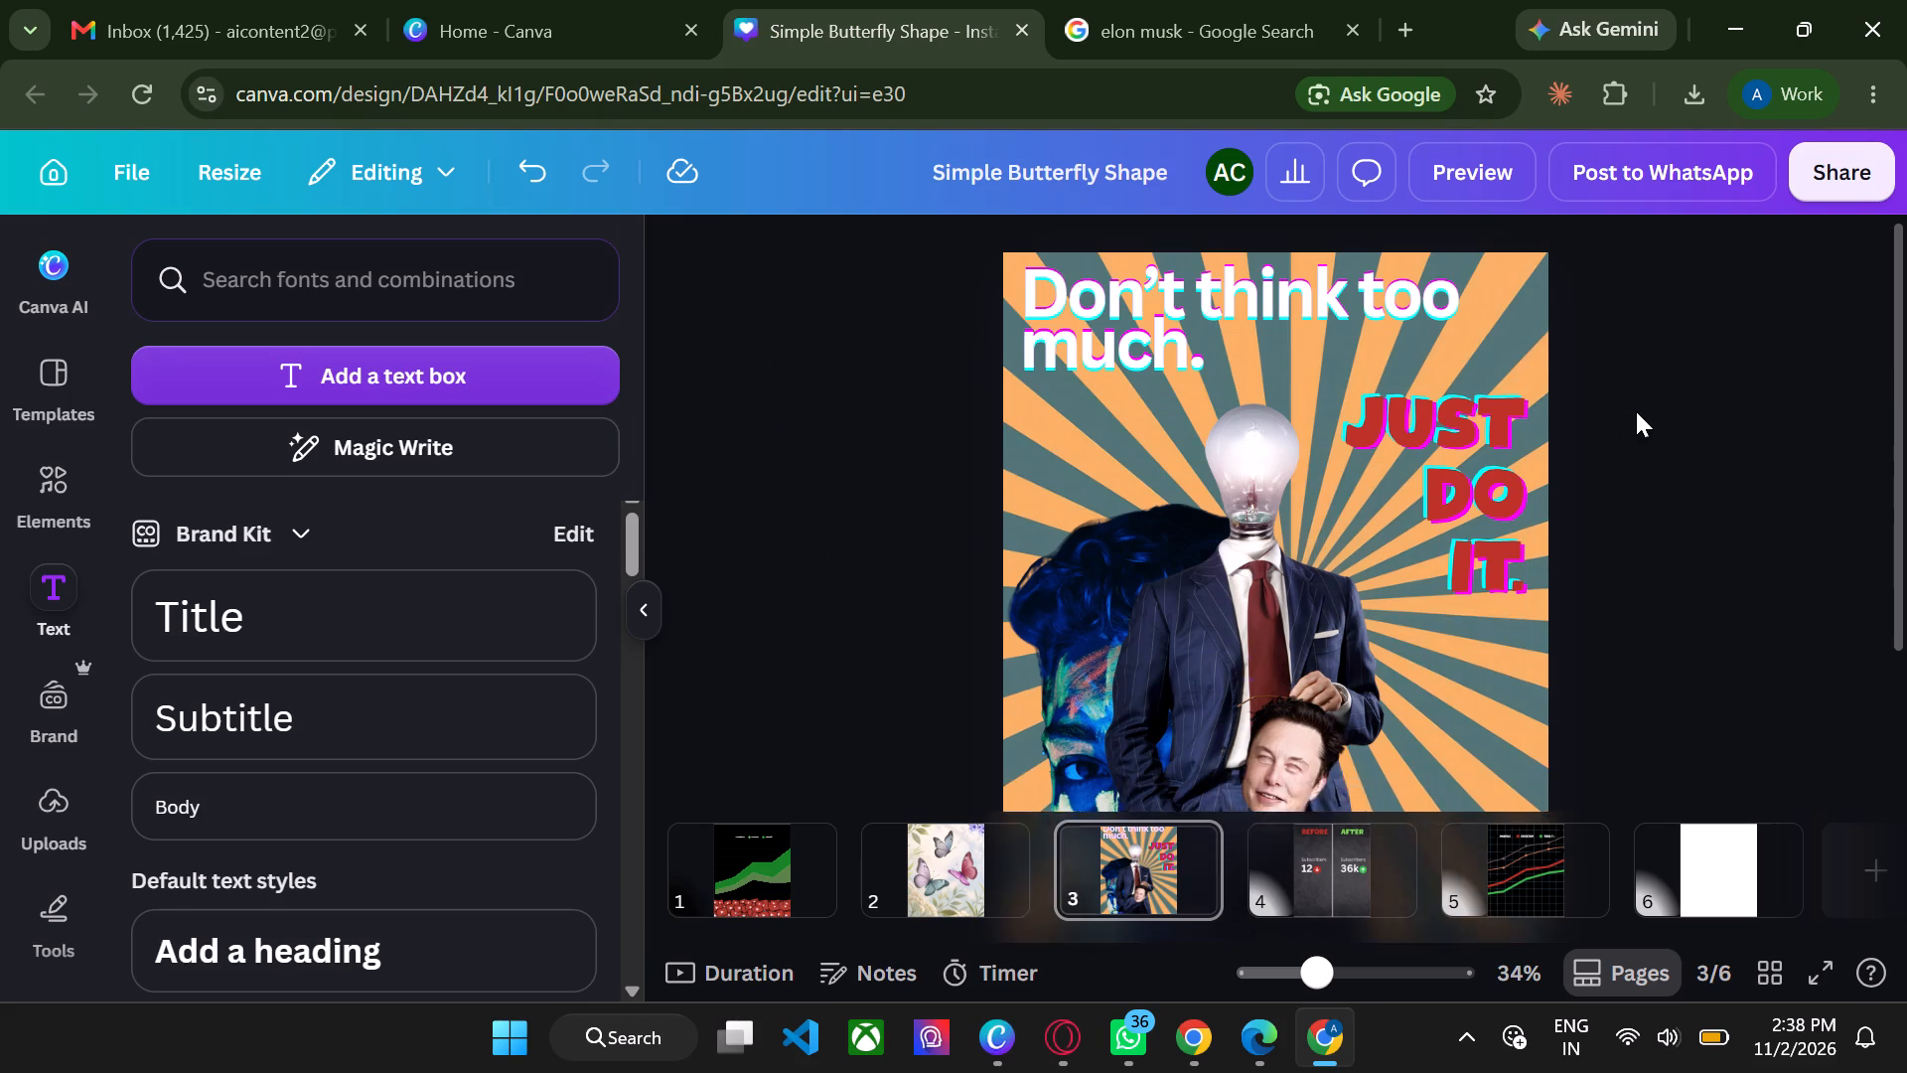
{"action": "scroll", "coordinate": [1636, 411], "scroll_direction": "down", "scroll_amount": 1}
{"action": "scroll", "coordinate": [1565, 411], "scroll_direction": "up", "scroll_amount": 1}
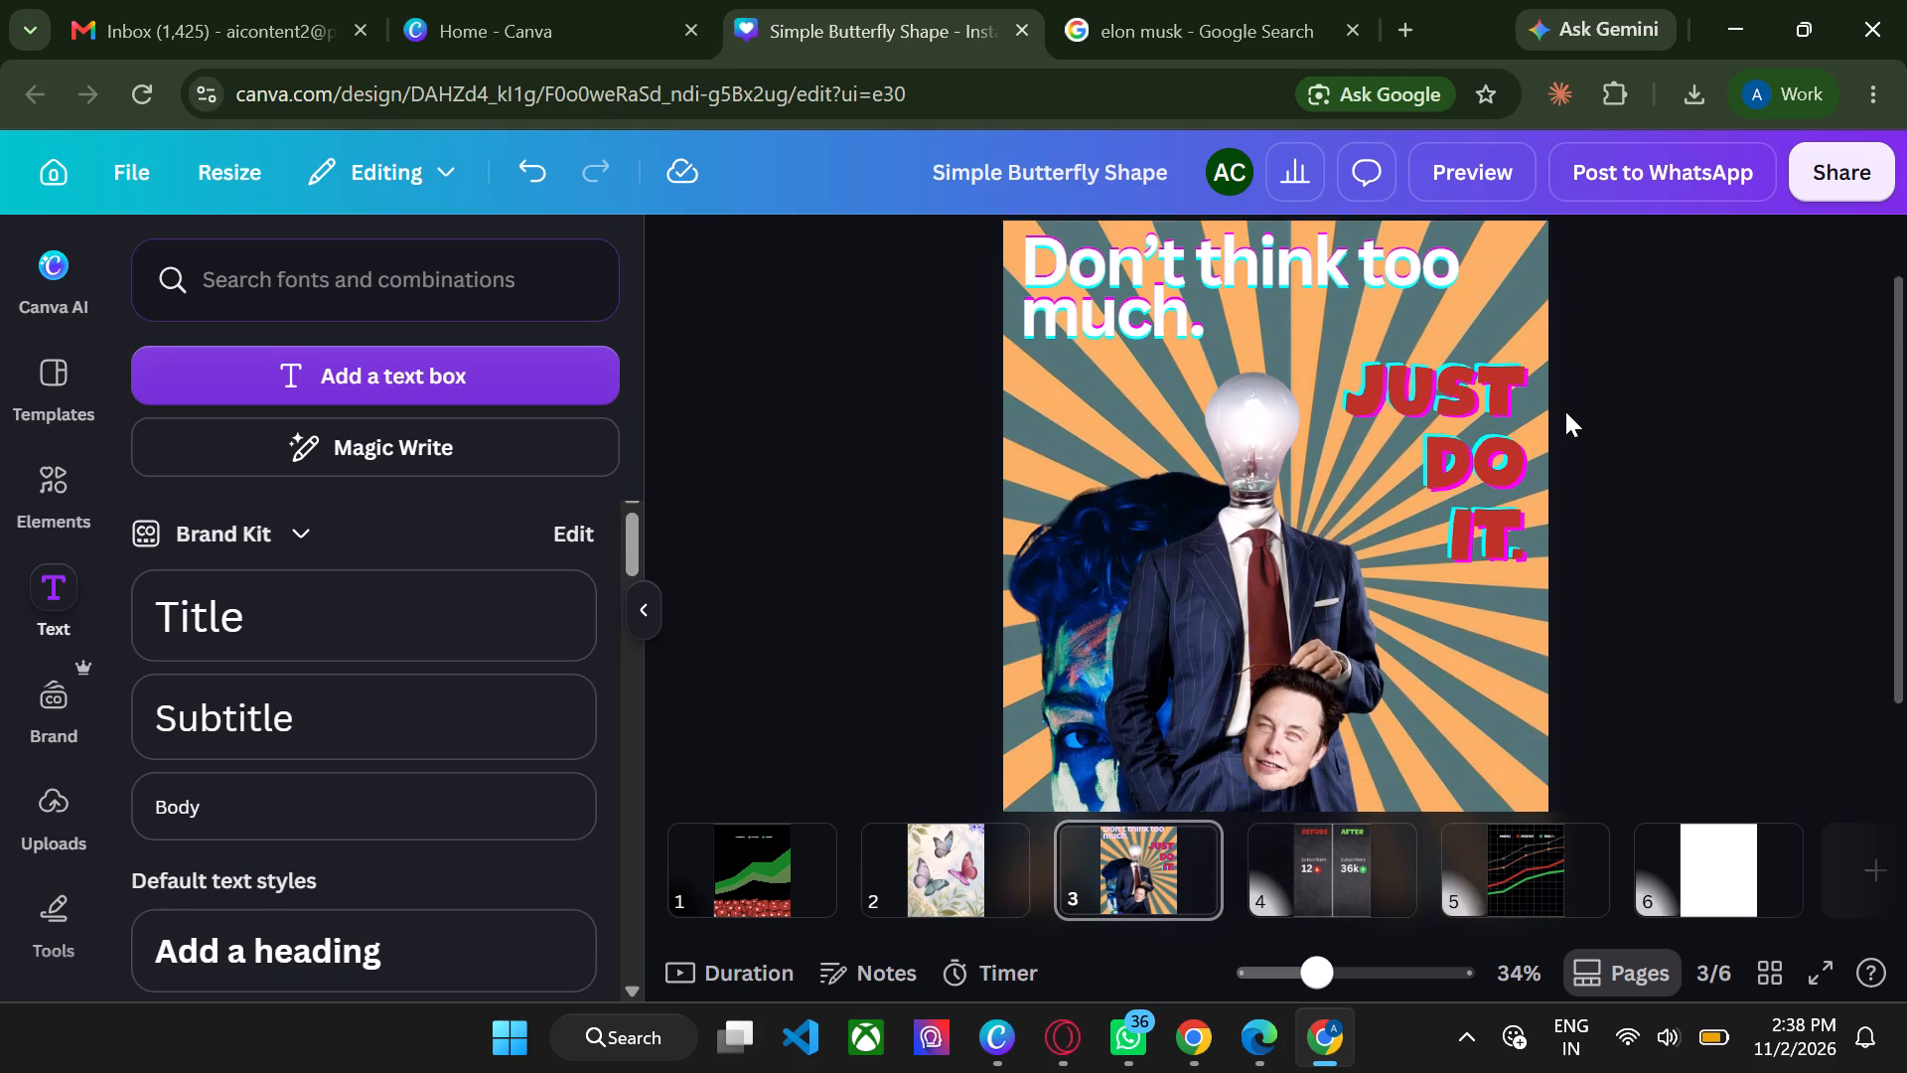
Review the page 4 Before/After subscriber comparison alongside the chart design on page 1.
{"action": "scroll", "coordinate": [1565, 411], "scroll_direction": "up", "scroll_amount": 1}
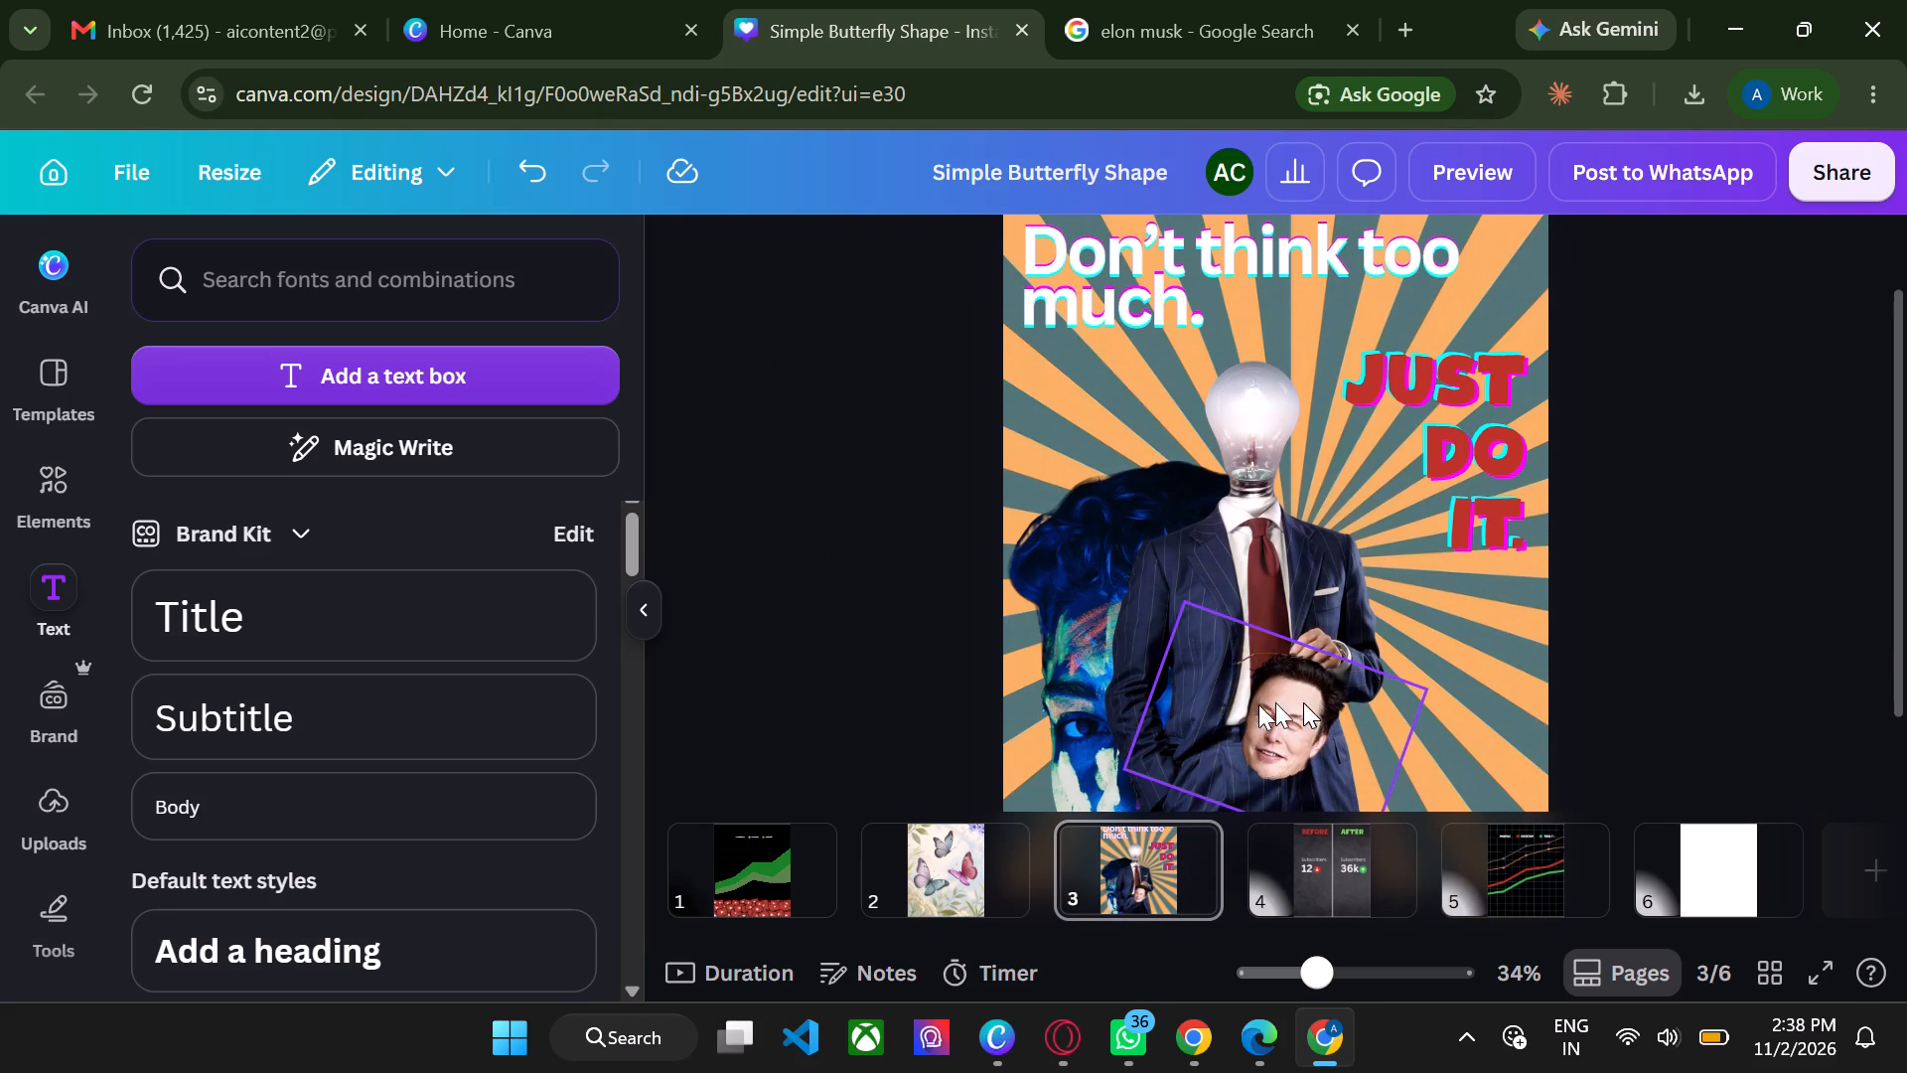
{"action": "left_click", "coordinate": [1323, 867]}
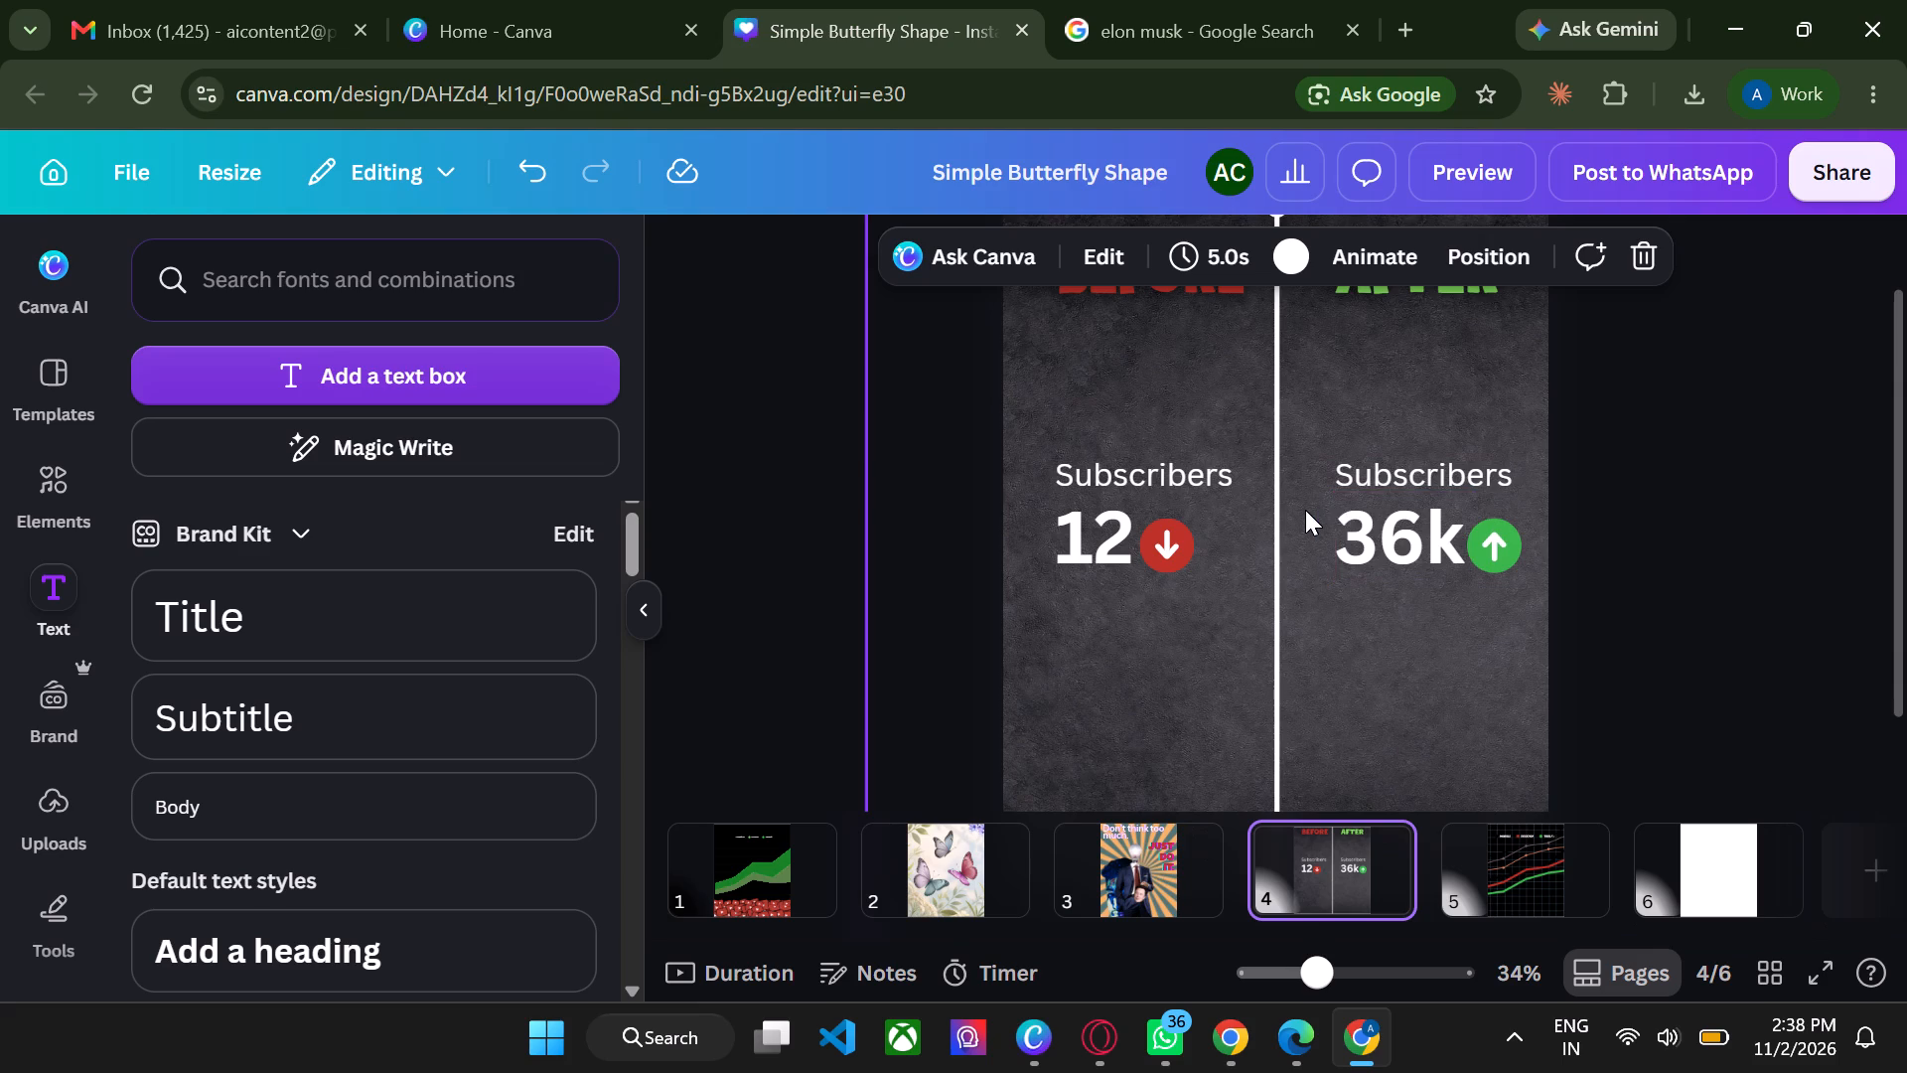
{"action": "scroll", "coordinate": [1305, 510], "scroll_direction": "right", "scroll_amount": 2}
{"action": "scroll", "coordinate": [1305, 510], "scroll_direction": "up", "scroll_amount": 1}
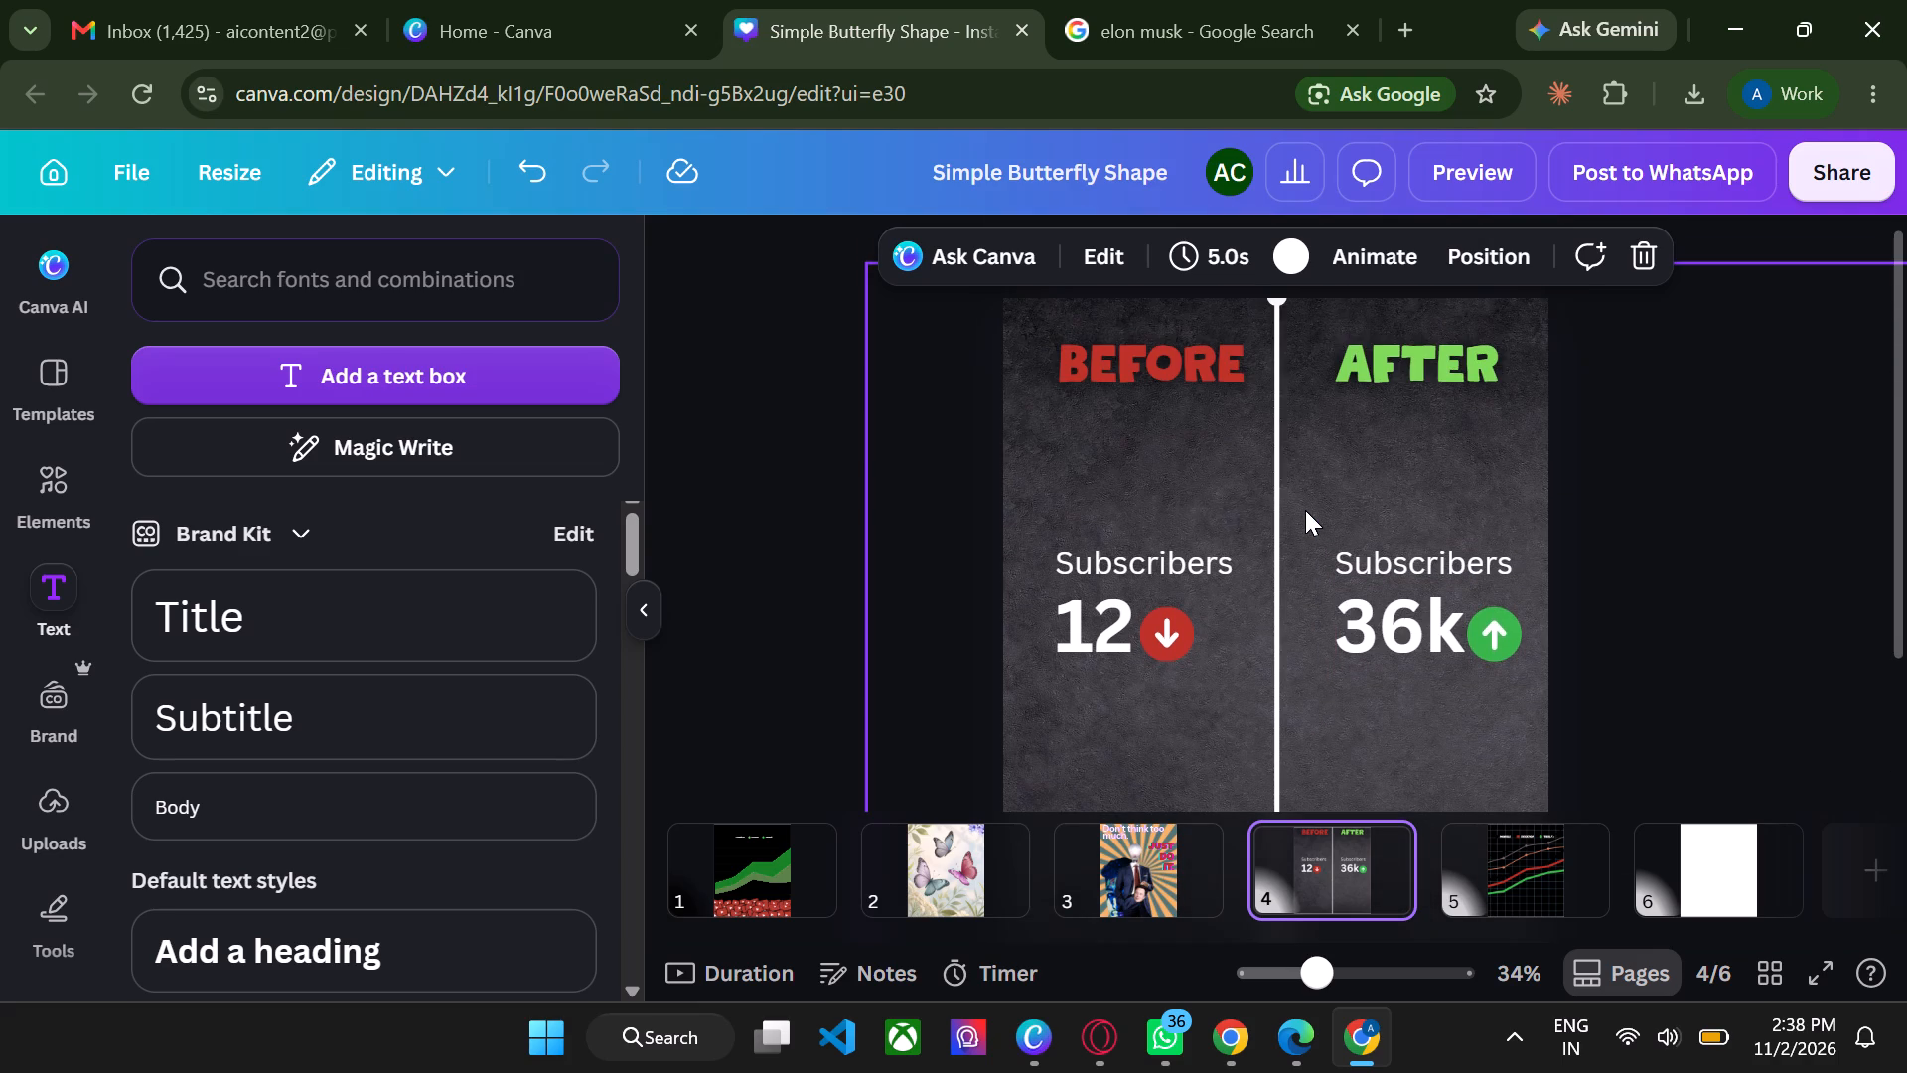
{"action": "left_click", "coordinate": [772, 887]}
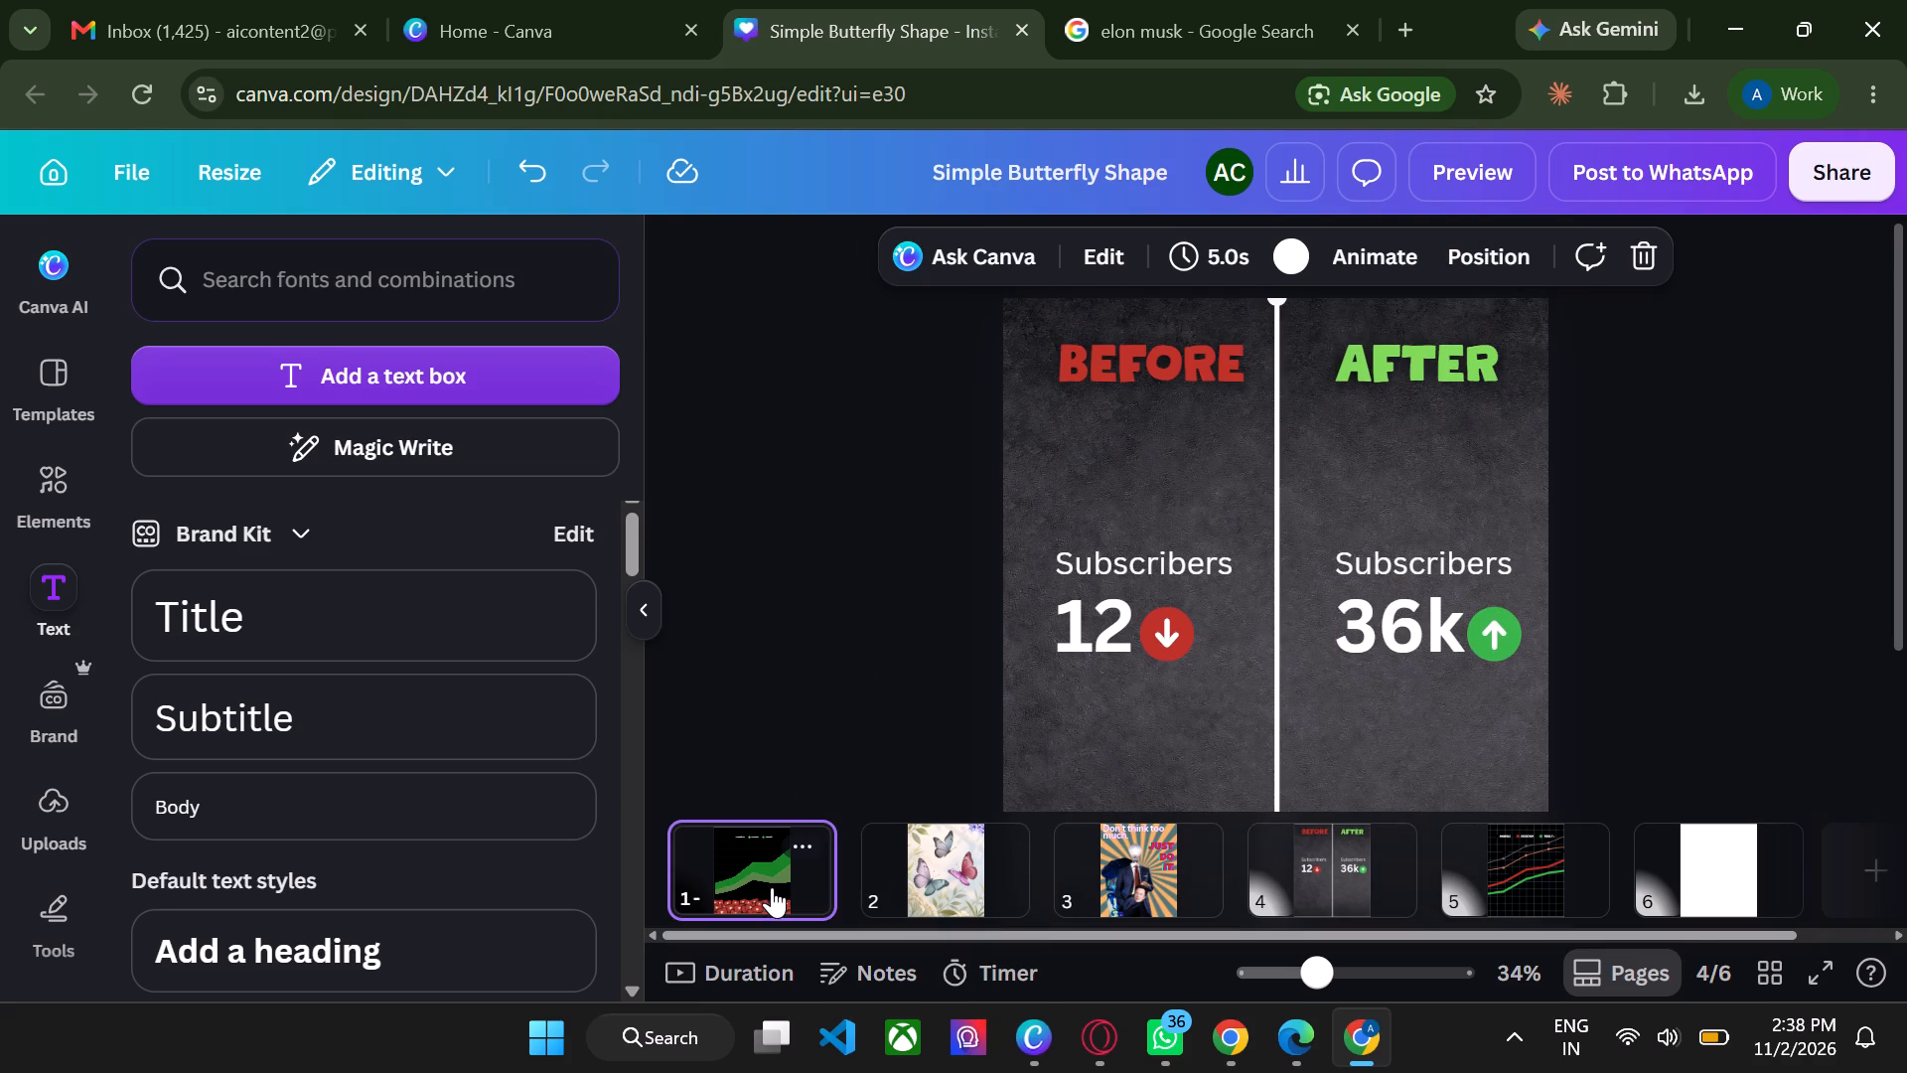
{"action": "scroll", "coordinate": [1079, 614], "scroll_direction": "down", "scroll_amount": 1}
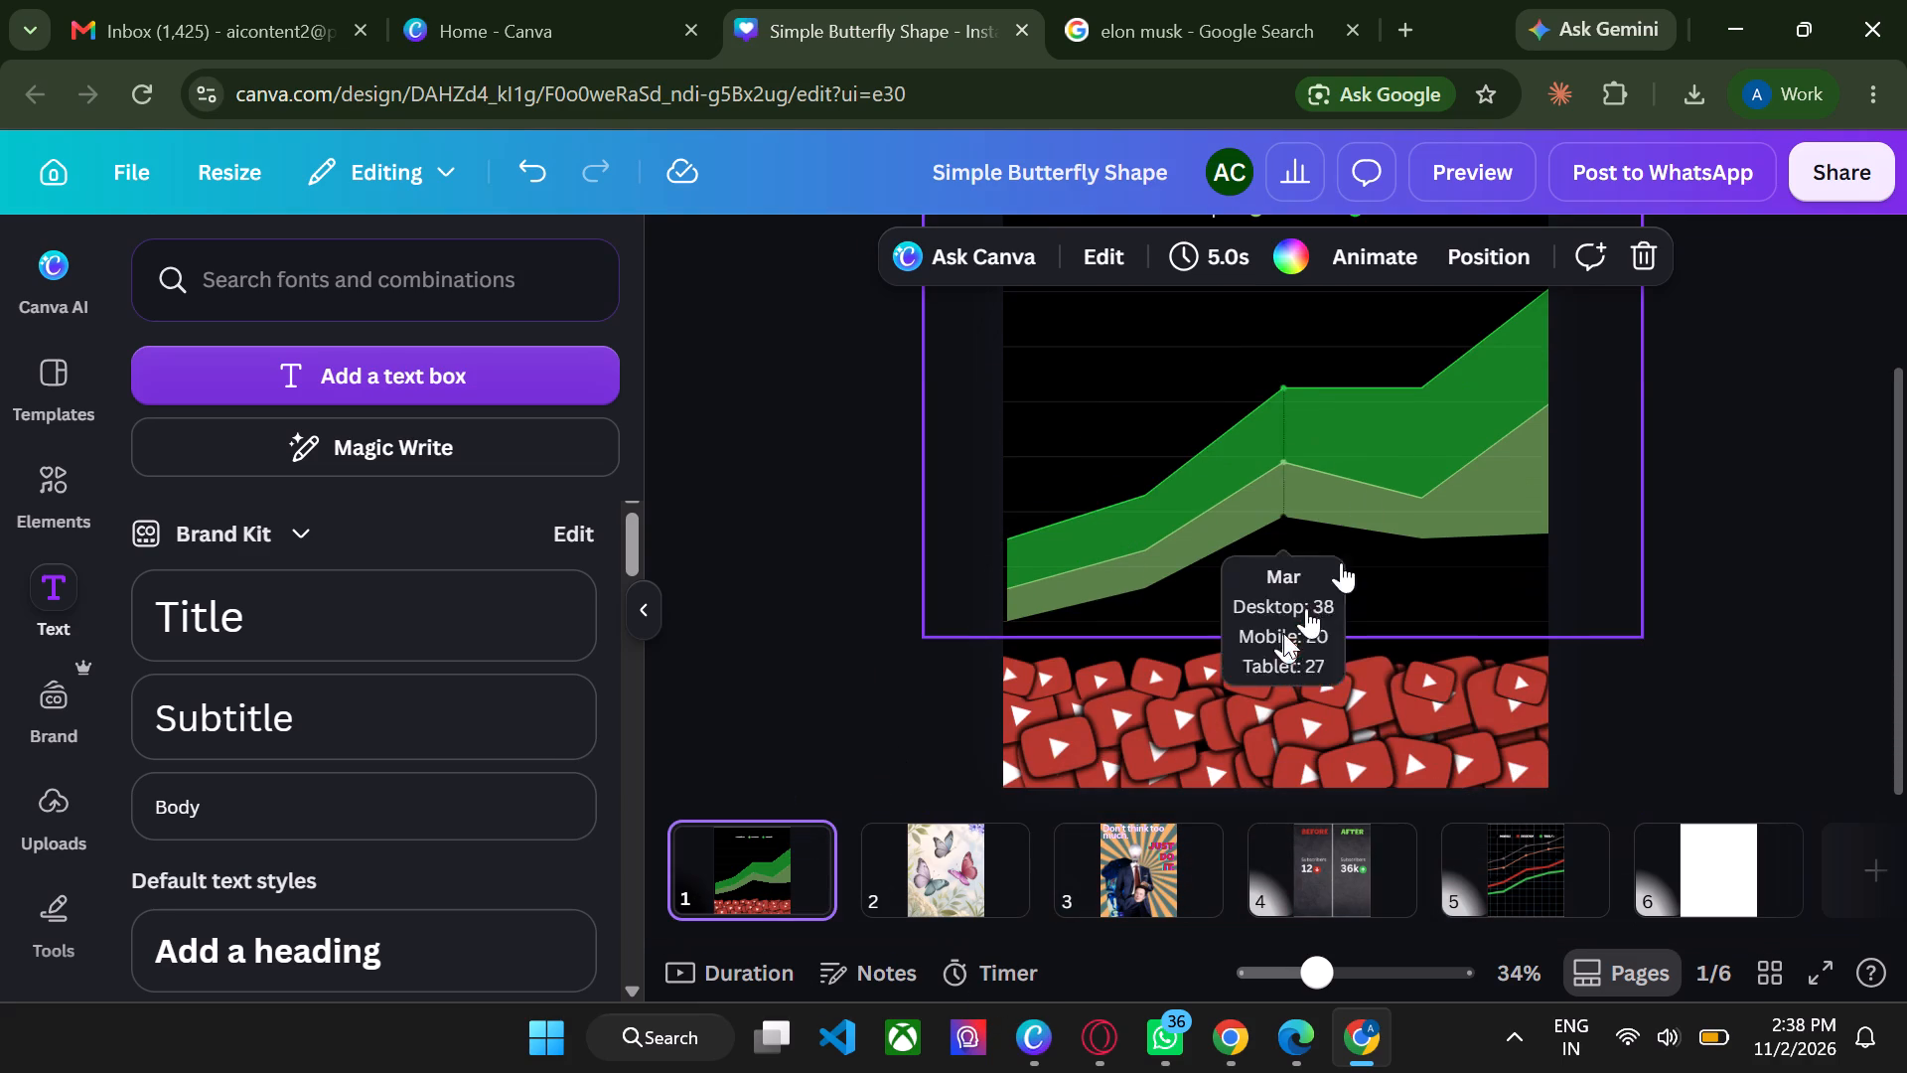
{"action": "left_click", "coordinate": [1316, 863]}
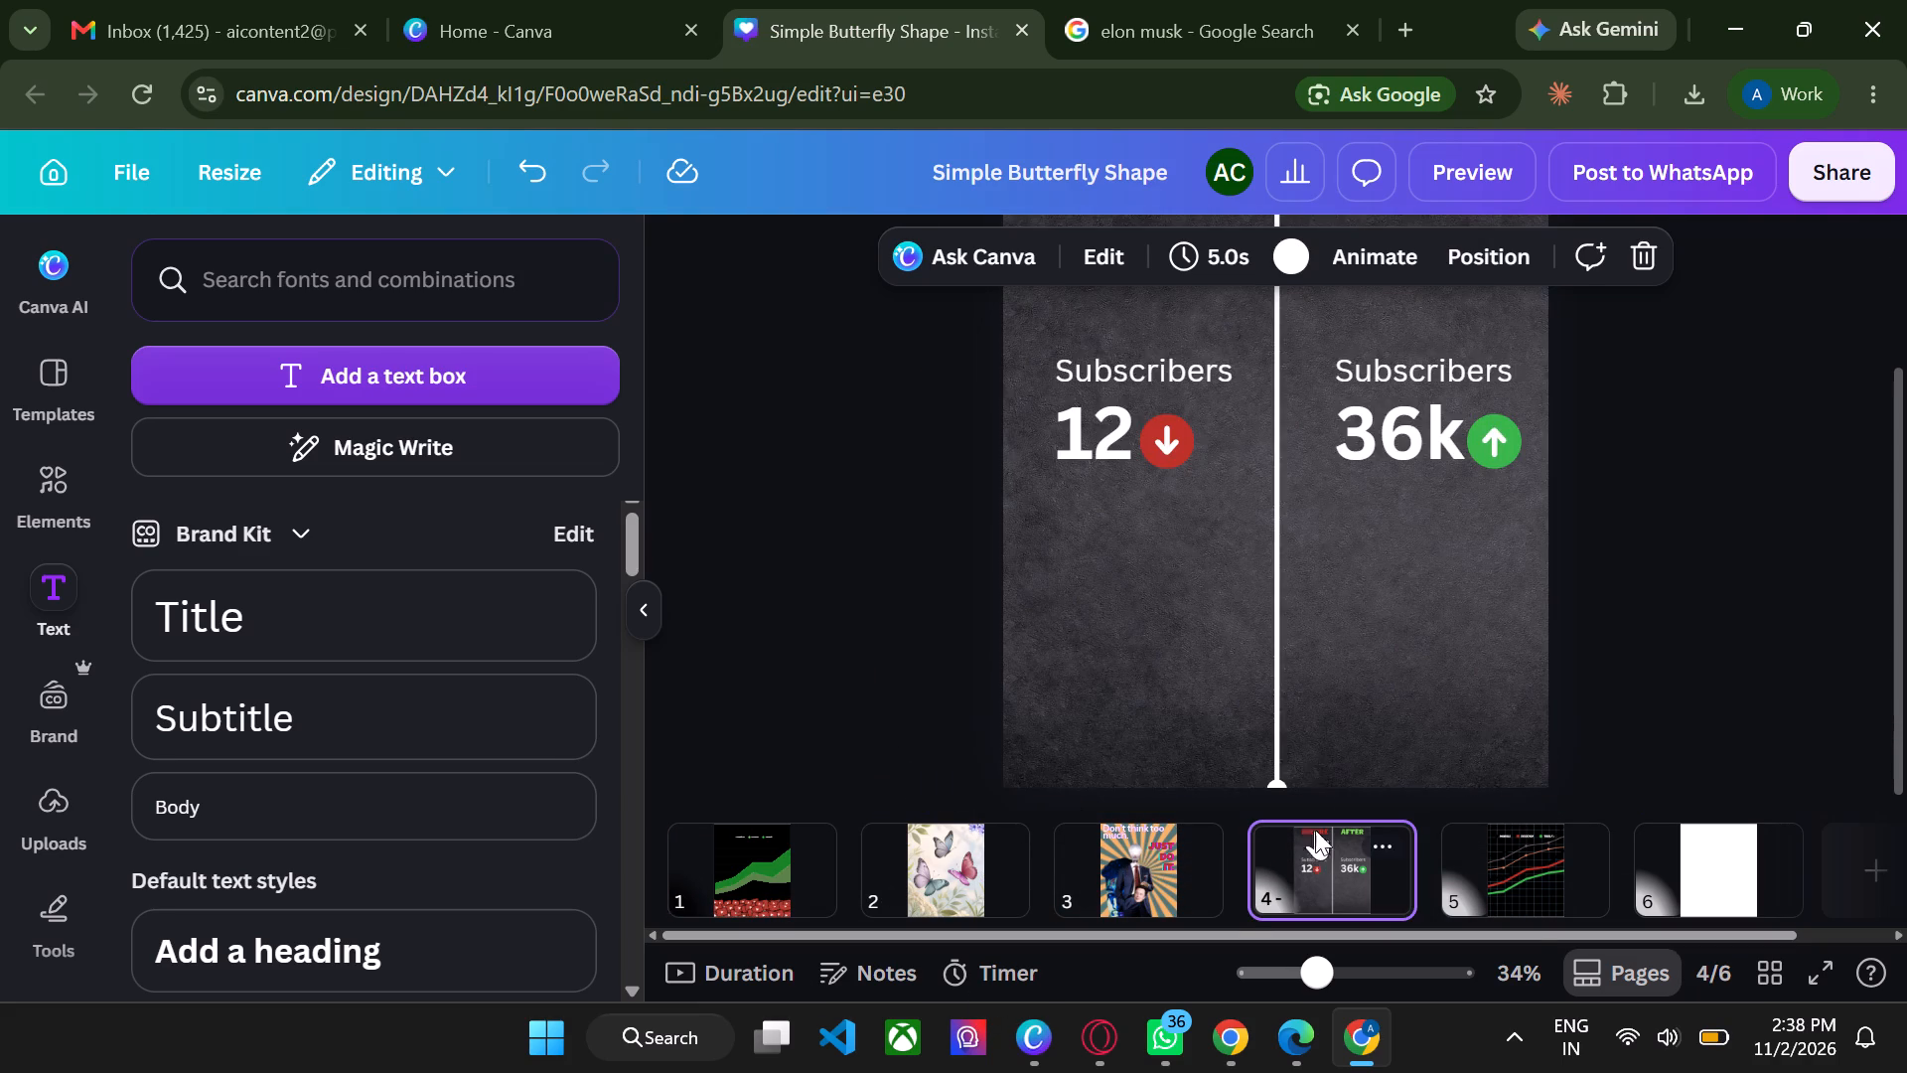
{"action": "scroll", "coordinate": [1403, 542], "scroll_direction": "up", "scroll_amount": 1}
{"action": "scroll", "coordinate": [1403, 542], "scroll_direction": "down", "scroll_amount": 1}
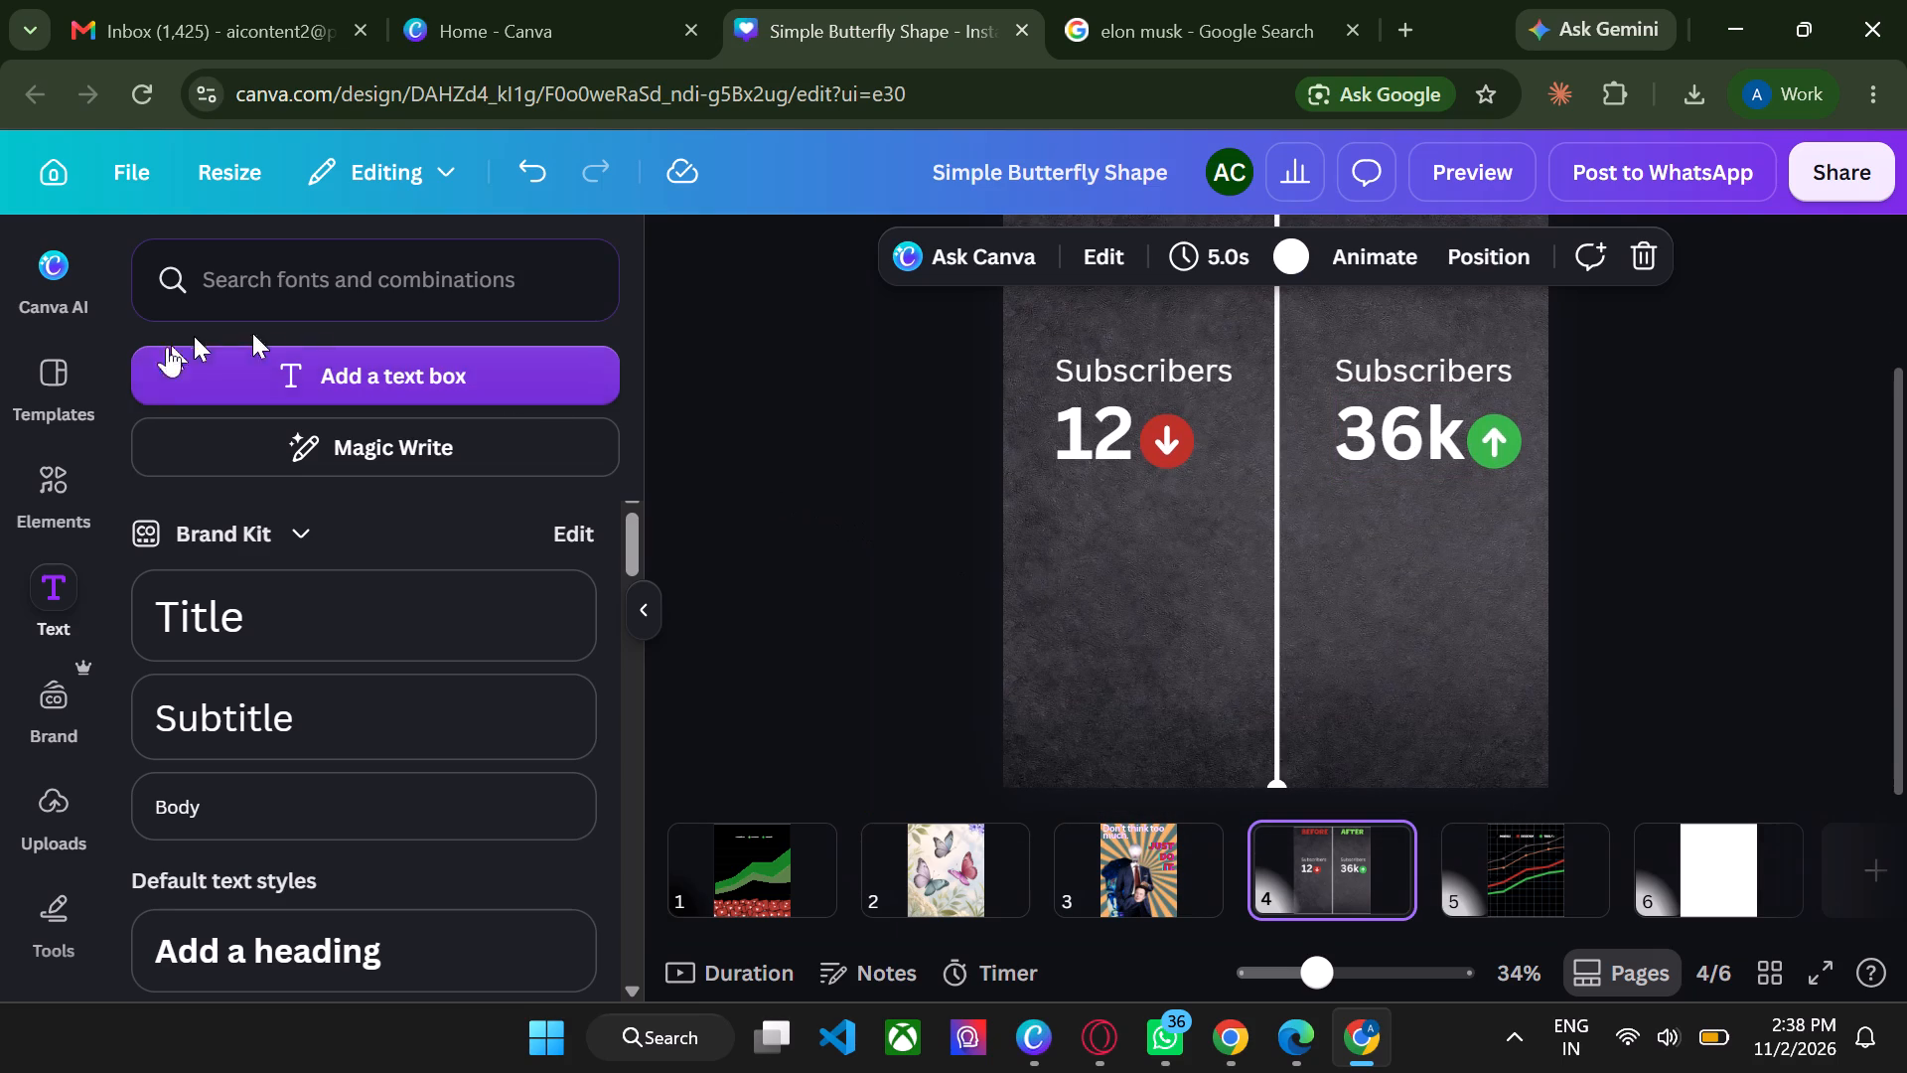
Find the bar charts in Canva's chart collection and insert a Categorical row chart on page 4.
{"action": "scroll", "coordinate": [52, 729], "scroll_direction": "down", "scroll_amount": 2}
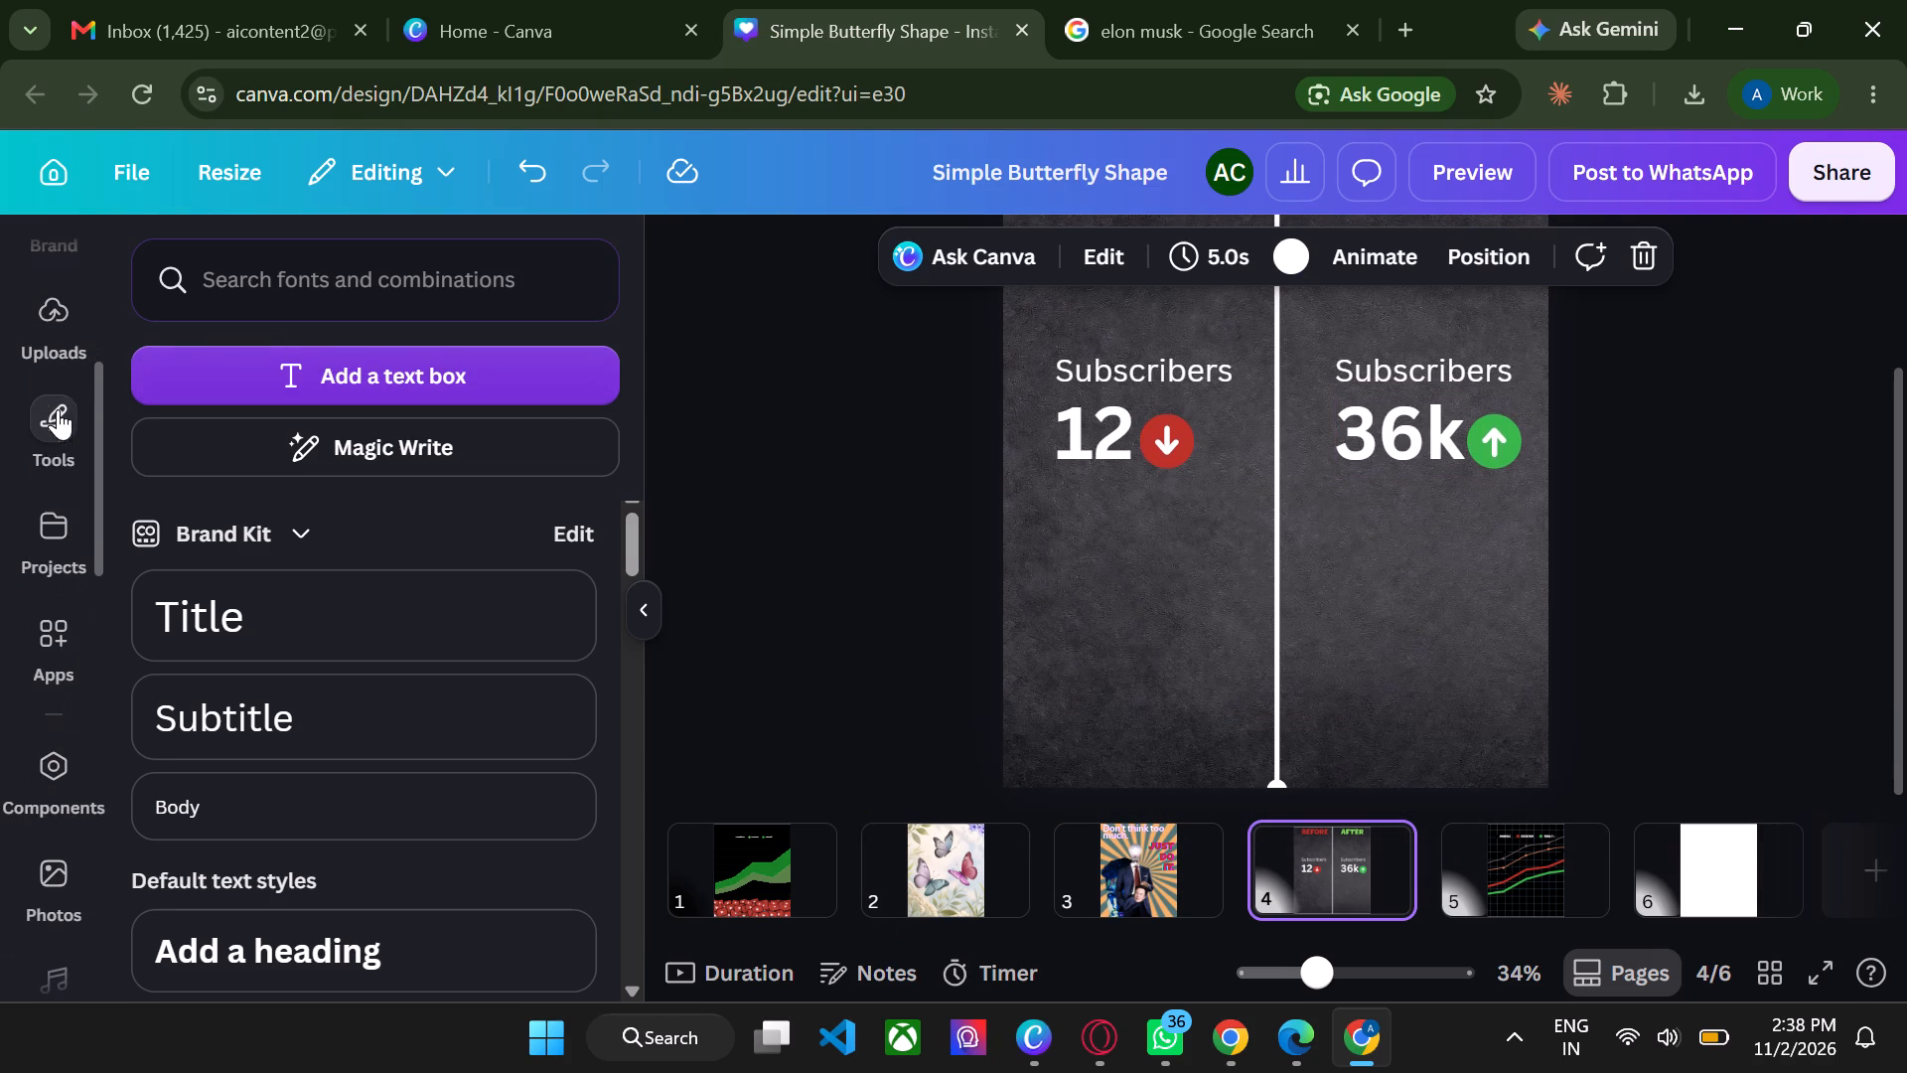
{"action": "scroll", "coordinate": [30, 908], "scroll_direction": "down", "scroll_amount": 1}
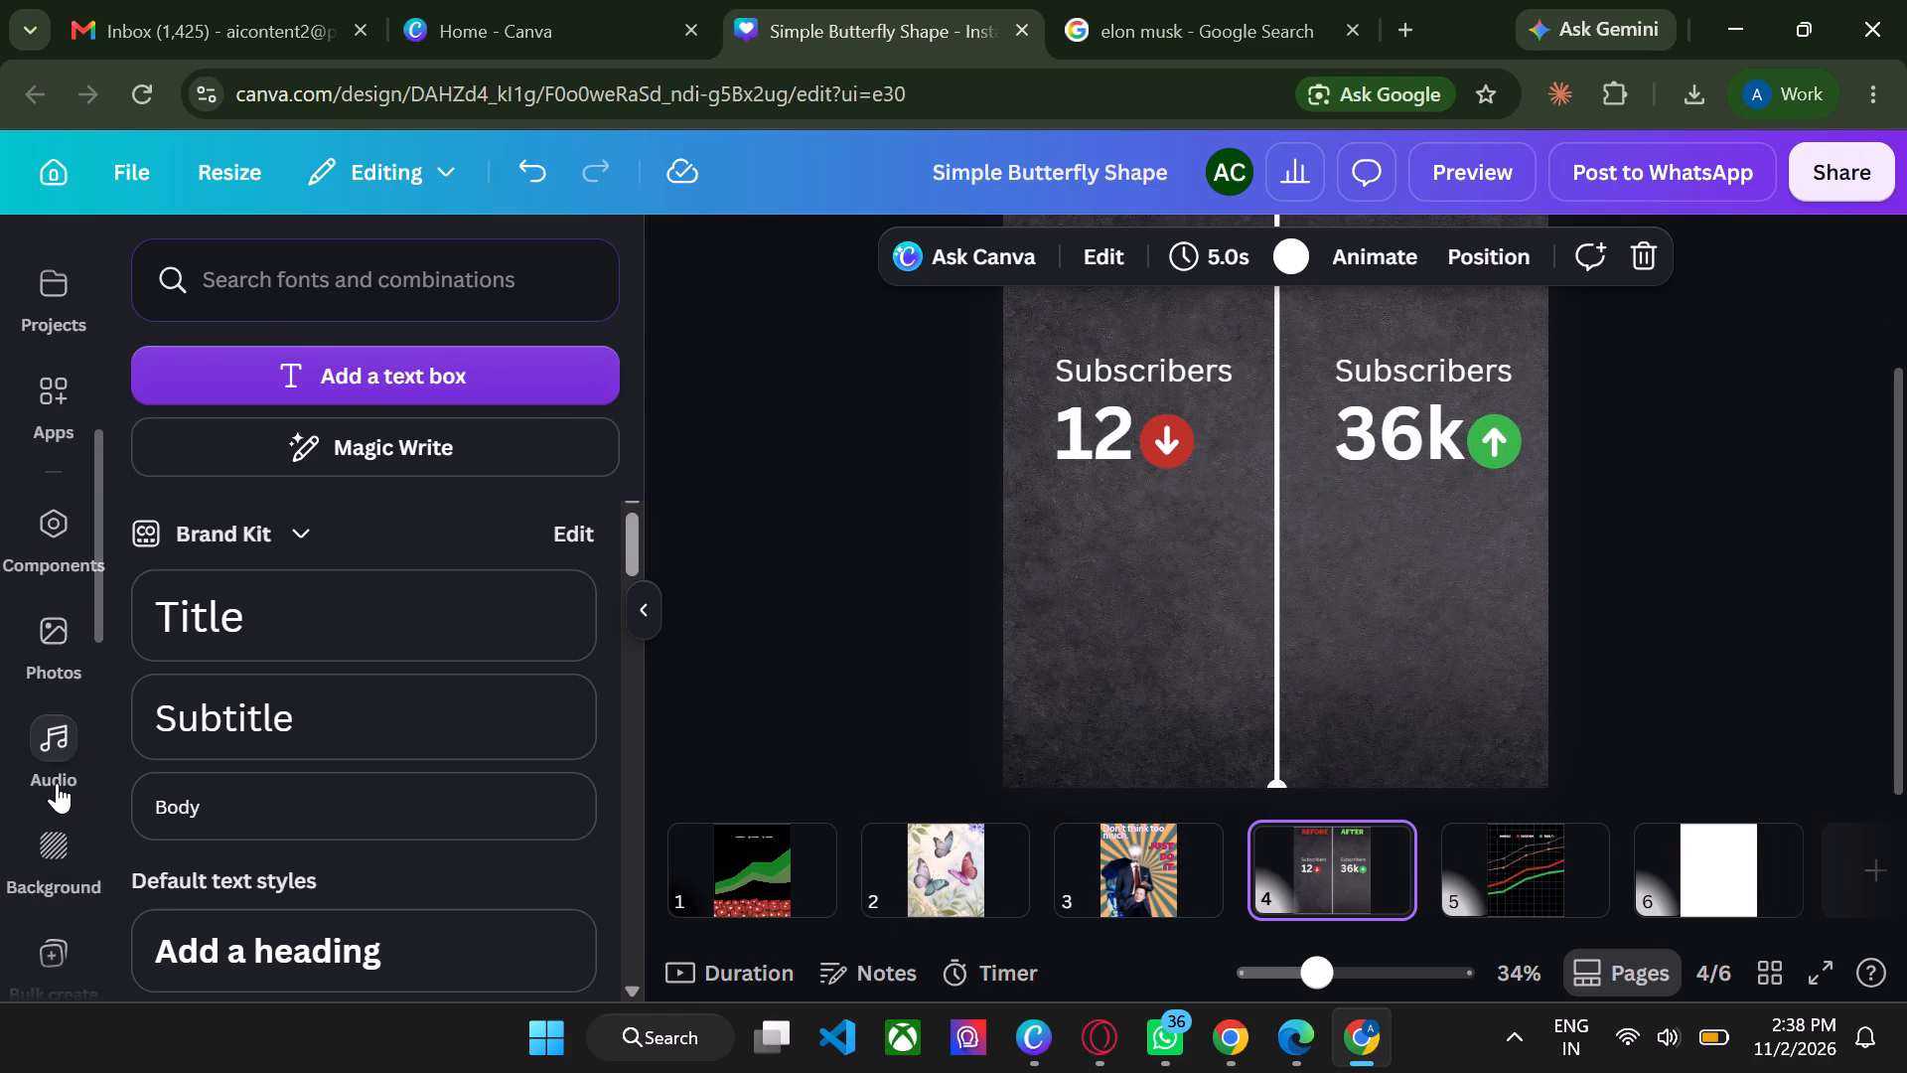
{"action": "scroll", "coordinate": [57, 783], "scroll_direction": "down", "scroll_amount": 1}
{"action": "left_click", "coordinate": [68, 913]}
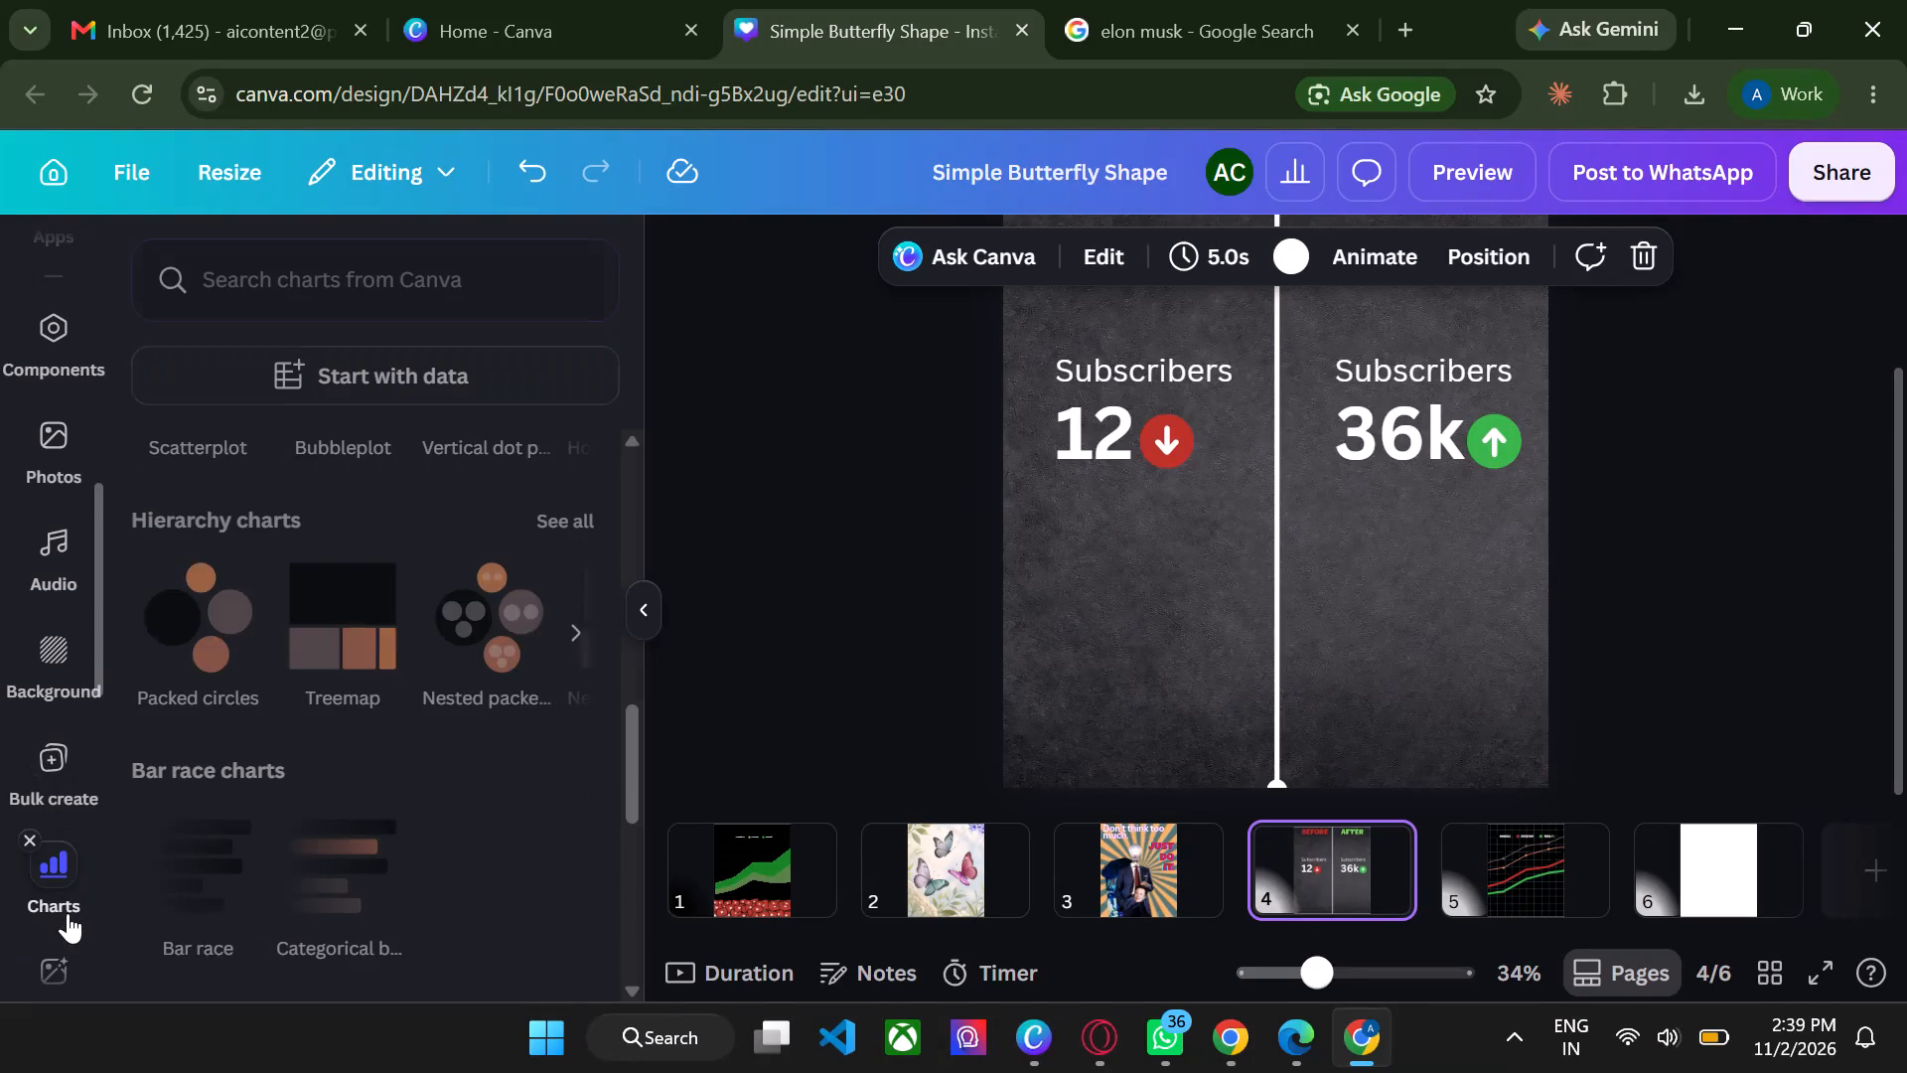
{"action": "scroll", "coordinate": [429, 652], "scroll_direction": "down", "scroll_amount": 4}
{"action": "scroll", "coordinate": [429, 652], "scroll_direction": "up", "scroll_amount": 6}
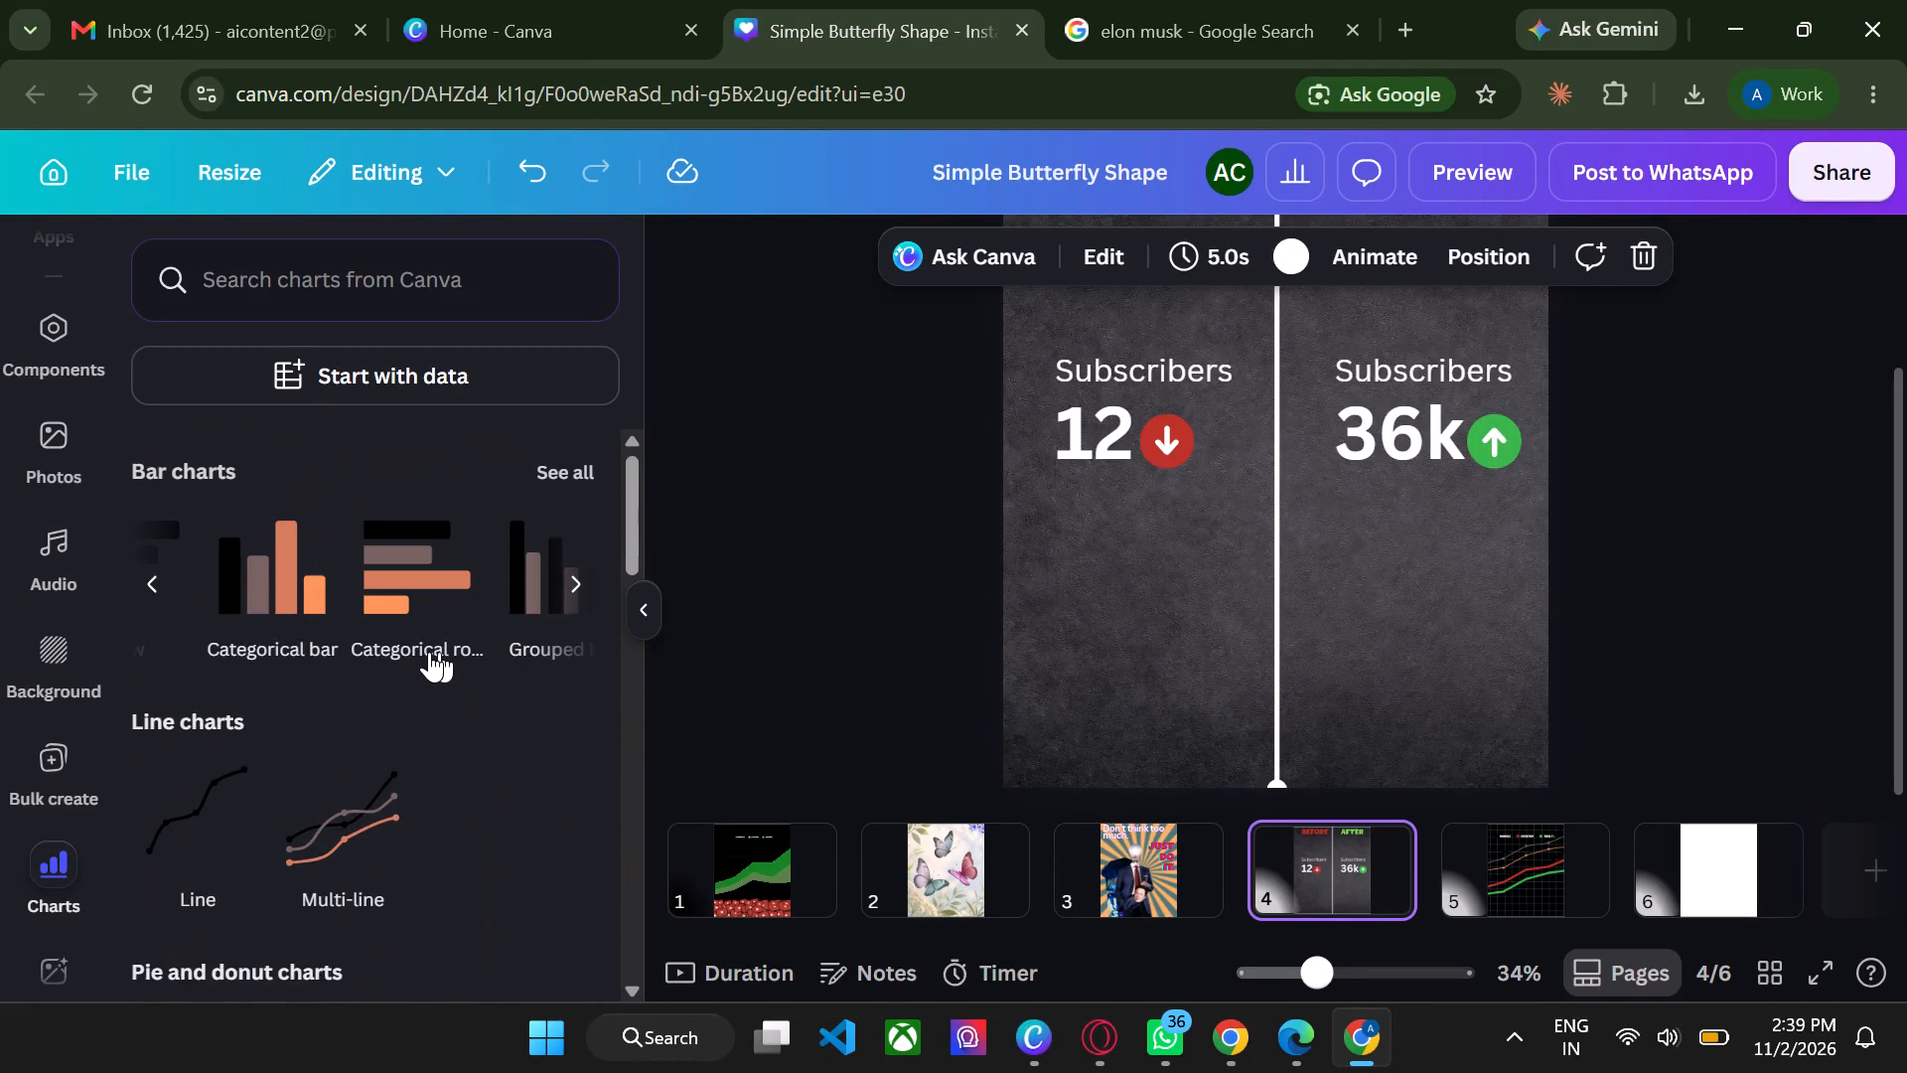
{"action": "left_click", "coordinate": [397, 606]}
Examine the Categorical row chart's data table and its label, value and colour setup options.
{"action": "scroll", "coordinate": [397, 606], "scroll_direction": "down", "scroll_amount": 2}
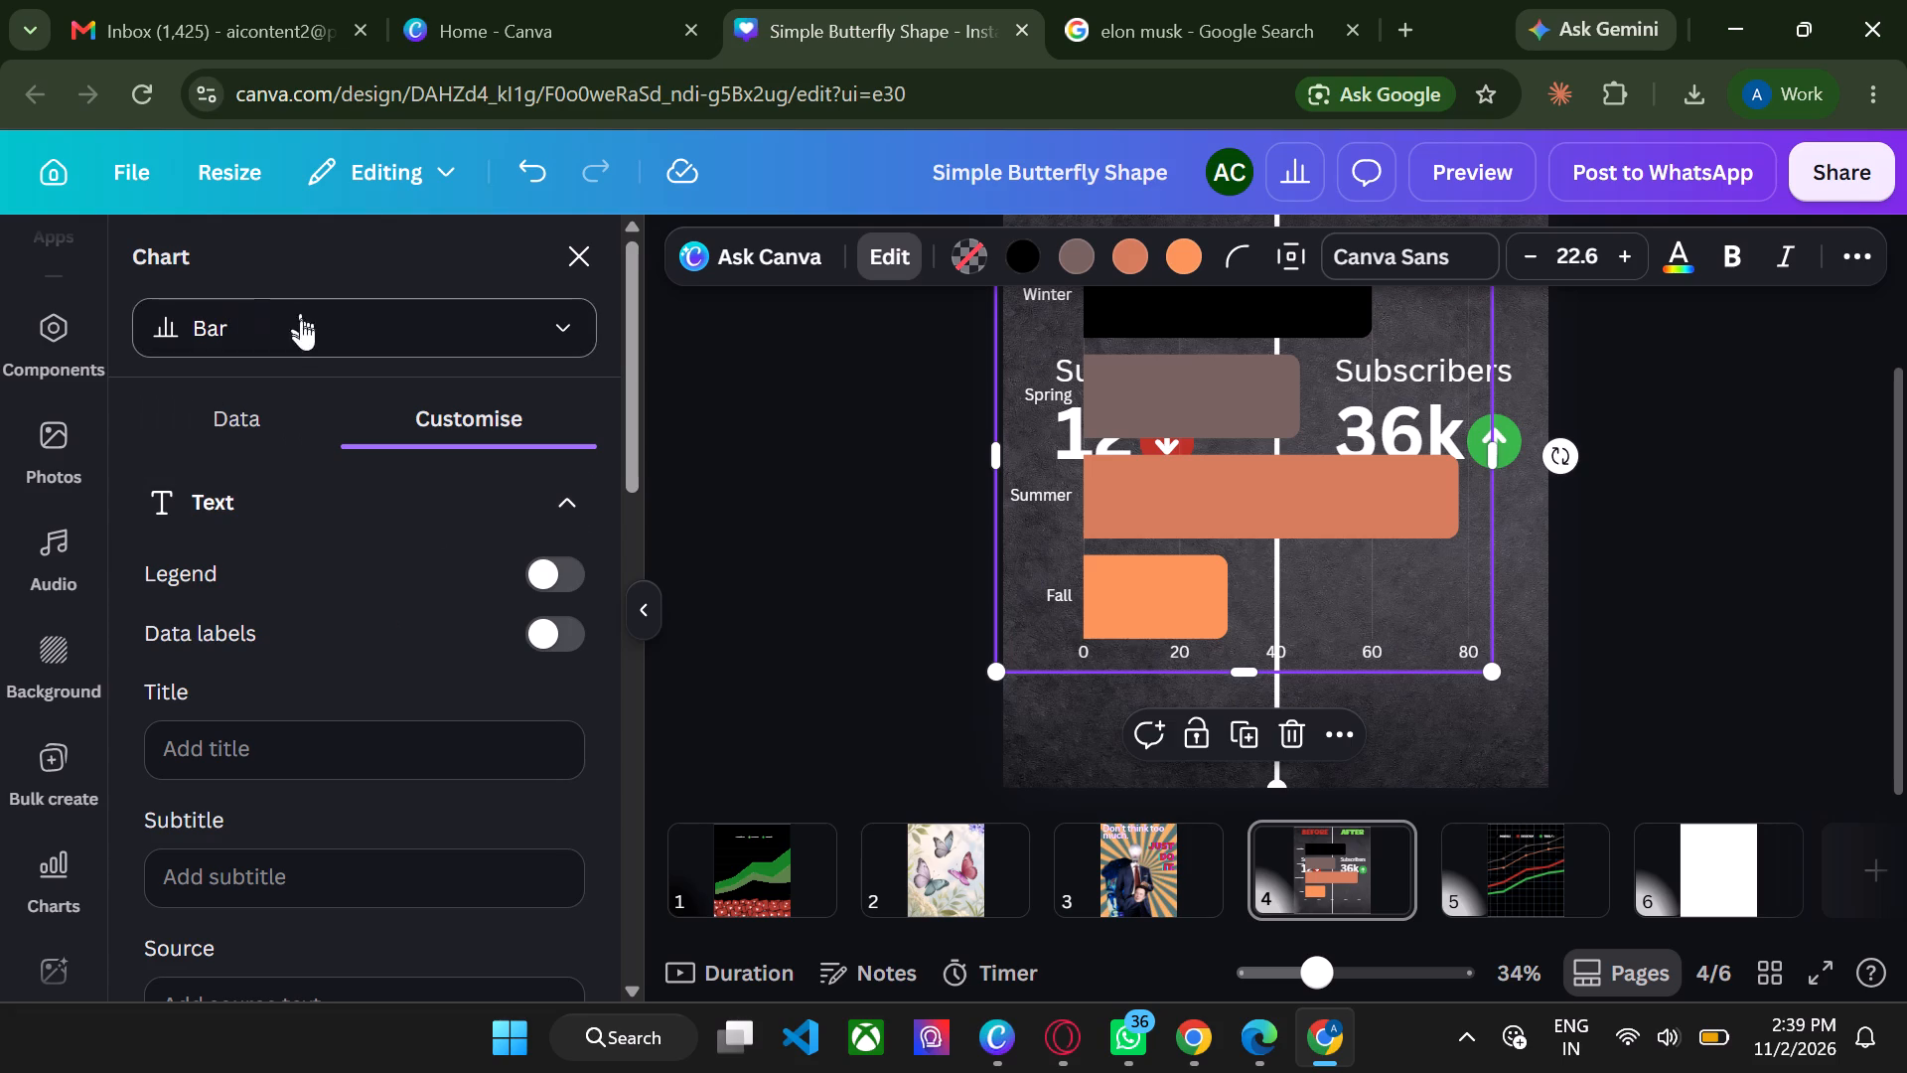
{"action": "left_click", "coordinate": [255, 400]}
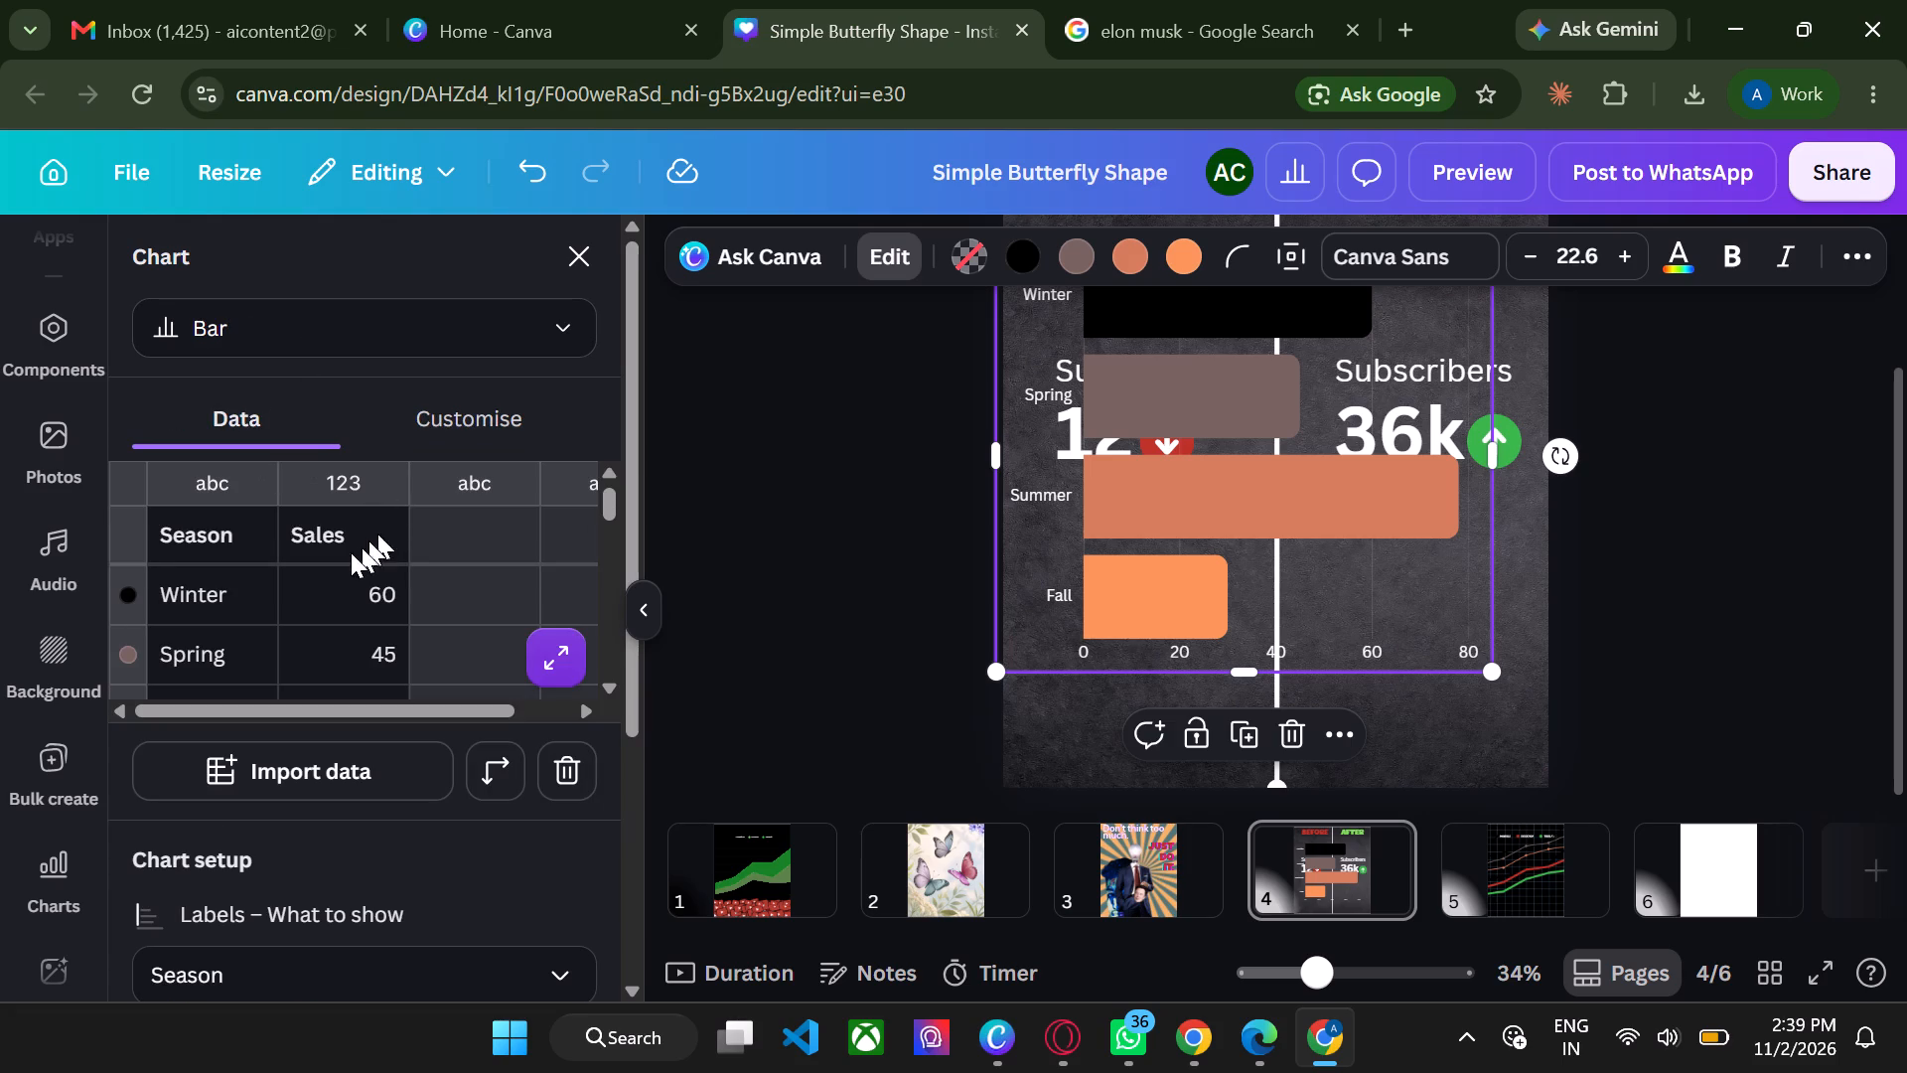
{"action": "scroll", "coordinate": [351, 552], "scroll_direction": "down", "scroll_amount": 2}
{"action": "scroll", "coordinate": [351, 552], "scroll_direction": "up", "scroll_amount": 4}
{"action": "scroll", "coordinate": [351, 552], "scroll_direction": "down", "scroll_amount": 1}
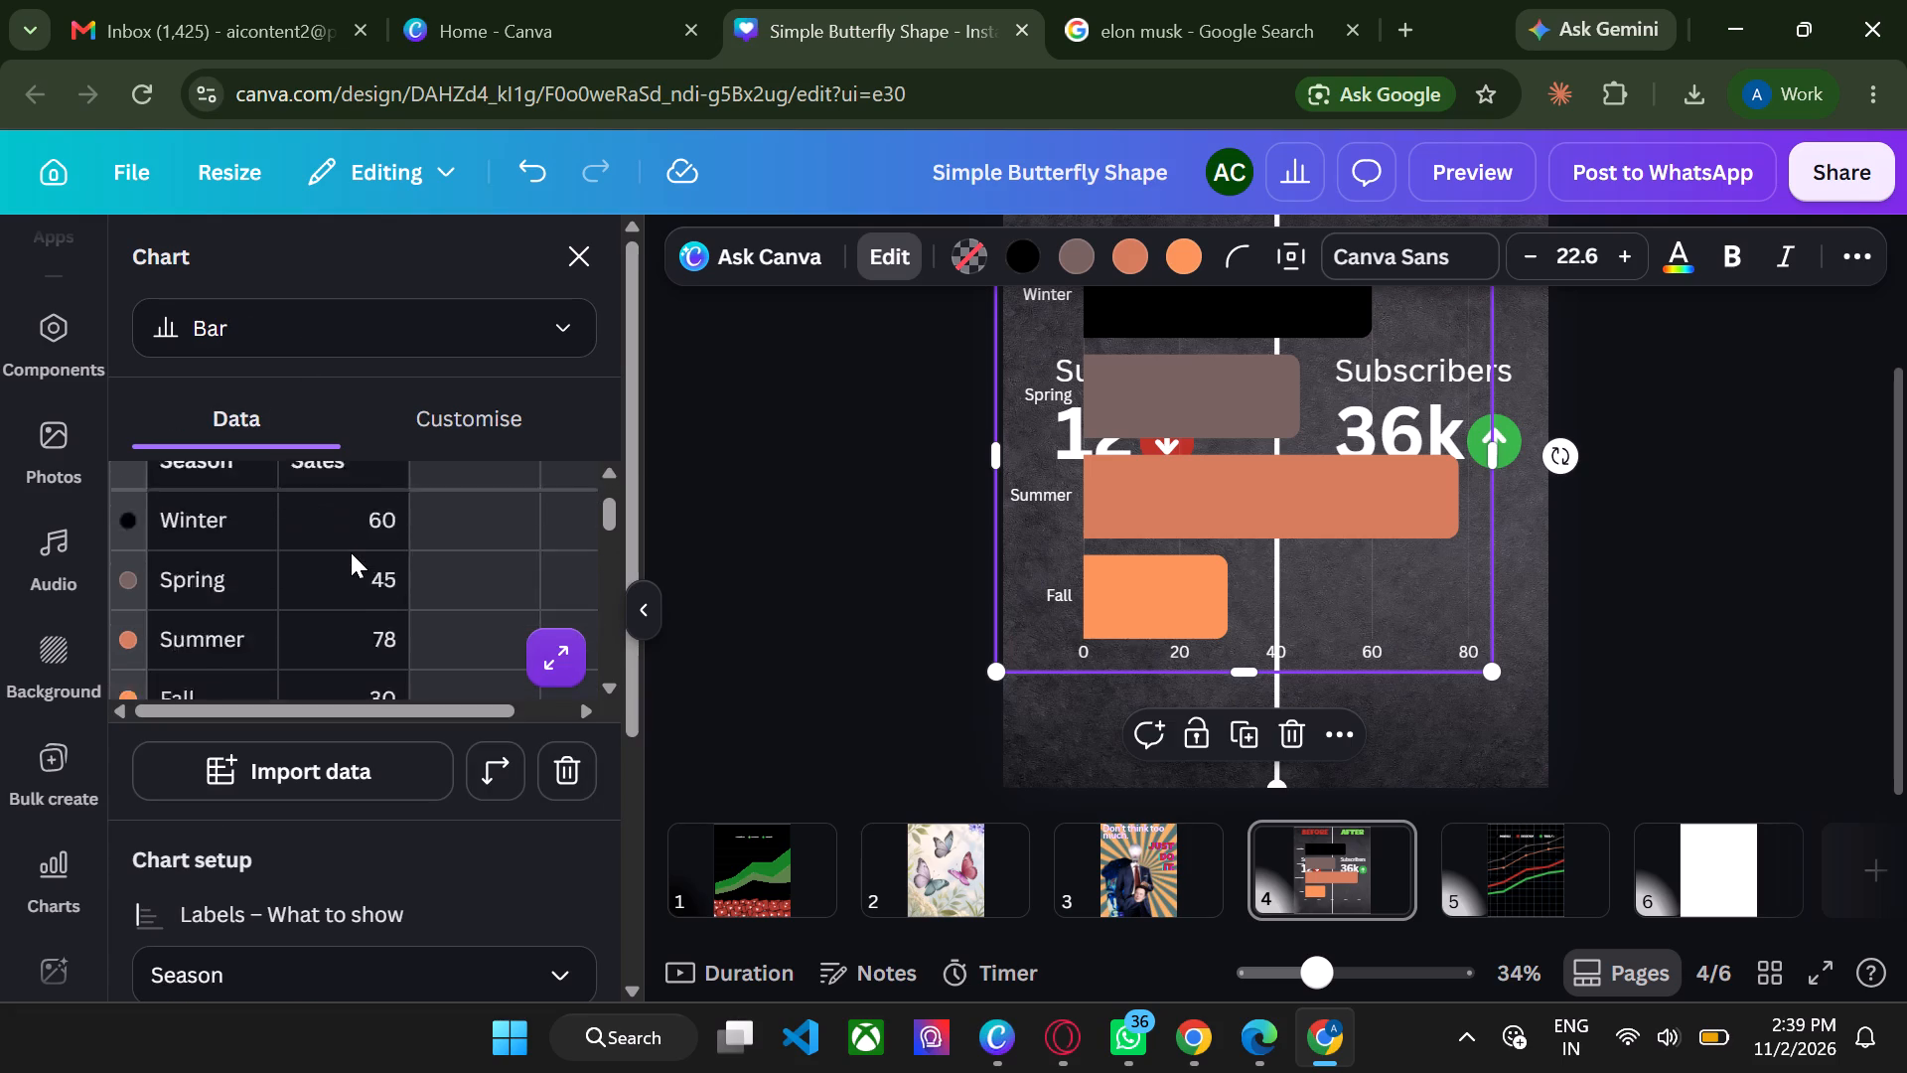
{"action": "scroll", "coordinate": [351, 552], "scroll_direction": "down", "scroll_amount": 2}
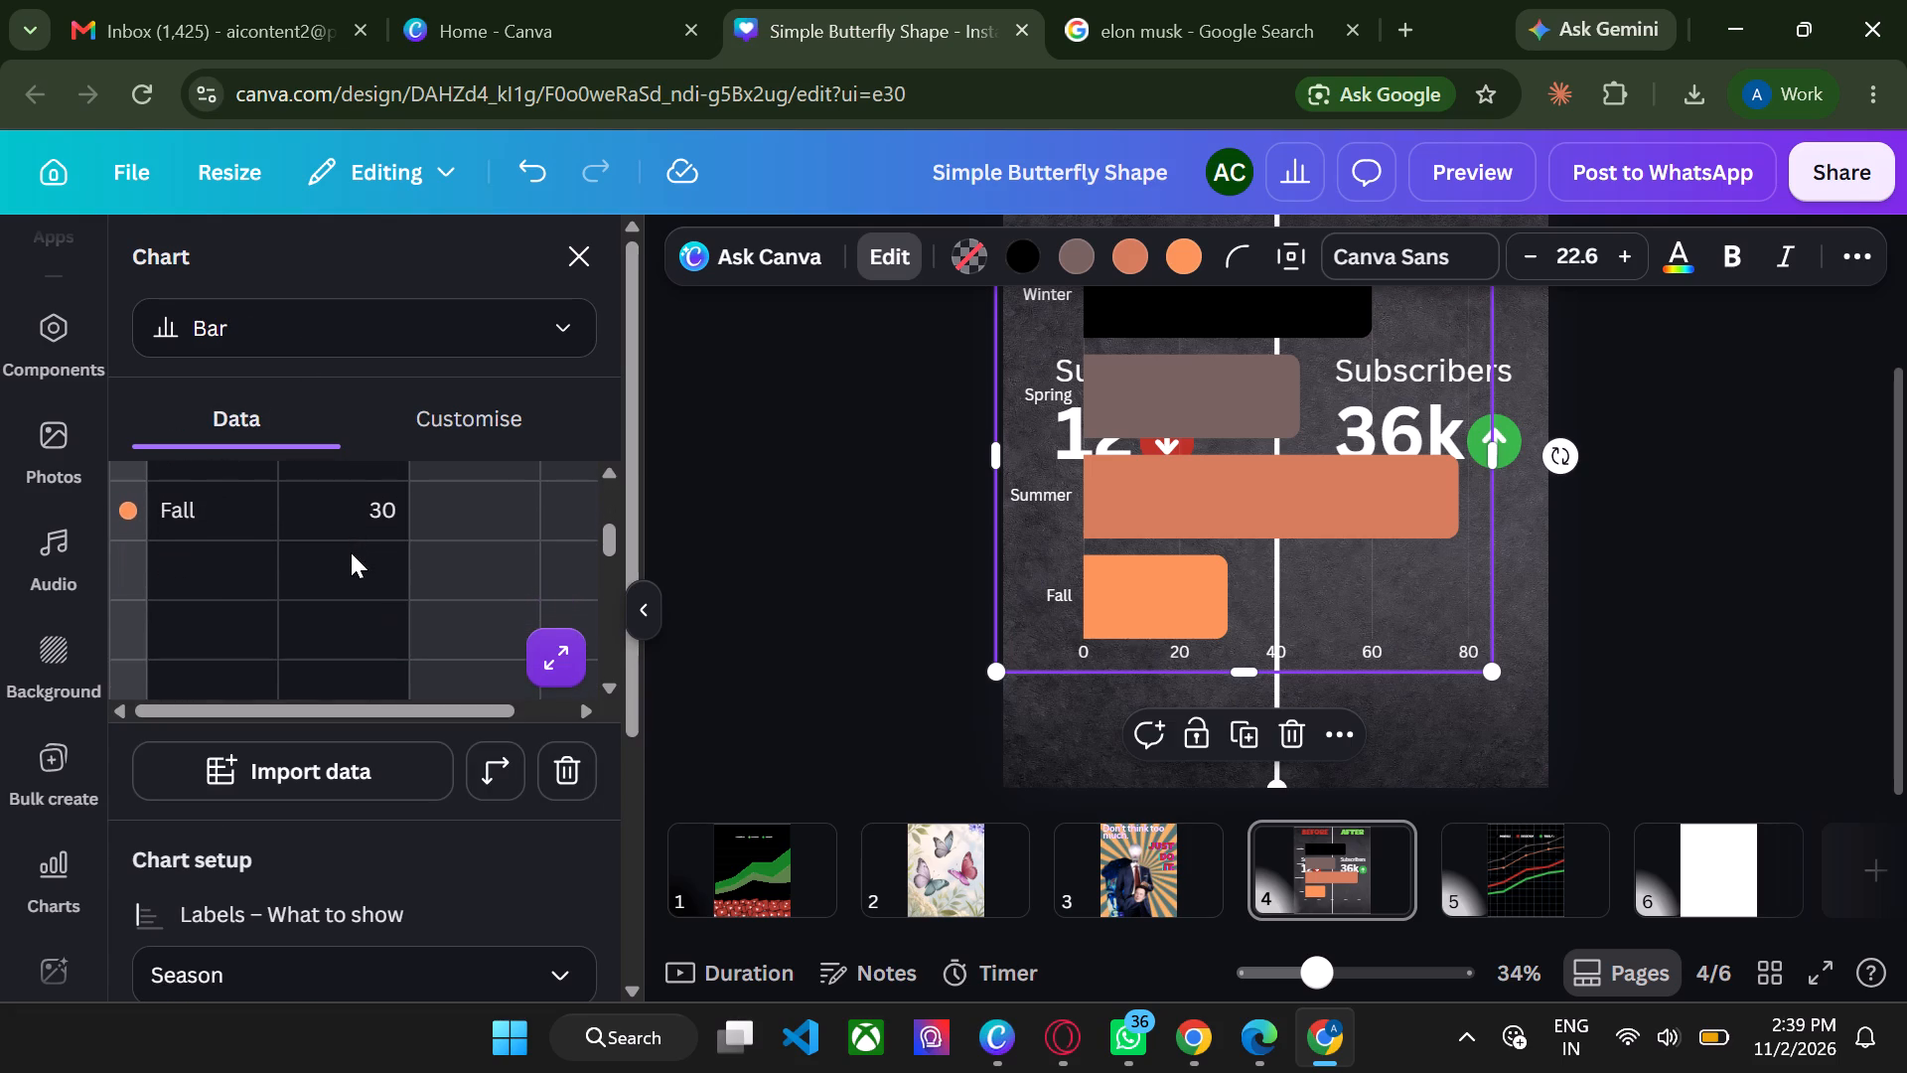
{"action": "scroll", "coordinate": [357, 737], "scroll_direction": "down", "scroll_amount": 1}
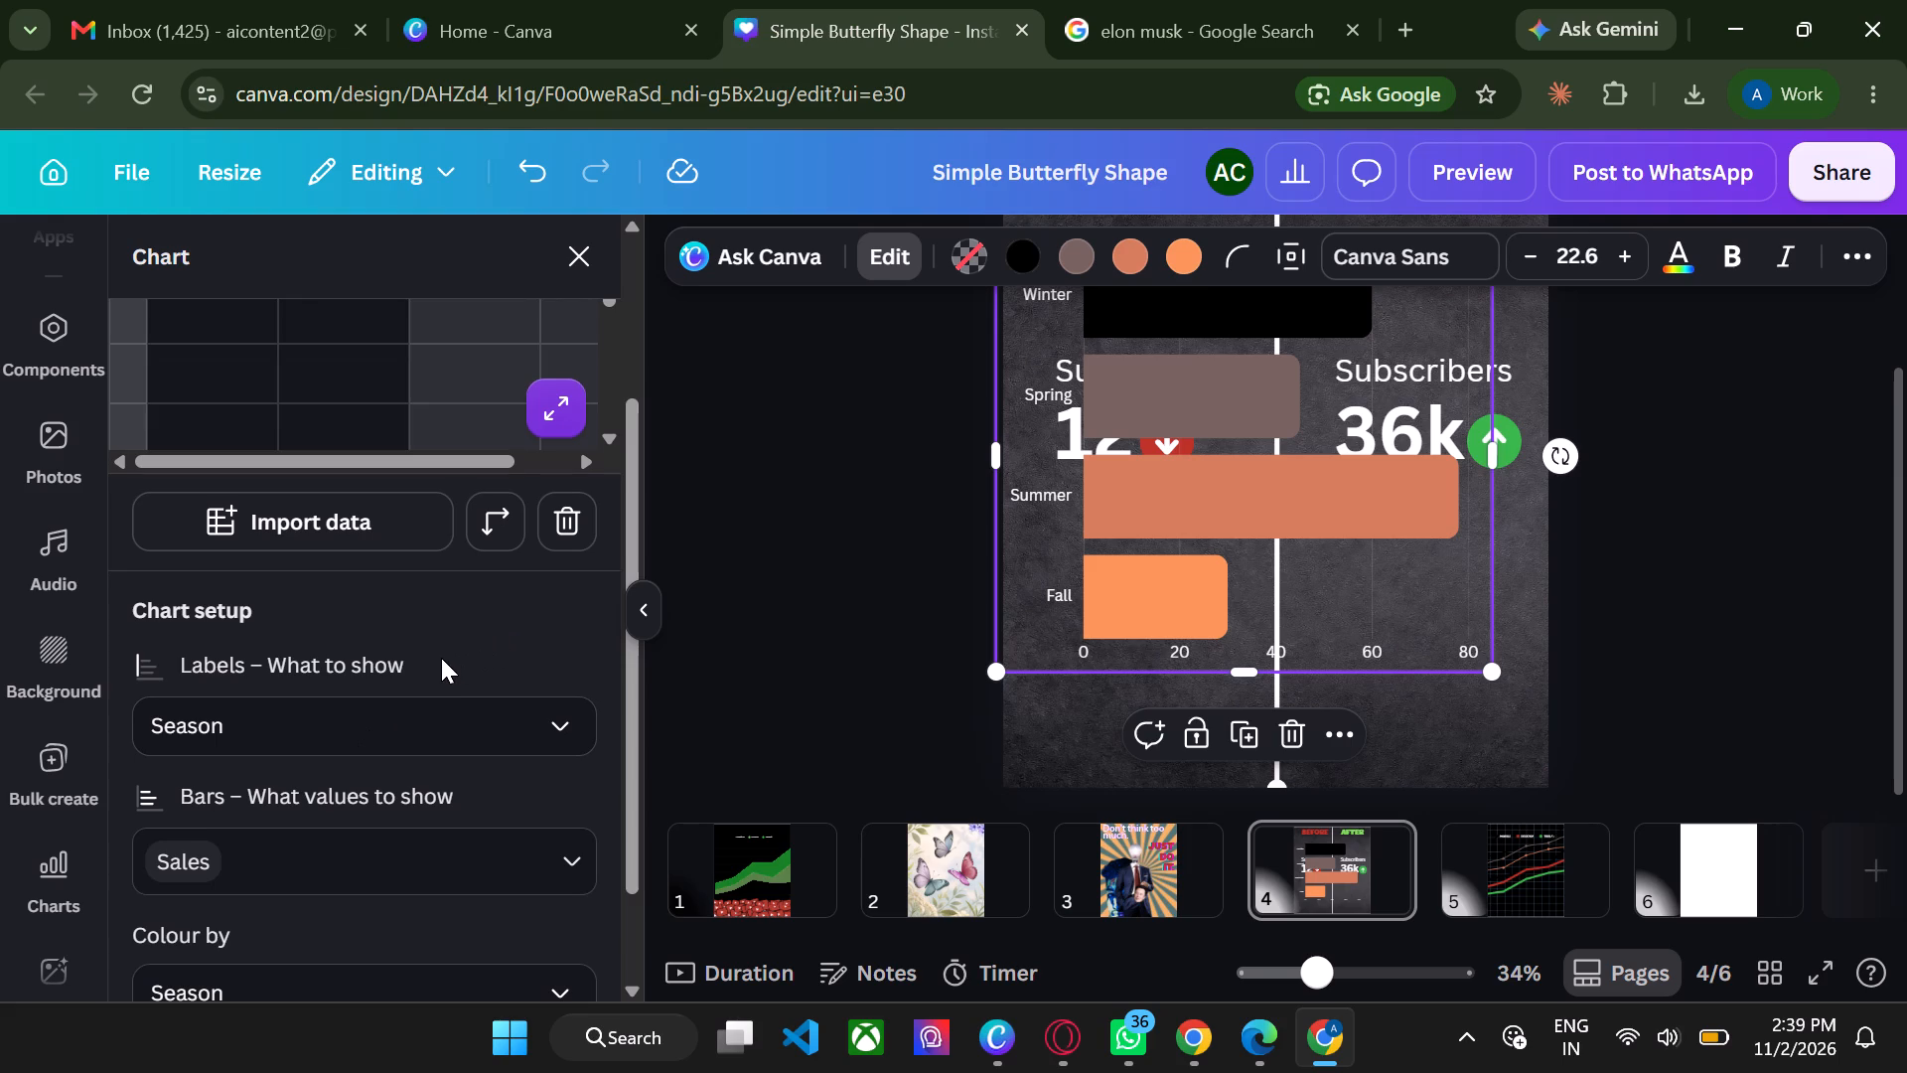
{"action": "scroll", "coordinate": [441, 658], "scroll_direction": "down", "scroll_amount": 2}
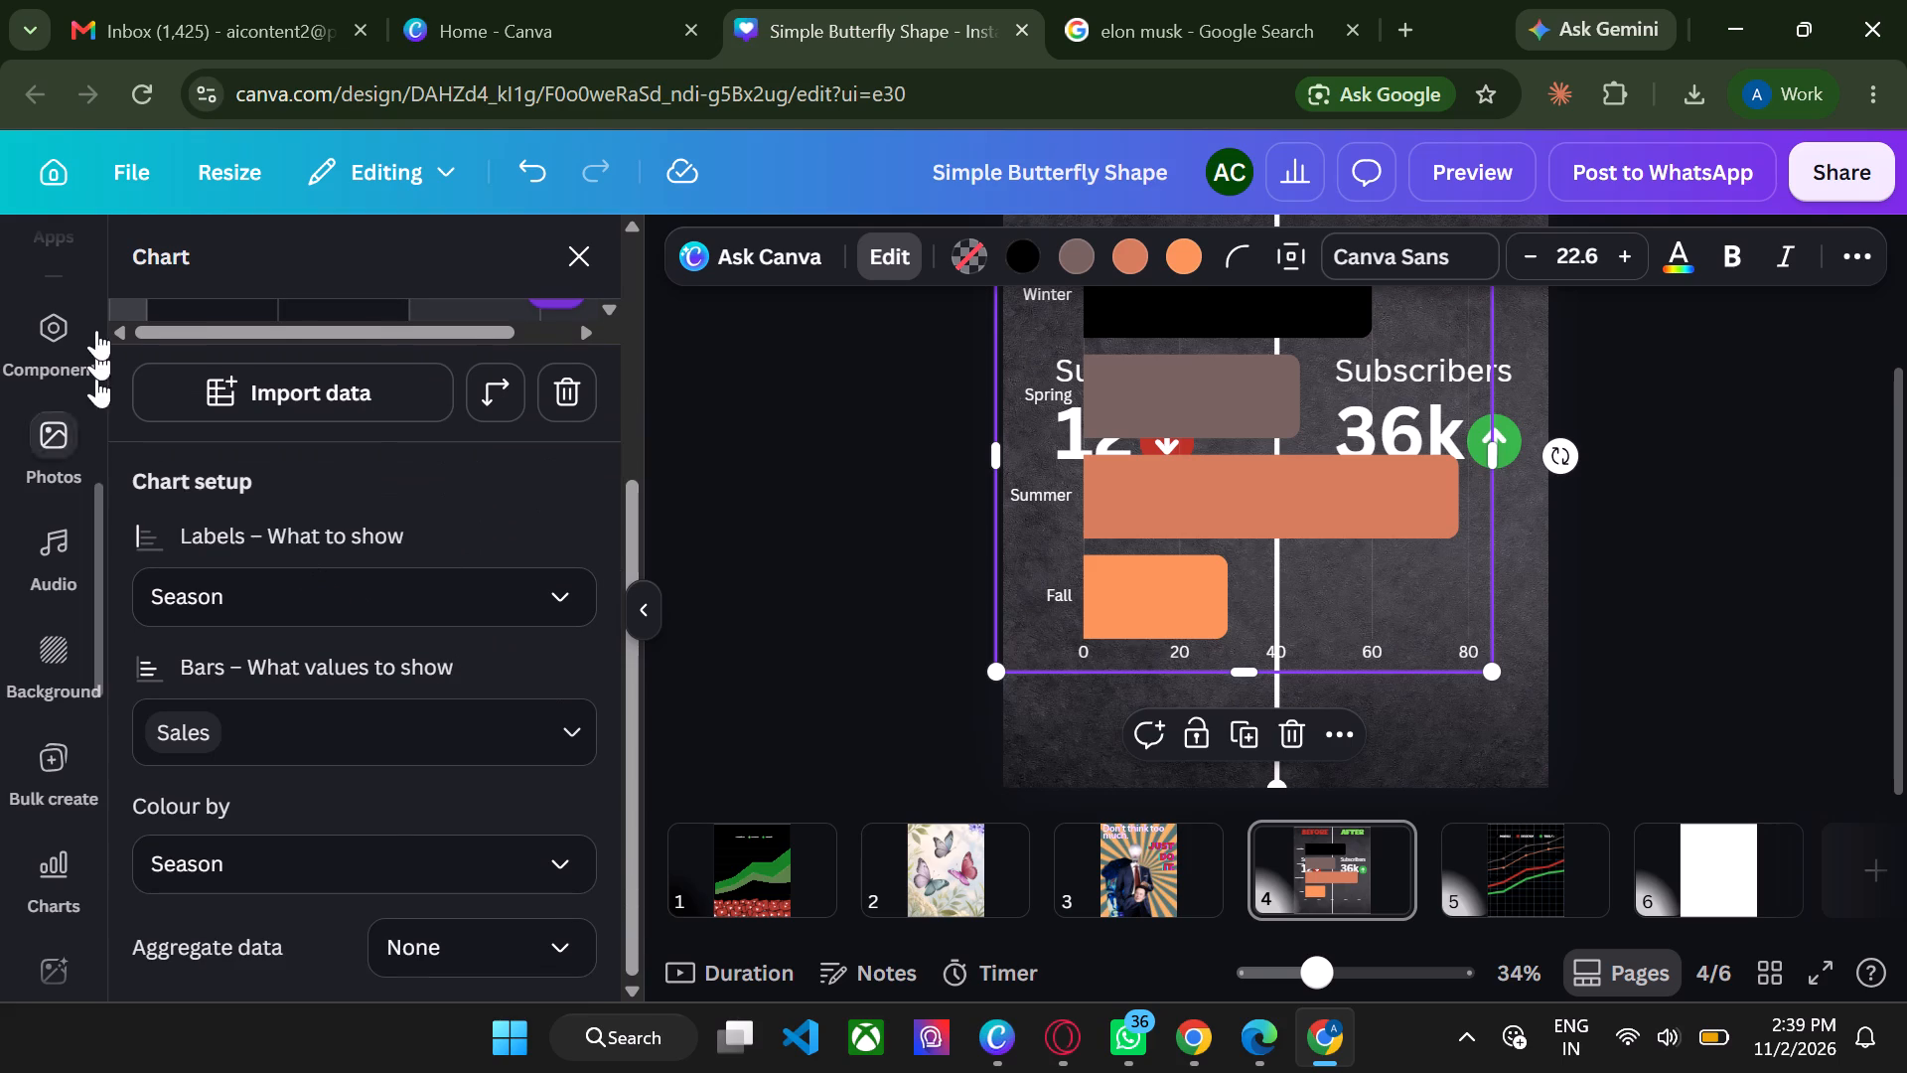
{"action": "left_click", "coordinate": [586, 256]}
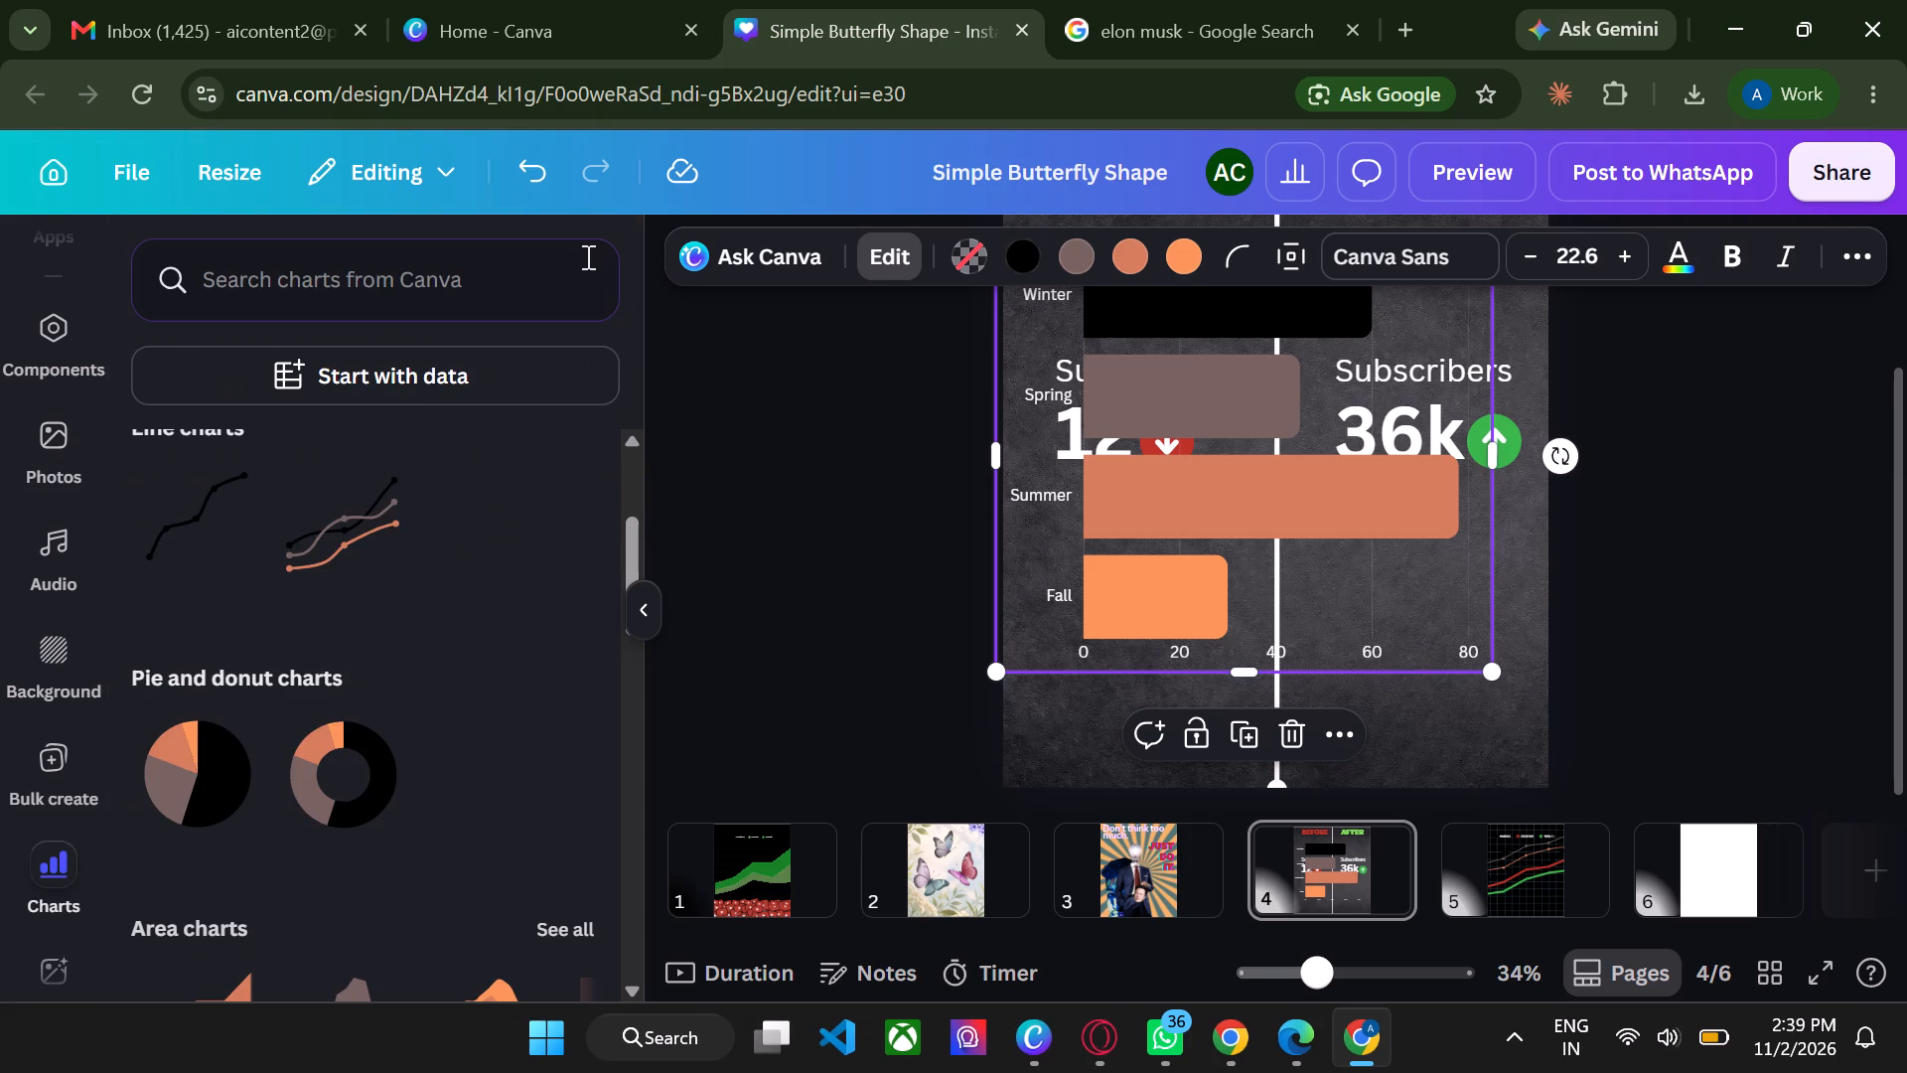
Browse the full set of bar charts and search for similar ones using the Stacked row chart's "stacked" keyword.
{"action": "scroll", "coordinate": [396, 485], "scroll_direction": "up", "scroll_amount": 2}
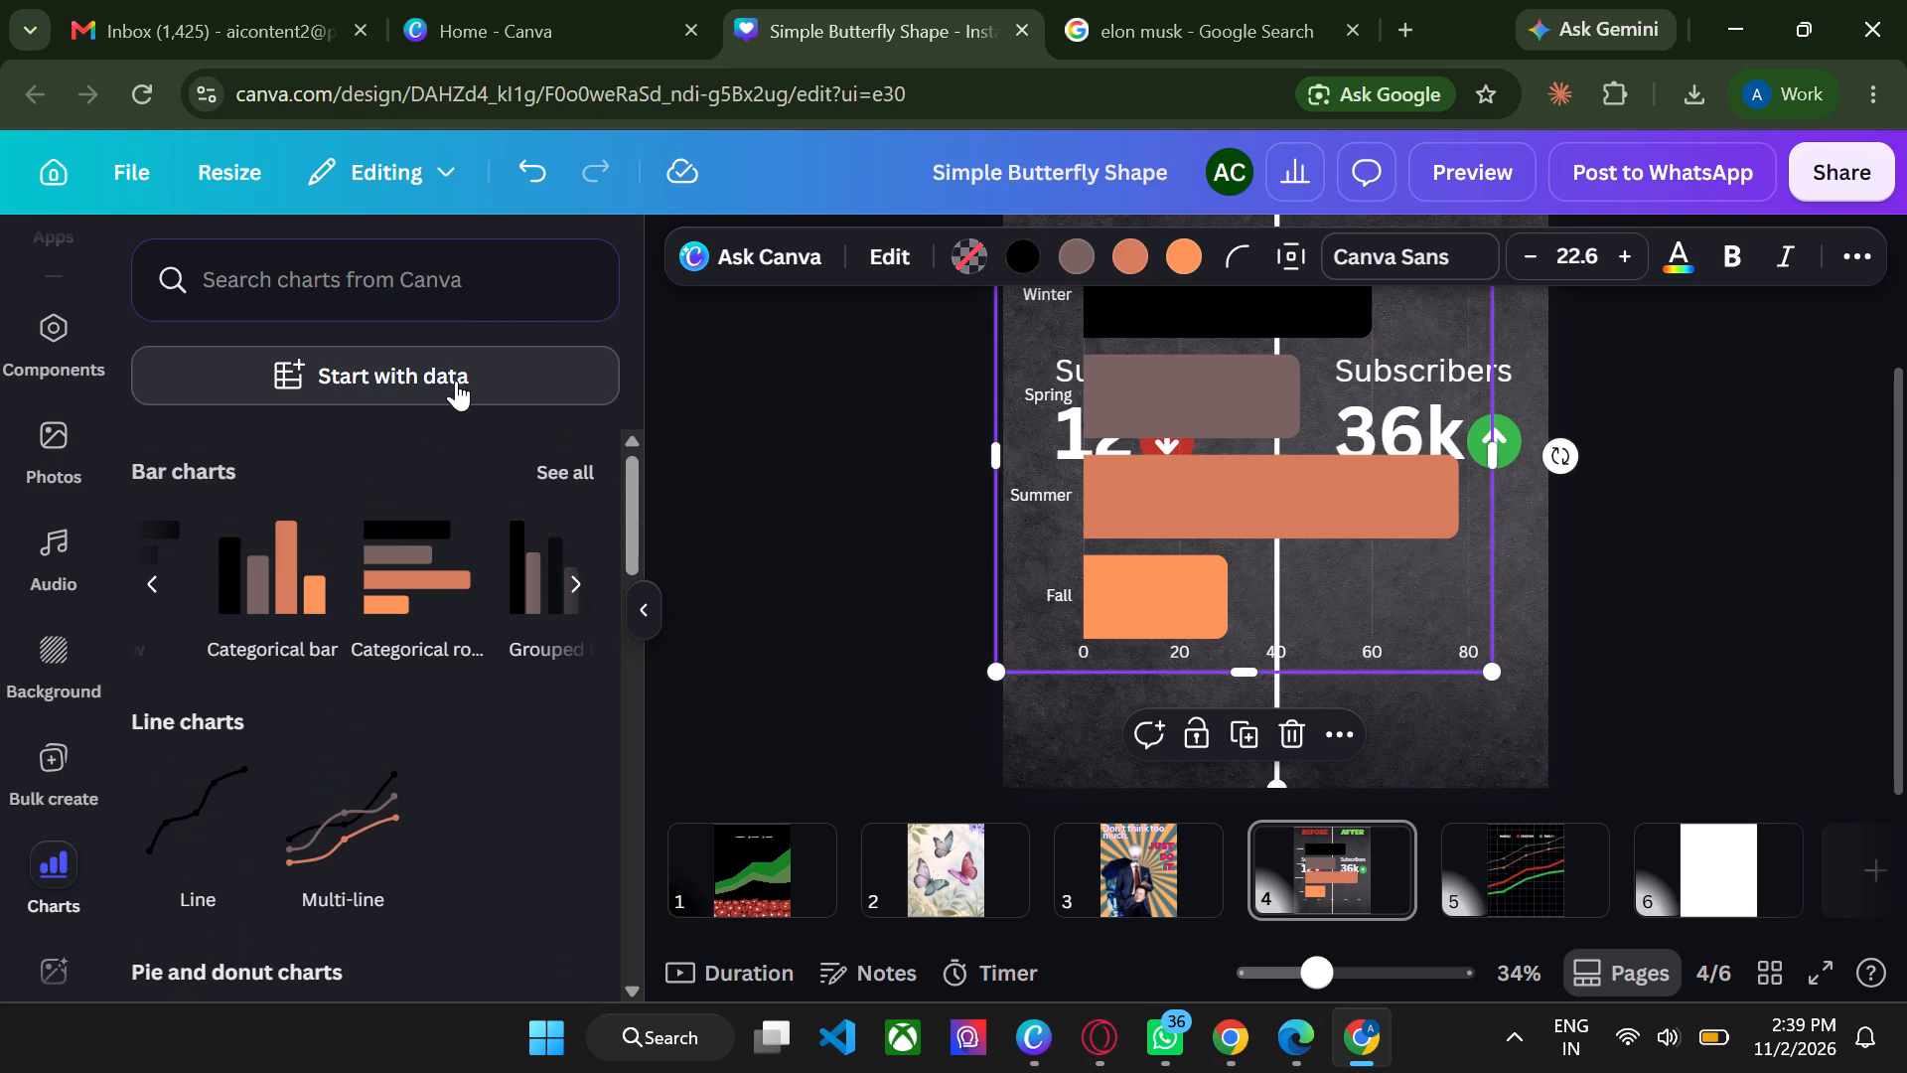
{"action": "left_click", "coordinate": [589, 462]}
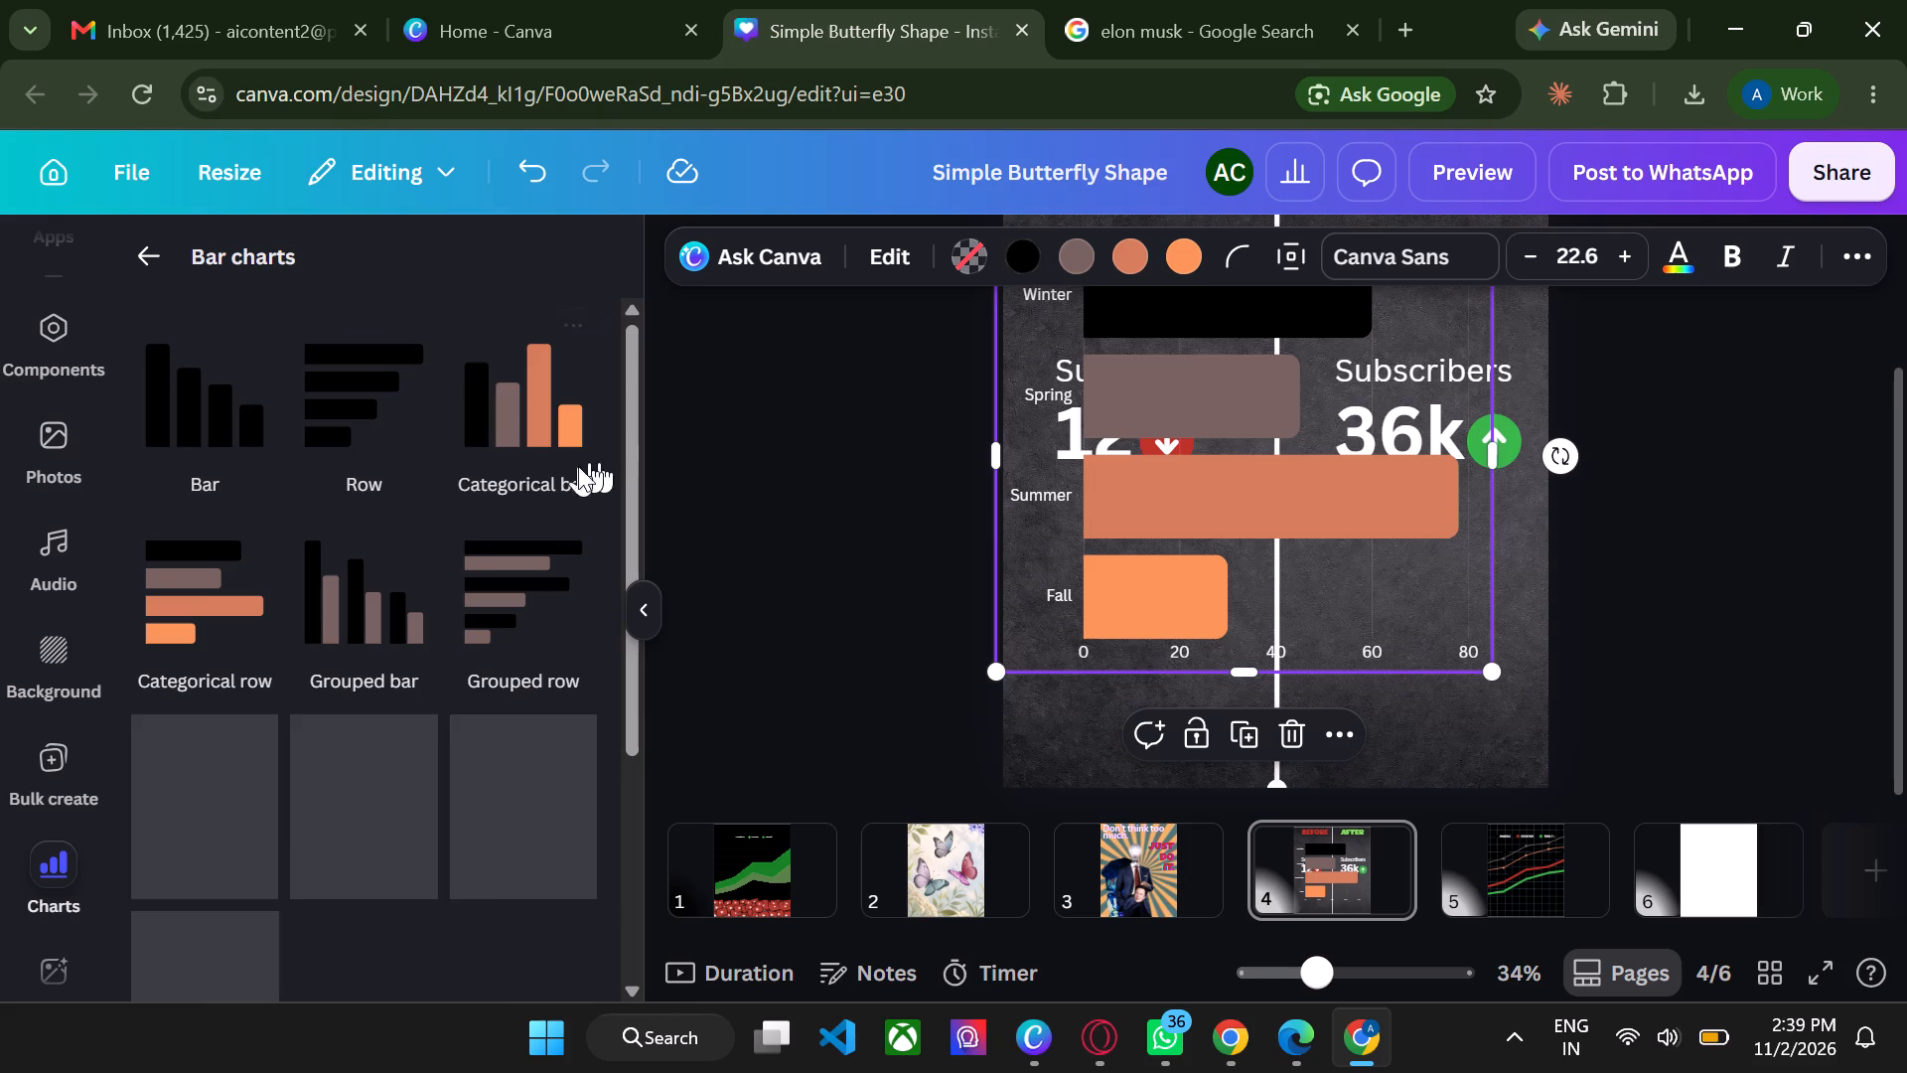
{"action": "scroll", "coordinate": [402, 518], "scroll_direction": "down", "scroll_amount": 1}
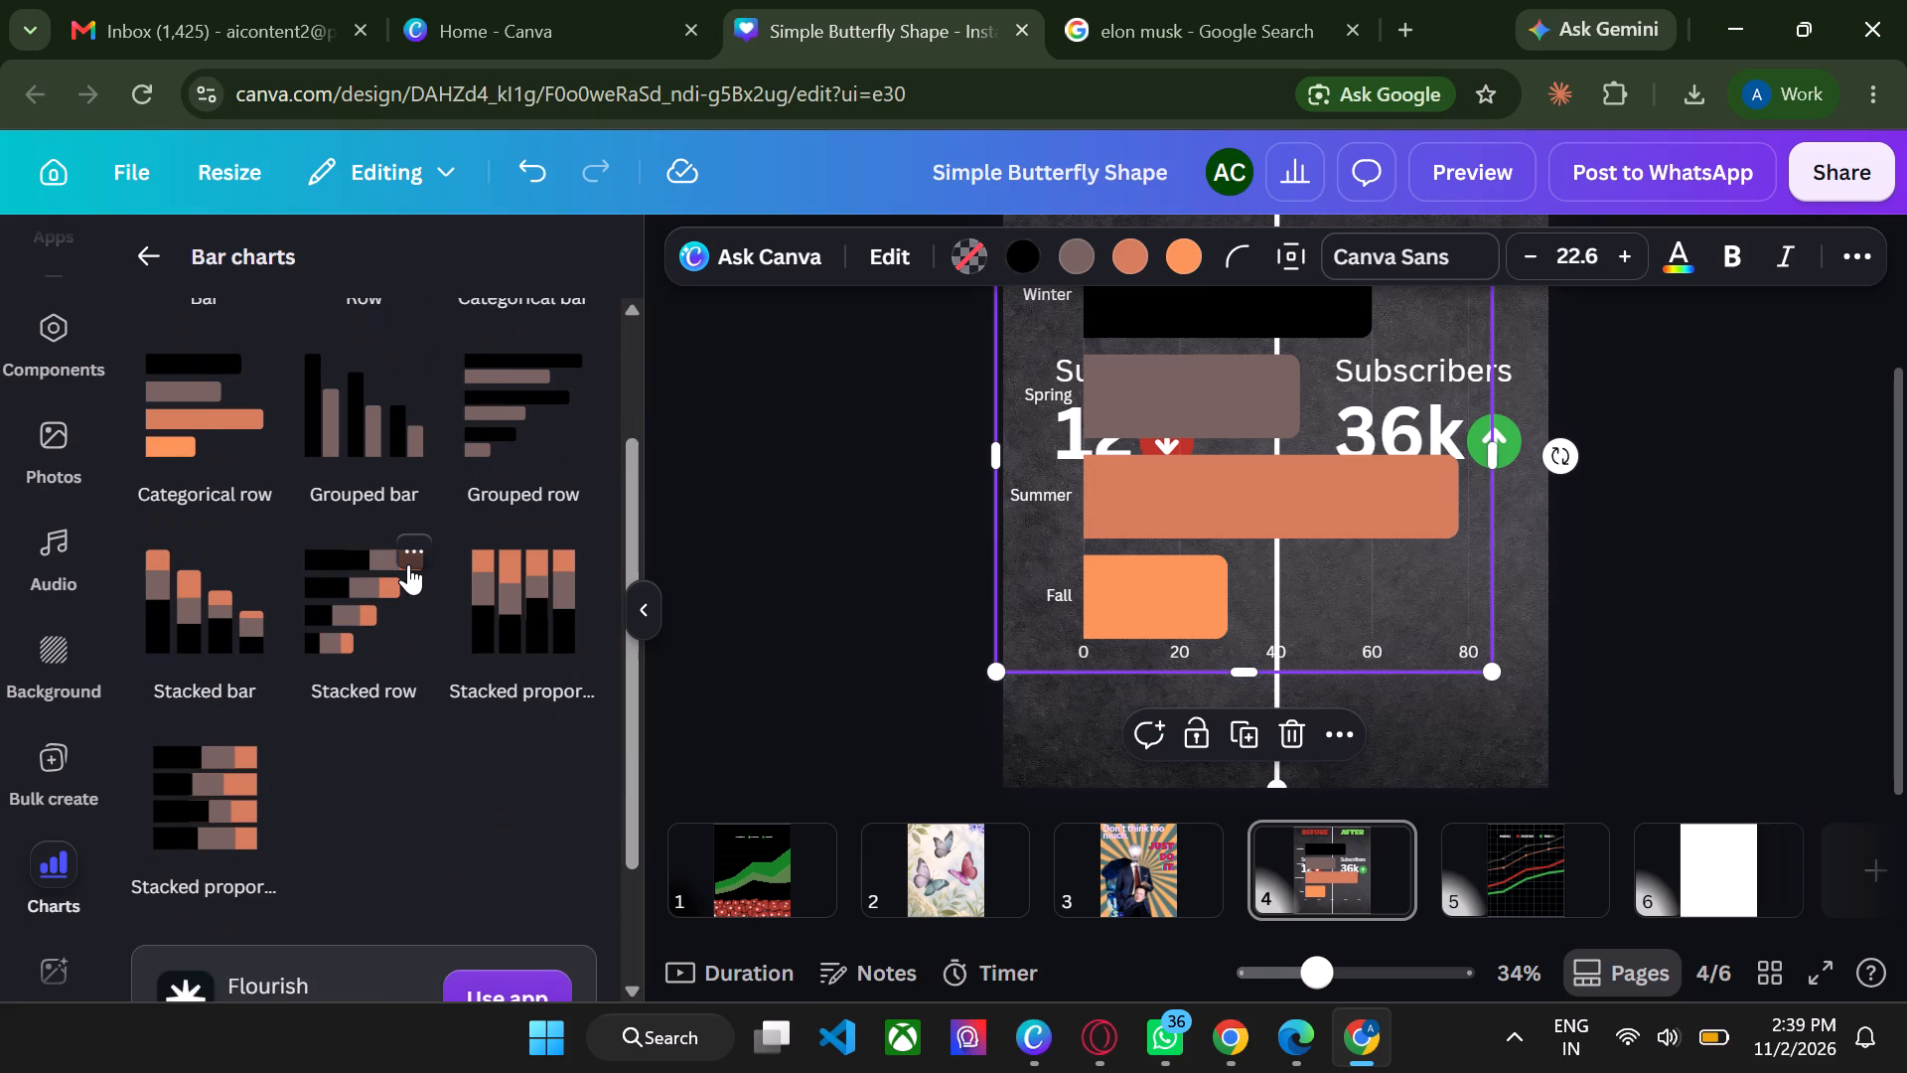
{"action": "left_click", "coordinate": [408, 564]}
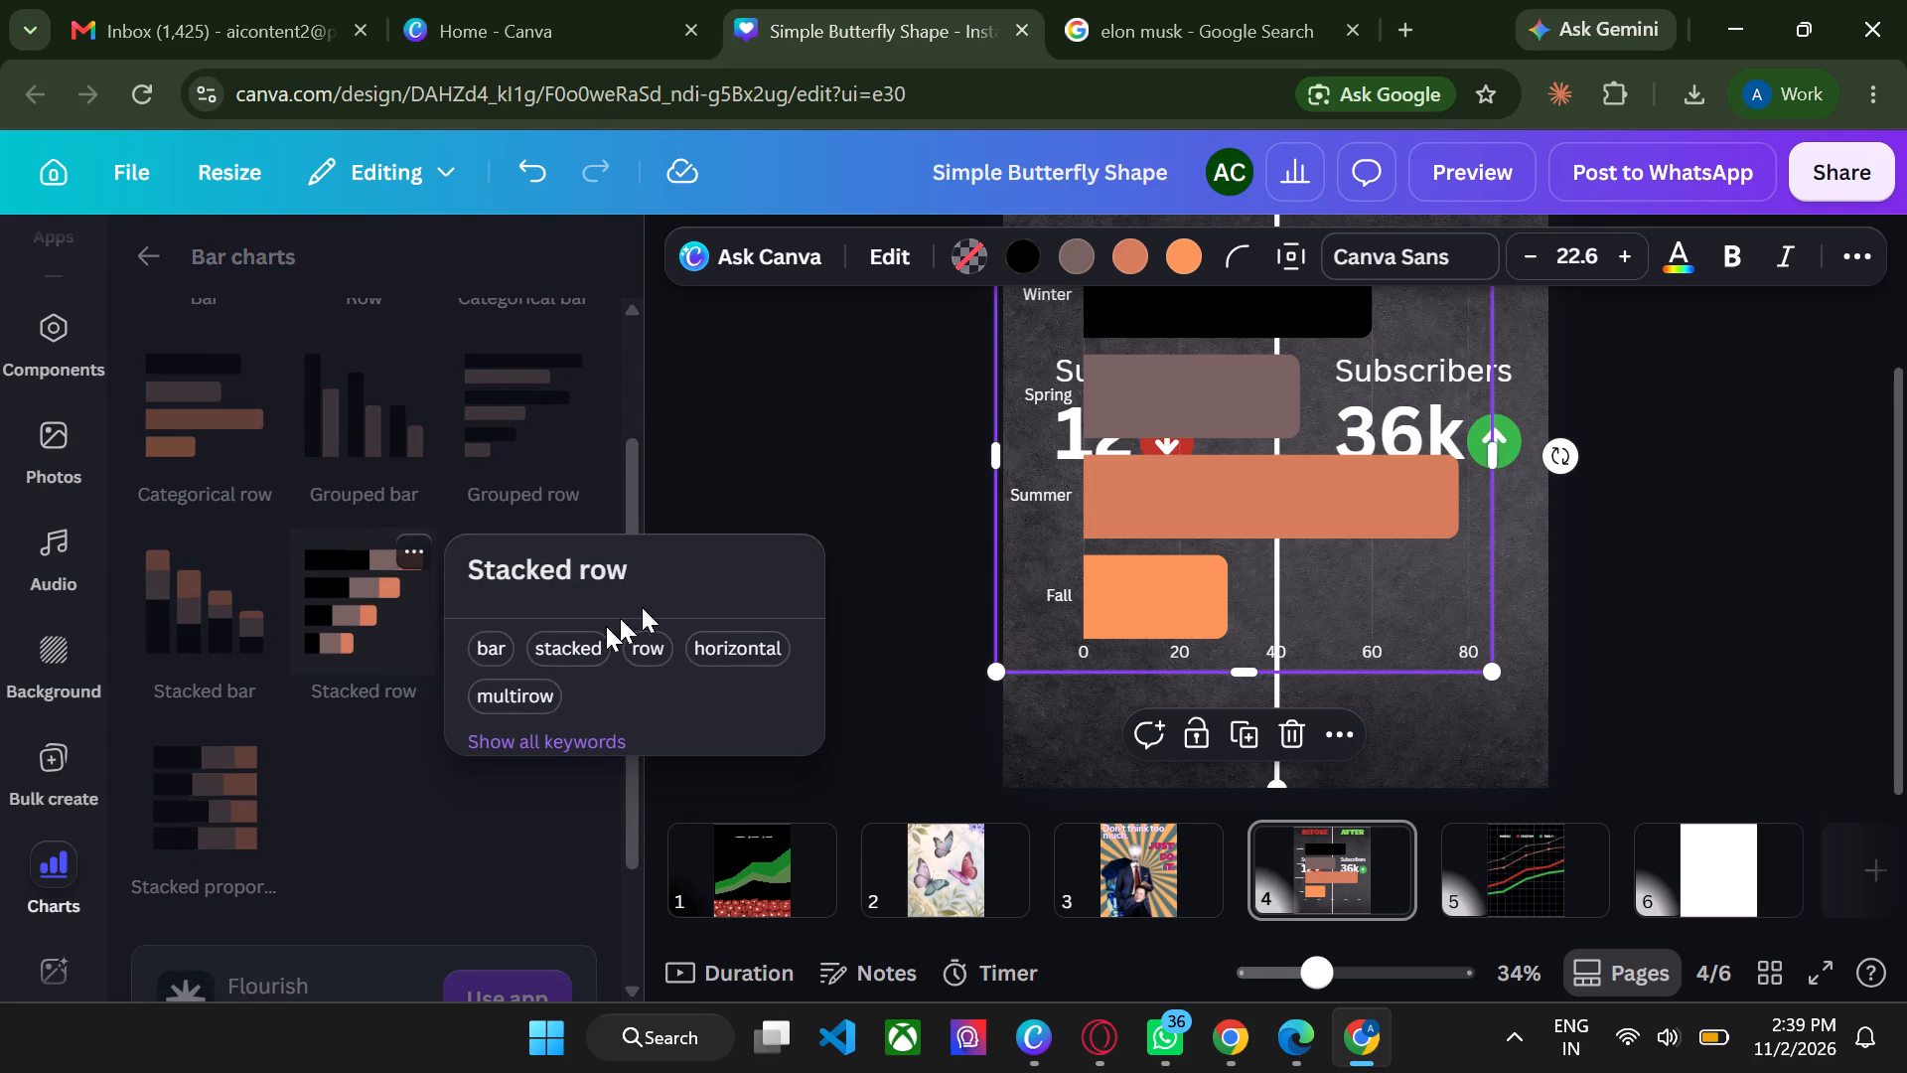
{"action": "left_click", "coordinate": [566, 638]}
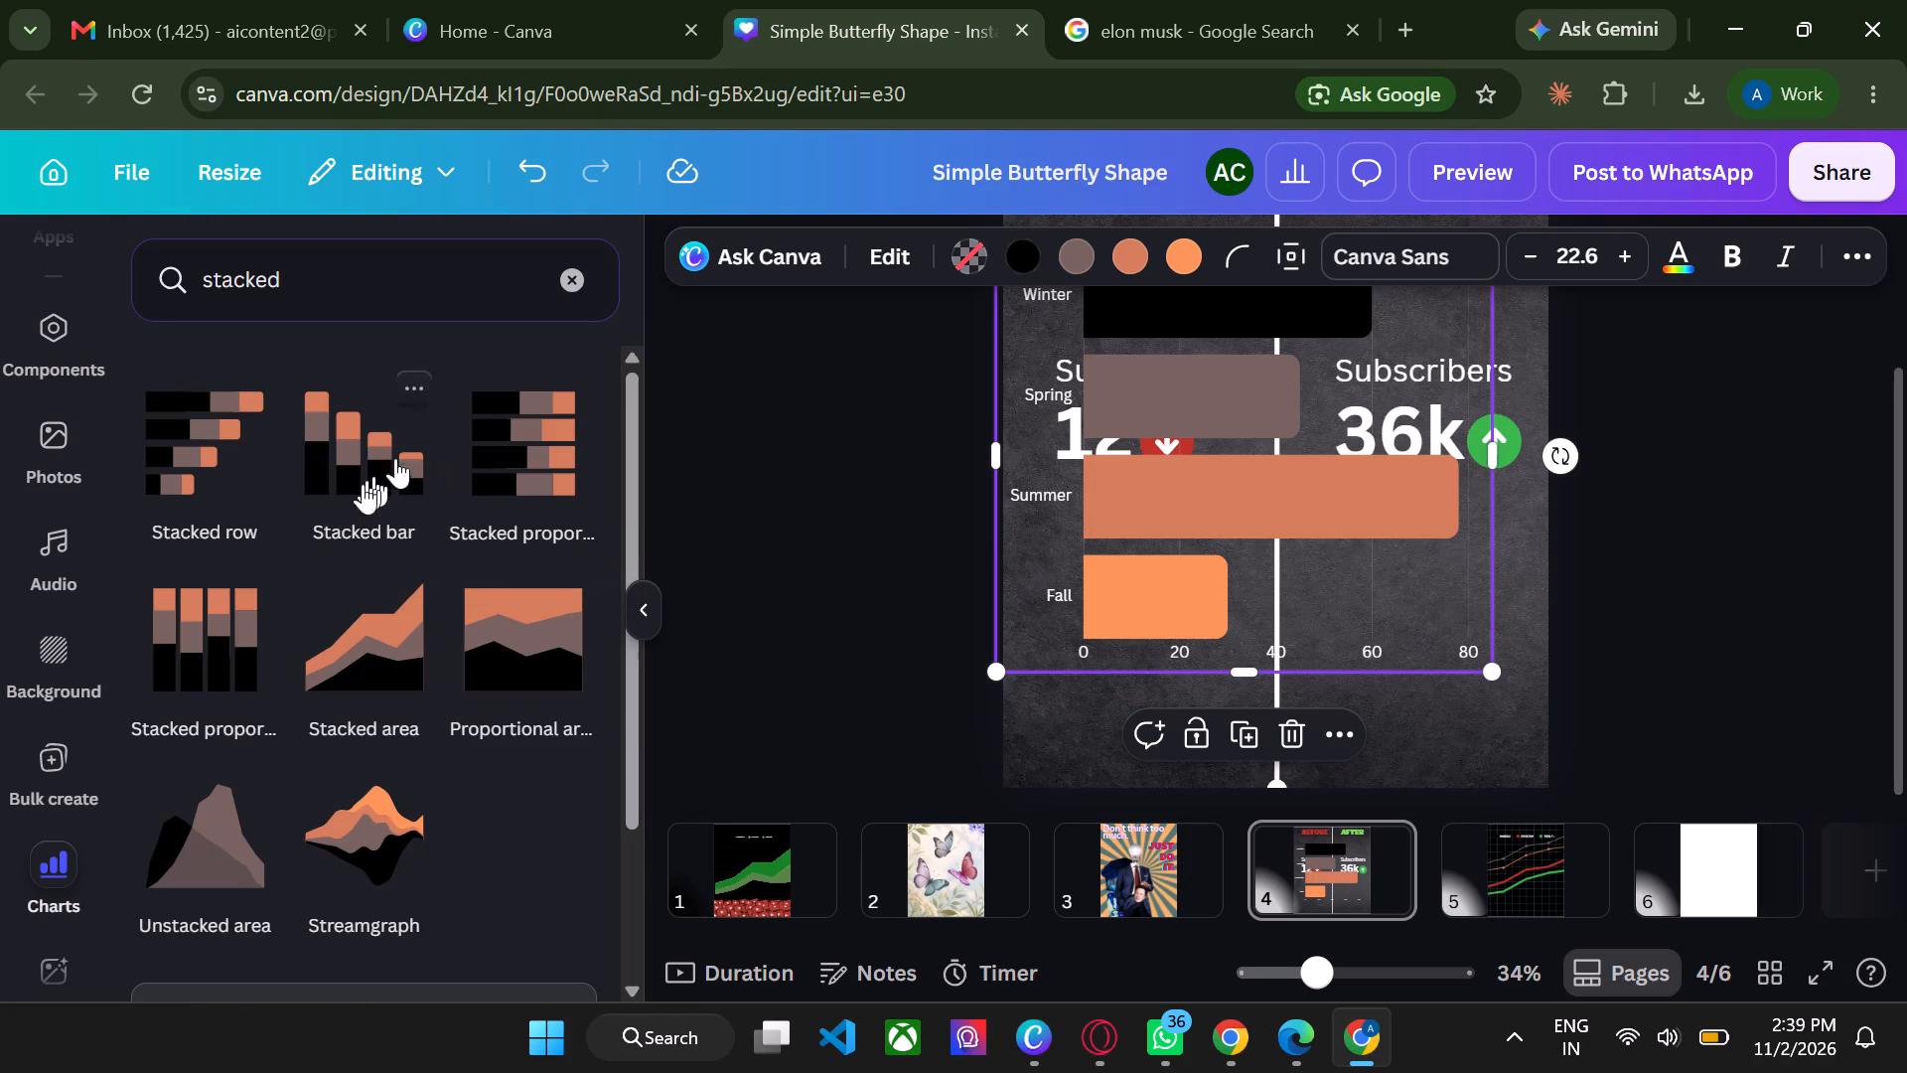
{"action": "scroll", "coordinate": [365, 593], "scroll_direction": "down", "scroll_amount": 1}
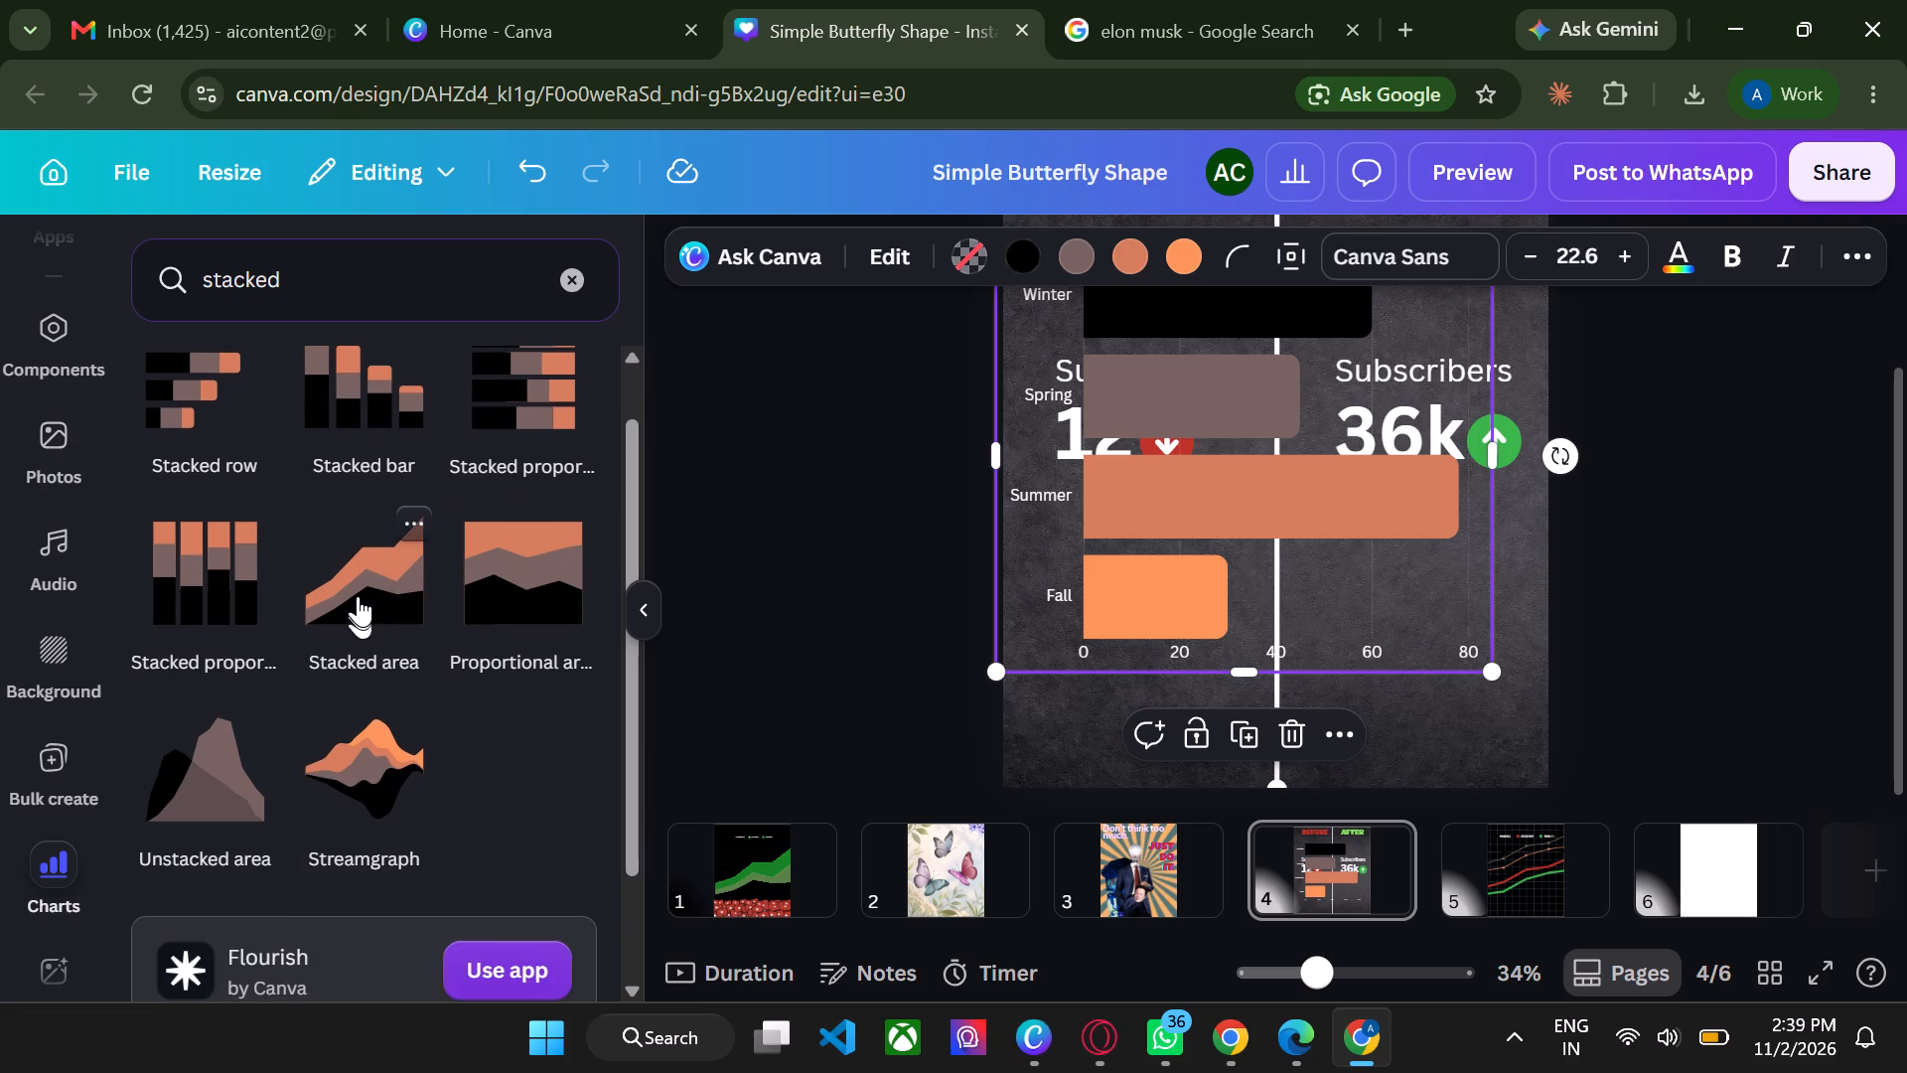
{"action": "scroll", "coordinate": [358, 590], "scroll_direction": "down", "scroll_amount": 1}
{"action": "scroll", "coordinate": [358, 590], "scroll_direction": "up", "scroll_amount": 1}
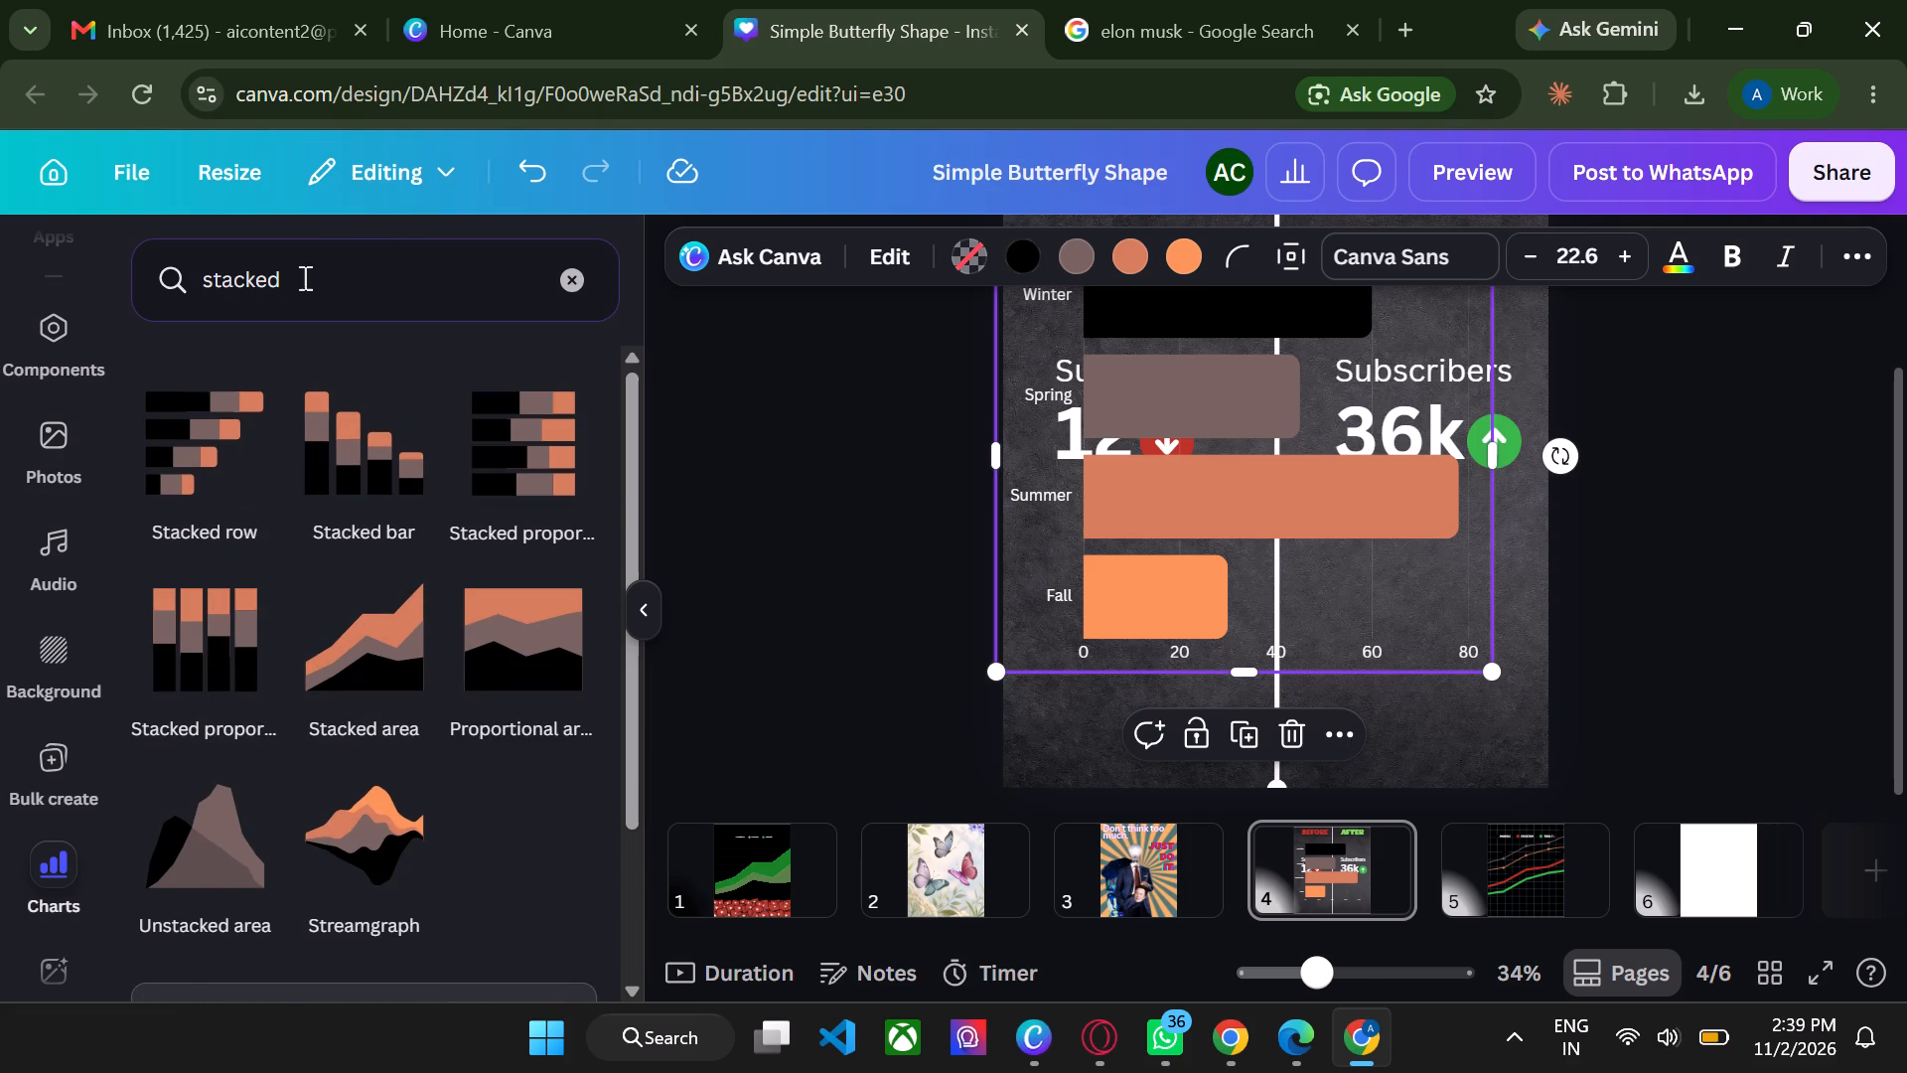
Search the charts for "stacked LOW" and look through the results.
{"action": "left_click", "coordinate": [303, 277]}
{"action": "key", "text": "space"}
{"action": "type", "text": "LOW"}
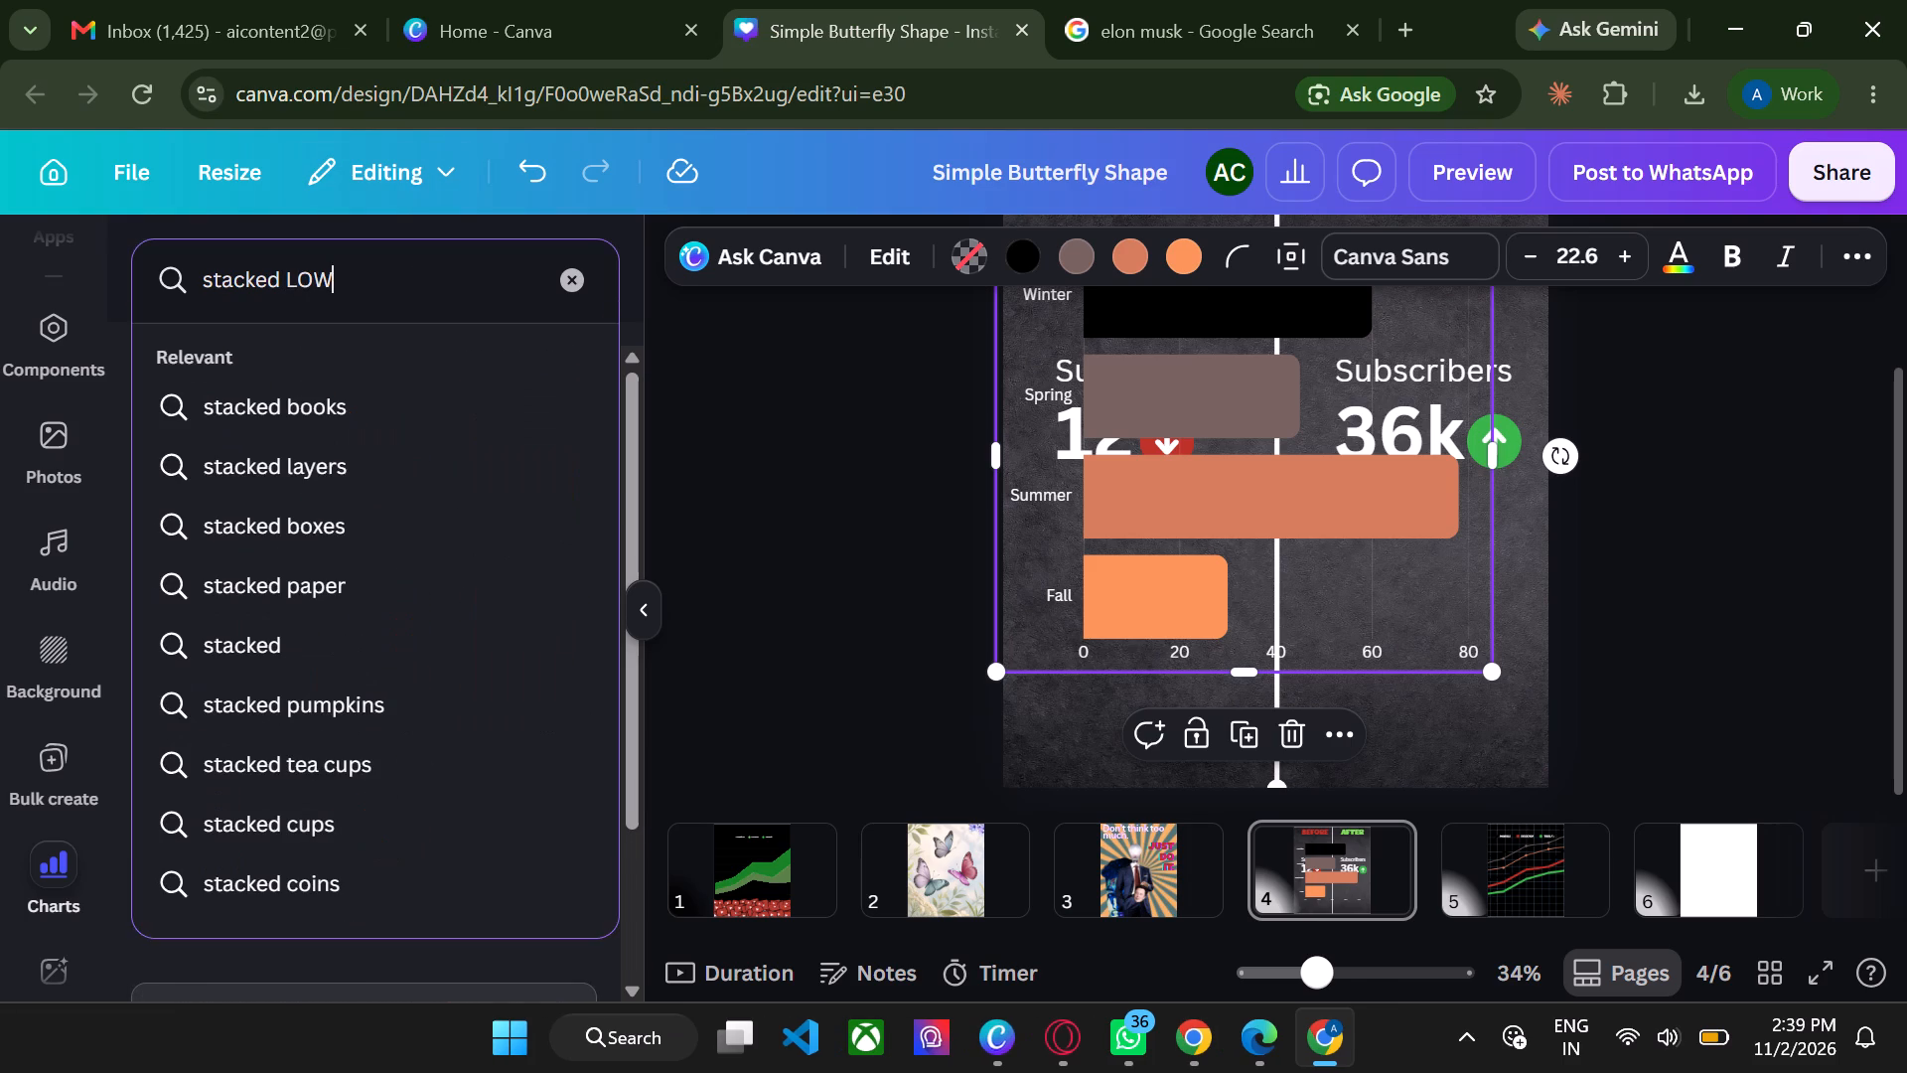
{"action": "key", "text": "Return"}
{"action": "scroll", "coordinate": [260, 485], "scroll_direction": "down", "scroll_amount": 1}
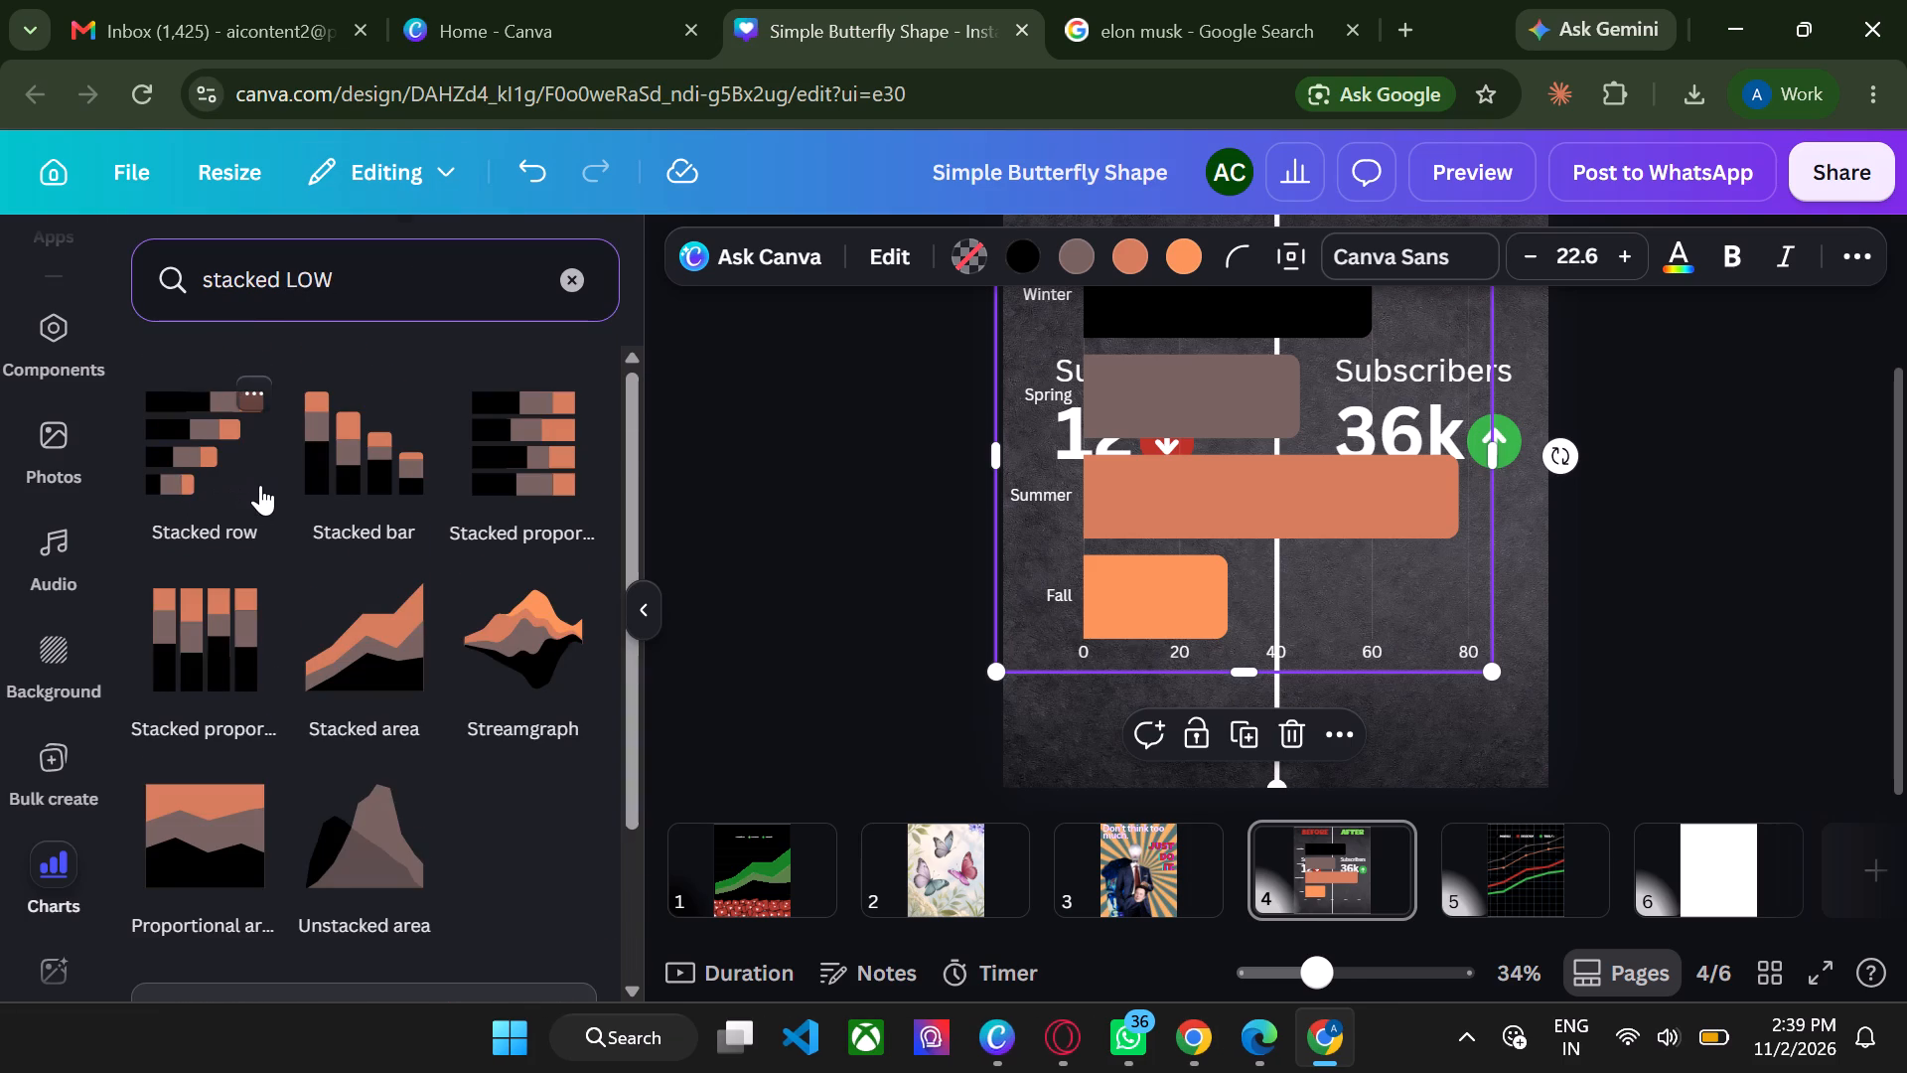
{"action": "scroll", "coordinate": [260, 485], "scroll_direction": "down", "scroll_amount": 2}
{"action": "scroll", "coordinate": [260, 485], "scroll_direction": "up", "scroll_amount": 1}
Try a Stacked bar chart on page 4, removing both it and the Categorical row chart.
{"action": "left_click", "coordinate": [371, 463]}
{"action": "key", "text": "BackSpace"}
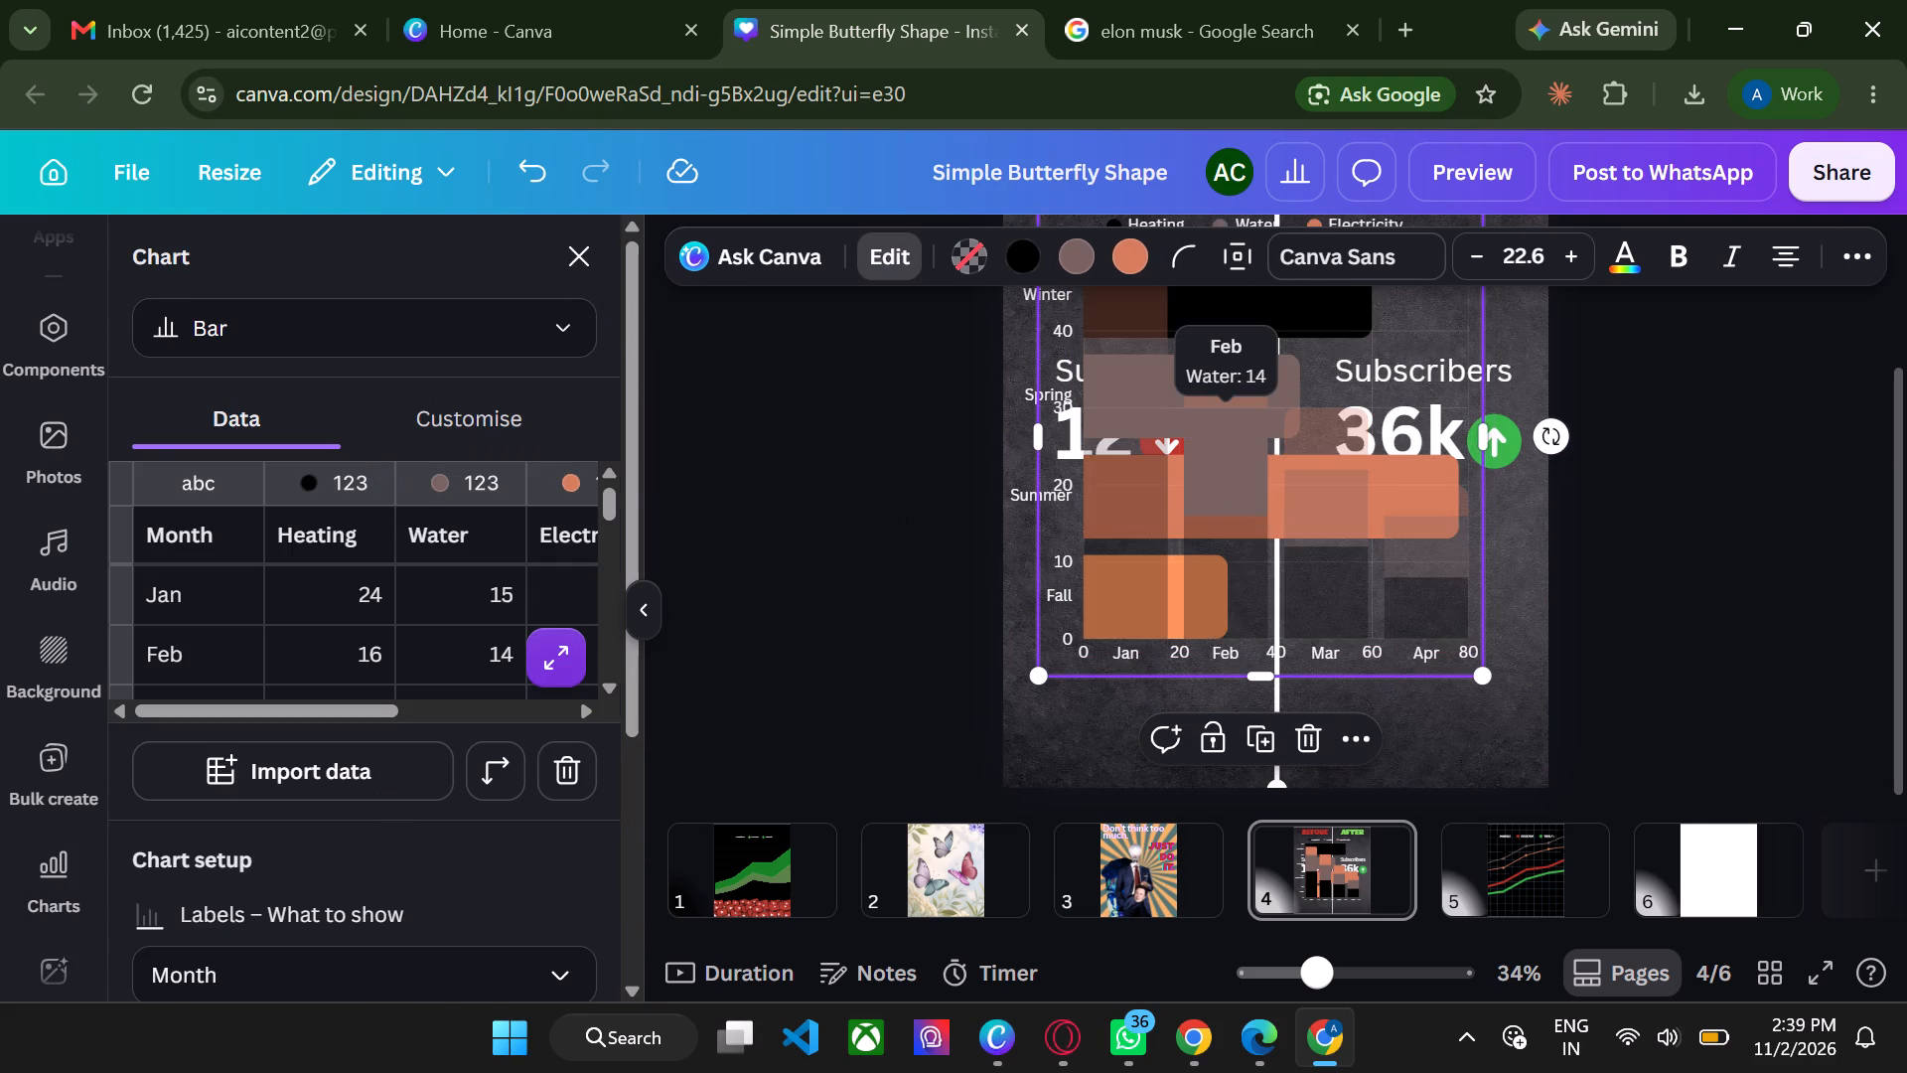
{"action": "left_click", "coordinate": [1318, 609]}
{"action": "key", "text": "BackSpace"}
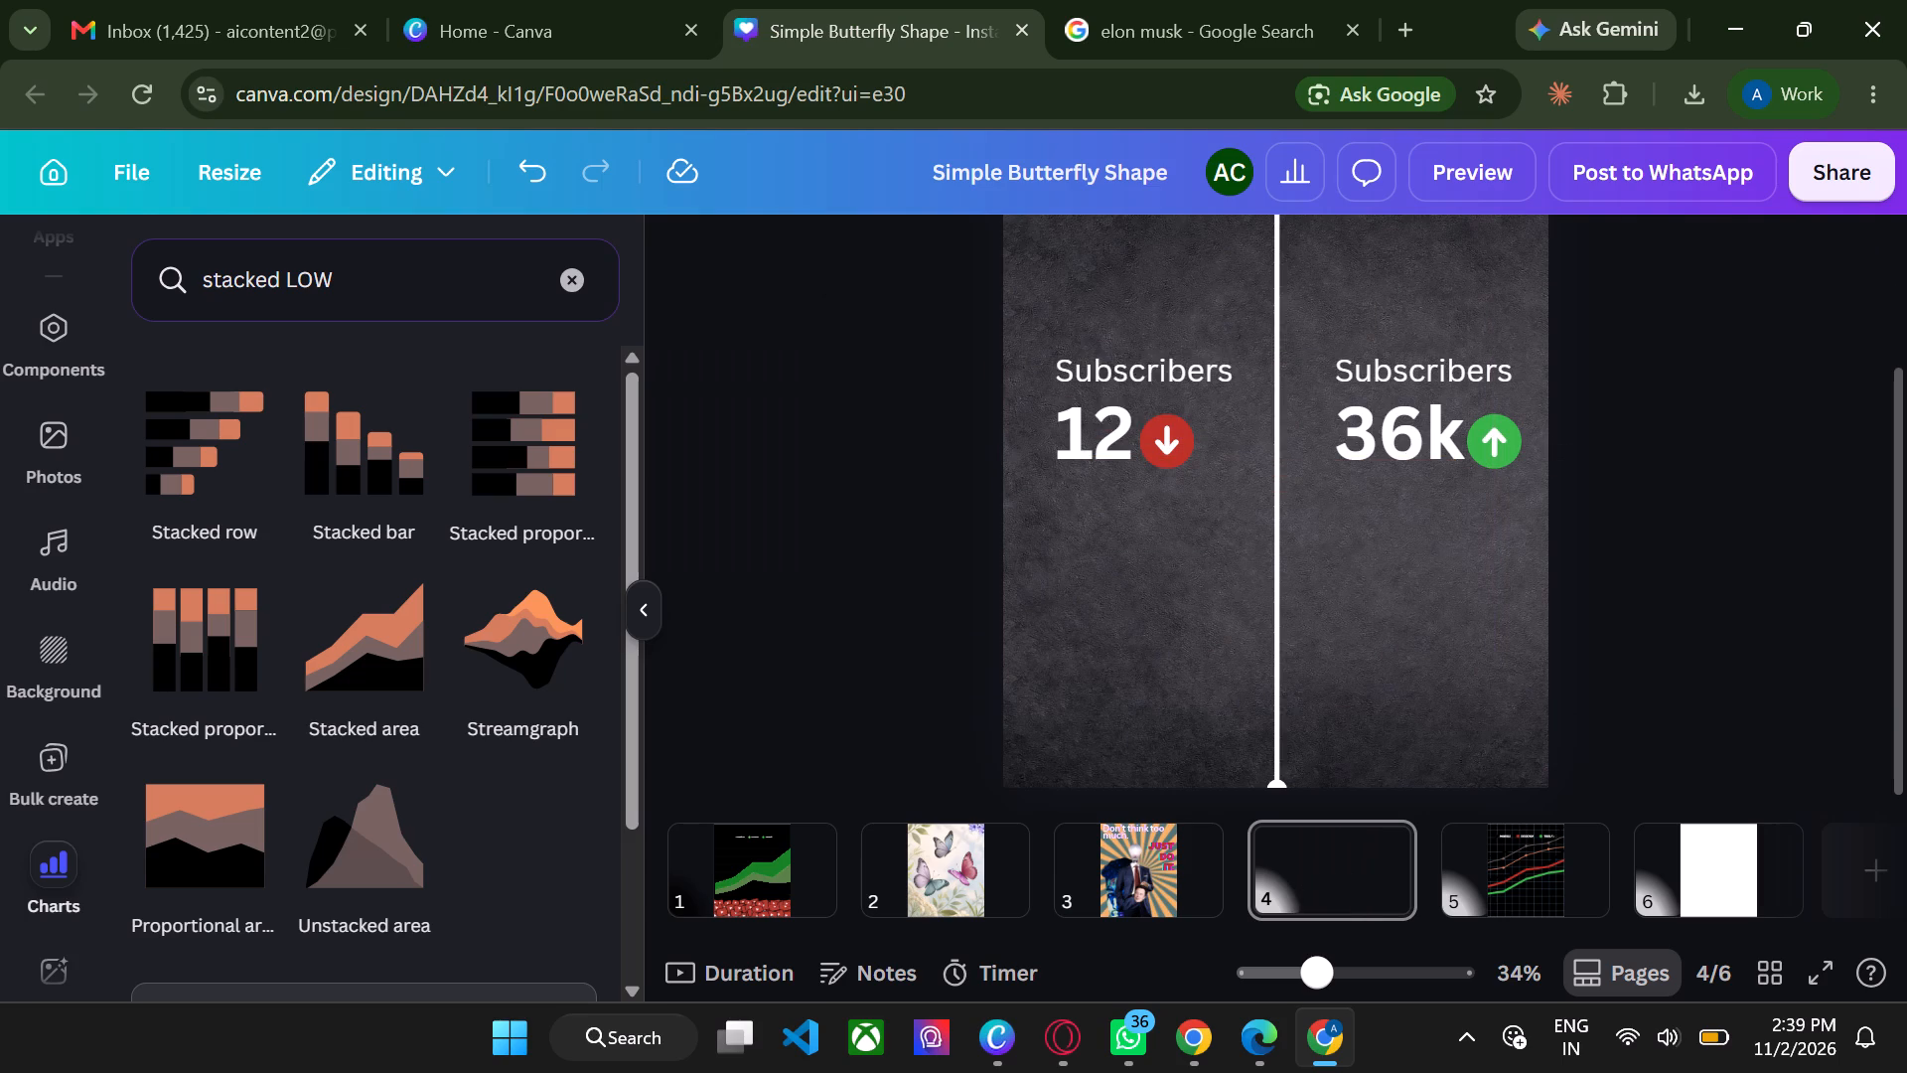
Insert a Stacked bar chart on page 4, shrink it to fit the Before half and place it below the 12 subscribers figure.
{"action": "left_click", "coordinate": [350, 418]}
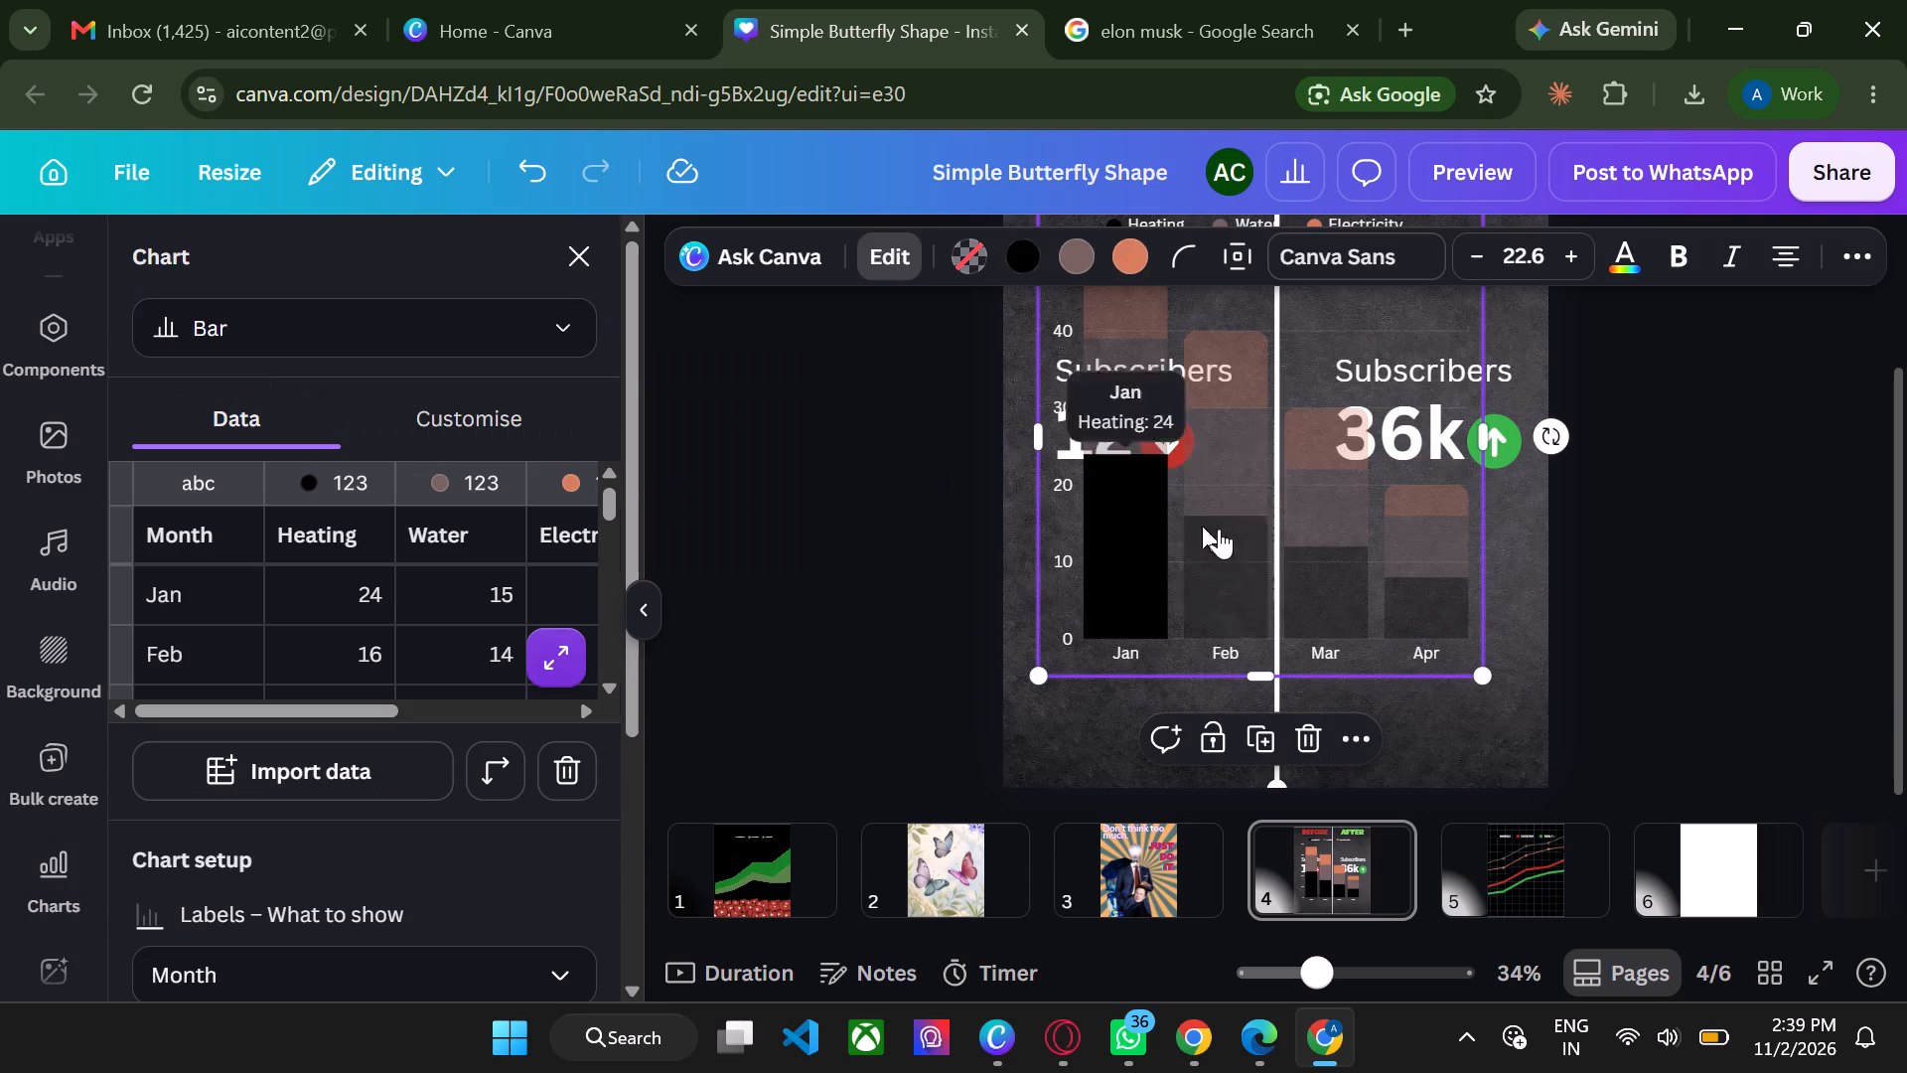
{"action": "left_click_drag", "start_coordinate": [1123, 610], "coordinate": [1065, 779]}
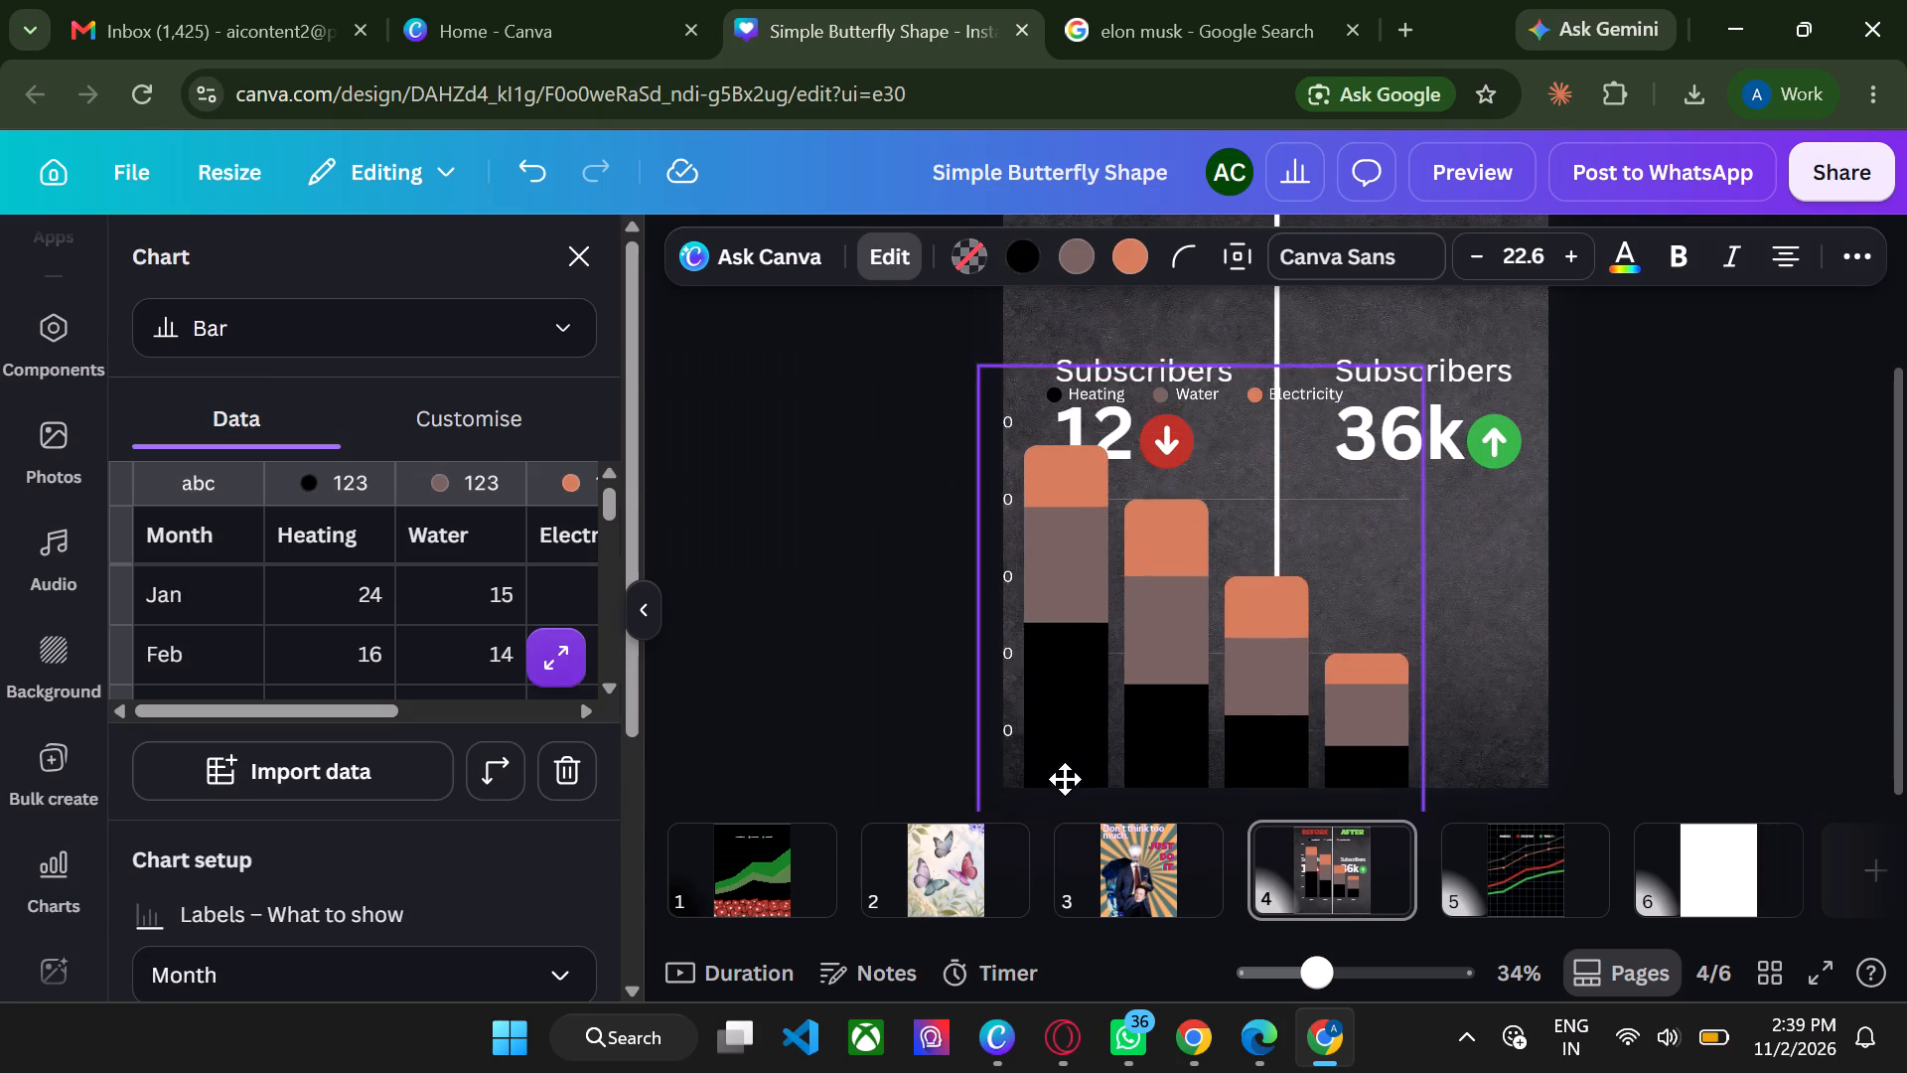
{"action": "left_click_drag", "start_coordinate": [1065, 779], "coordinate": [1067, 726]}
{"action": "left_click_drag", "start_coordinate": [1430, 311], "coordinate": [1322, 484]}
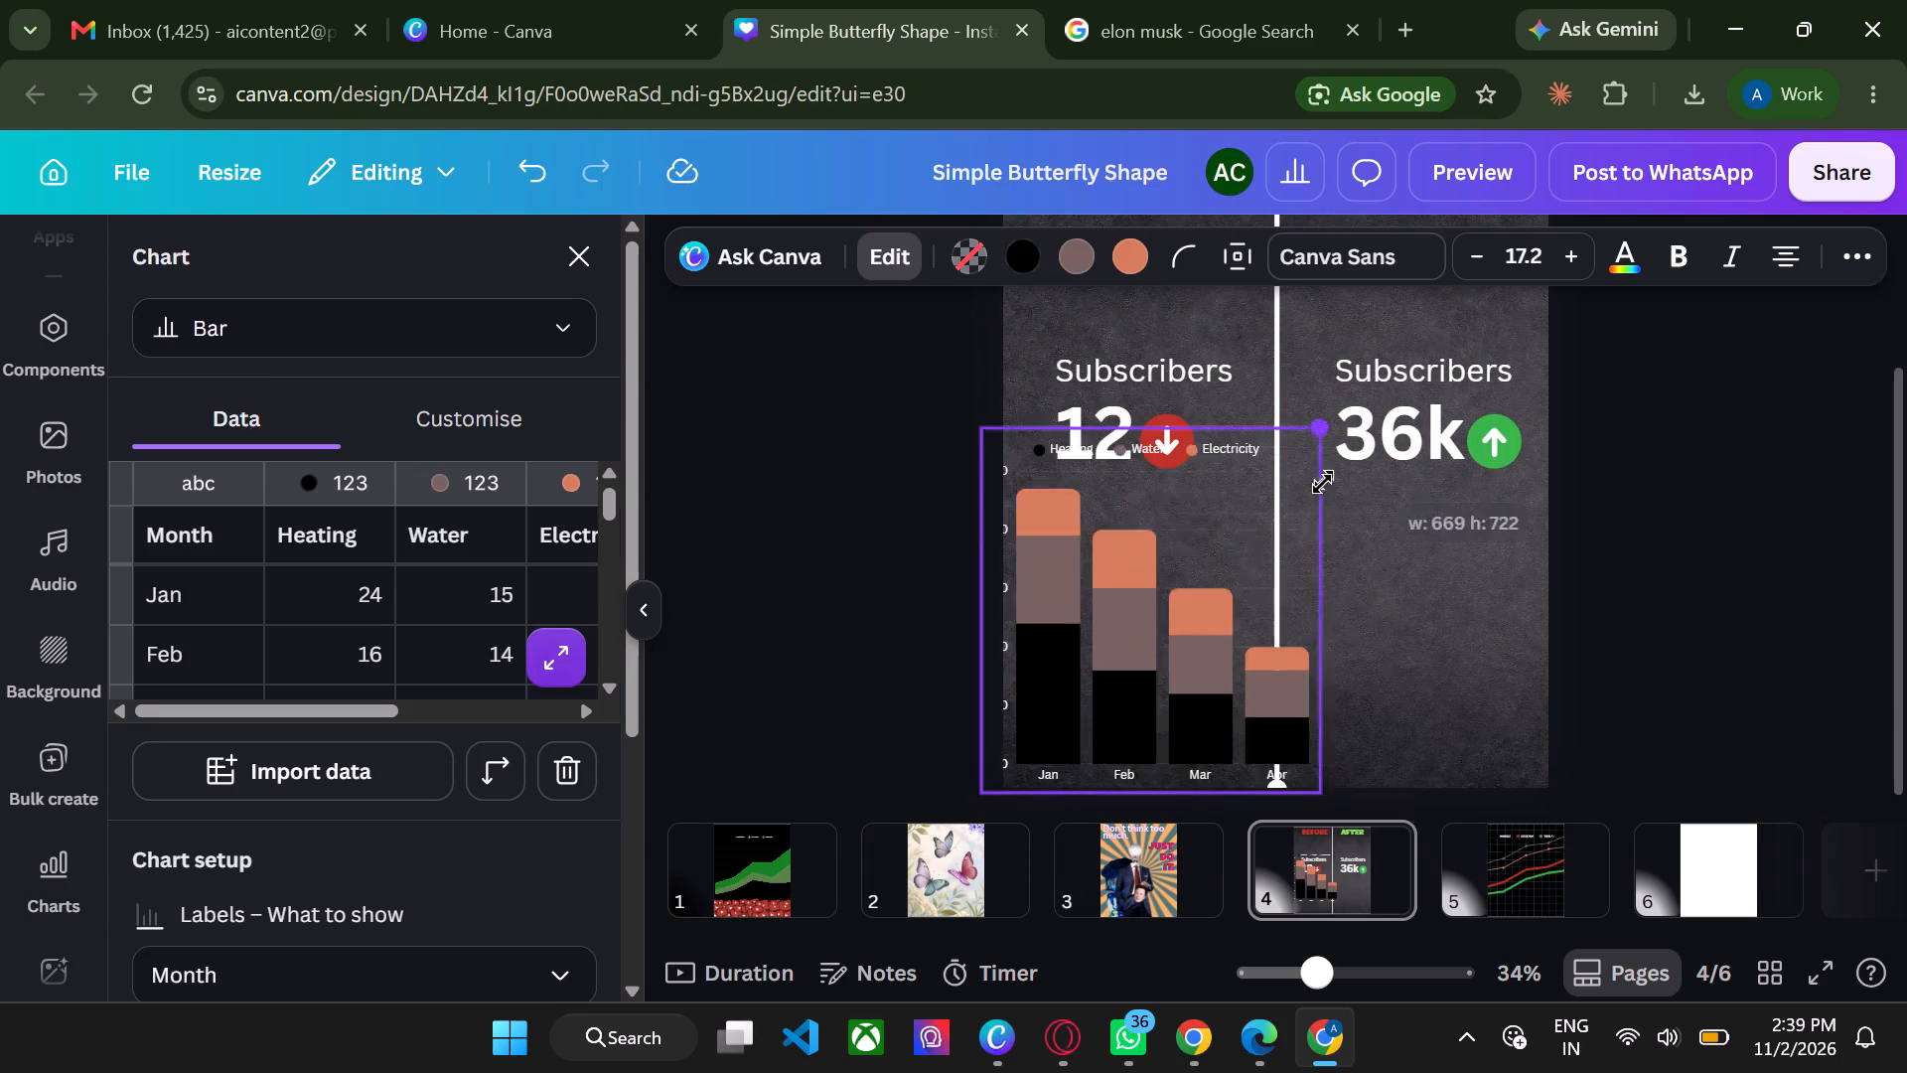
{"action": "left_click_drag", "start_coordinate": [1322, 484], "coordinate": [1204, 626]}
{"action": "left_click_drag", "start_coordinate": [1073, 676], "coordinate": [1122, 606]}
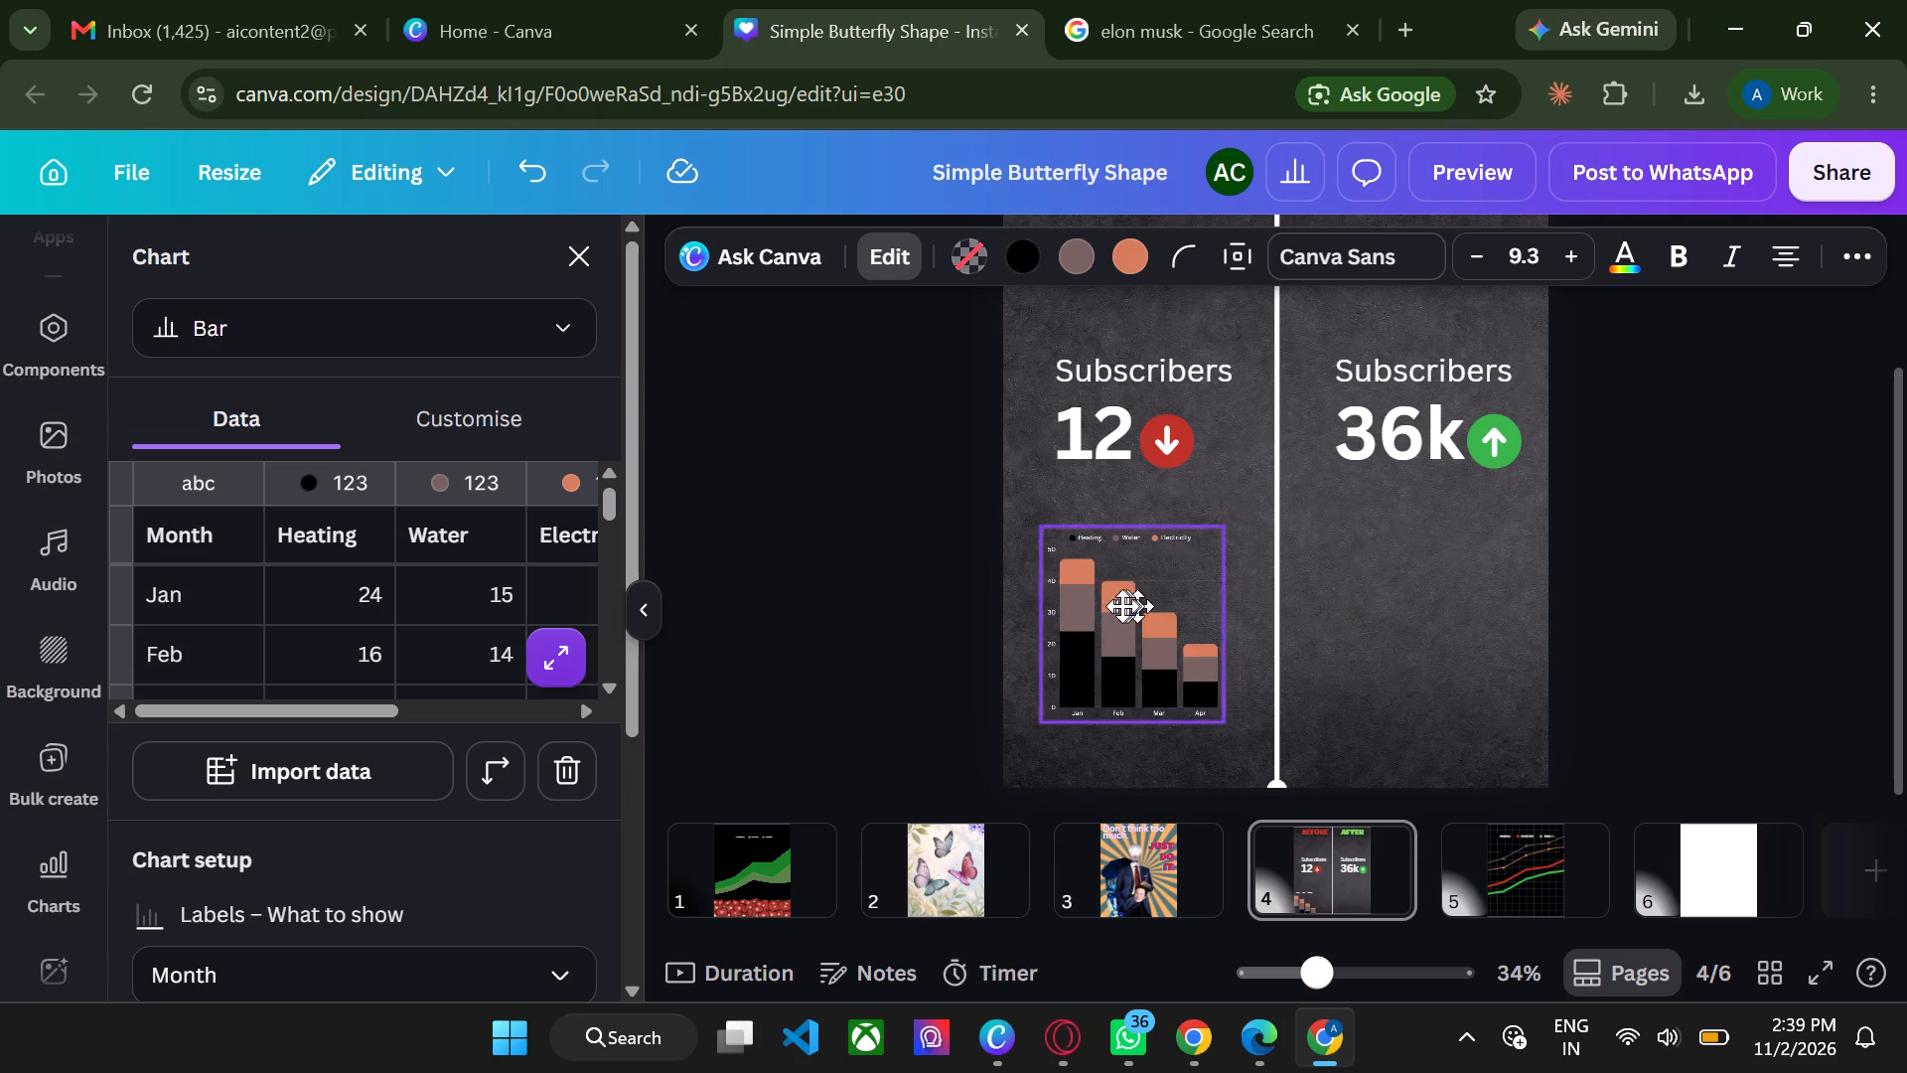
Move the stacked bar chart slightly up within the Before half of page 4 and make it a little wider and taller.
{"action": "left_click_drag", "start_coordinate": [1122, 606], "coordinate": [1130, 590]}
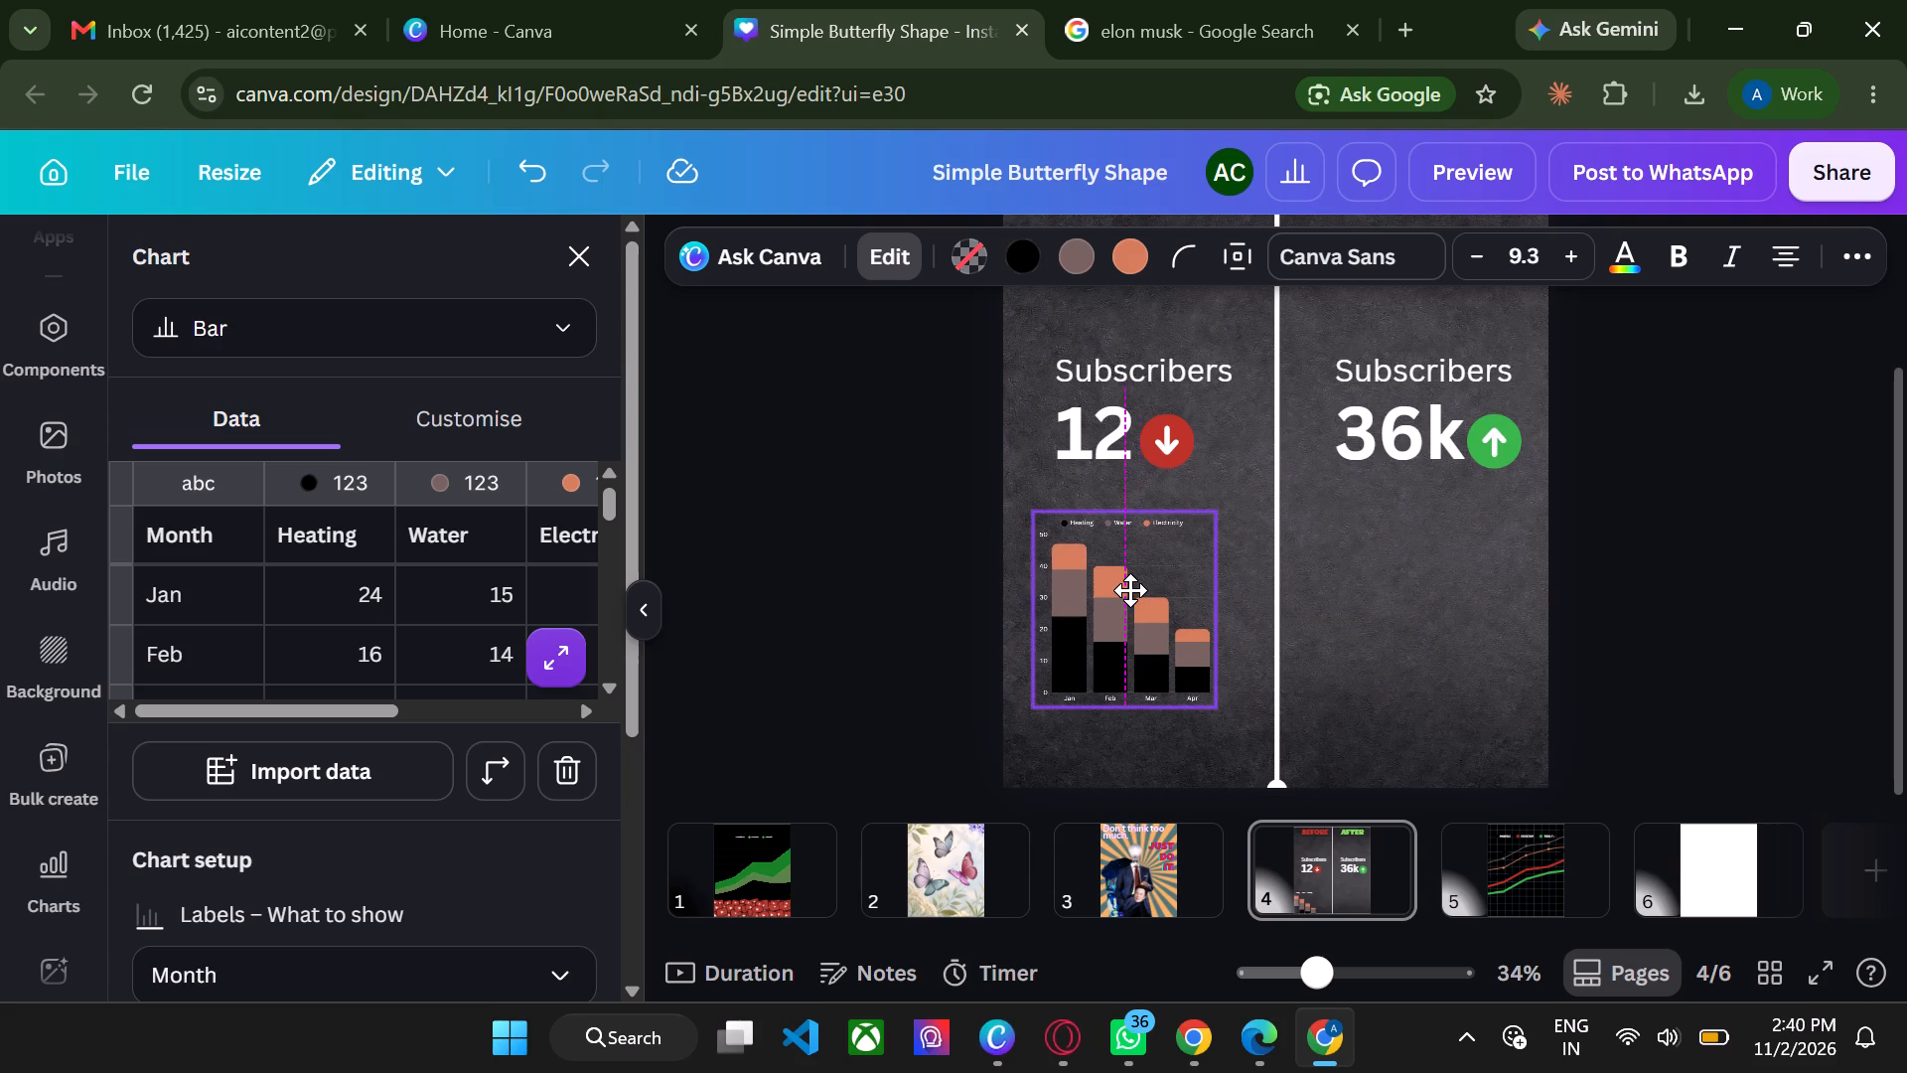
{"action": "left_click_drag", "start_coordinate": [1130, 590], "coordinate": [1130, 588]}
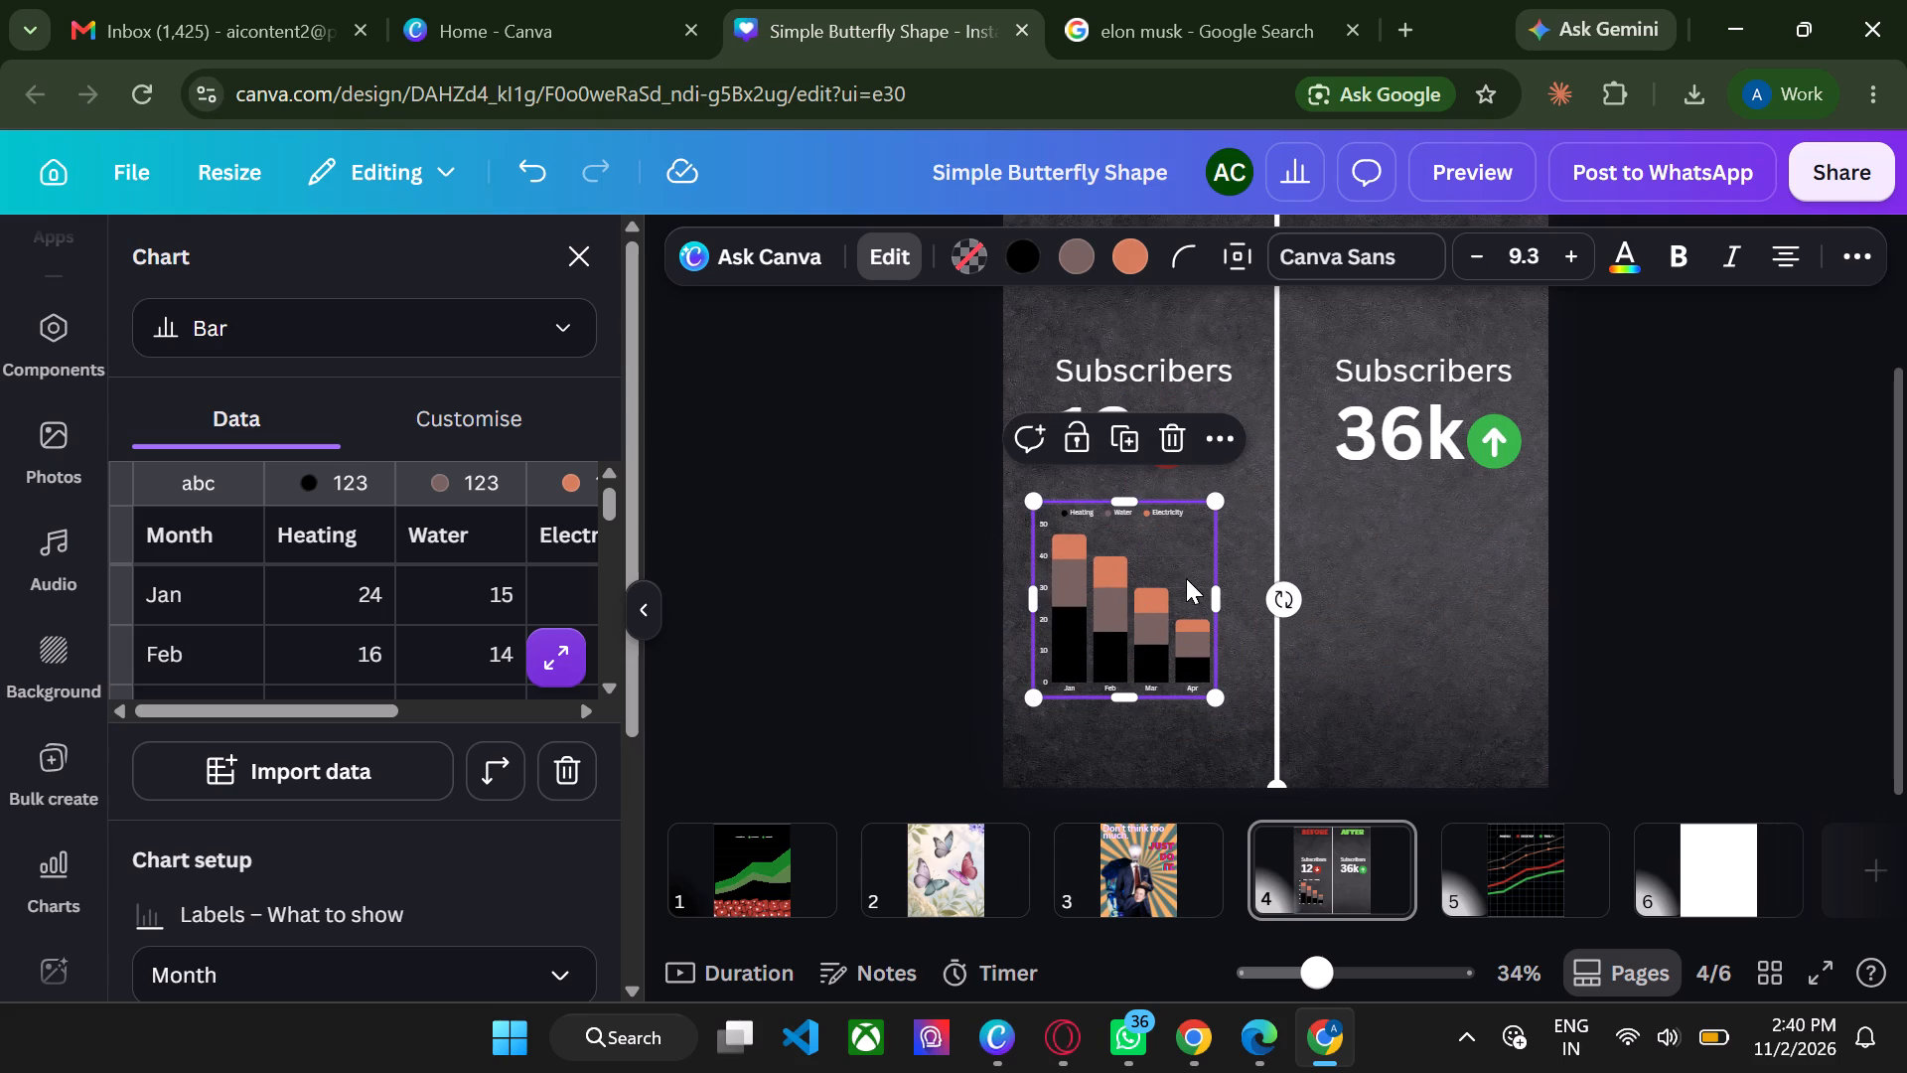
{"action": "left_click_drag", "start_coordinate": [1210, 596], "coordinate": [1241, 595]}
{"action": "left_click", "coordinate": [1146, 684]}
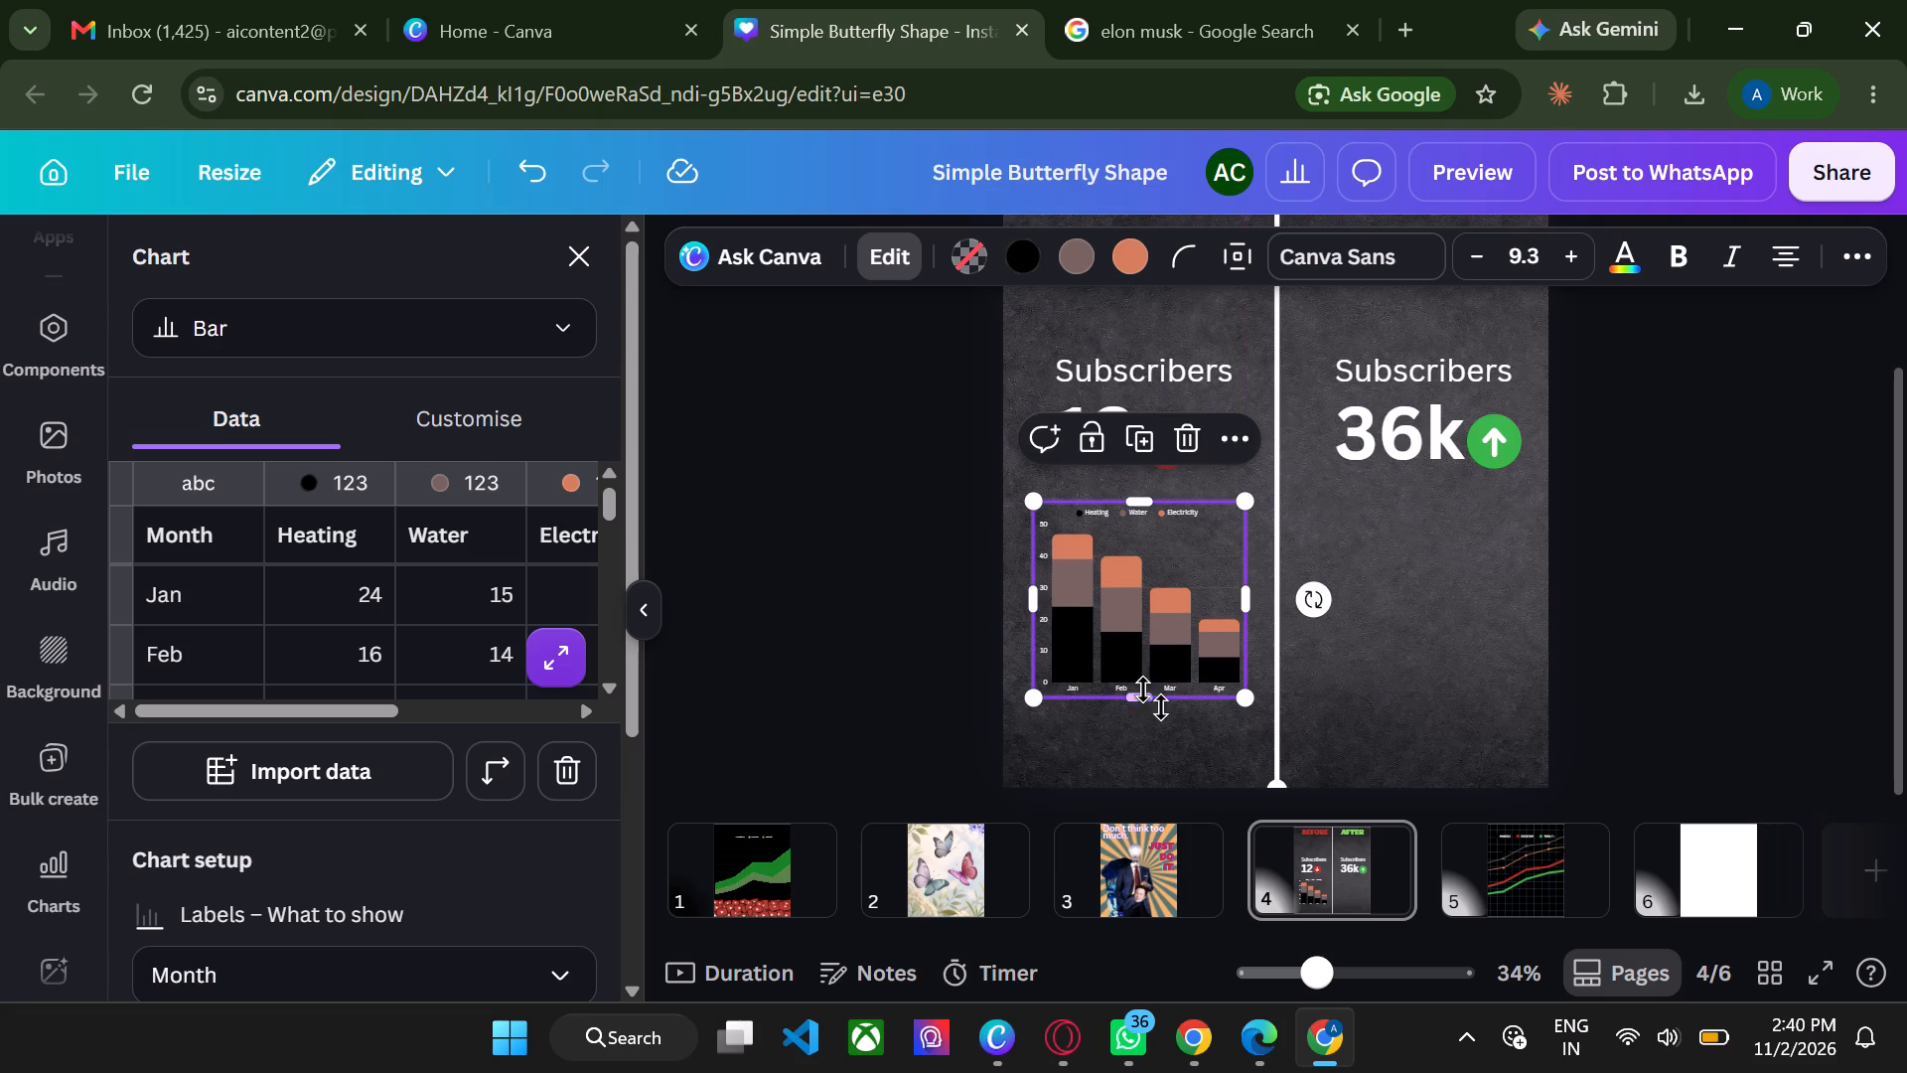
{"action": "left_click_drag", "start_coordinate": [1143, 695], "coordinate": [1143, 726]}
{"action": "left_click", "coordinate": [838, 559]}
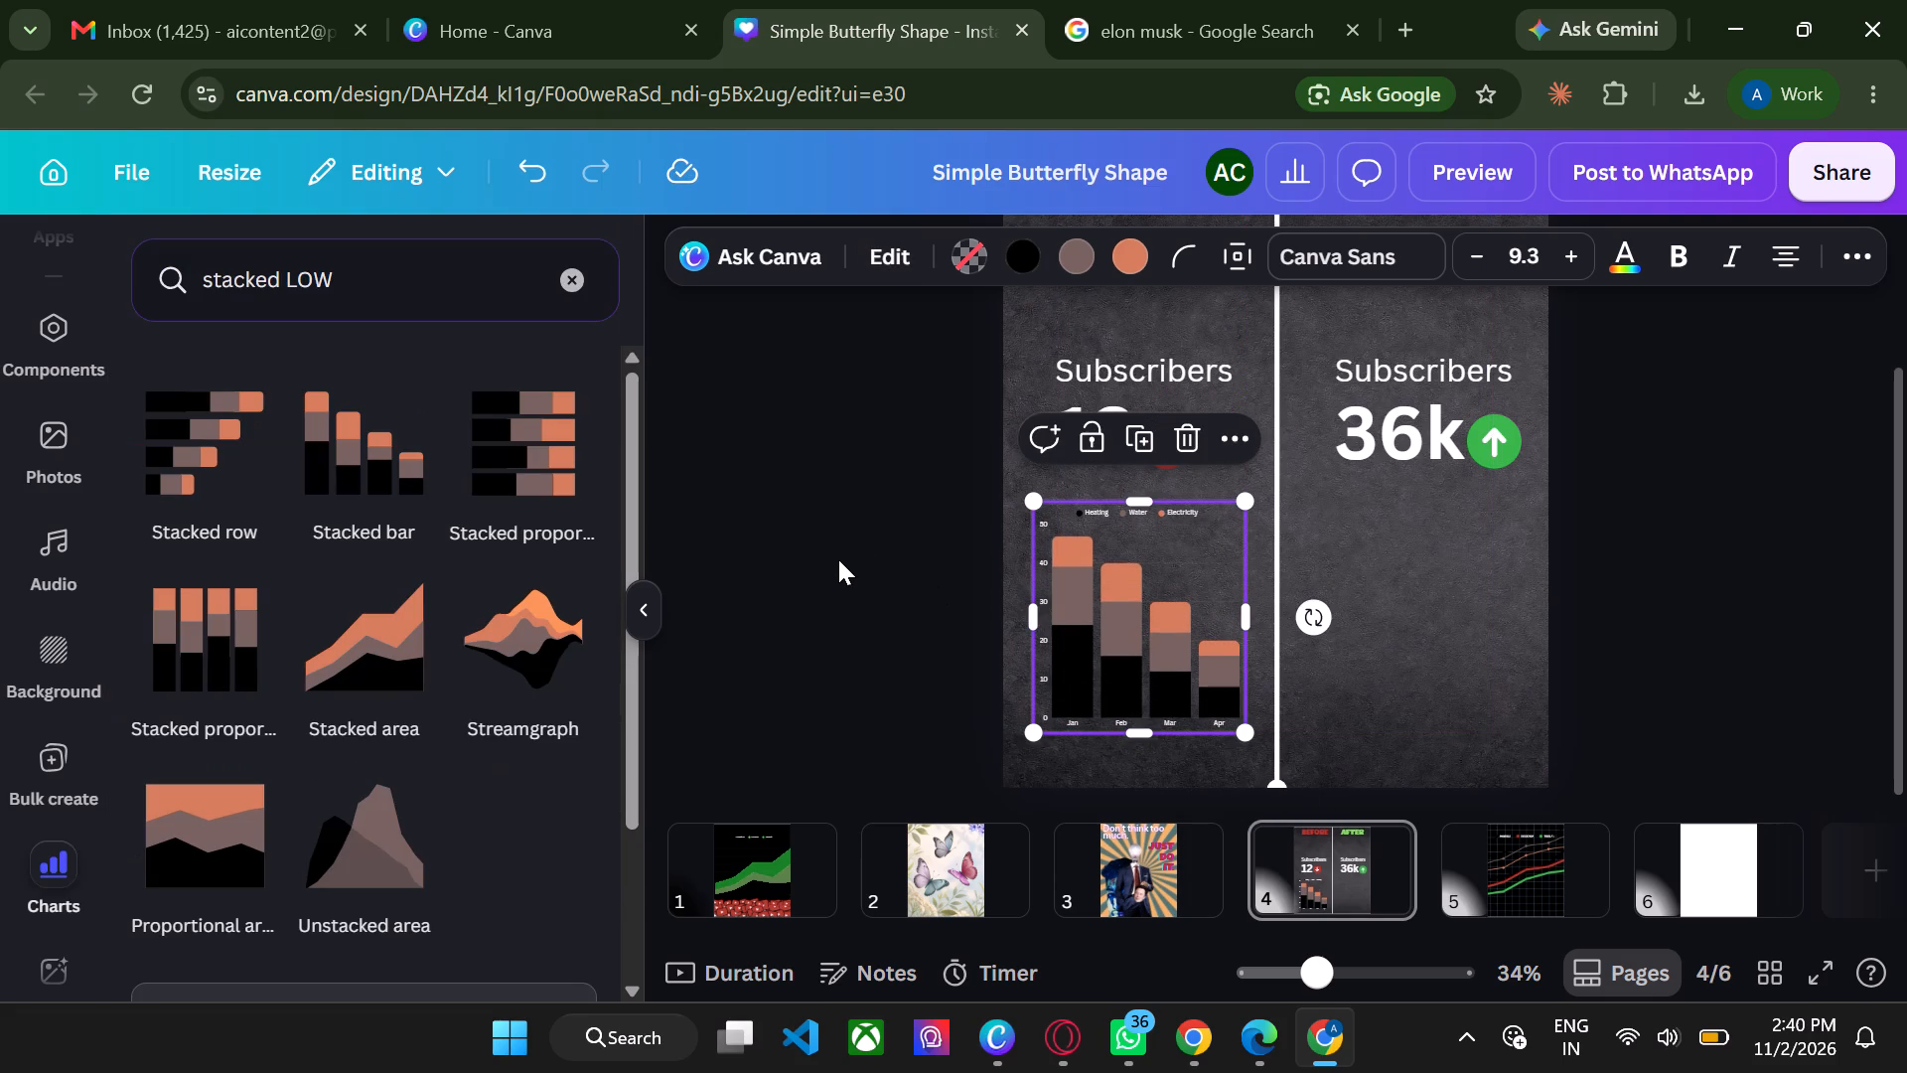
Recolour the stacked bar chart's orange Electricity series red and its brownish-grey Water series the Brand Kit's dark red.
{"action": "left_click", "coordinate": [1138, 270]}
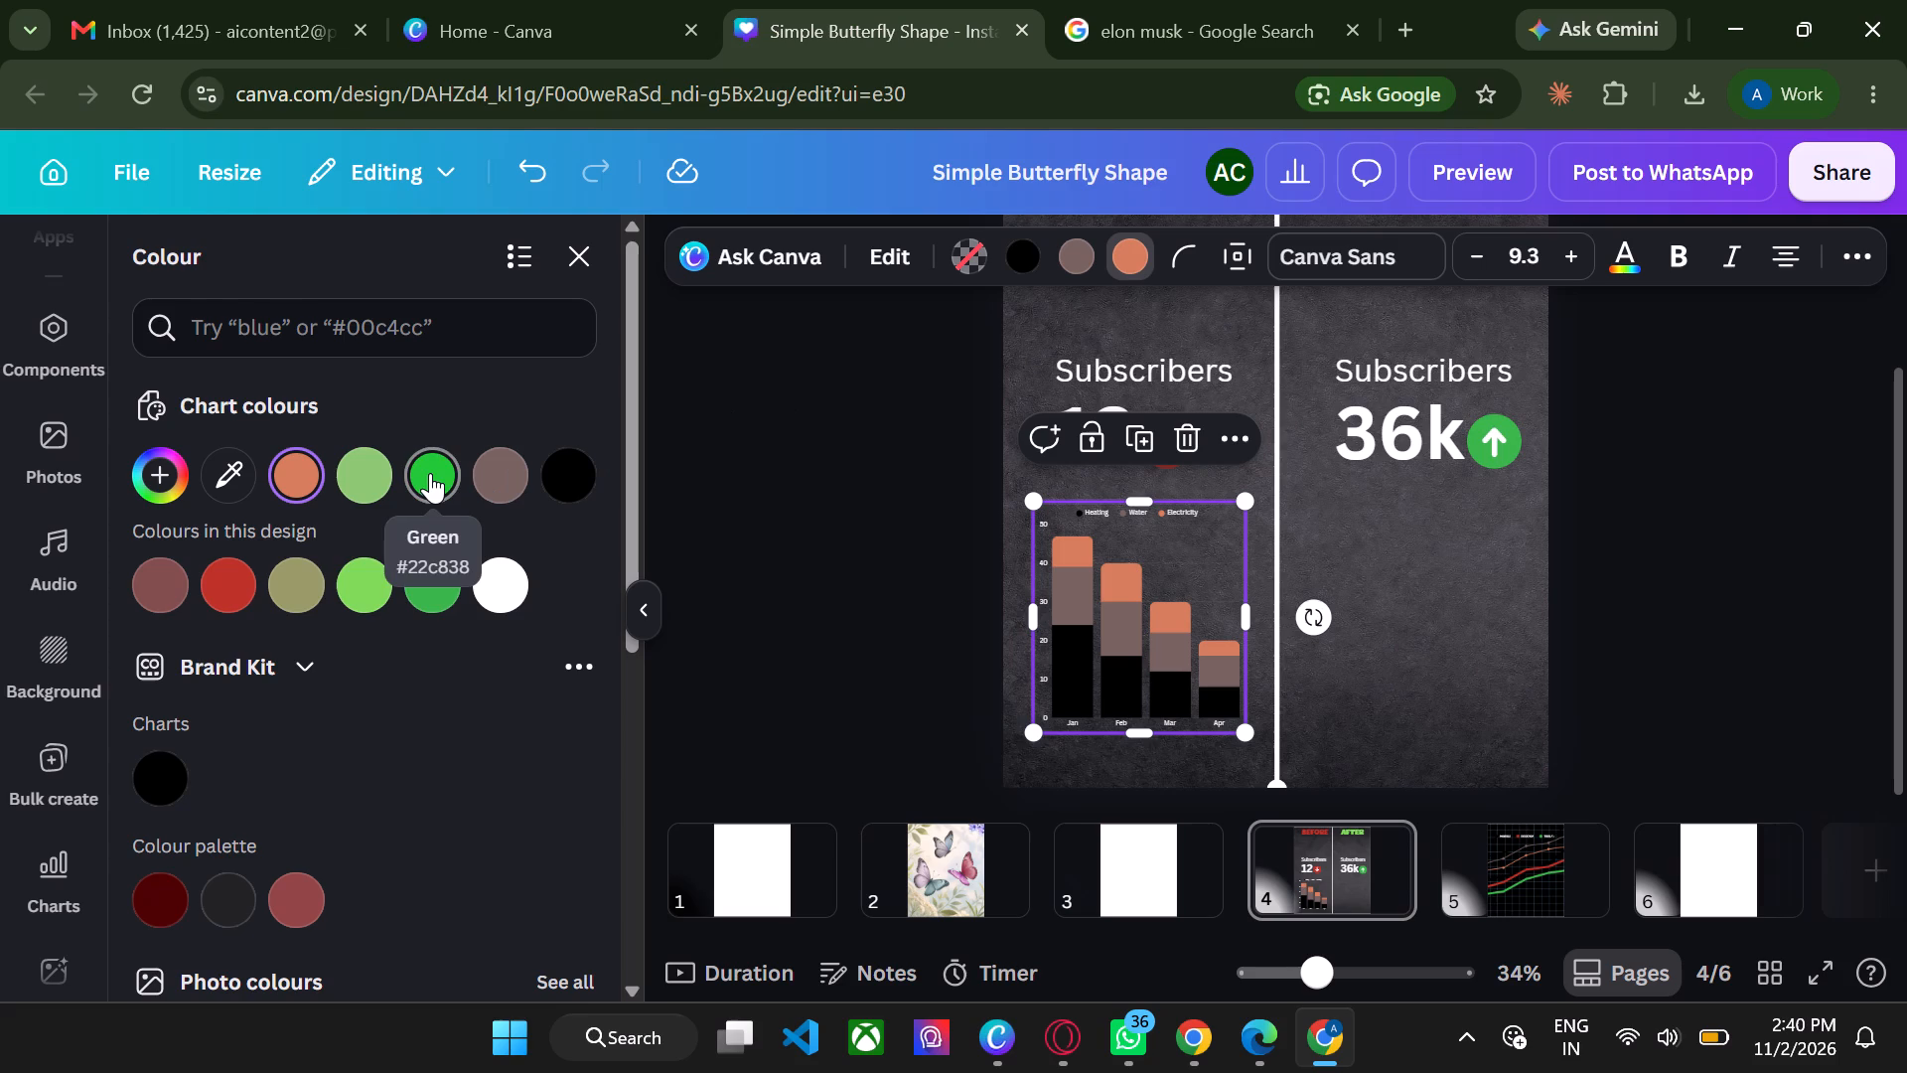
{"action": "left_click", "coordinate": [254, 586]}
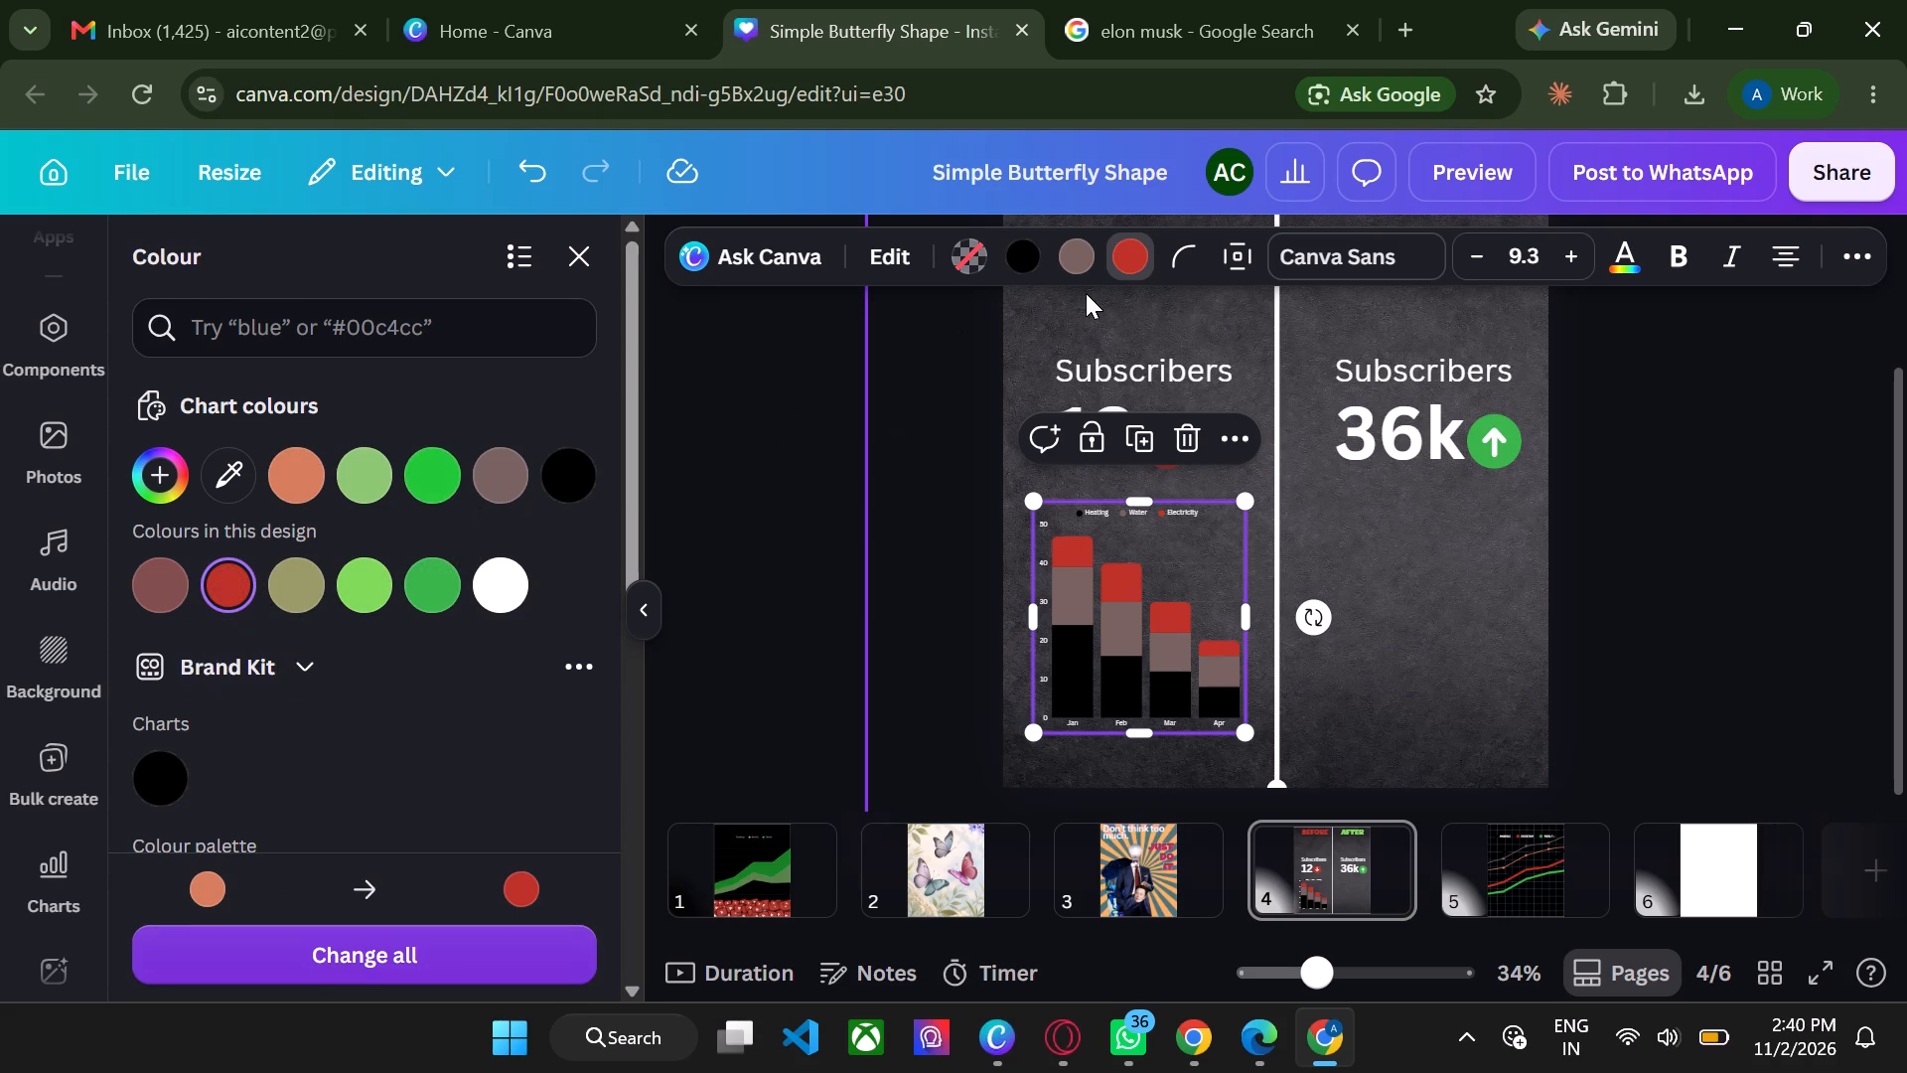
{"action": "left_click", "coordinate": [1082, 264]}
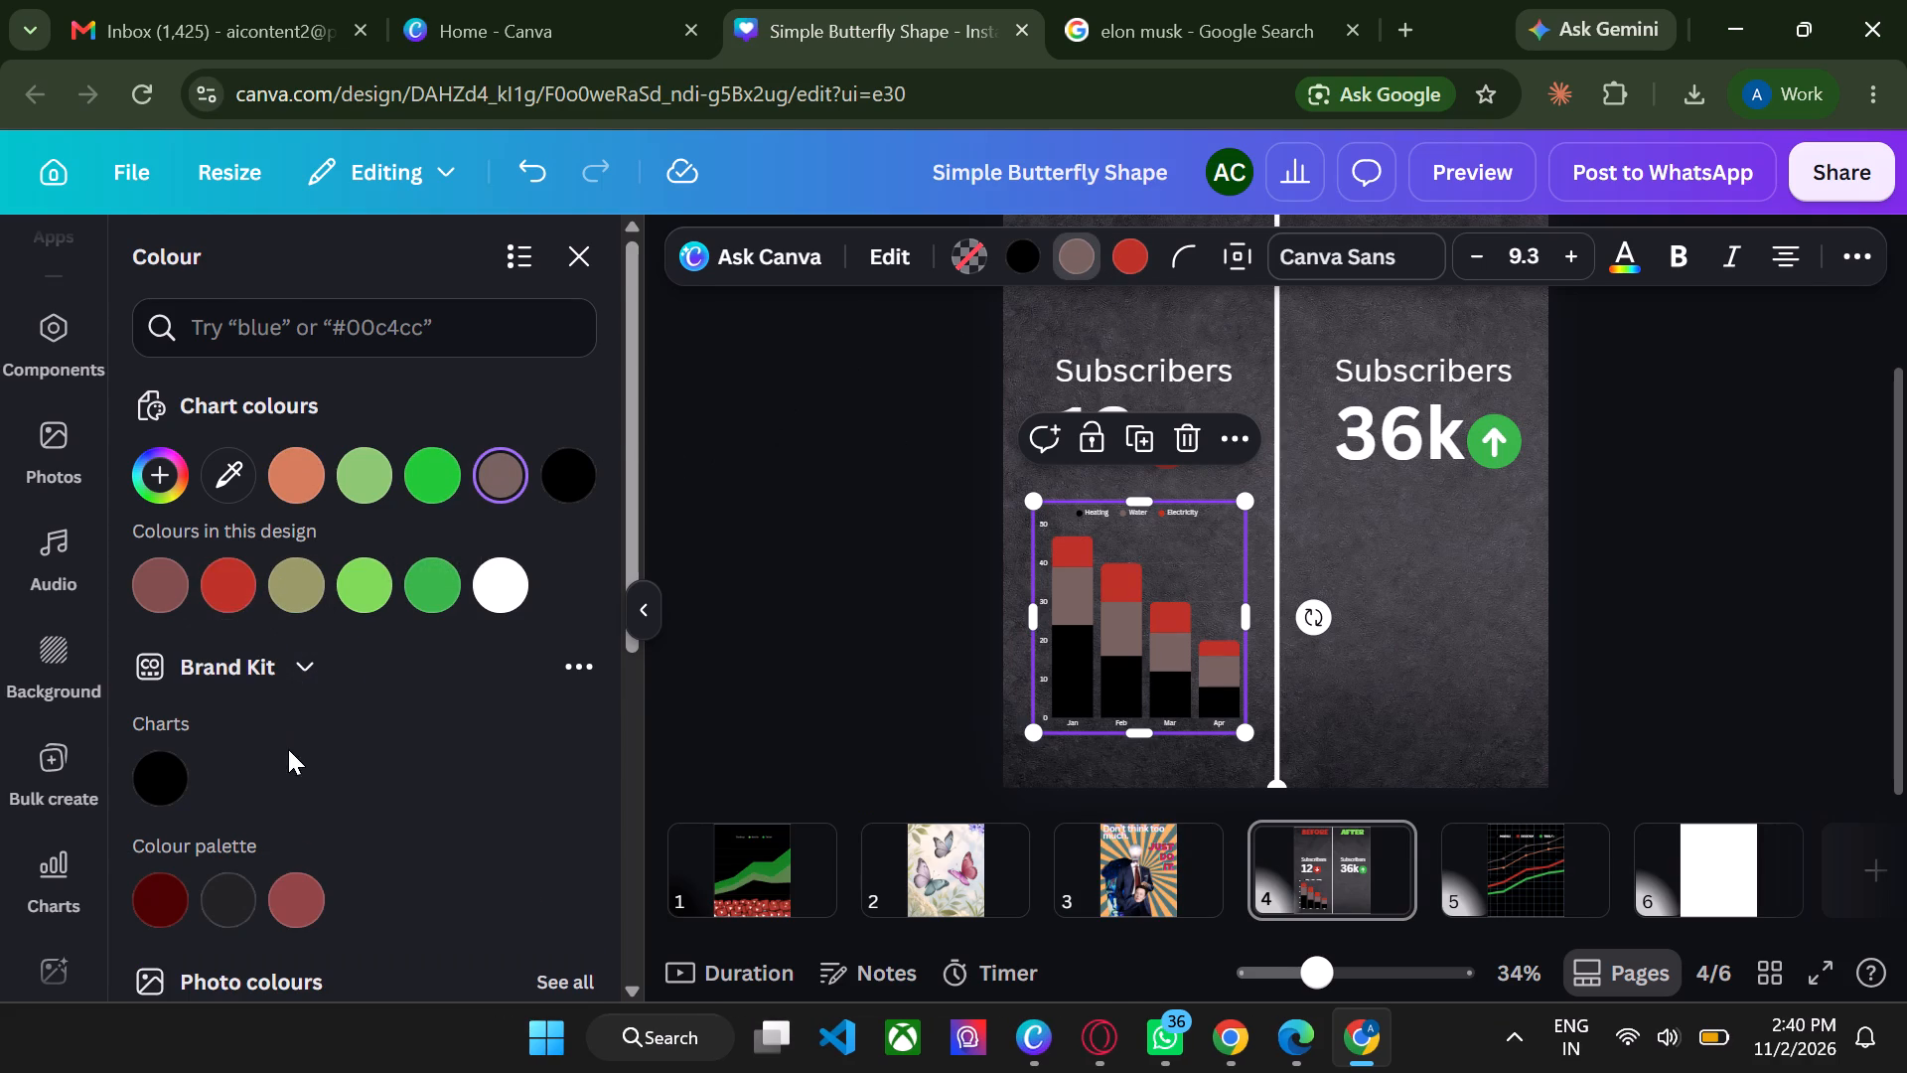
{"action": "scroll", "coordinate": [288, 749], "scroll_direction": "down", "scroll_amount": 1}
{"action": "left_click", "coordinate": [176, 785]}
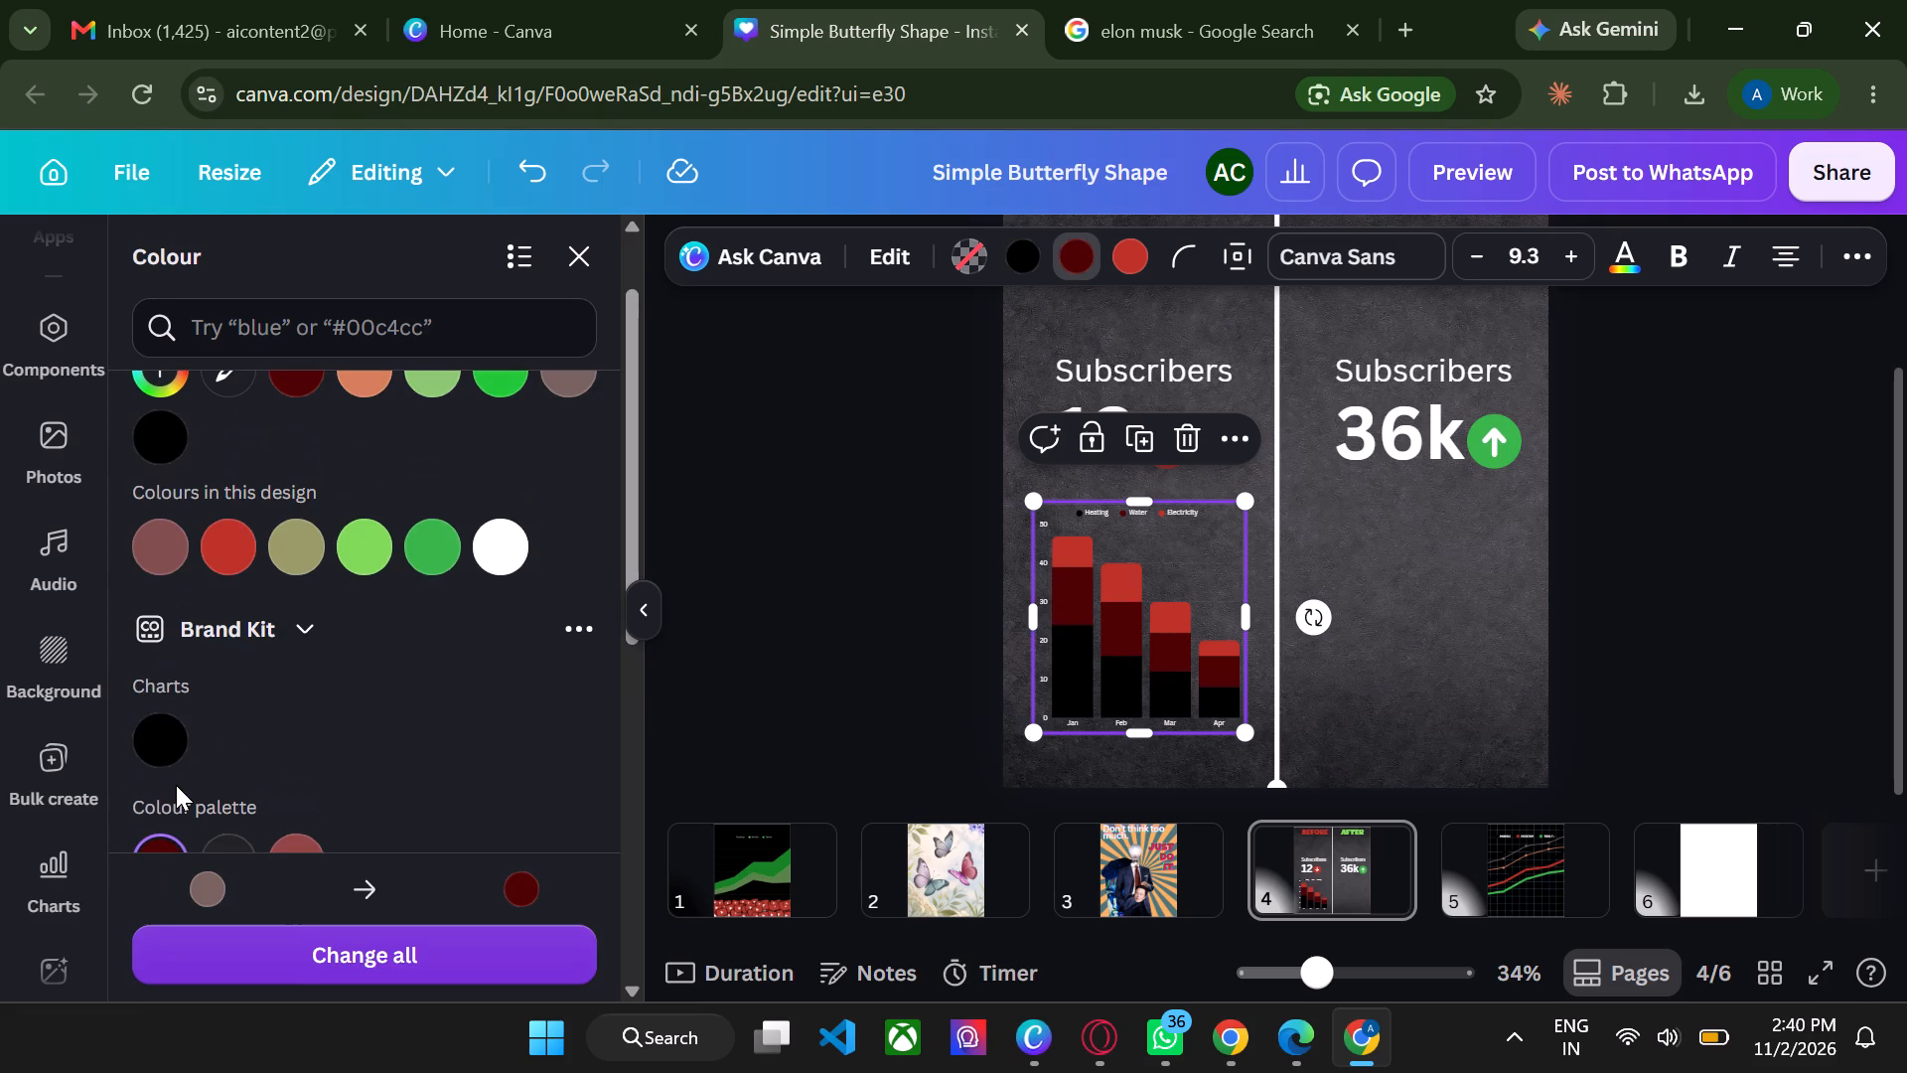
{"action": "left_click", "coordinate": [859, 570]}
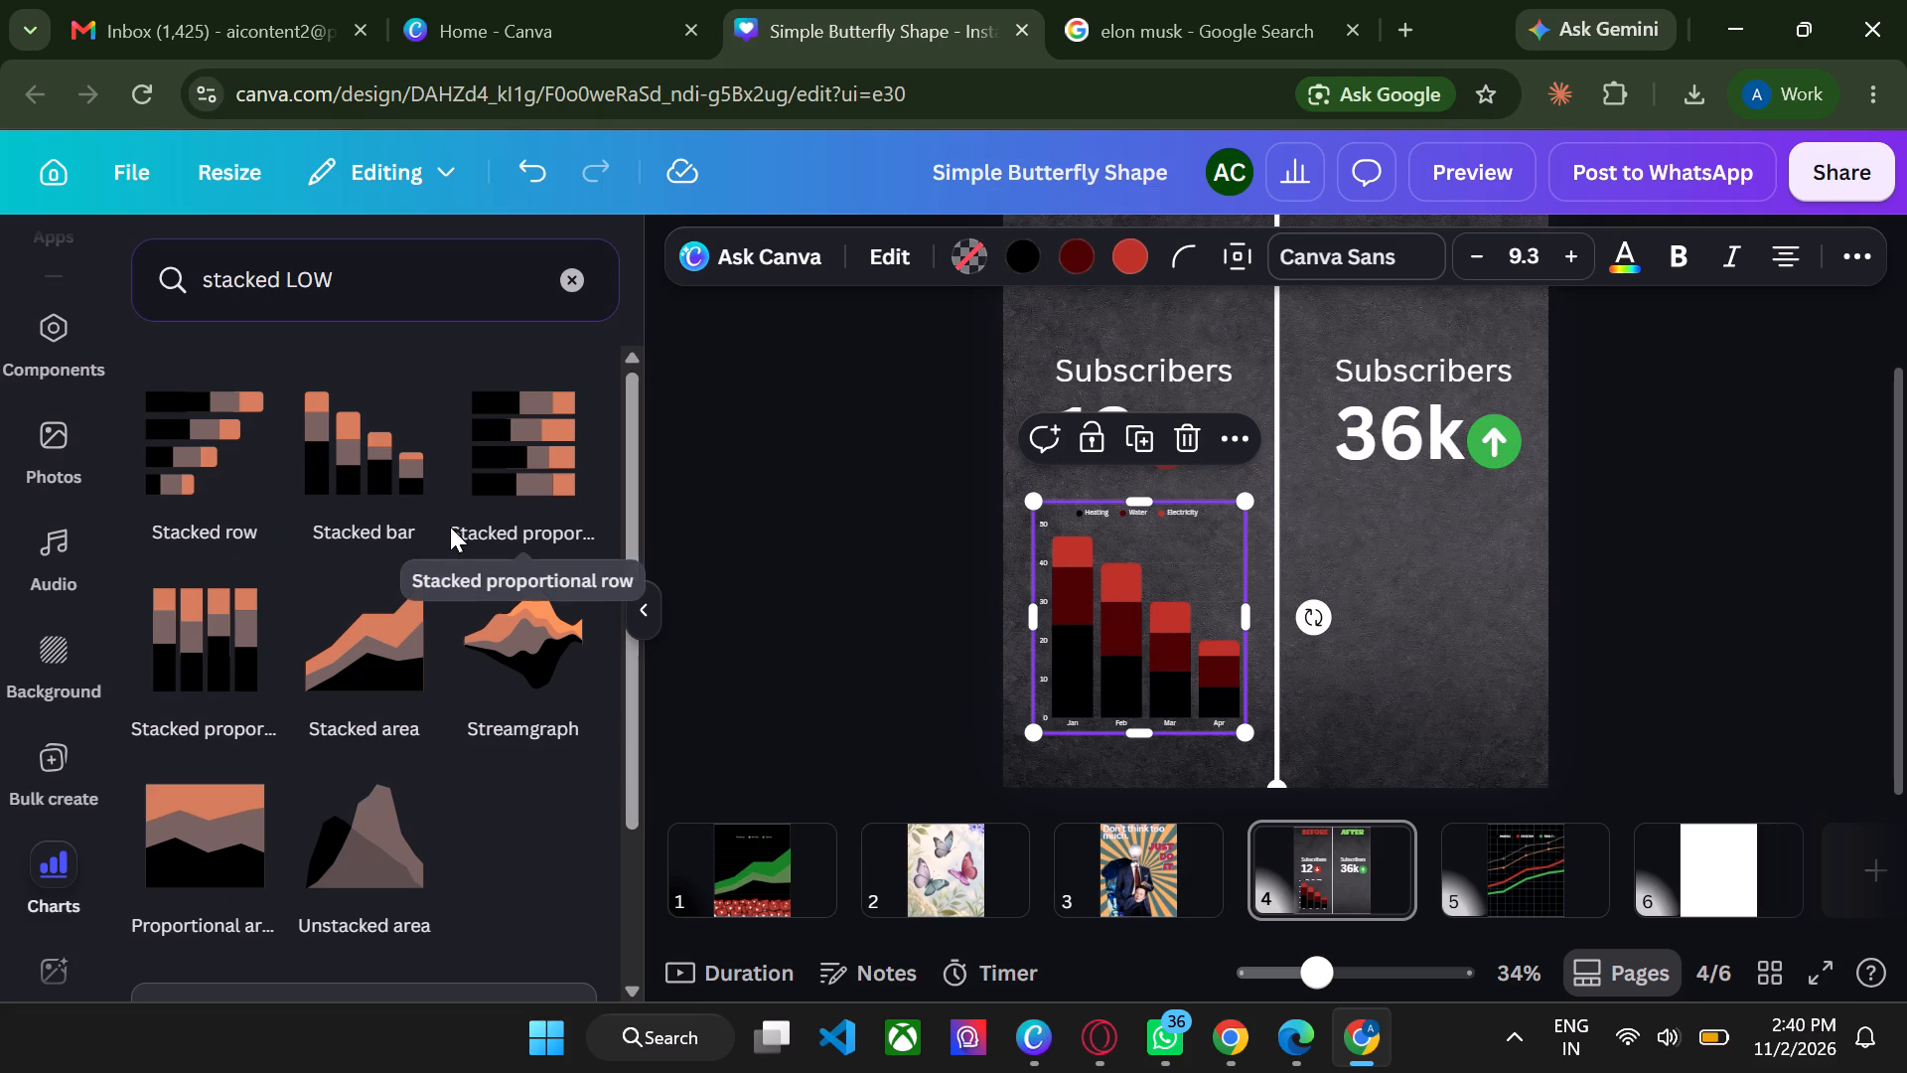
Search the charts for "stacked HIGH" and insert a Stacked area chart on page 4.
{"action": "scroll", "coordinate": [330, 470], "scroll_direction": "up", "scroll_amount": 3}
{"action": "left_click", "coordinate": [365, 282]}
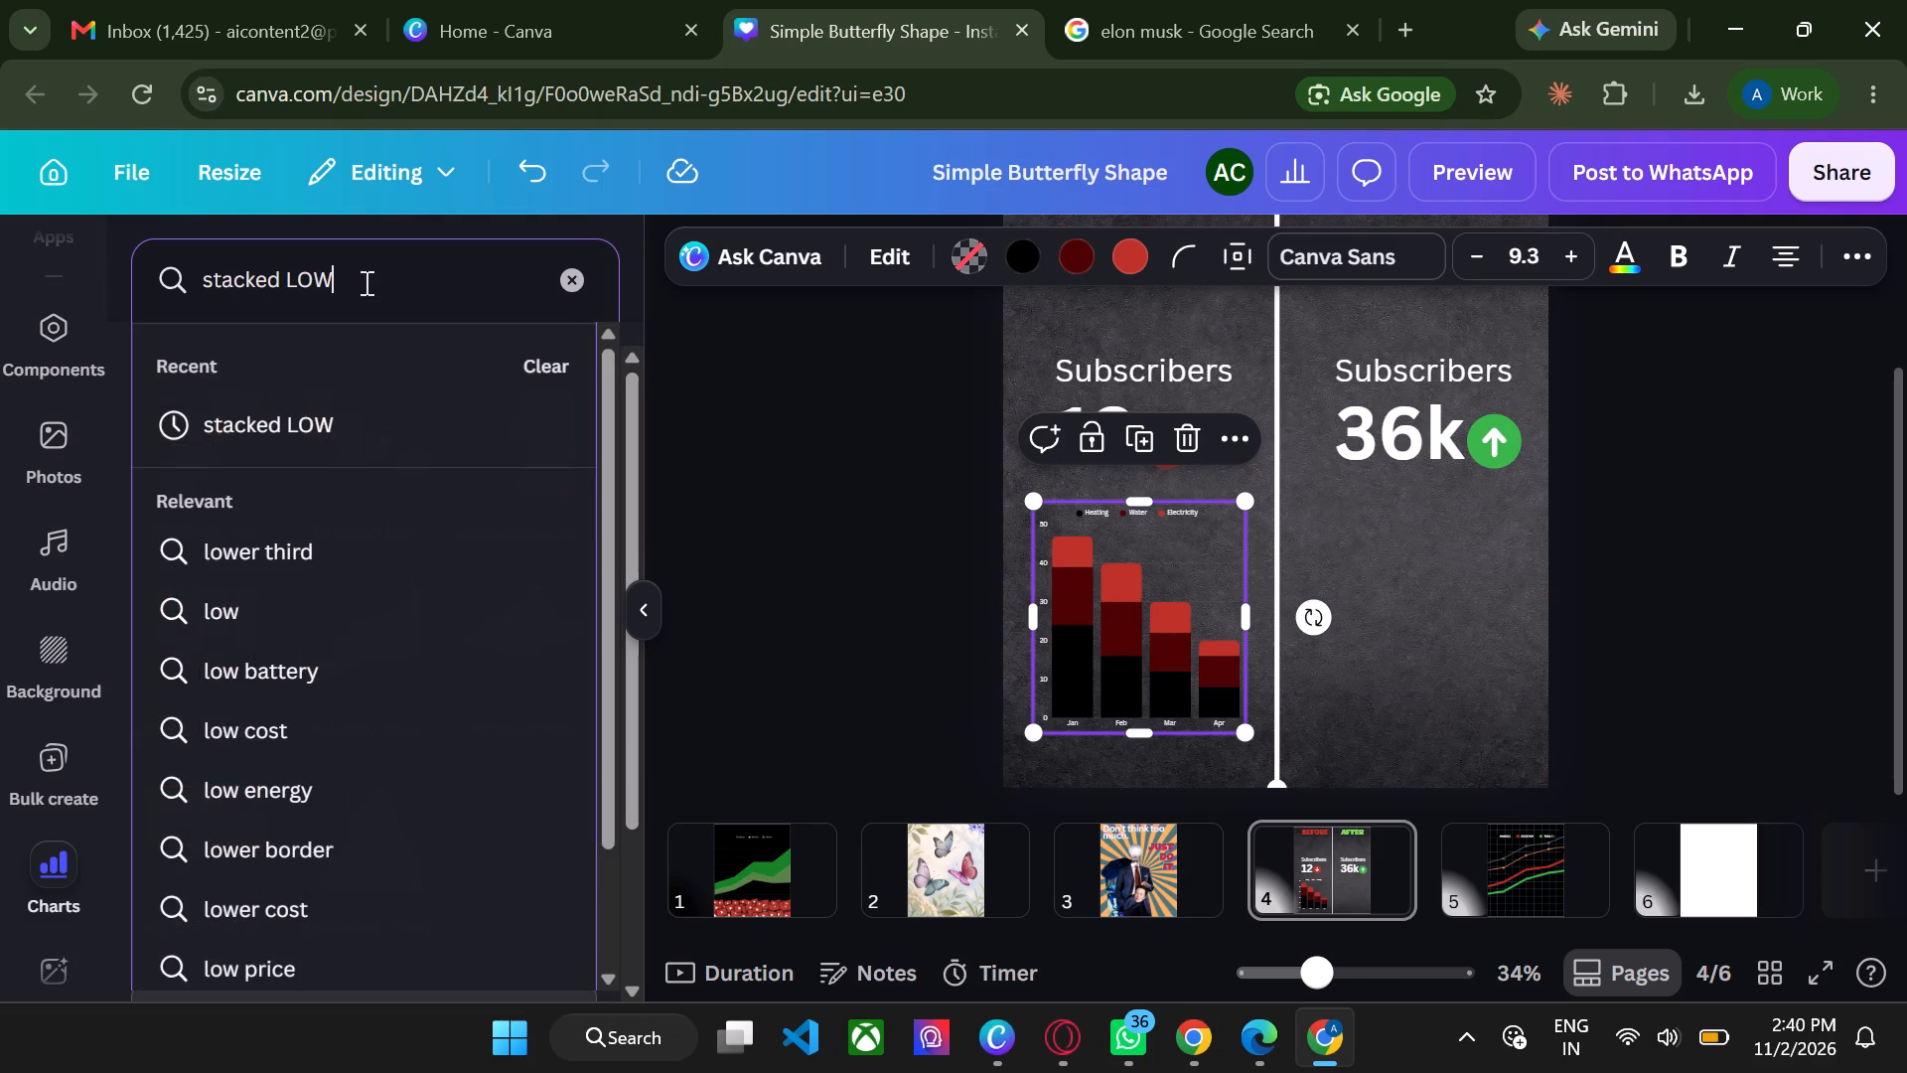
{"action": "key", "text": "BackSpace"}
{"action": "key", "text": "BackSpace"}
{"action": "key", "text": "BackSpace"}
{"action": "type", "text": "HIGH"}
{"action": "key", "text": "Return"}
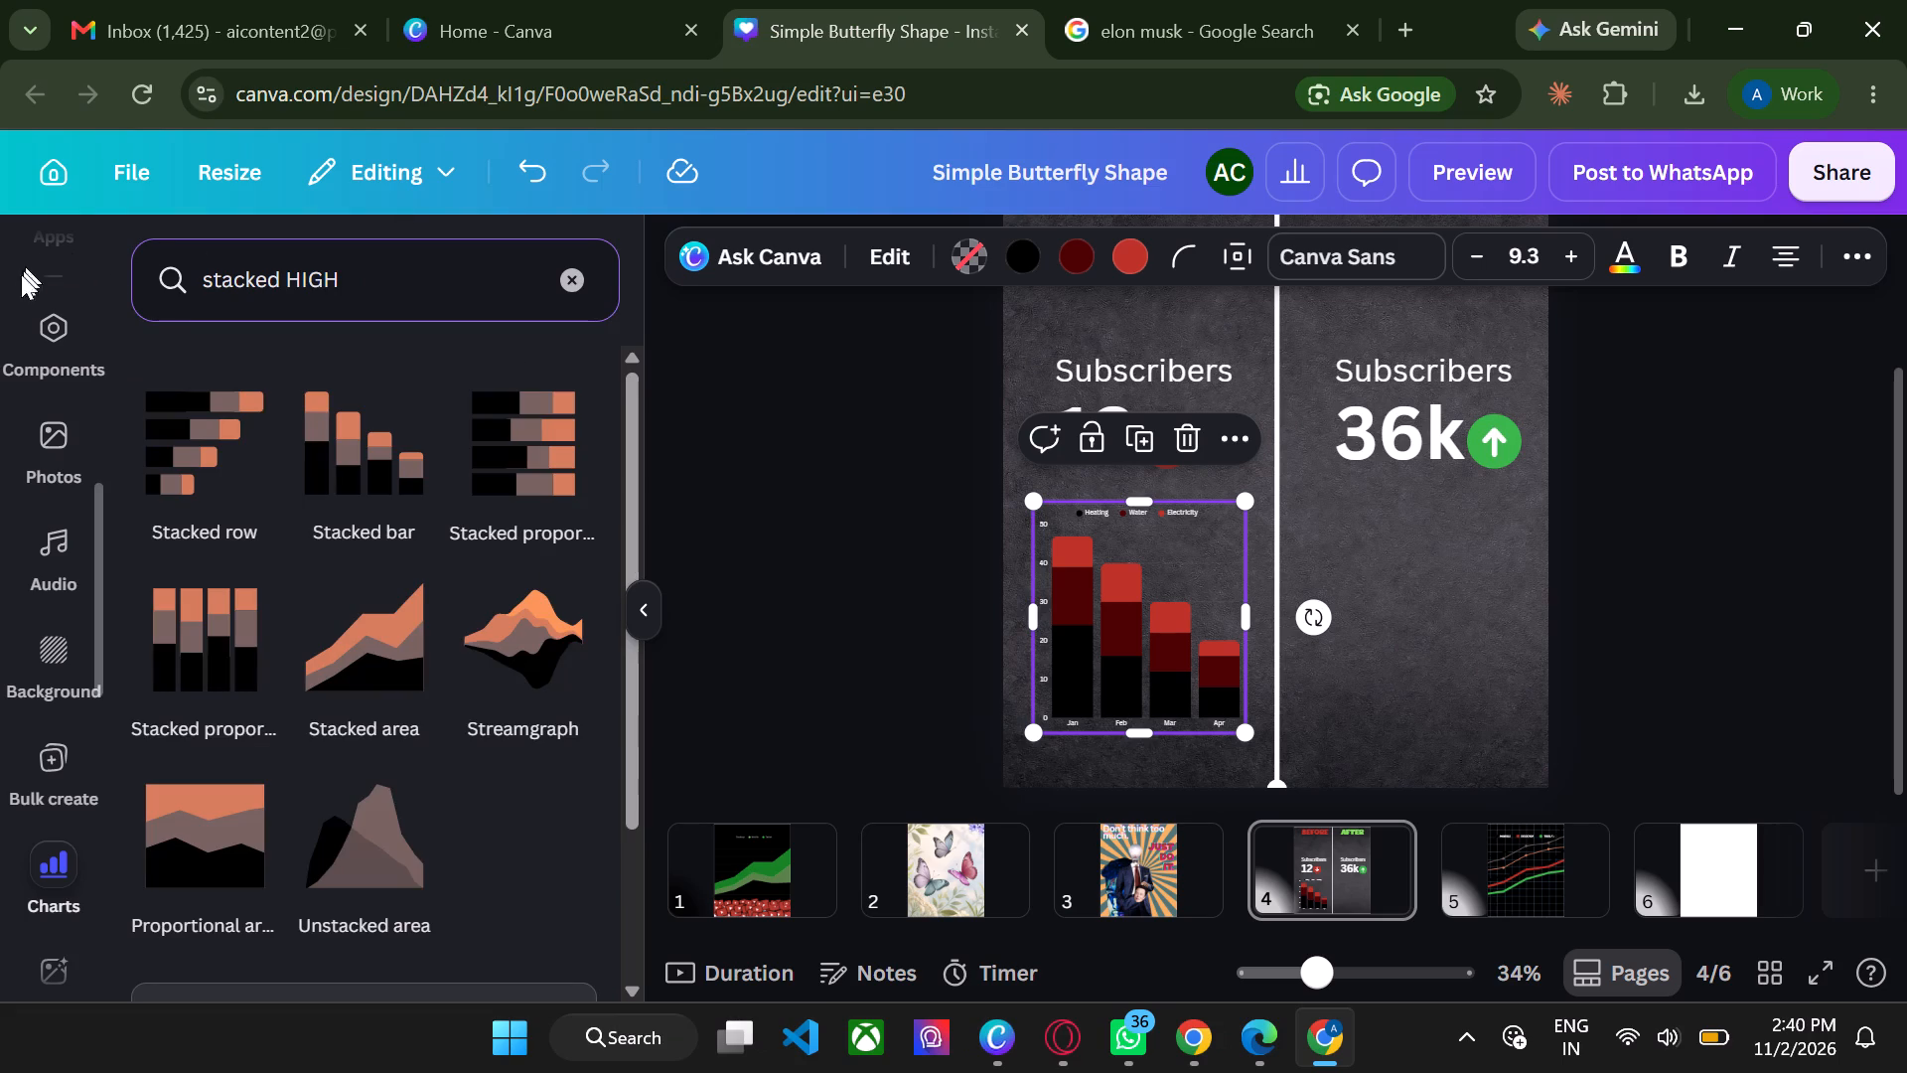
{"action": "left_click", "coordinate": [353, 617]}
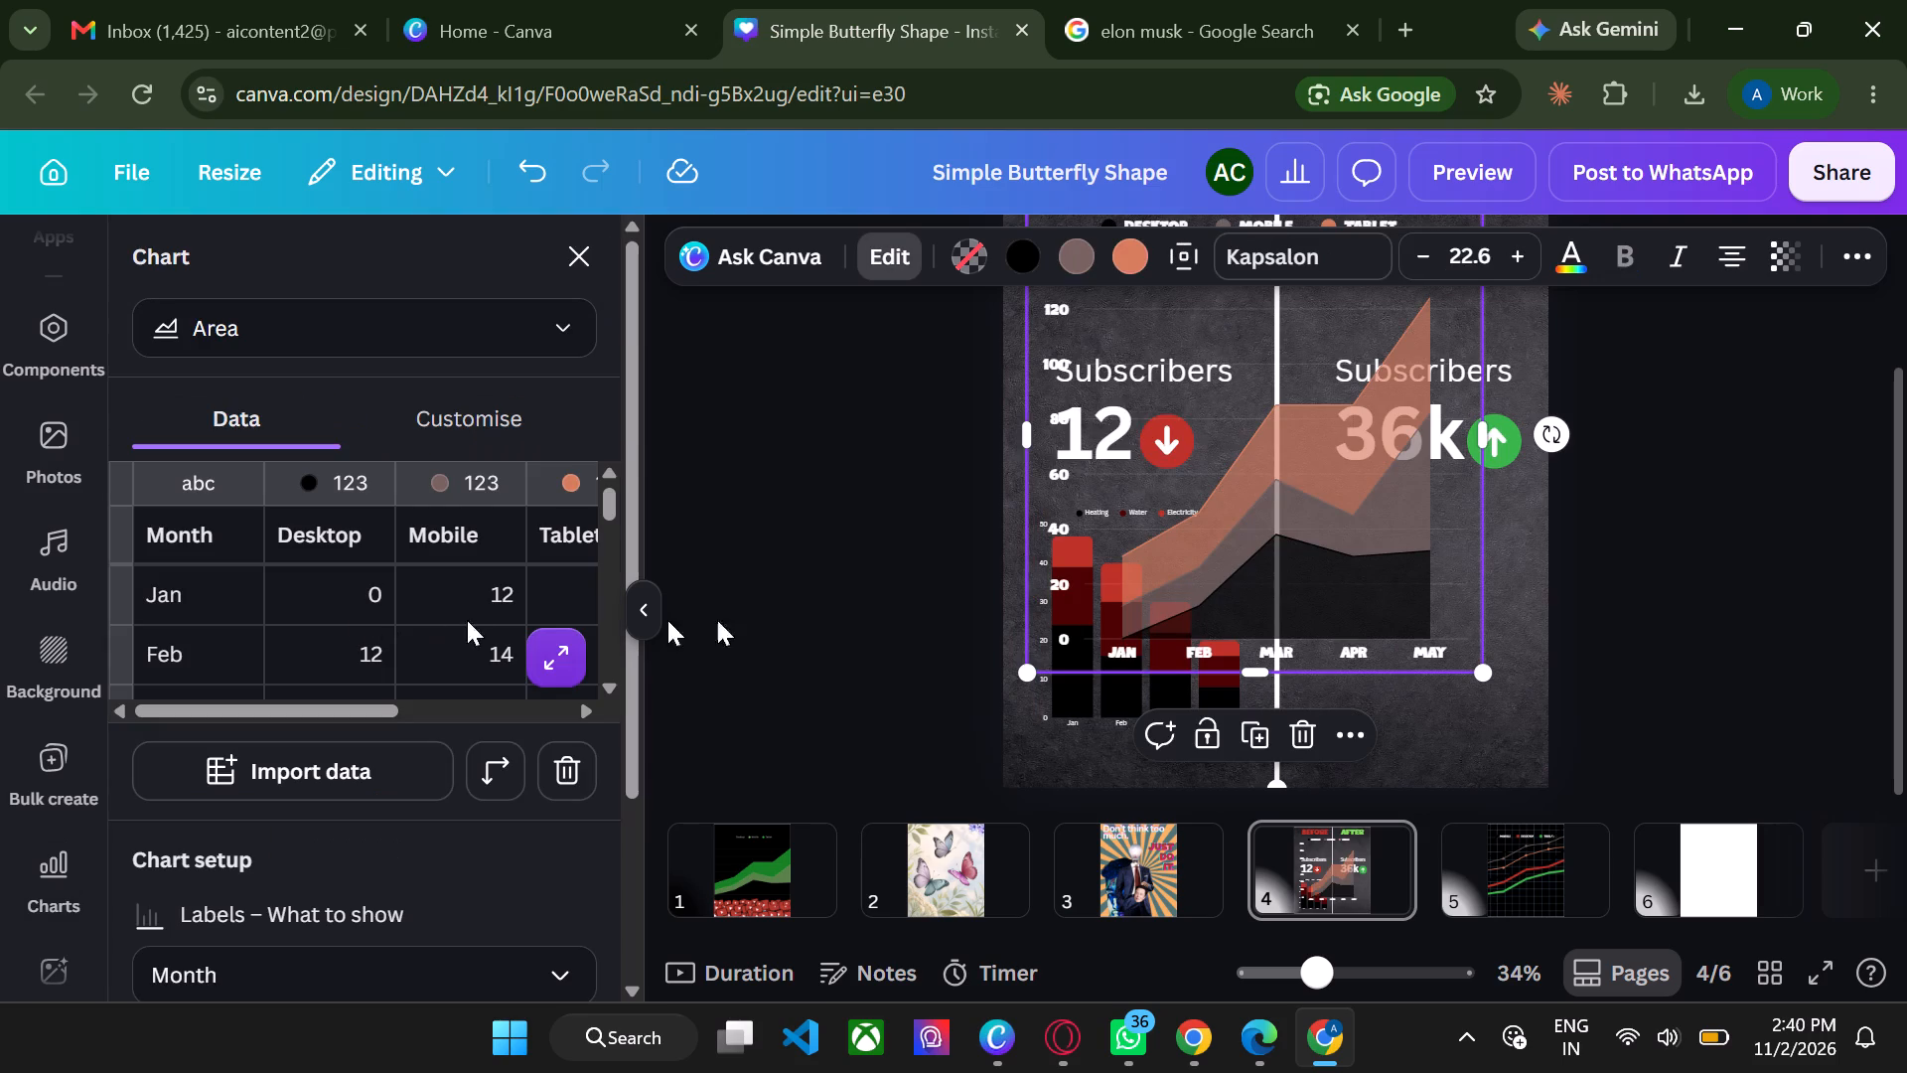
Shrink the area chart to fit the After half, place it below the 36k subscribers figure and widen it slightly.
{"action": "left_click", "coordinate": [1381, 604]}
{"action": "left_click_drag", "start_coordinate": [1489, 671], "coordinate": [1340, 574]}
{"action": "left_click_drag", "start_coordinate": [1320, 446], "coordinate": [1517, 663]}
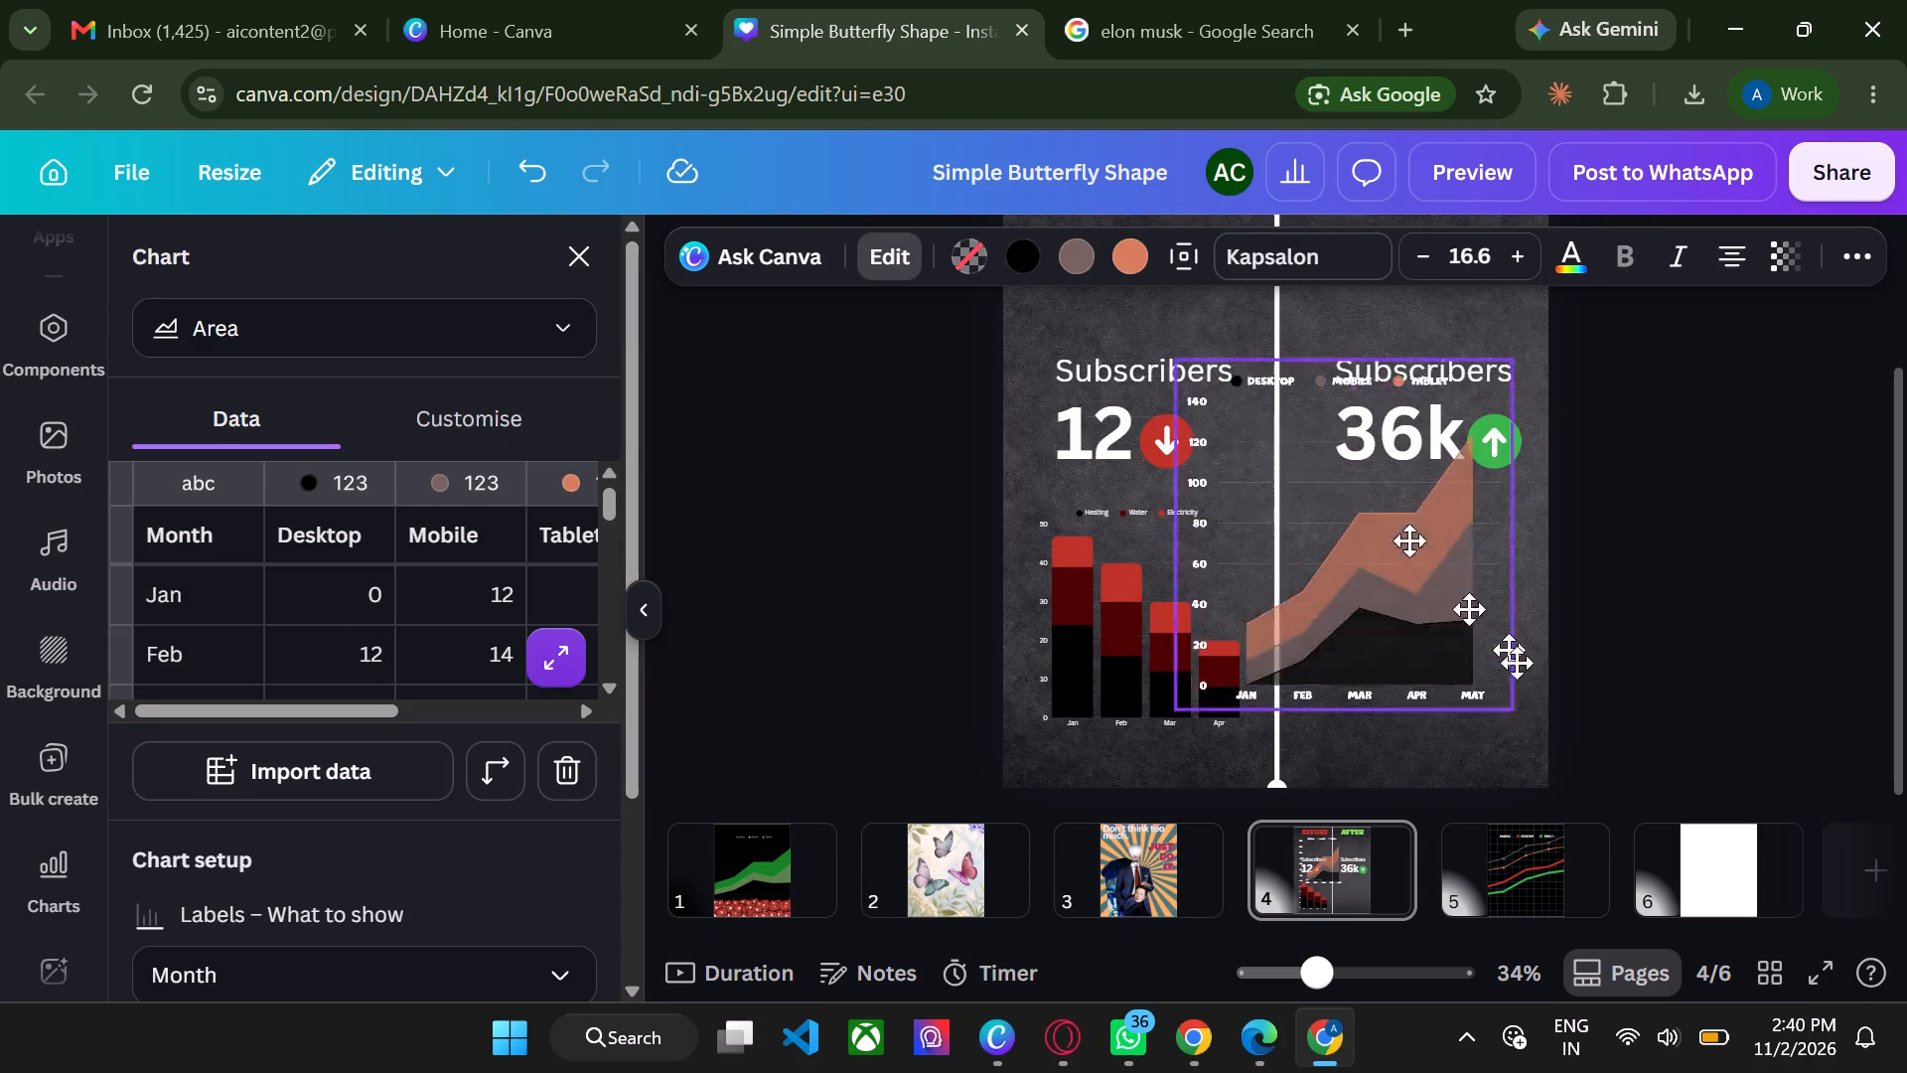
{"action": "left_click_drag", "start_coordinate": [1517, 663], "coordinate": [1522, 677]}
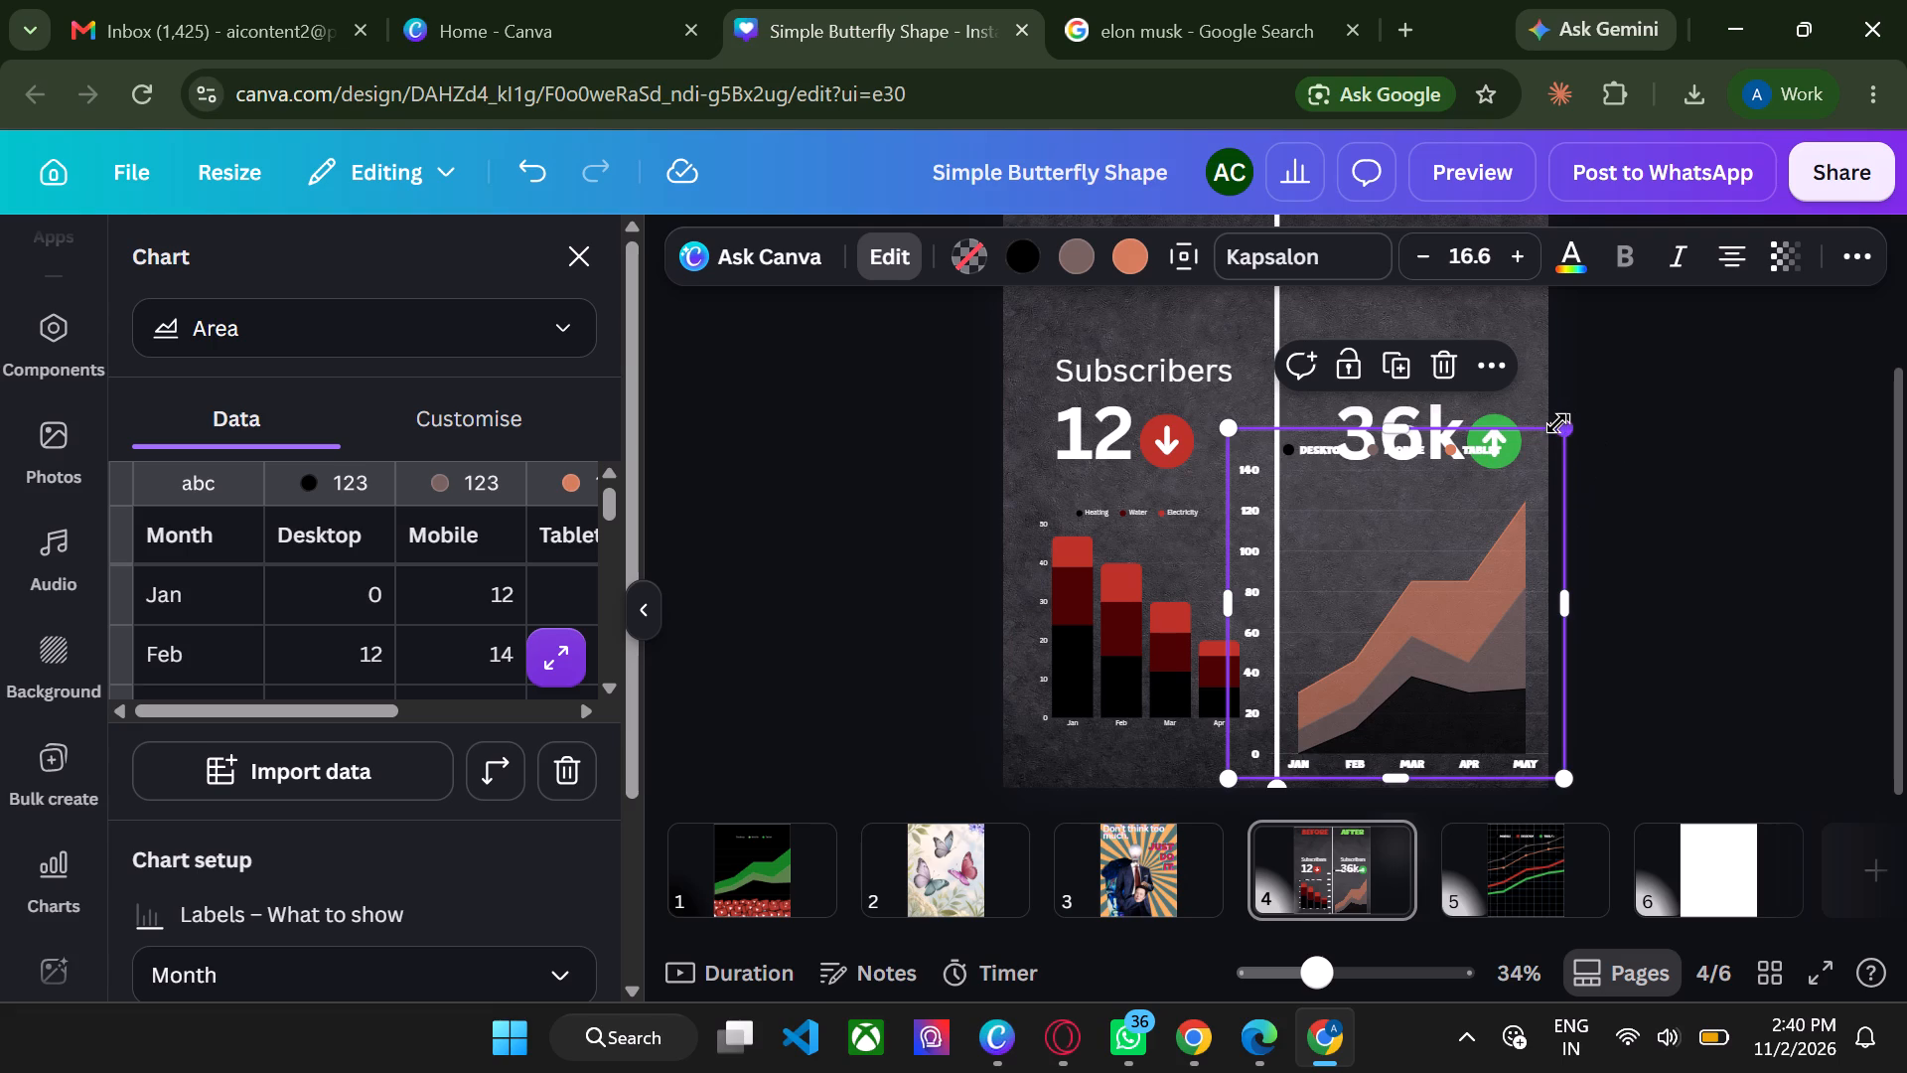
{"action": "left_click_drag", "start_coordinate": [1556, 423], "coordinate": [1511, 629]}
{"action": "left_click_drag", "start_coordinate": [1400, 650], "coordinate": [1476, 610]}
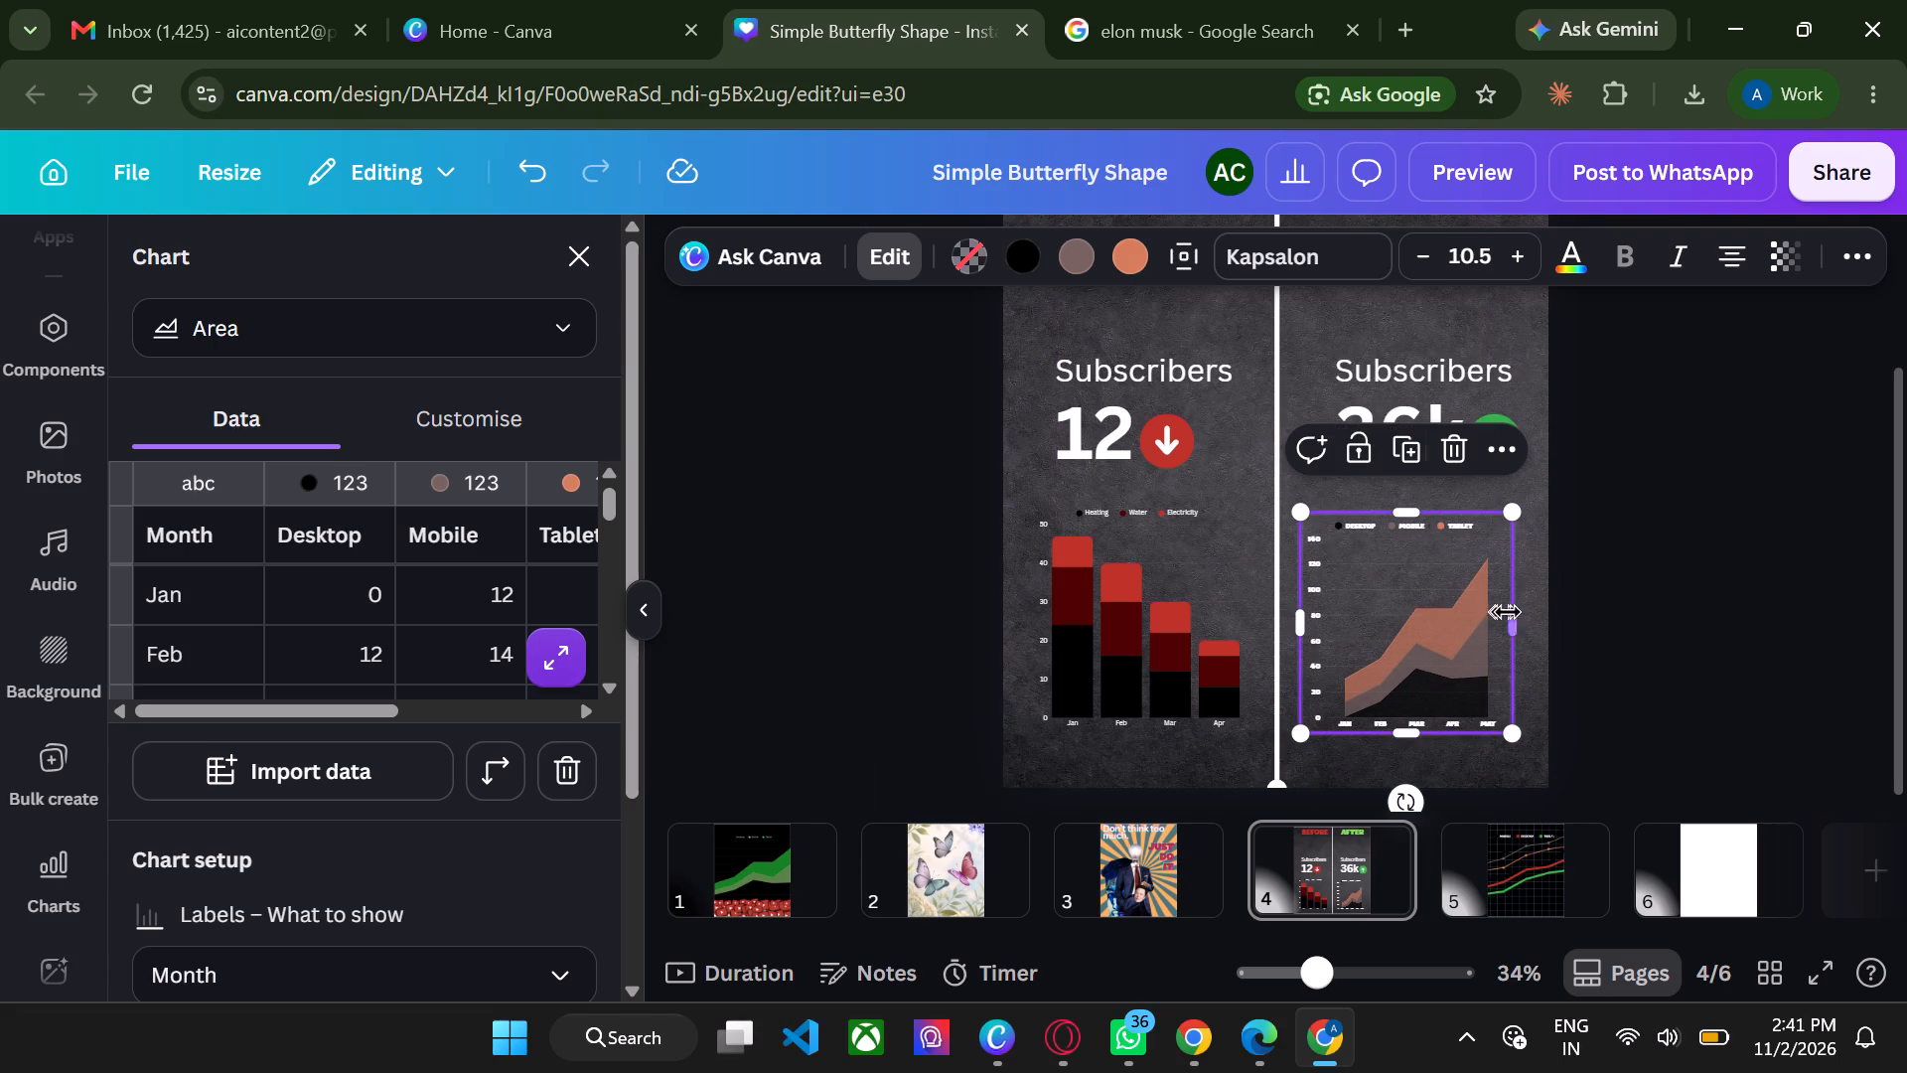
{"action": "left_click_drag", "start_coordinate": [1513, 614], "coordinate": [1525, 614]}
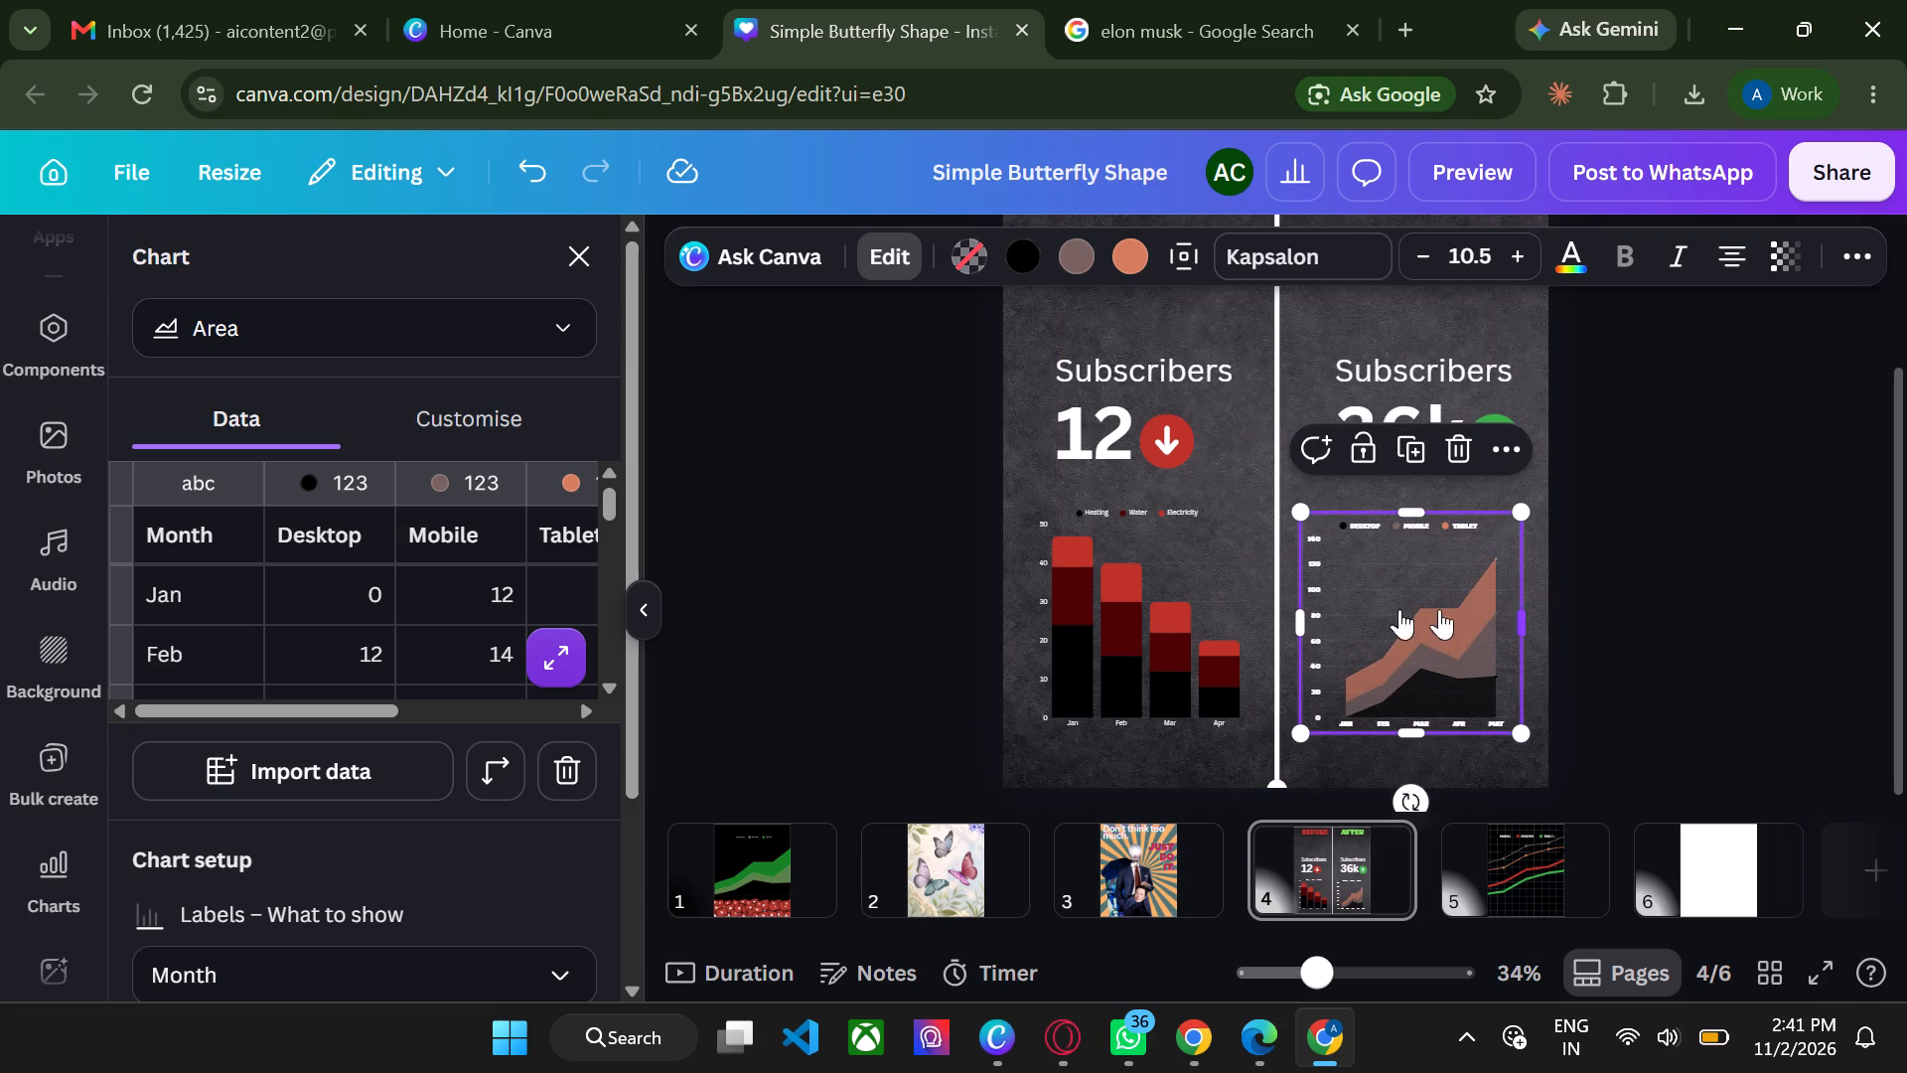
Turn off the legend of the red stacked bar chart on the Before side.
{"action": "left_click", "coordinate": [1208, 615]}
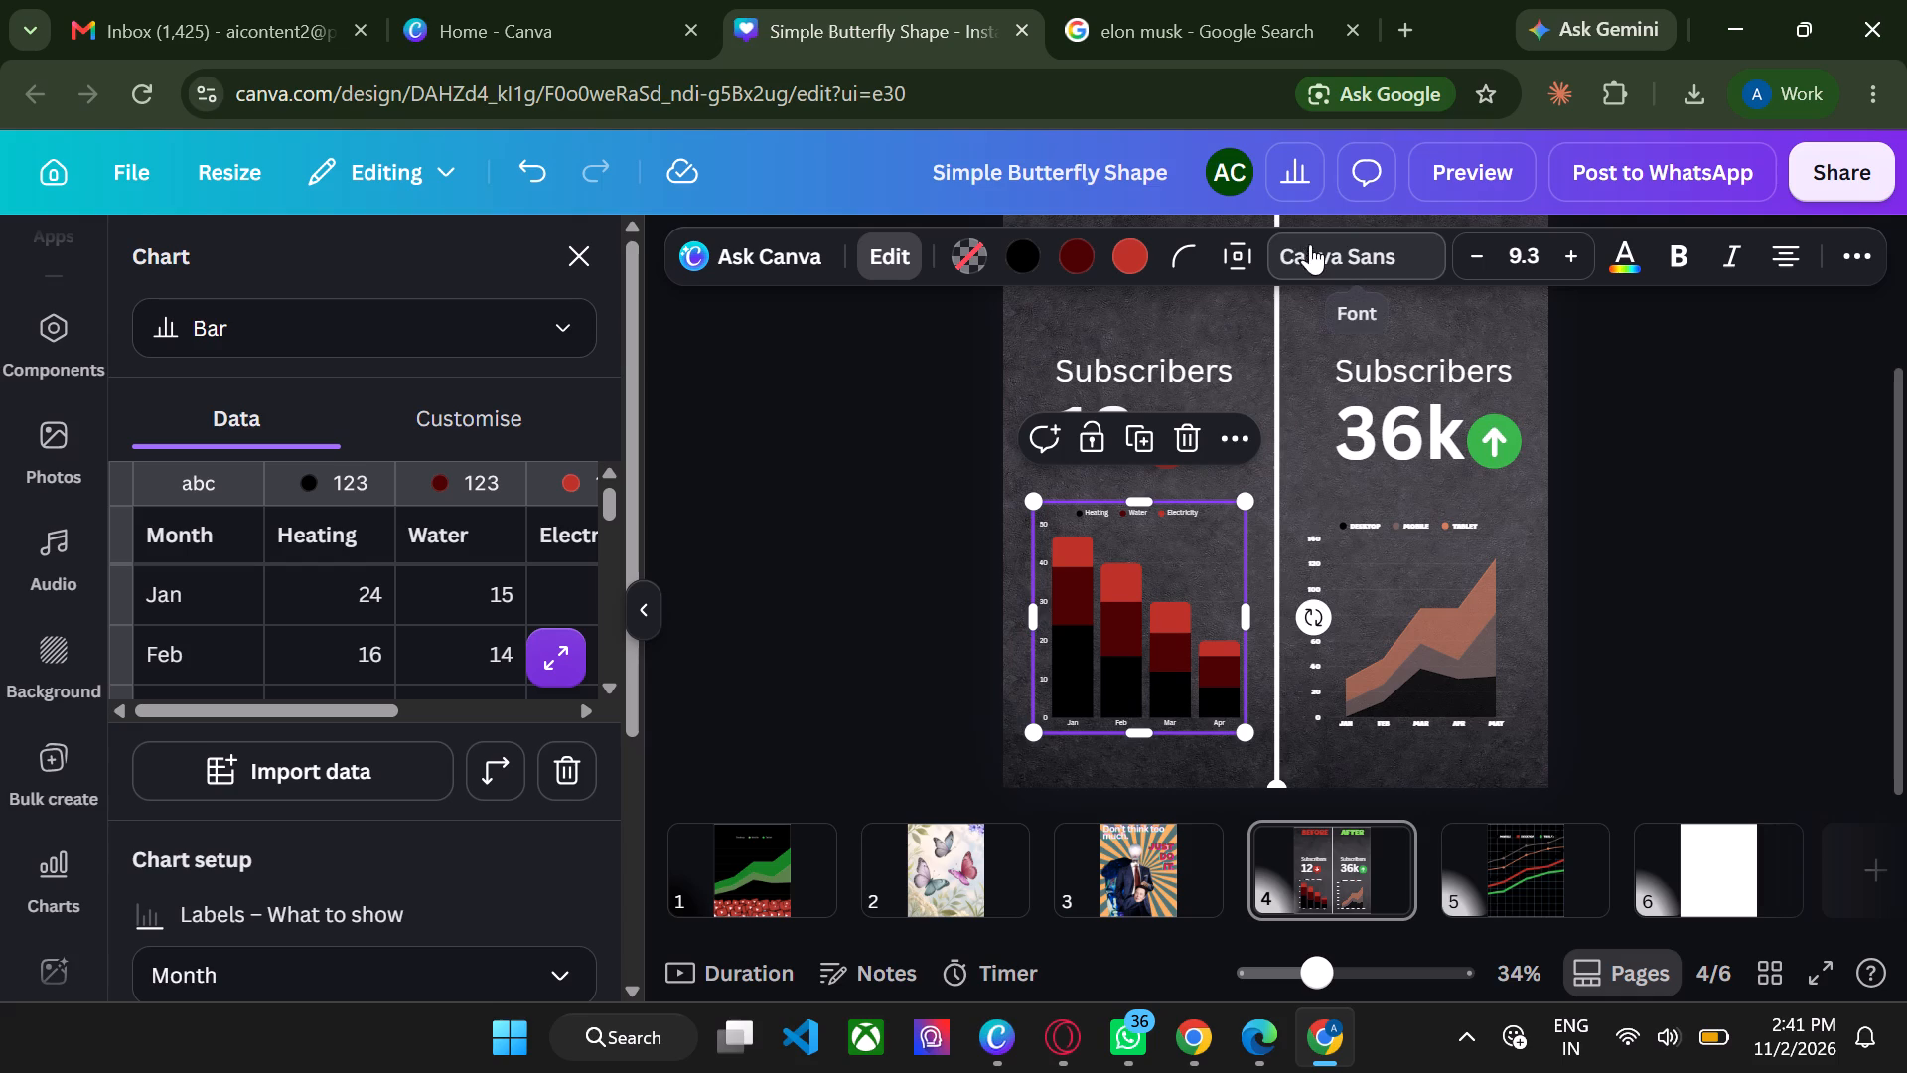
{"action": "scroll", "coordinate": [375, 611], "scroll_direction": "down", "scroll_amount": 1}
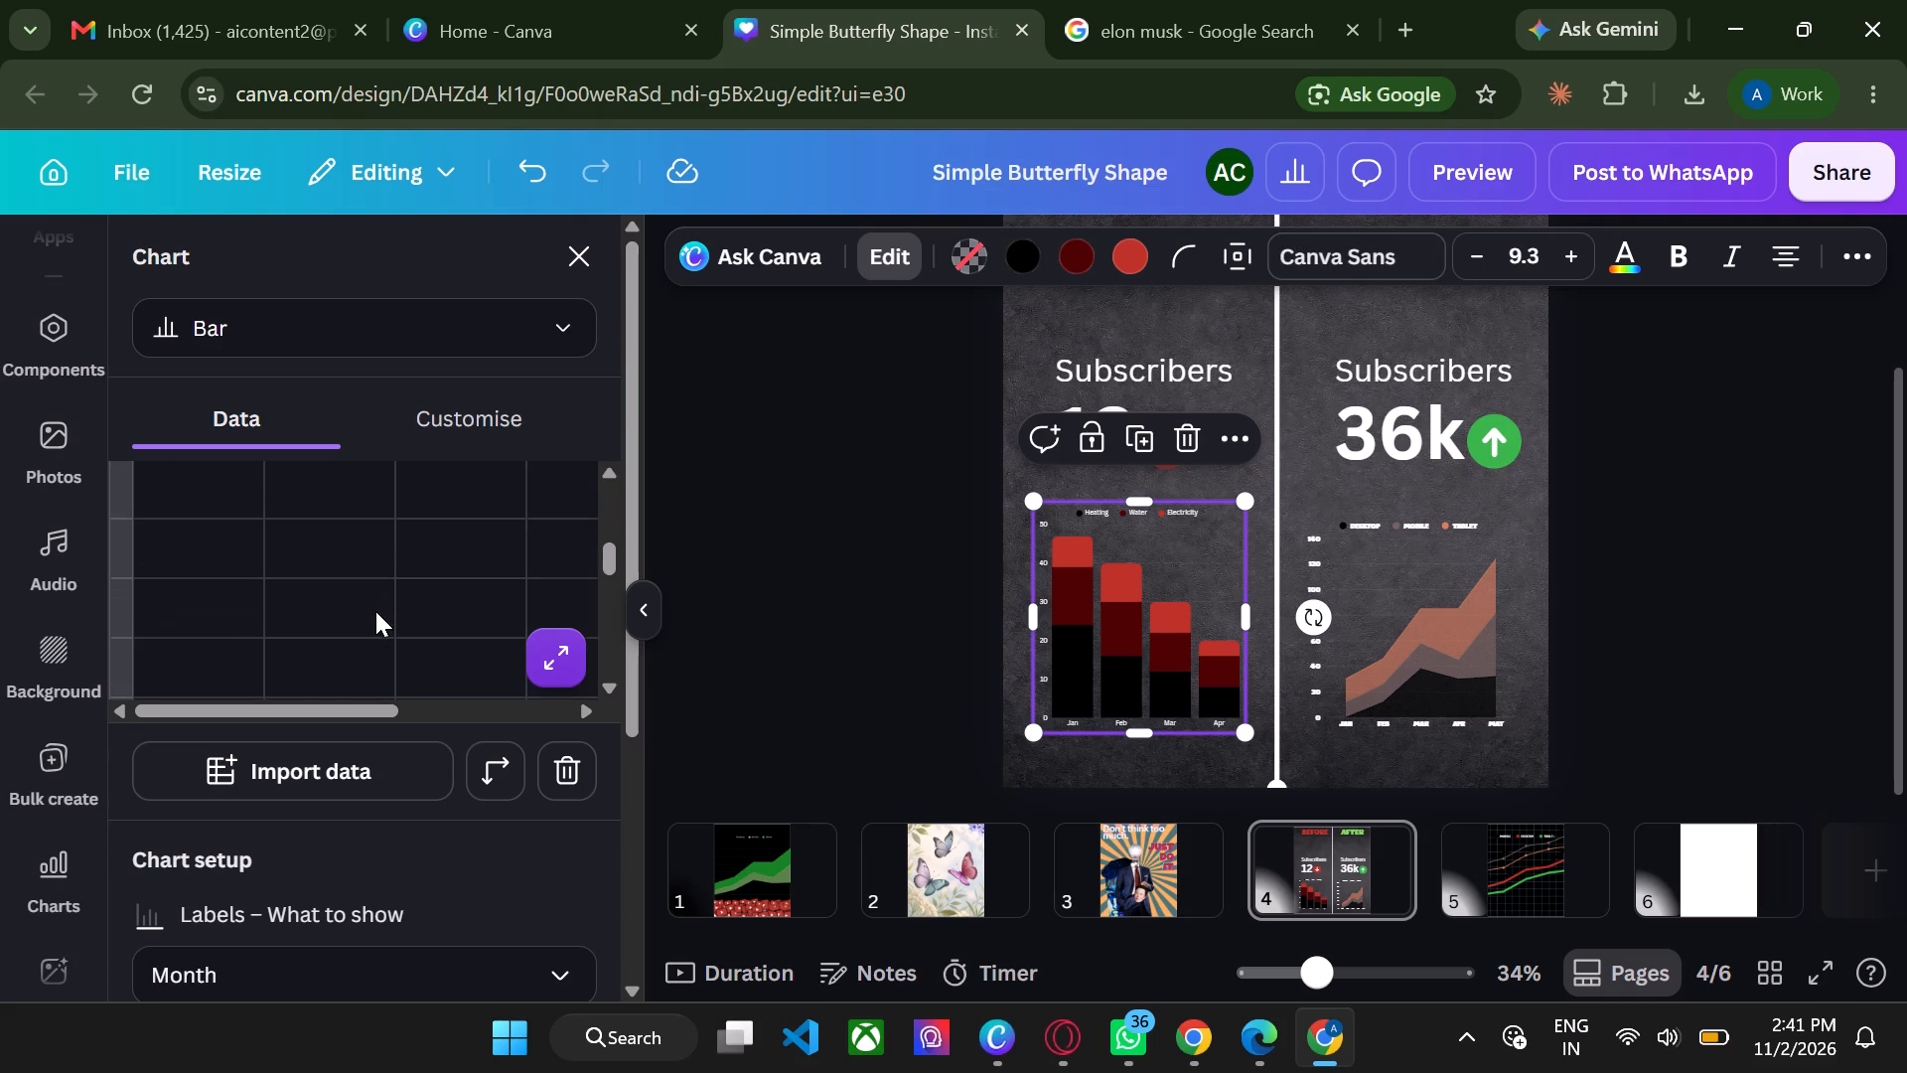
{"action": "scroll", "coordinate": [359, 924], "scroll_direction": "down", "scroll_amount": 2}
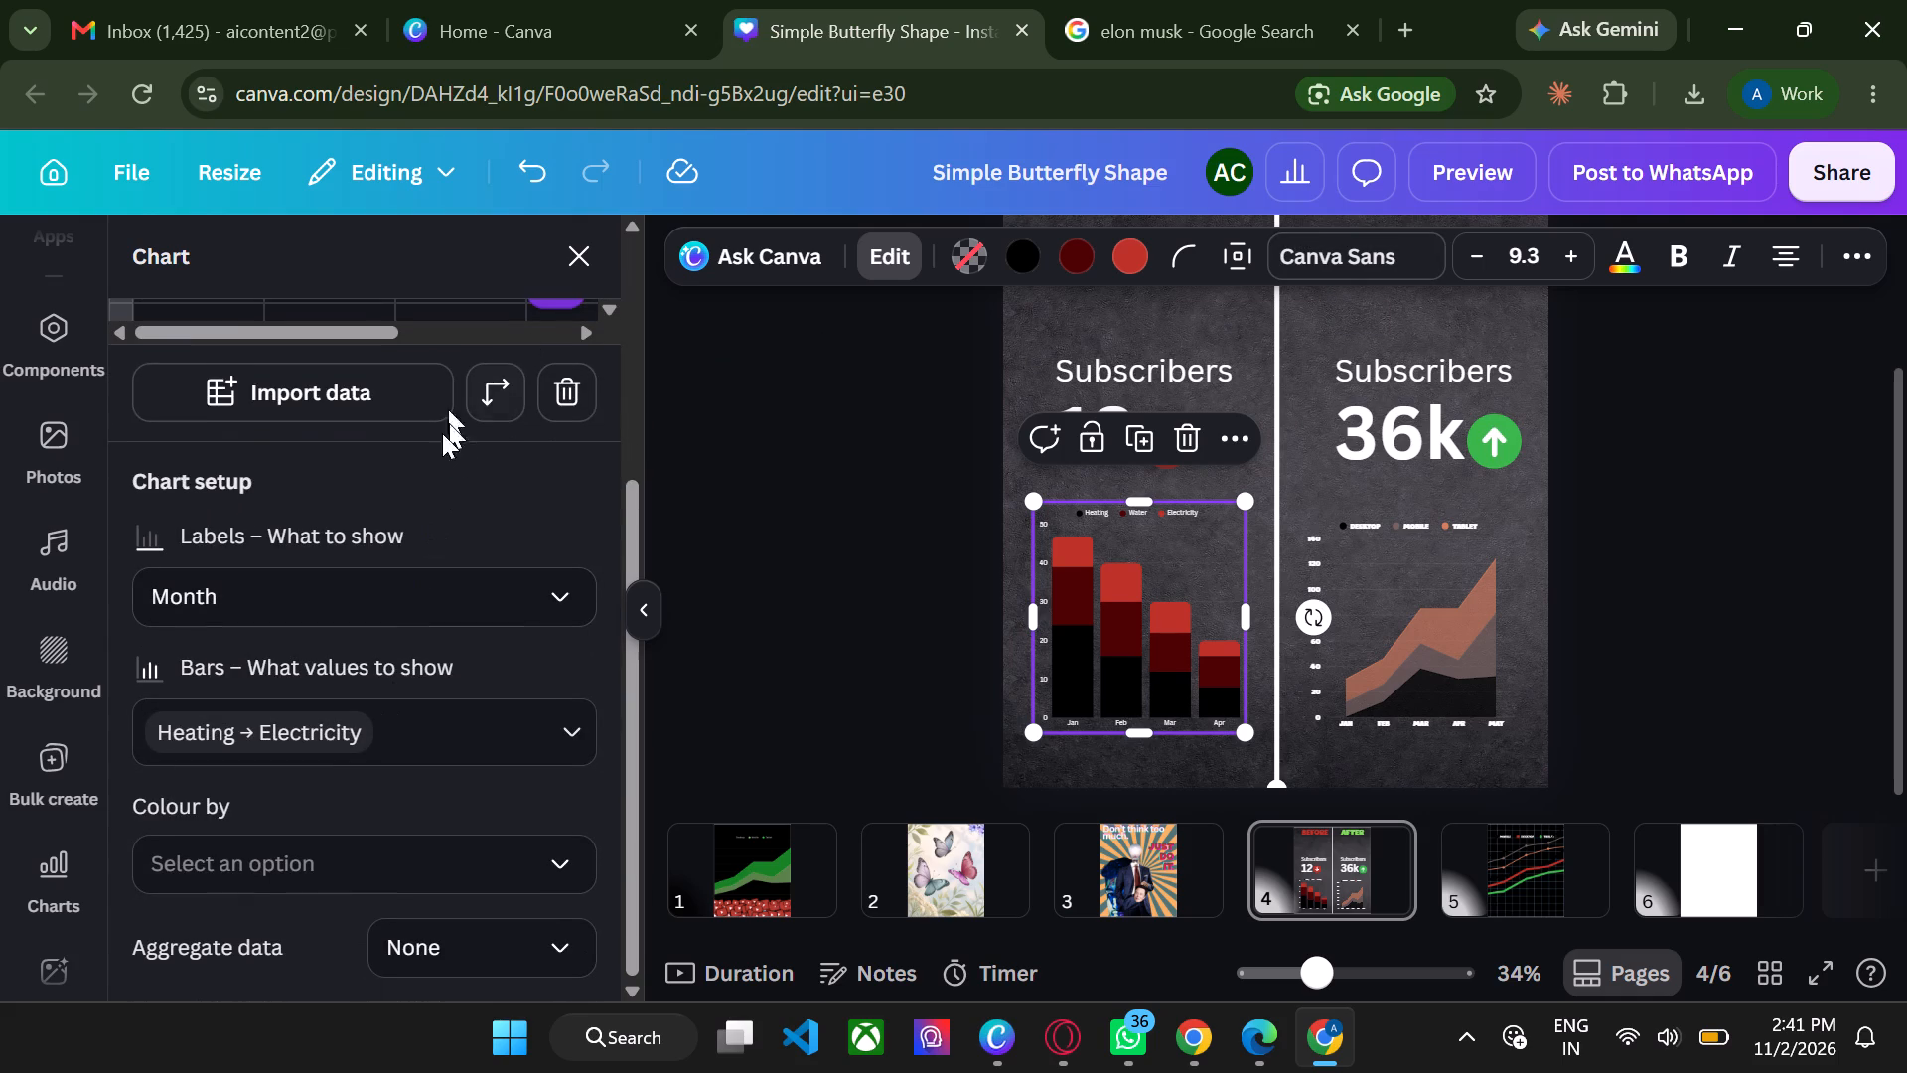
{"action": "scroll", "coordinate": [430, 532], "scroll_direction": "up", "scroll_amount": 3}
{"action": "left_click", "coordinate": [458, 431]}
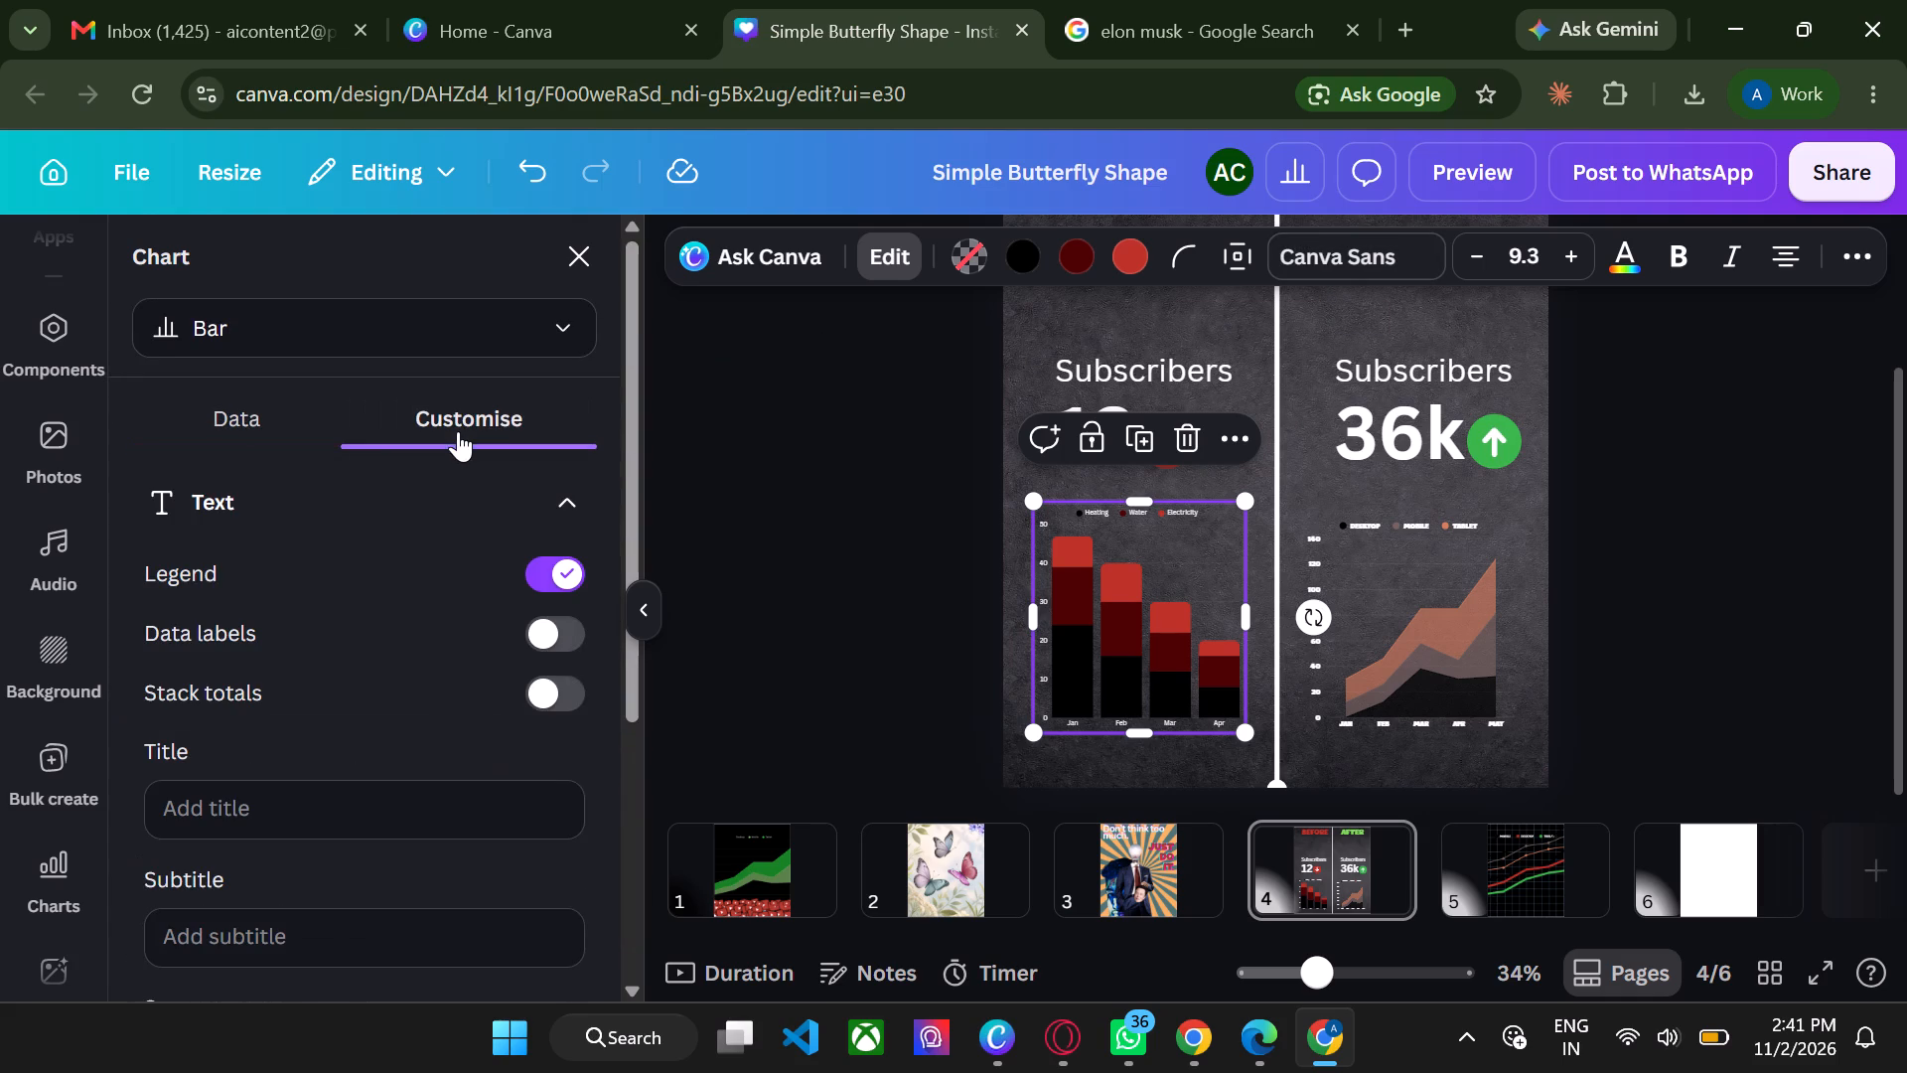
{"action": "left_click", "coordinate": [545, 582]}
Turn off both the X axis labels and the Y axis labels of the stacked bar chart.
{"action": "scroll", "coordinate": [435, 625], "scroll_direction": "down", "scroll_amount": 1}
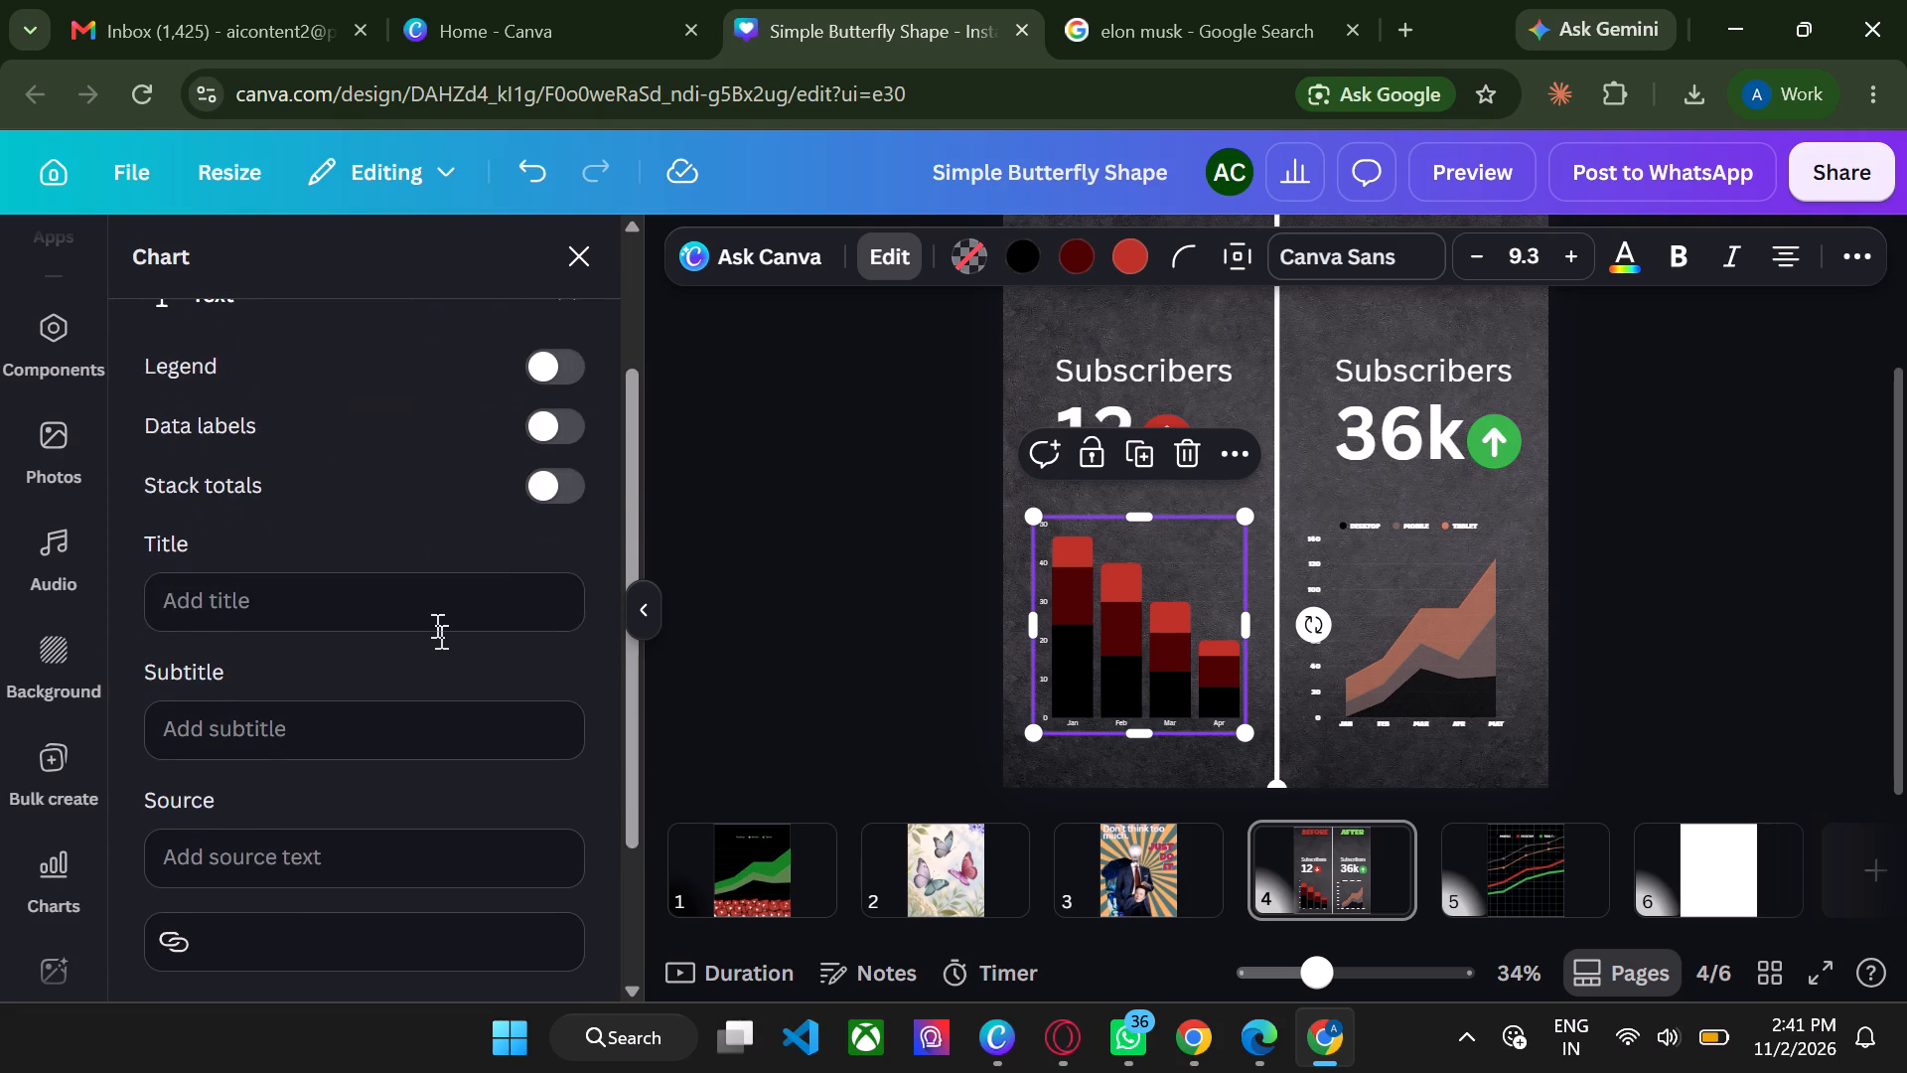
{"action": "scroll", "coordinate": [435, 625], "scroll_direction": "down", "scroll_amount": 2}
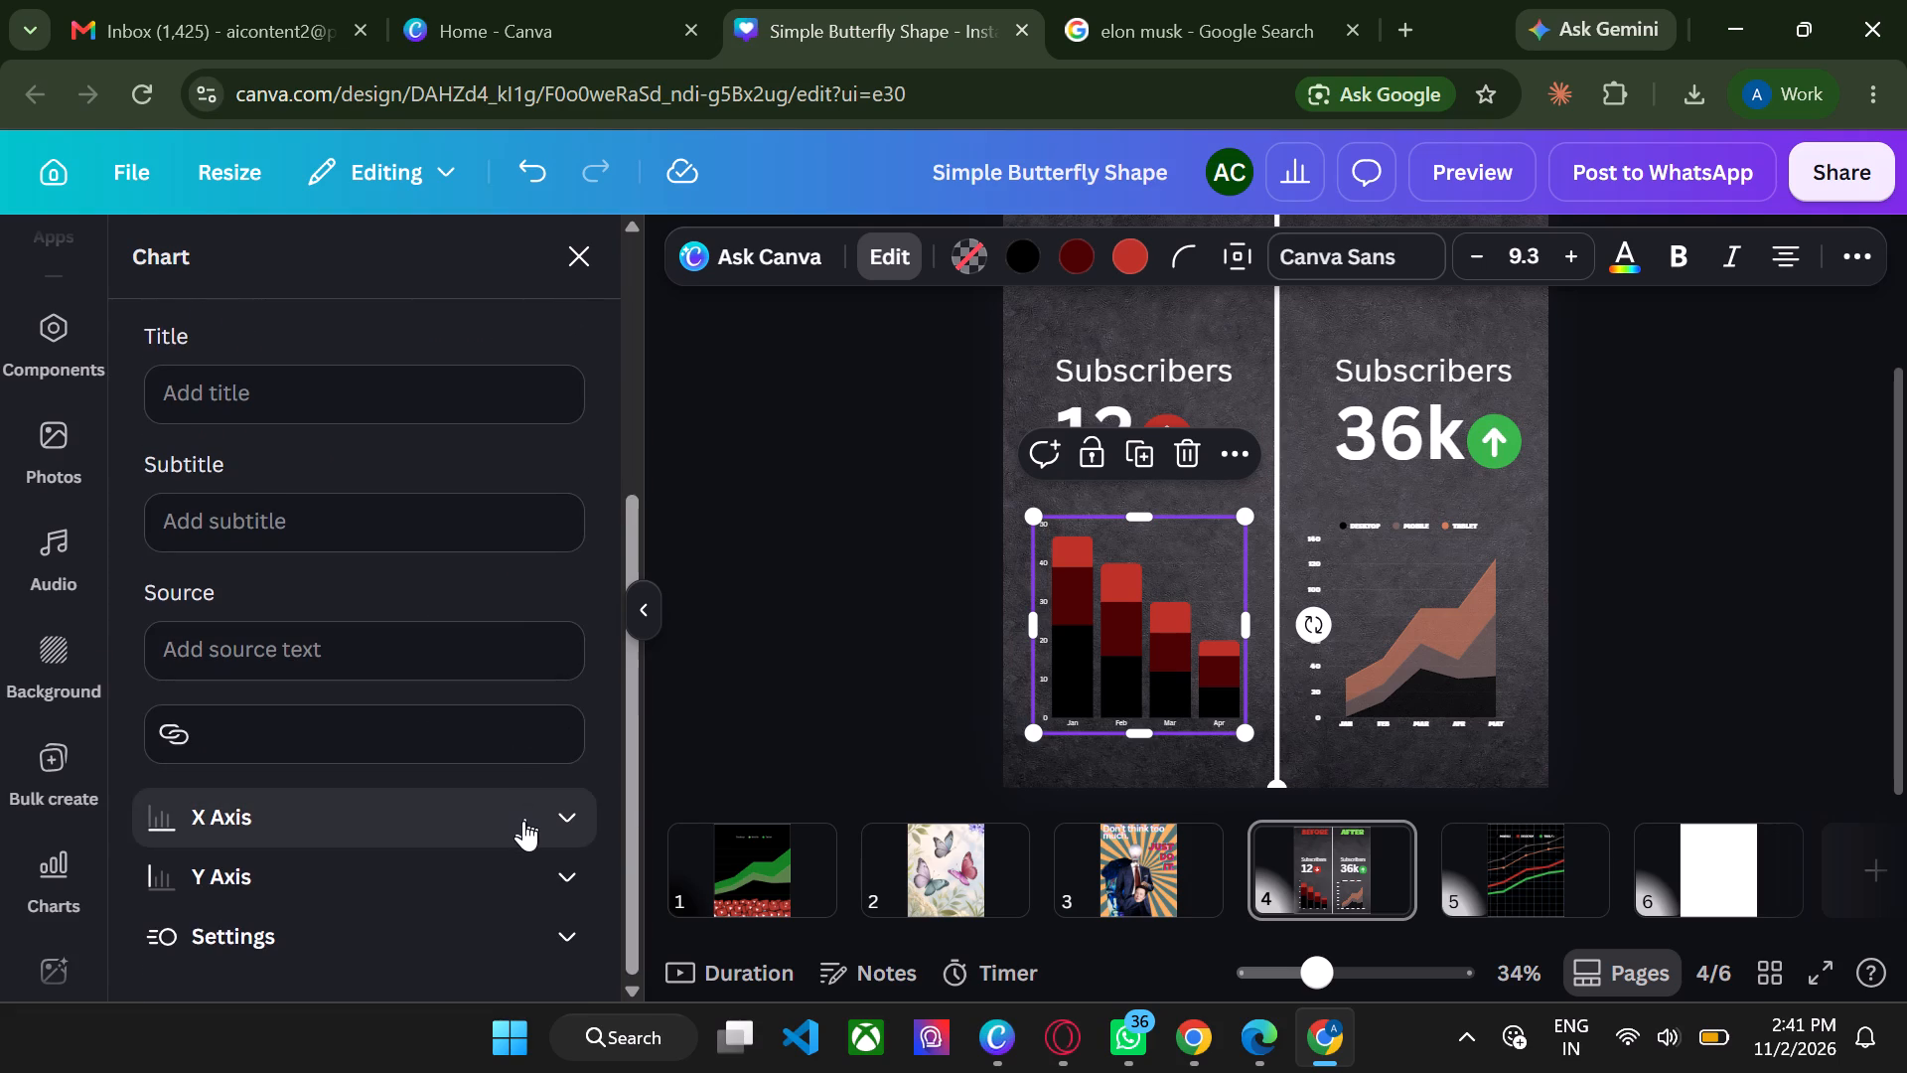
{"action": "left_click", "coordinate": [523, 821]}
{"action": "scroll", "coordinate": [423, 831], "scroll_direction": "down", "scroll_amount": 2}
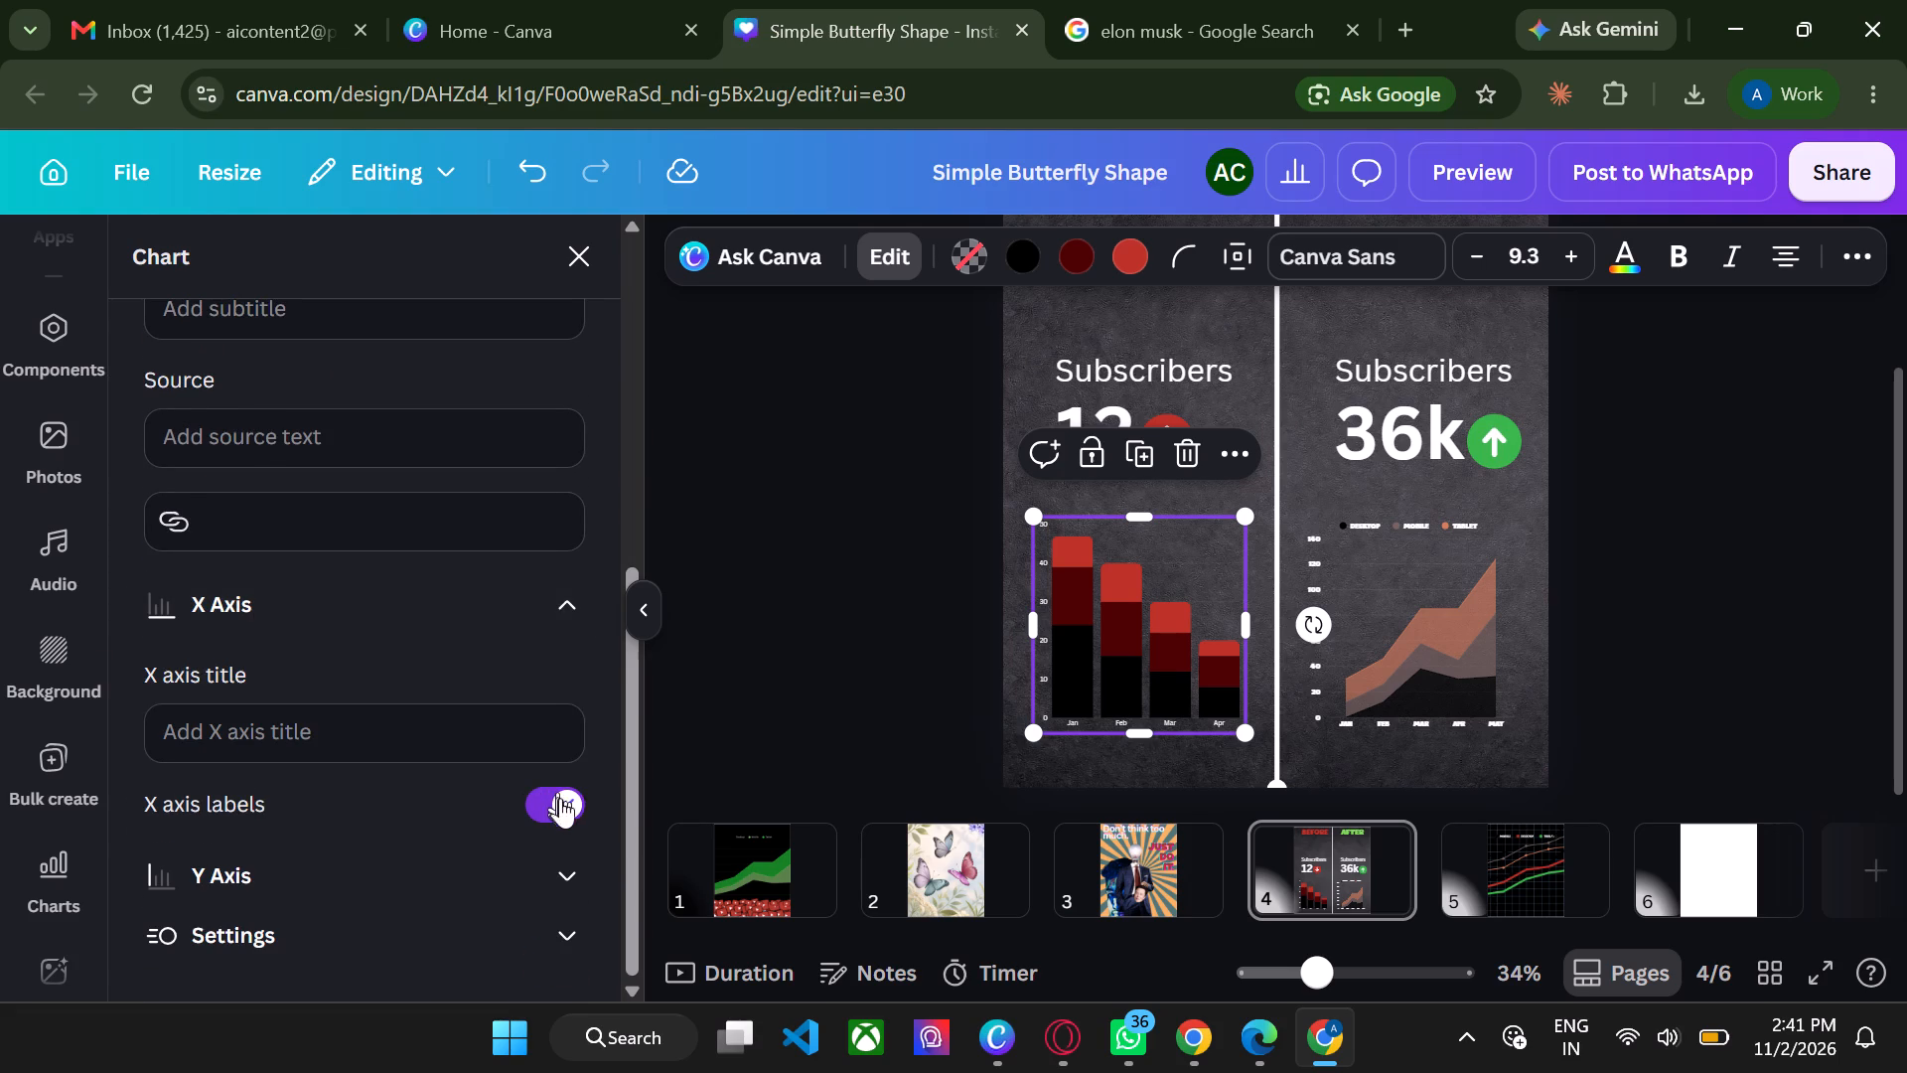
{"action": "left_click", "coordinate": [578, 807]}
{"action": "left_click", "coordinate": [567, 876]}
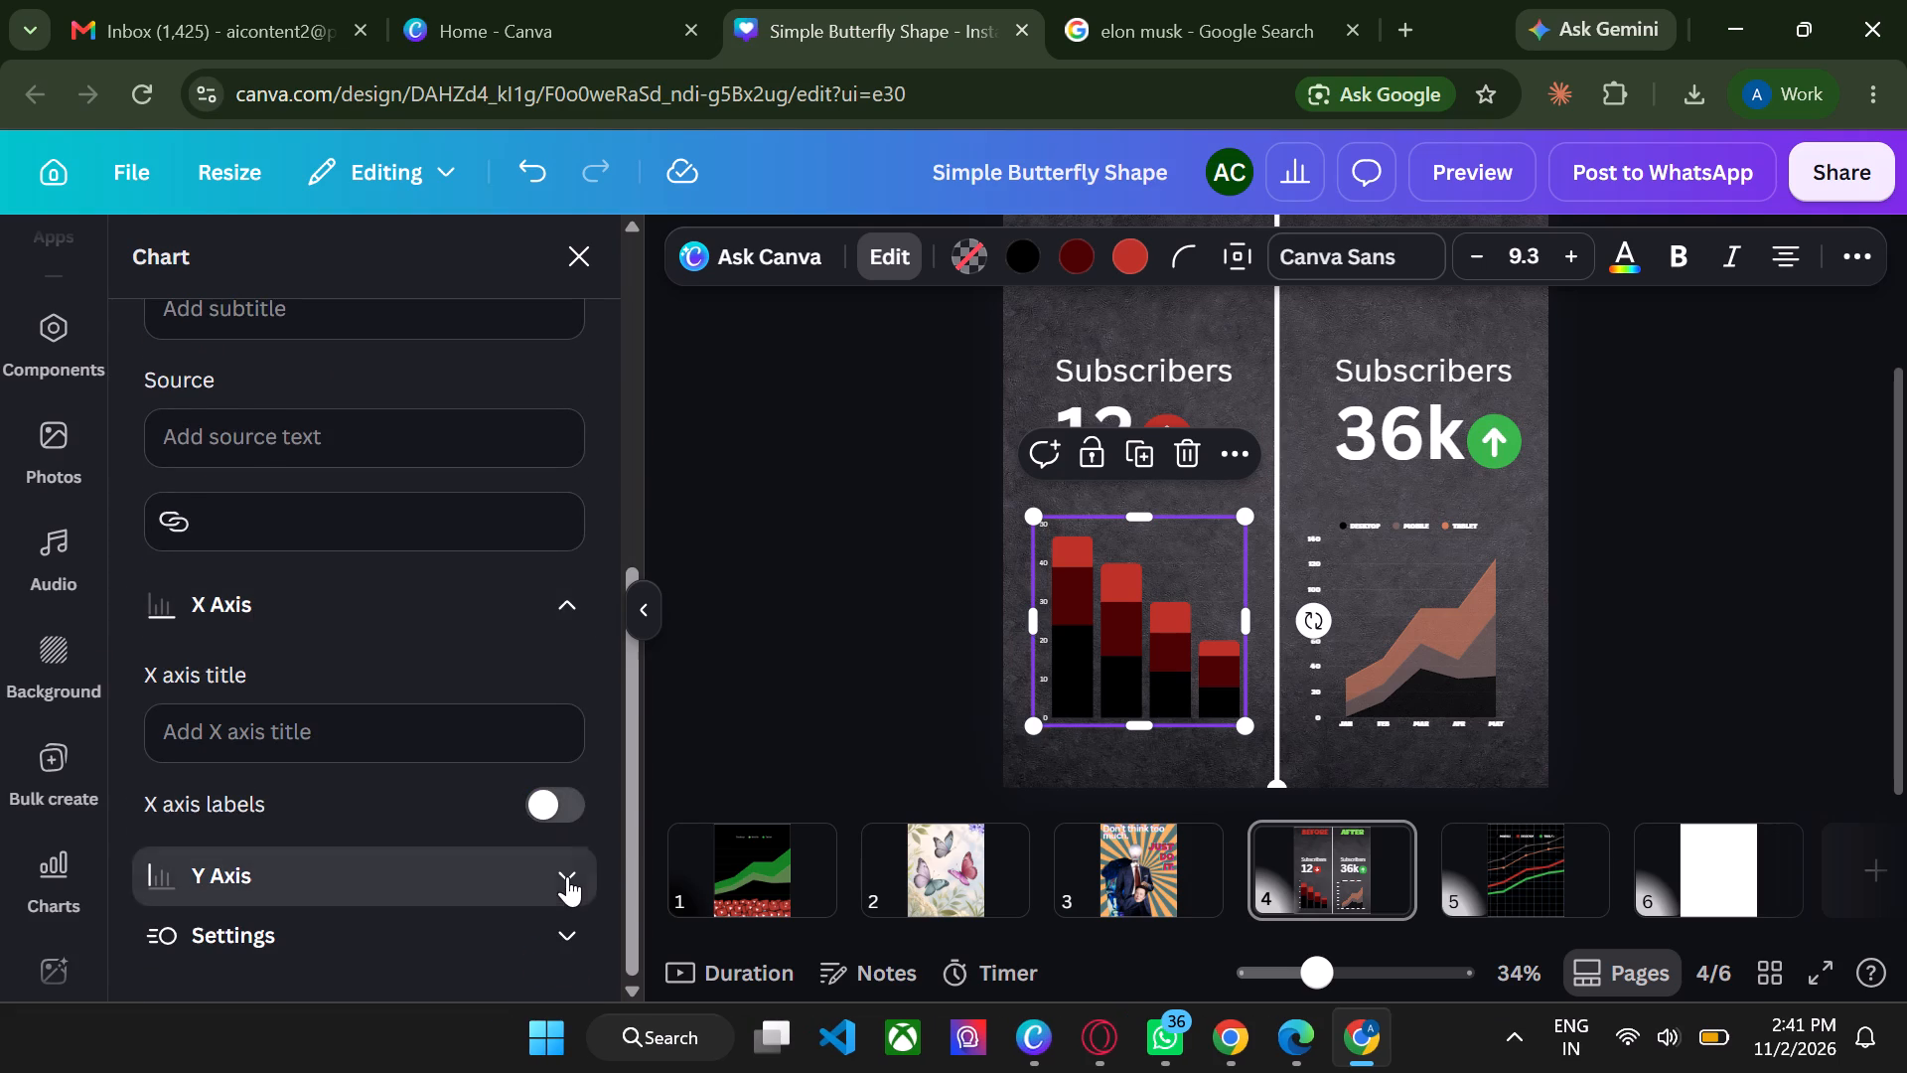
{"action": "scroll", "coordinate": [565, 866], "scroll_direction": "down", "scroll_amount": 1}
{"action": "scroll", "coordinate": [477, 877], "scroll_direction": "down", "scroll_amount": 2}
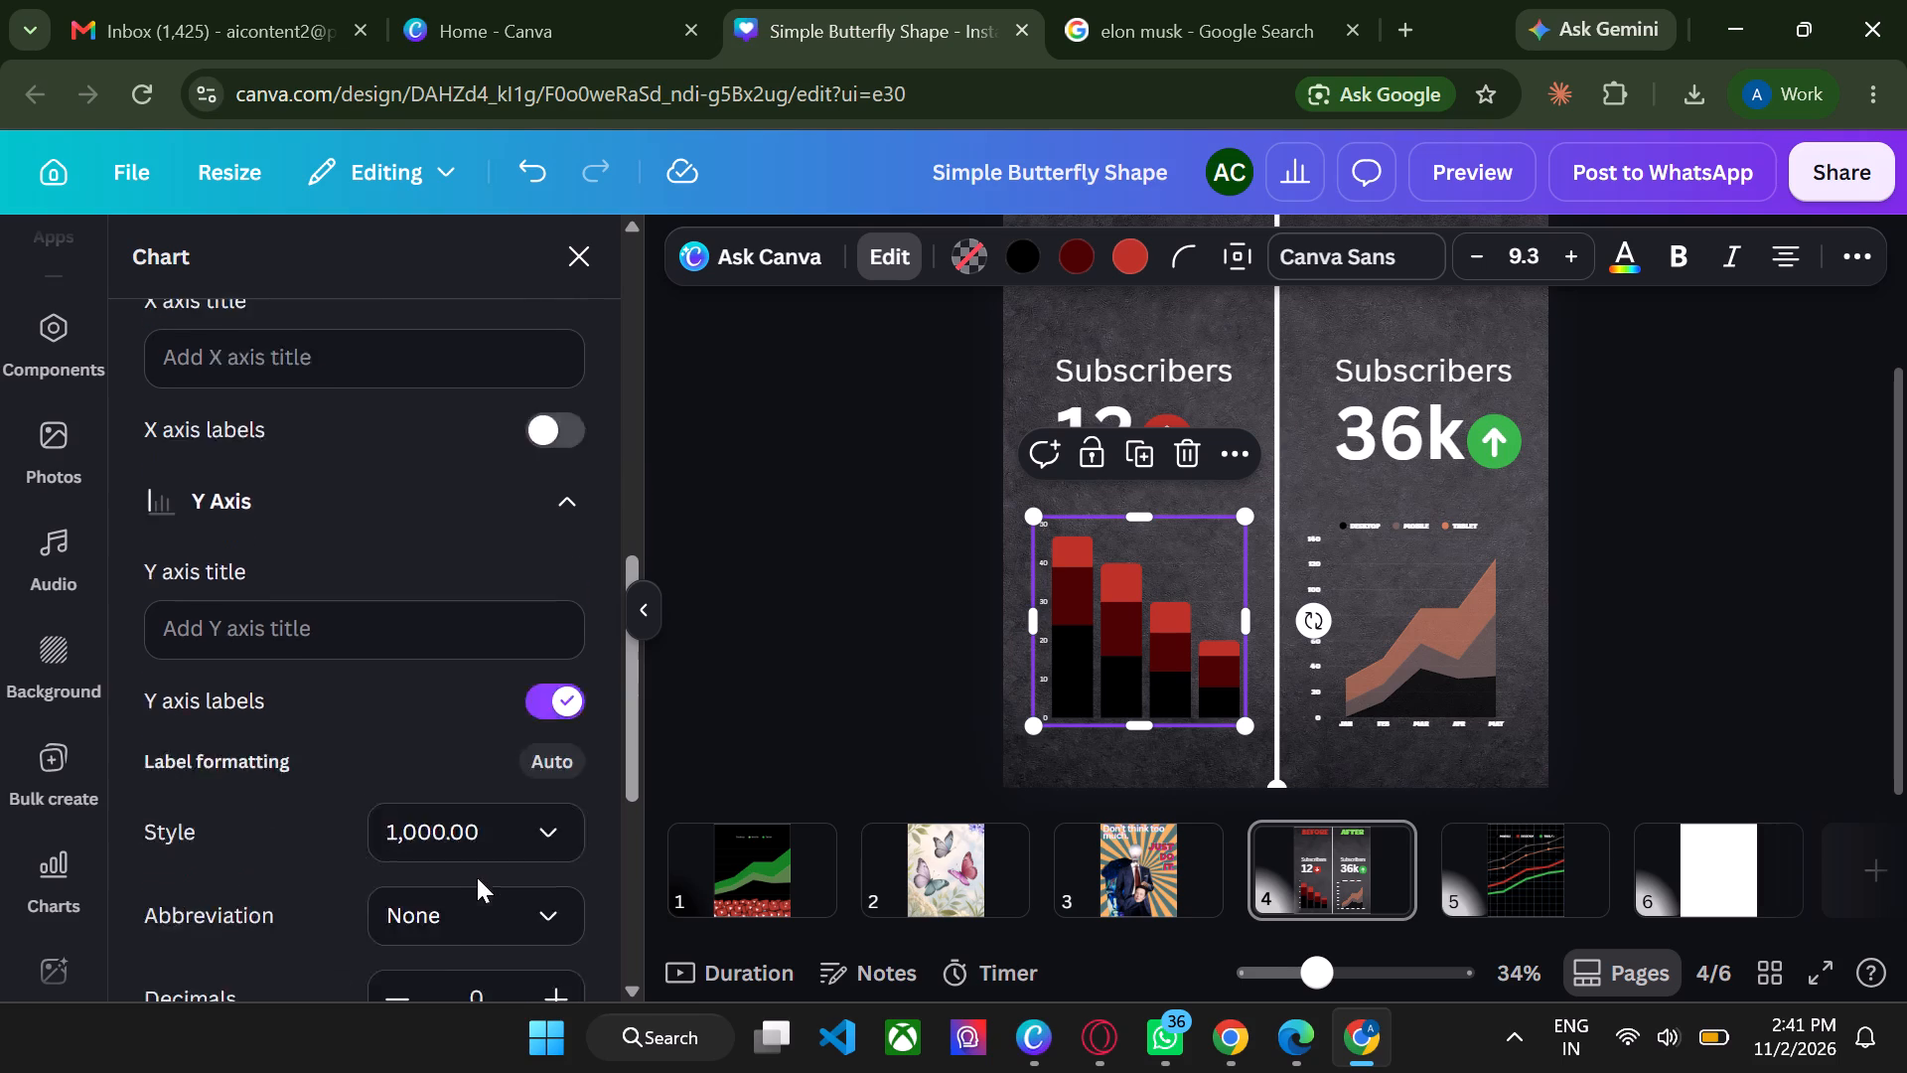
{"action": "left_click", "coordinate": [564, 437]}
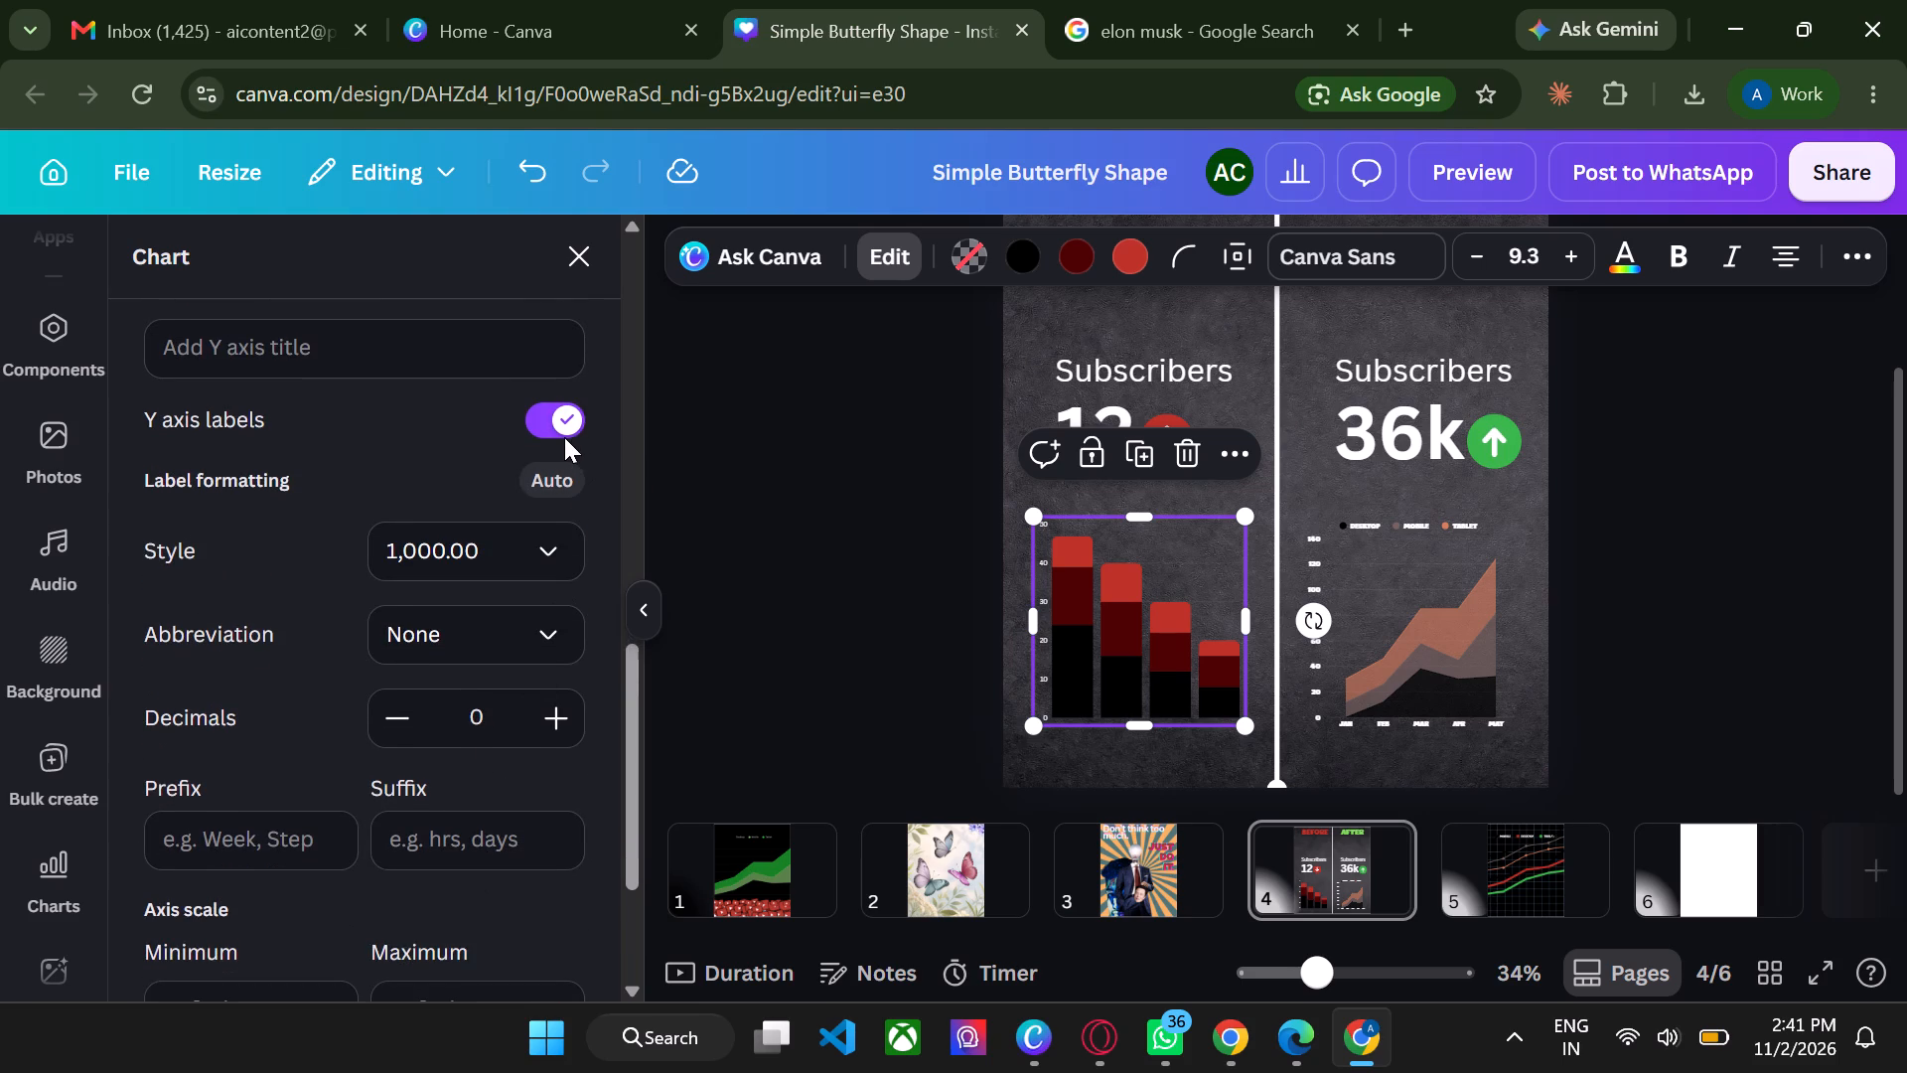
{"action": "left_click", "coordinate": [564, 429]}
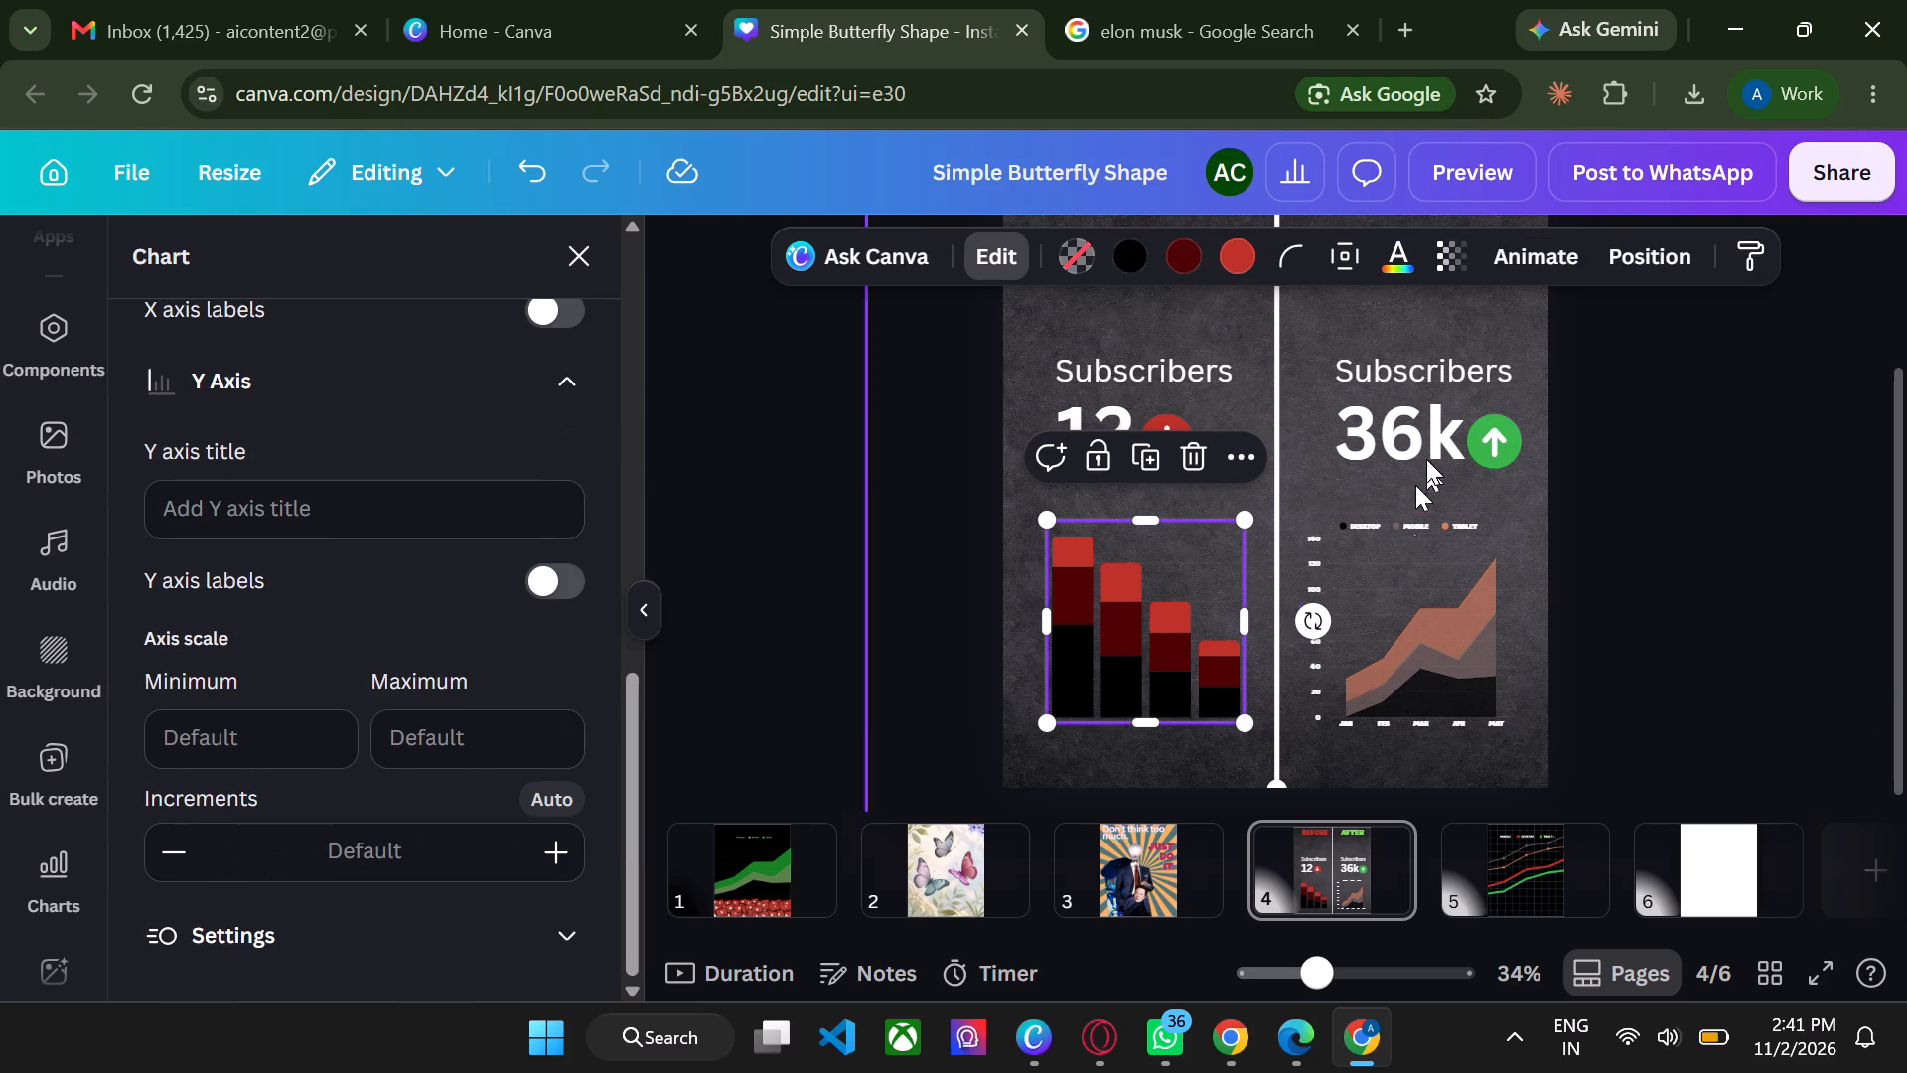
Turn off the Y axis labels, X axis labels and legend of the area chart on the After side.
{"action": "left_click", "coordinate": [1429, 520]}
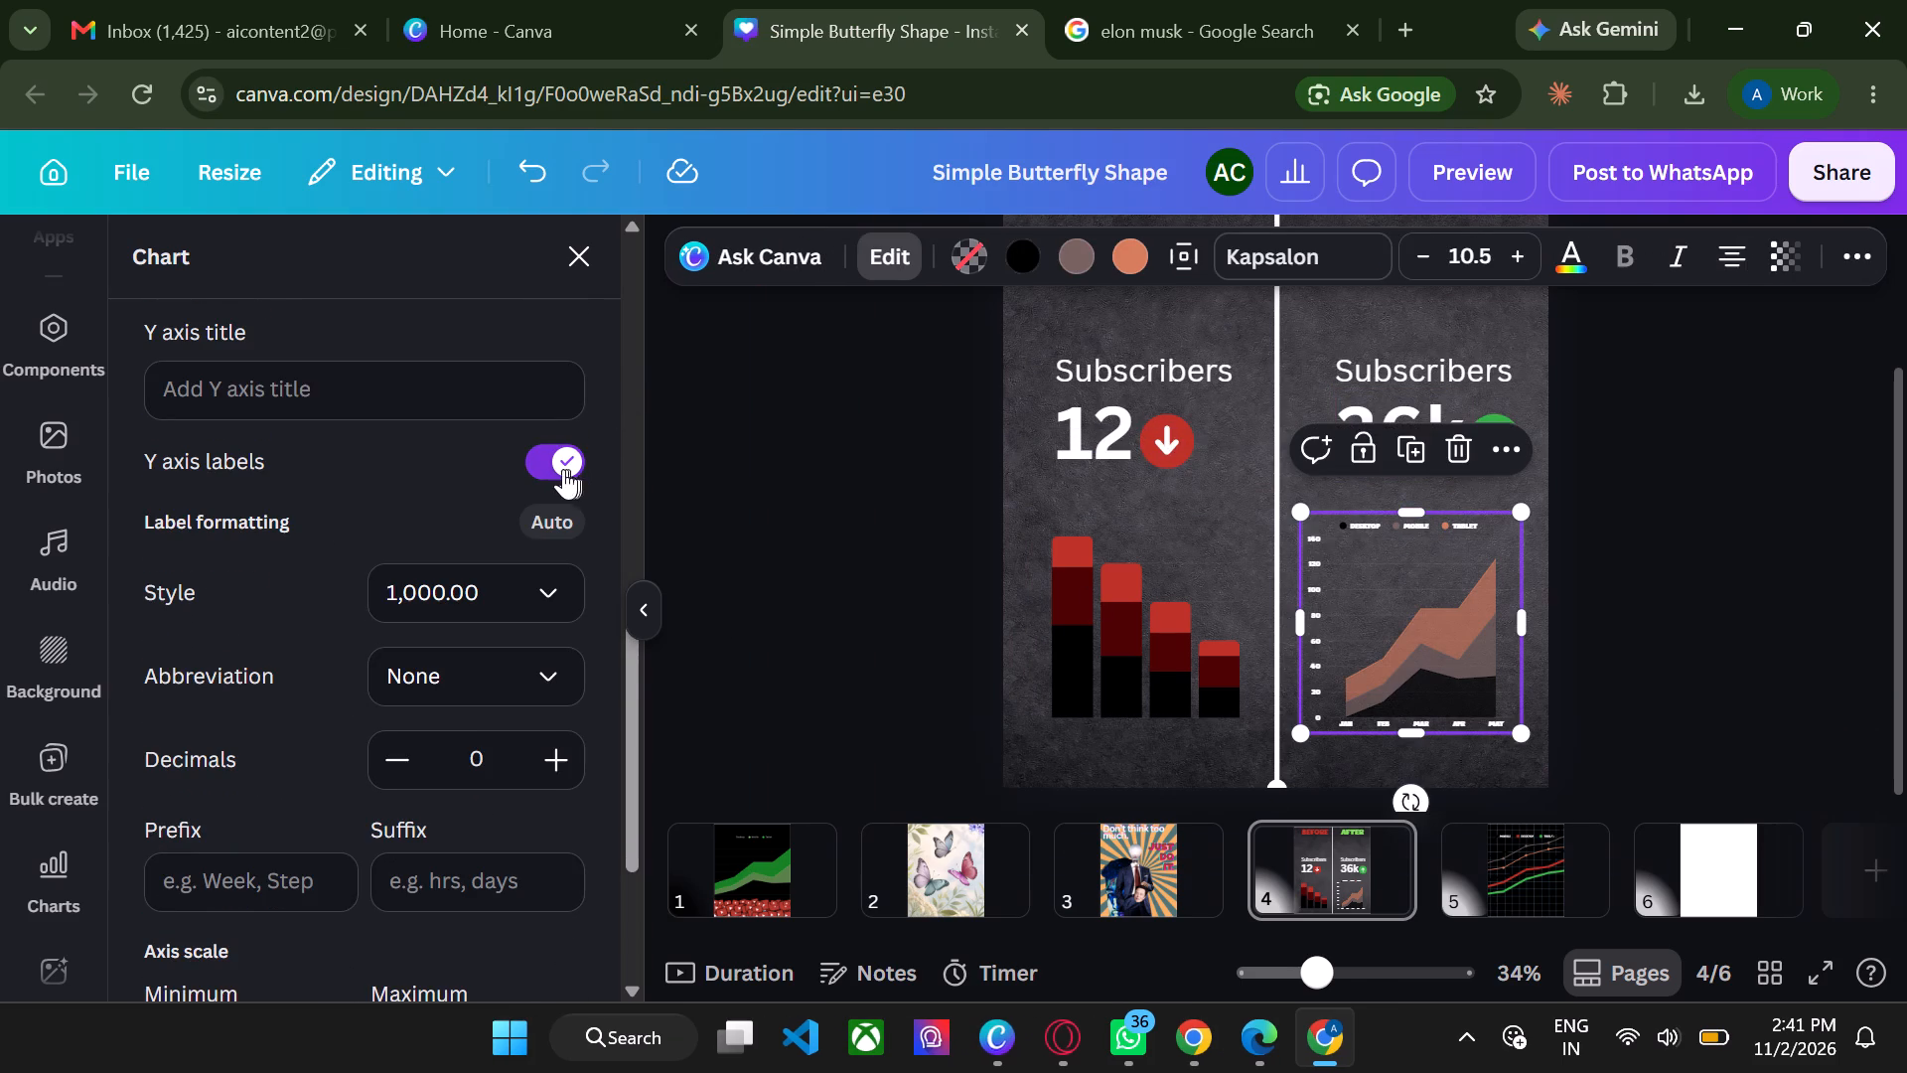
{"action": "left_click", "coordinate": [559, 469]}
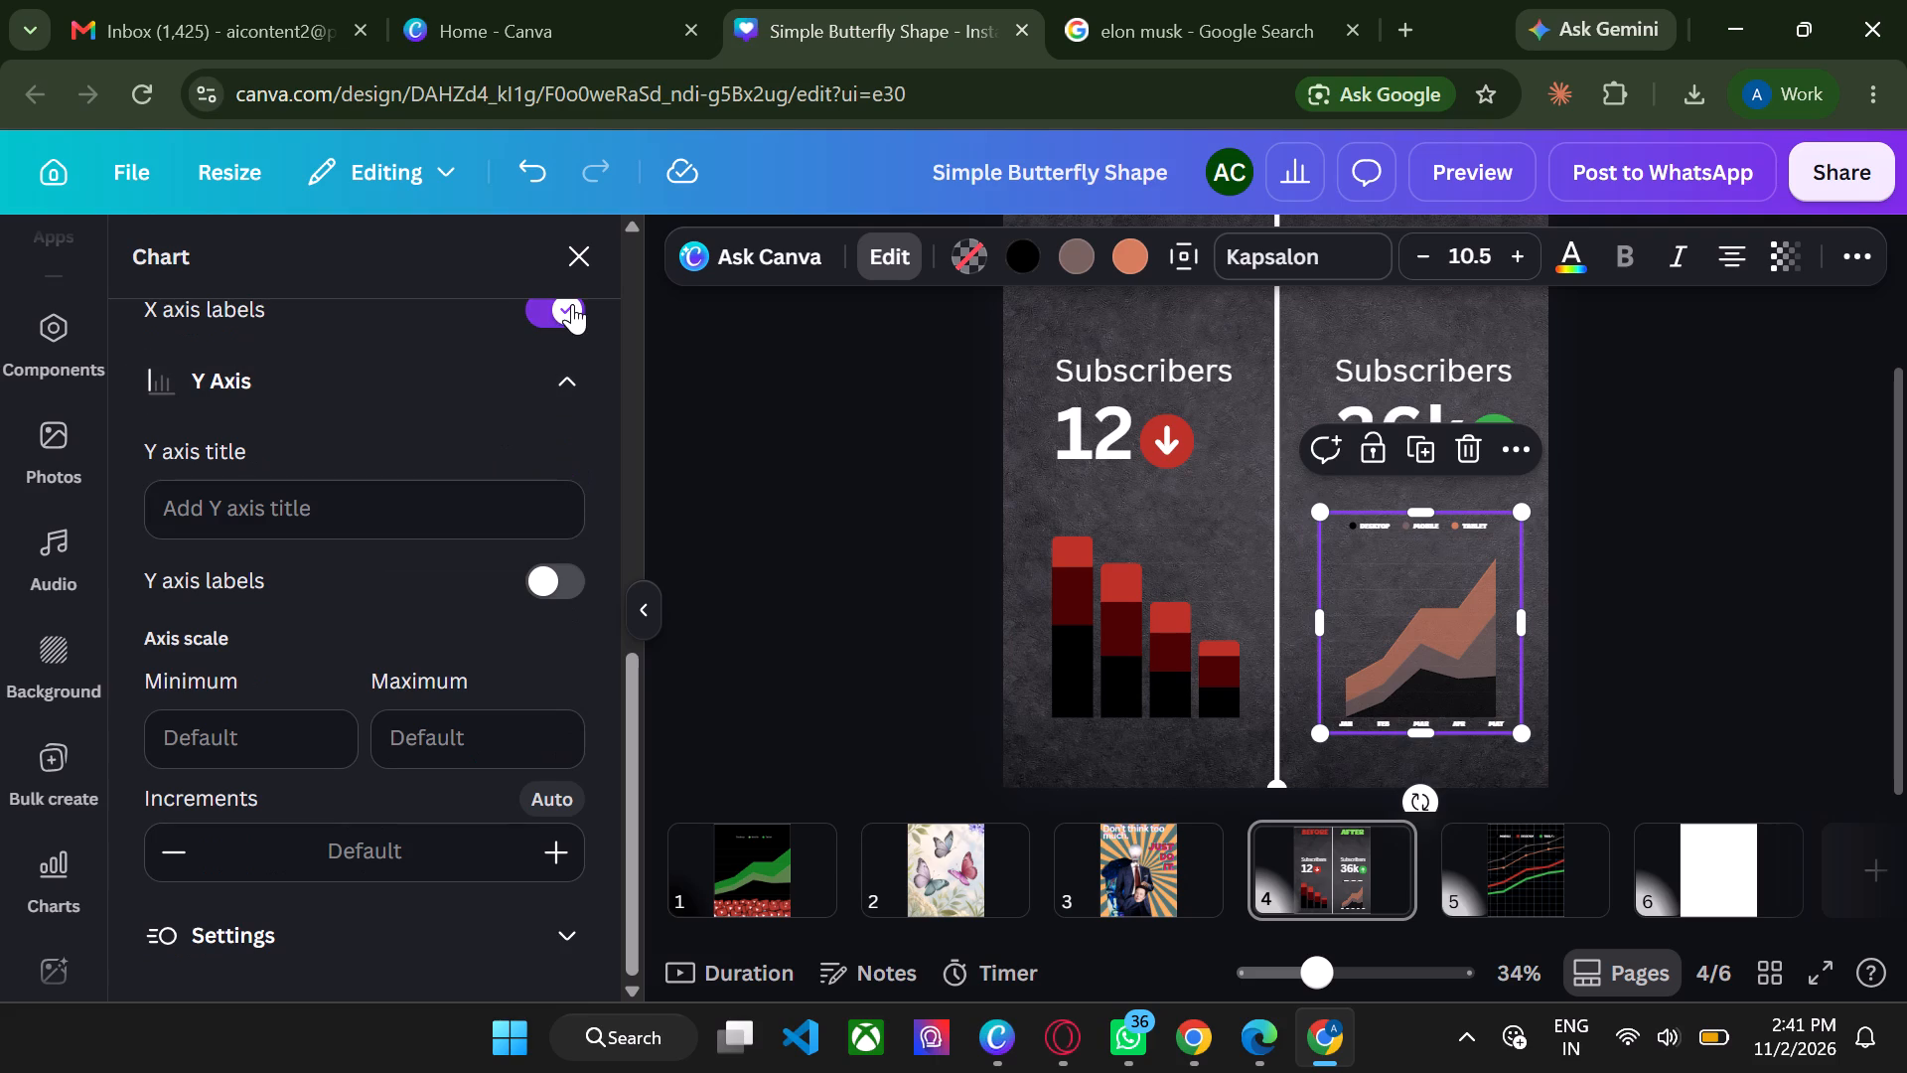
{"action": "left_click", "coordinate": [572, 304]}
{"action": "scroll", "coordinate": [572, 304], "scroll_direction": "up", "scroll_amount": 5}
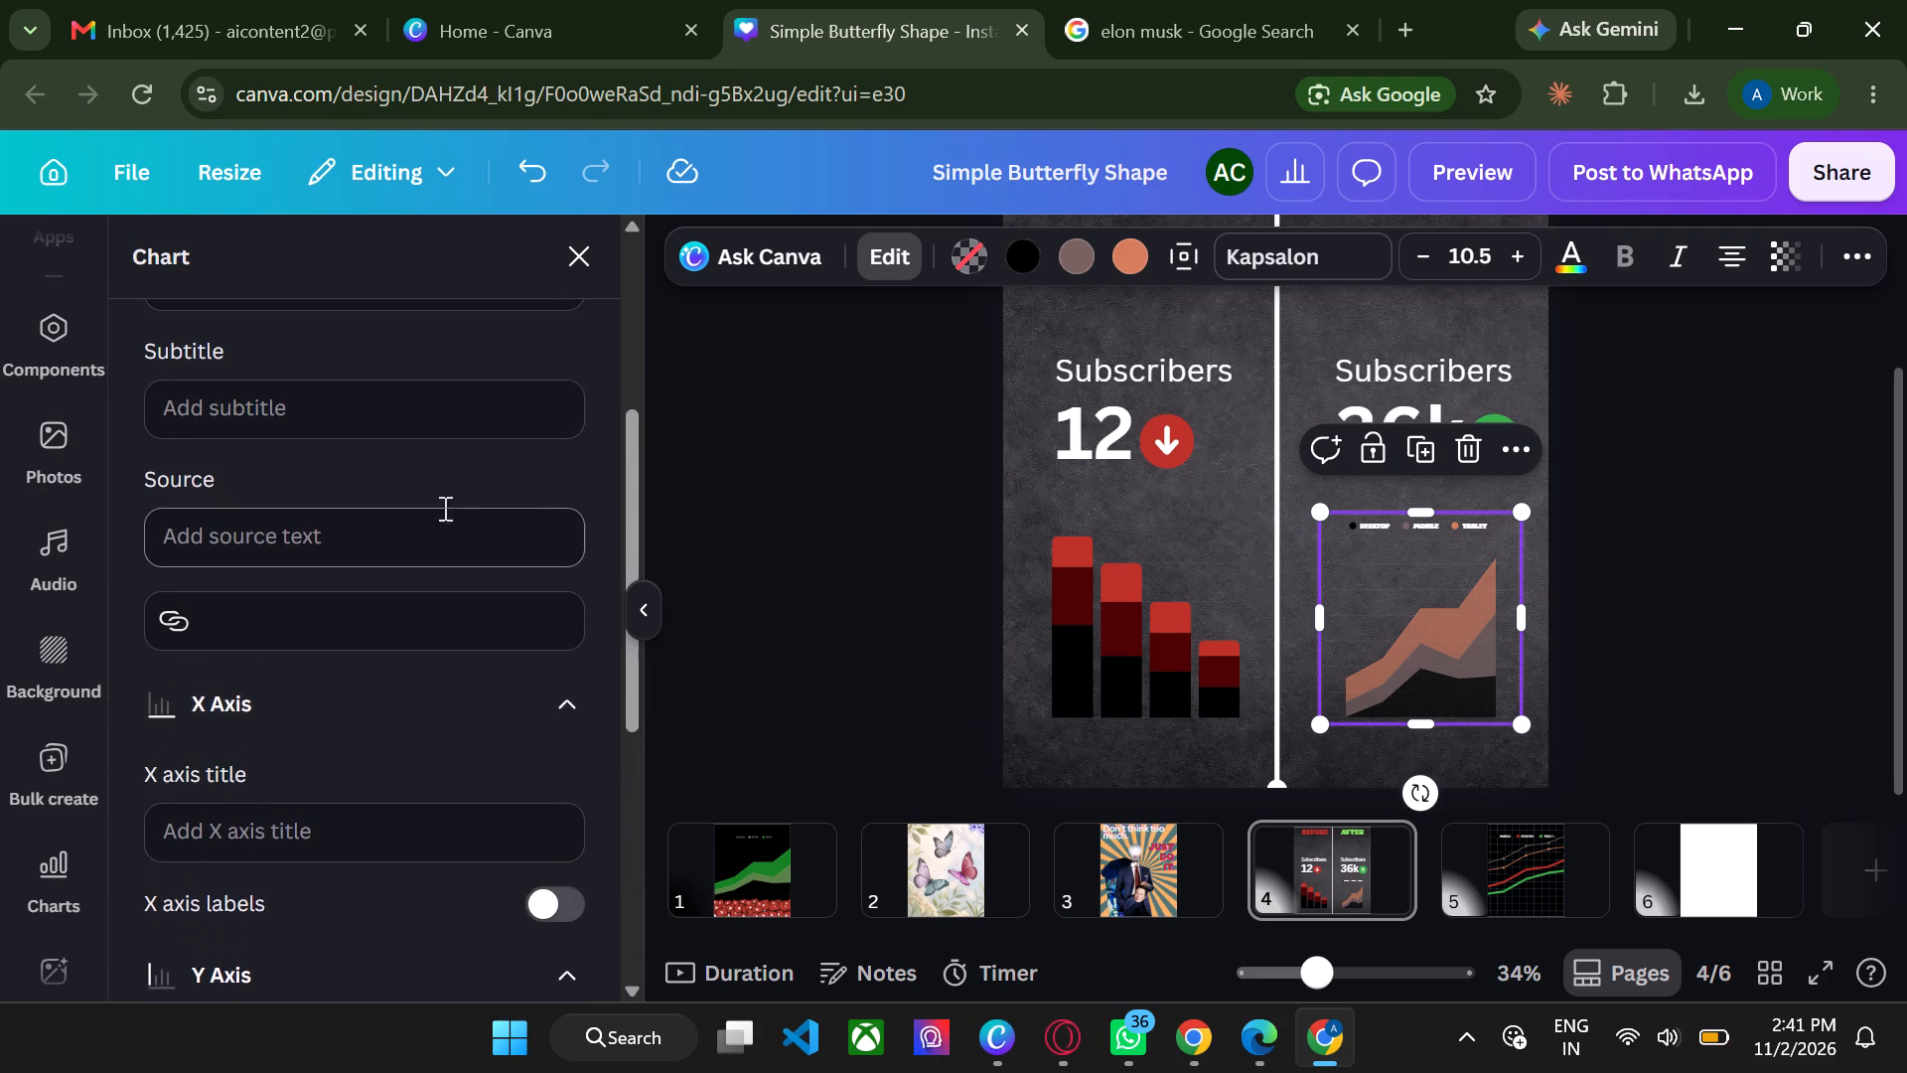
{"action": "scroll", "coordinate": [443, 508], "scroll_direction": "up", "scroll_amount": 3}
{"action": "left_click", "coordinate": [566, 569]}
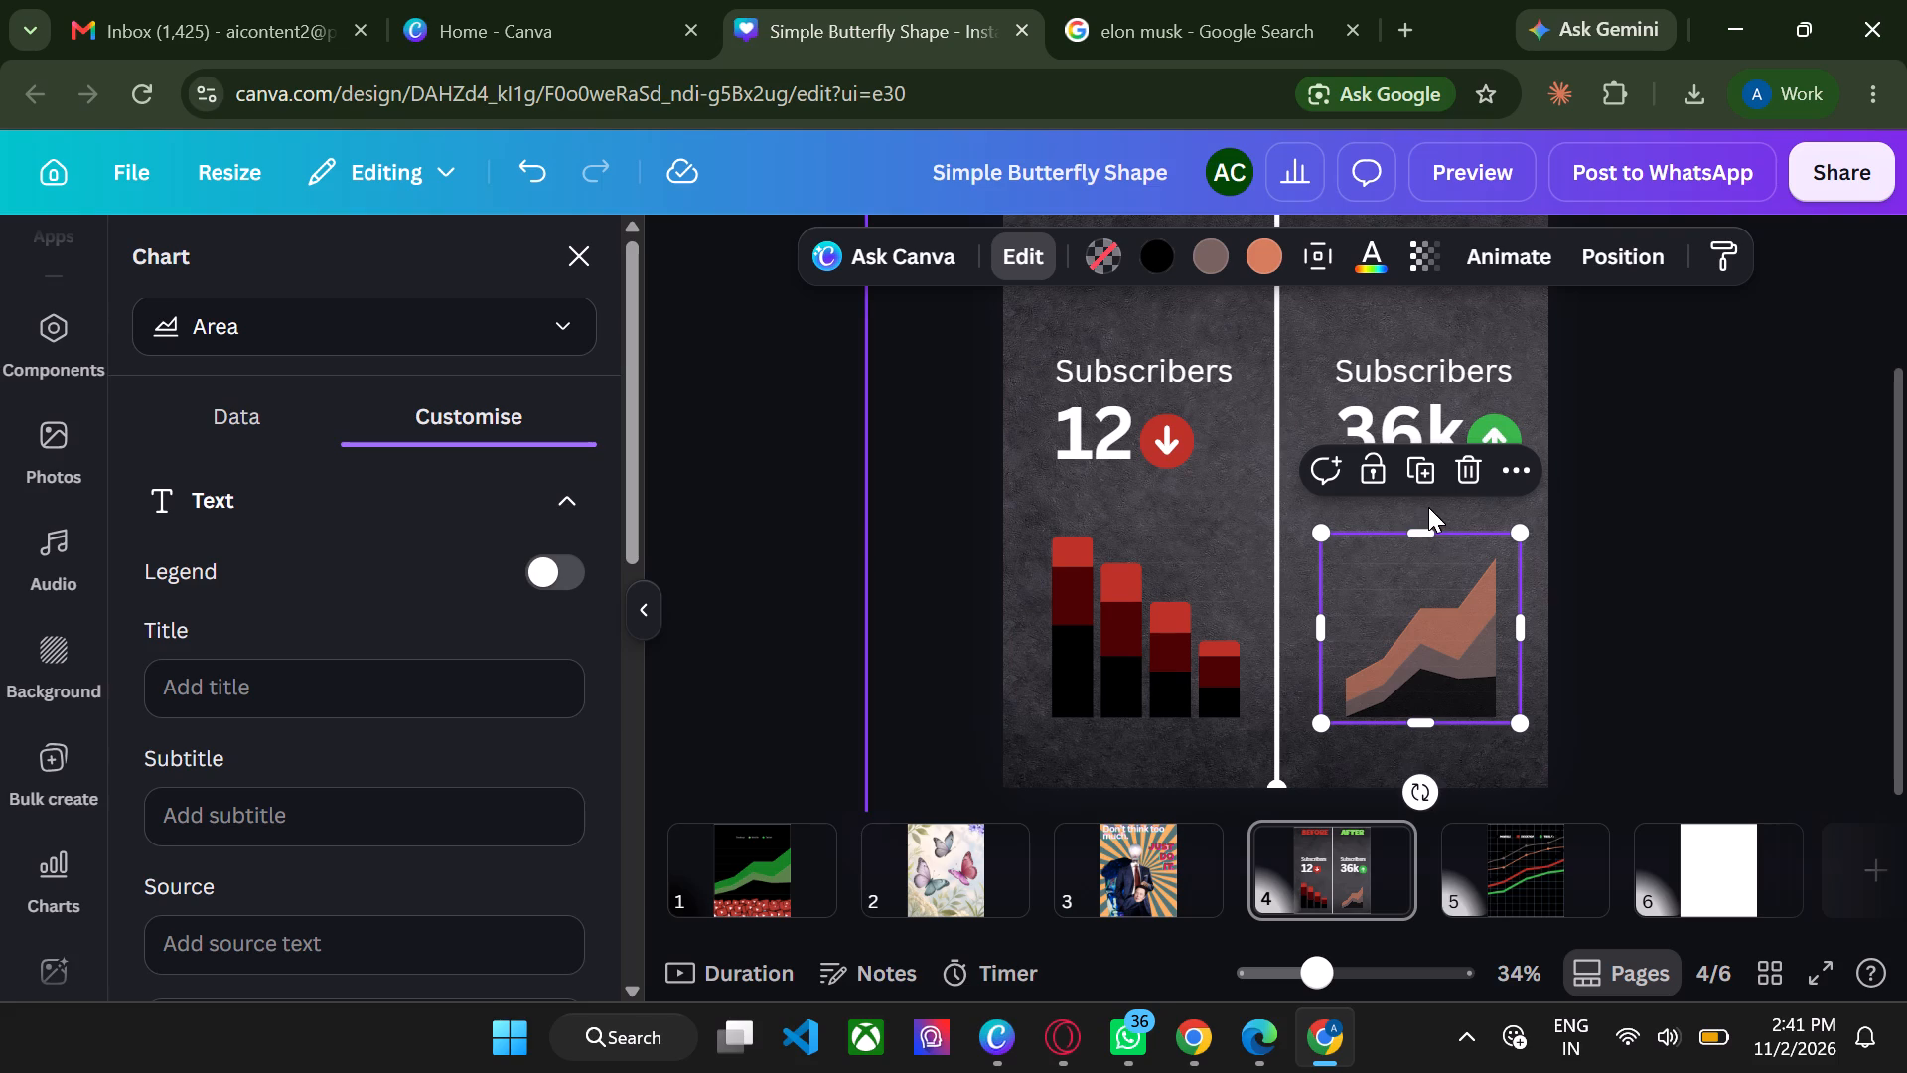
Stretch the area chart's top edge up level with the bar chart's top, to about 394 wide by 403 high.
{"action": "left_click_drag", "start_coordinate": [1427, 535], "coordinate": [1431, 514]}
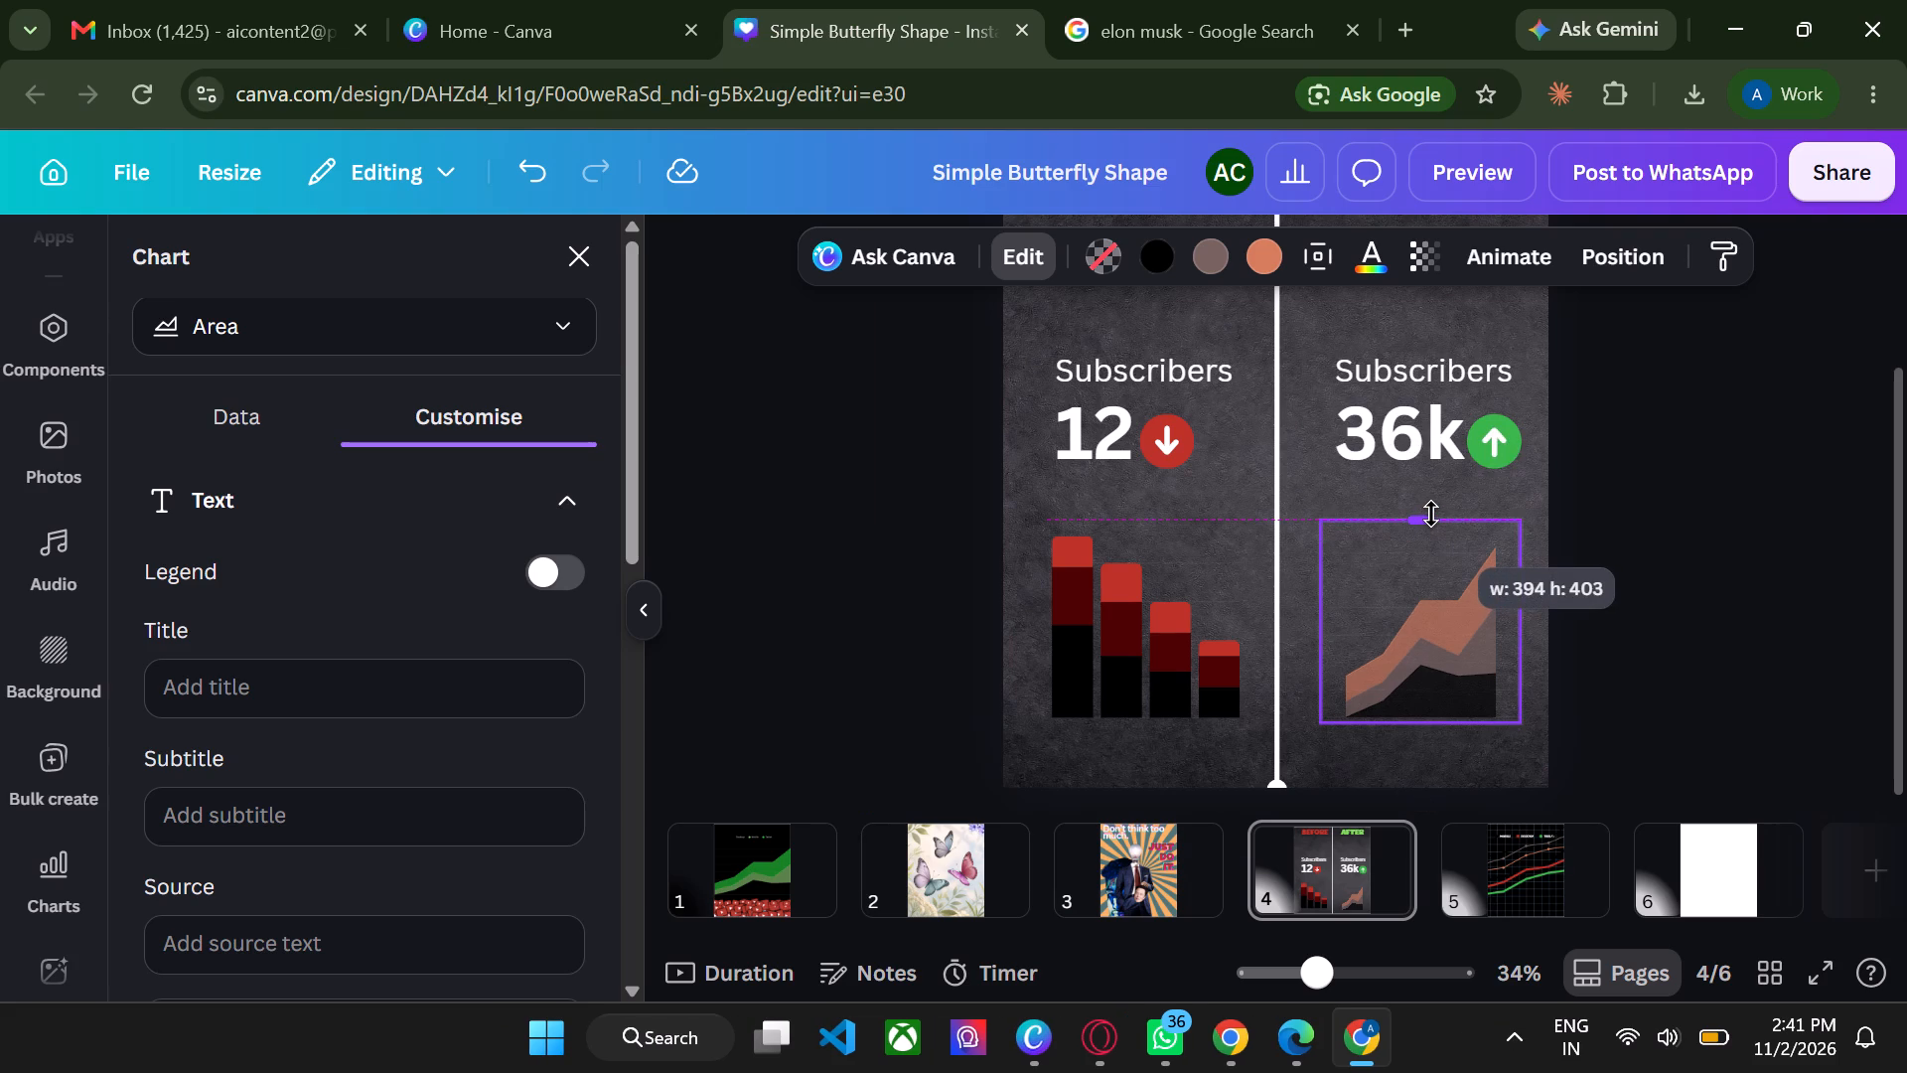
{"action": "left_click_drag", "start_coordinate": [1431, 514], "coordinate": [1424, 521]}
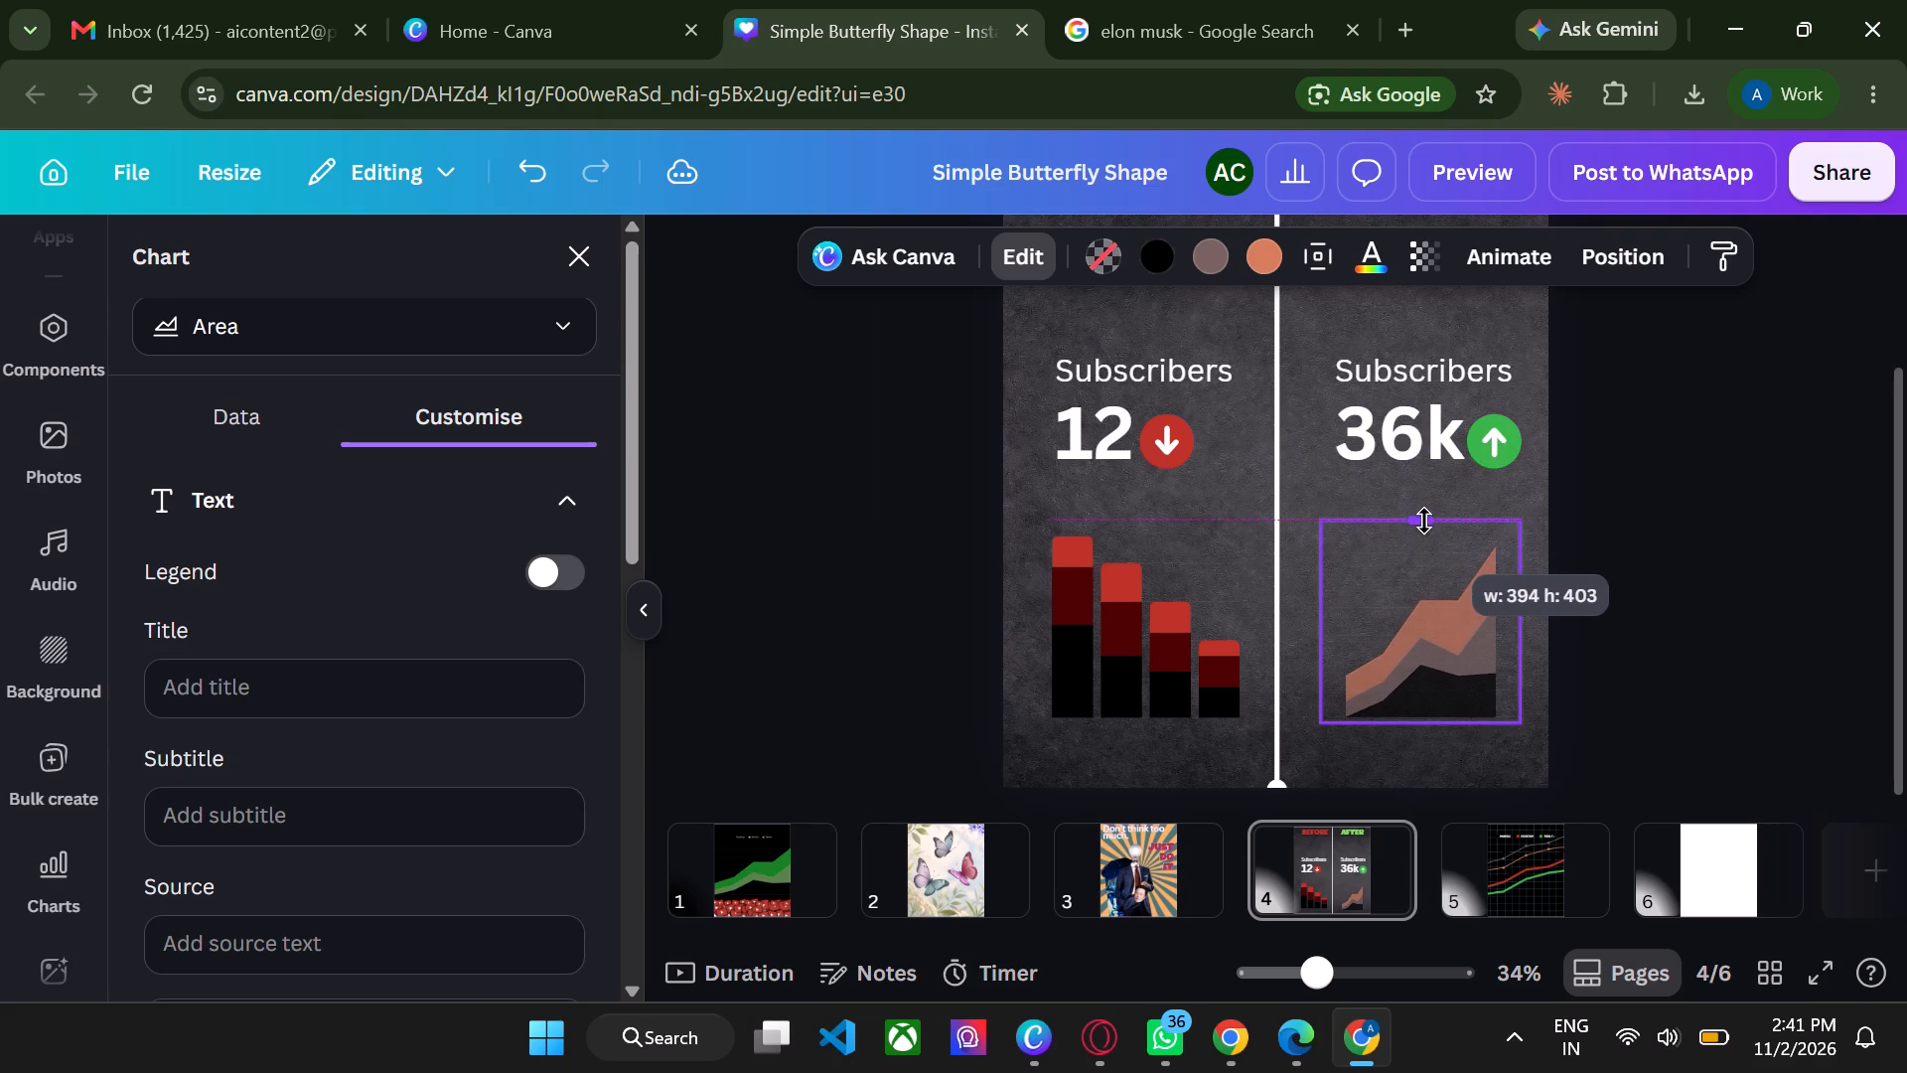
Widen the After area chart sideways, extending its inner edge almost to the white centre divider on page 4.
{"action": "left_click_drag", "start_coordinate": [1424, 521], "coordinate": [1422, 521]}
{"action": "left_click_drag", "start_coordinate": [1319, 622], "coordinate": [1301, 622]}
{"action": "left_click_drag", "start_coordinate": [1520, 621], "coordinate": [1529, 621]}
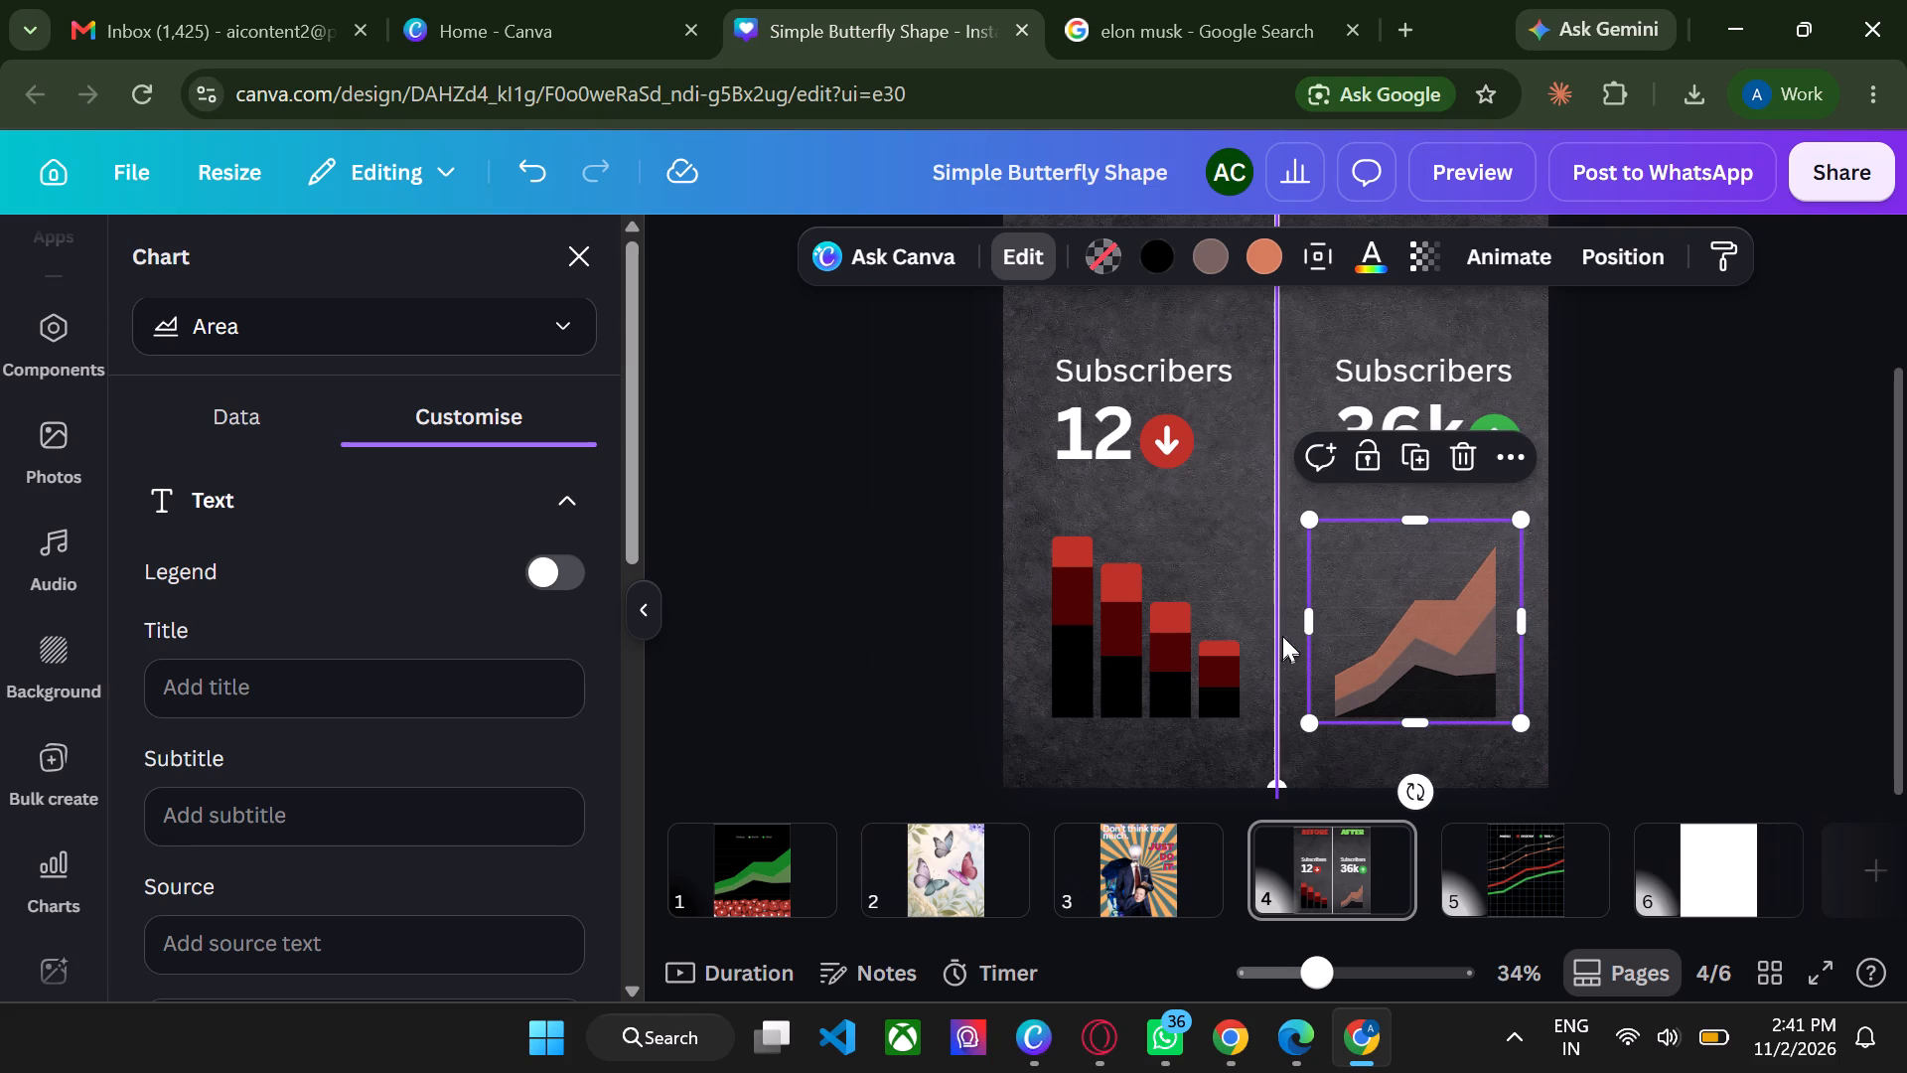
{"action": "left_click_drag", "start_coordinate": [1306, 621], "coordinate": [1282, 621]}
{"action": "left_click", "coordinate": [1679, 586]}
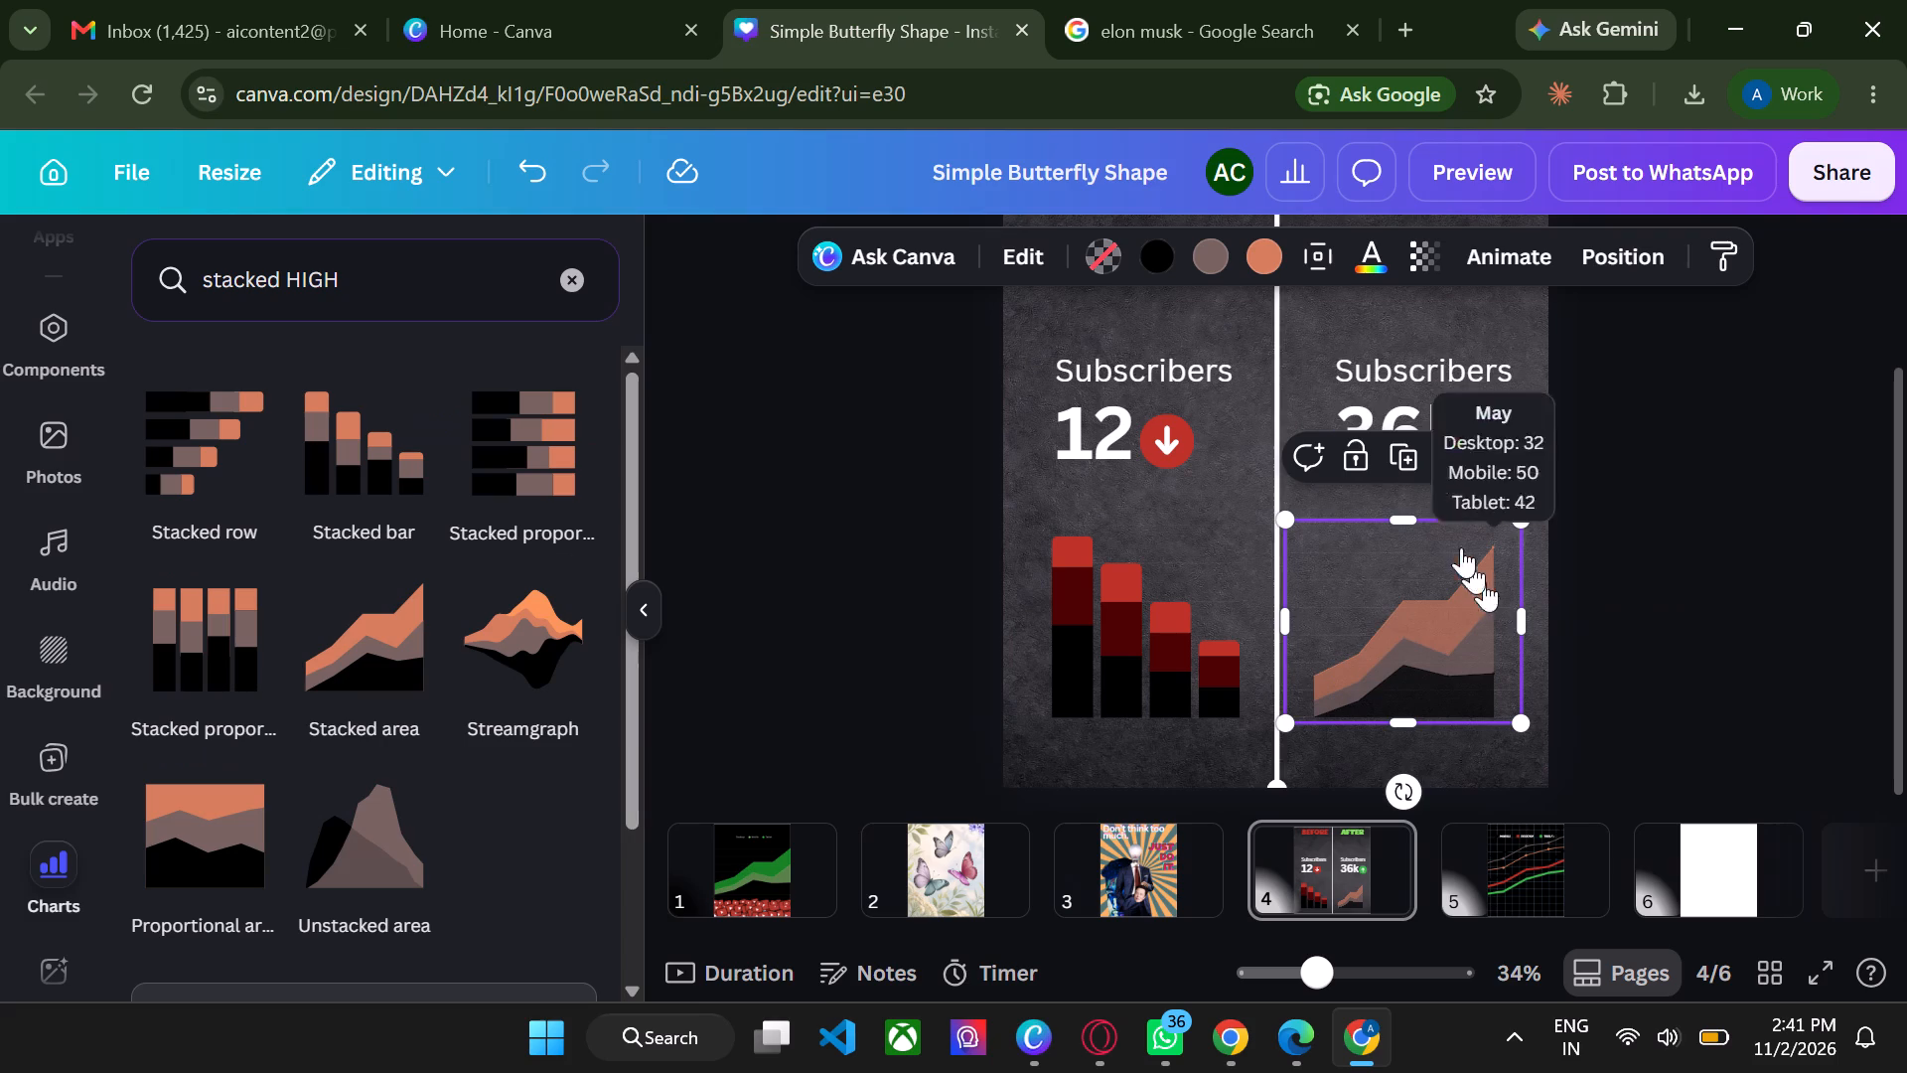
Recolour the After area chart's top band bright green and its middle band dark olive green.
{"action": "left_click", "coordinate": [1259, 276]}
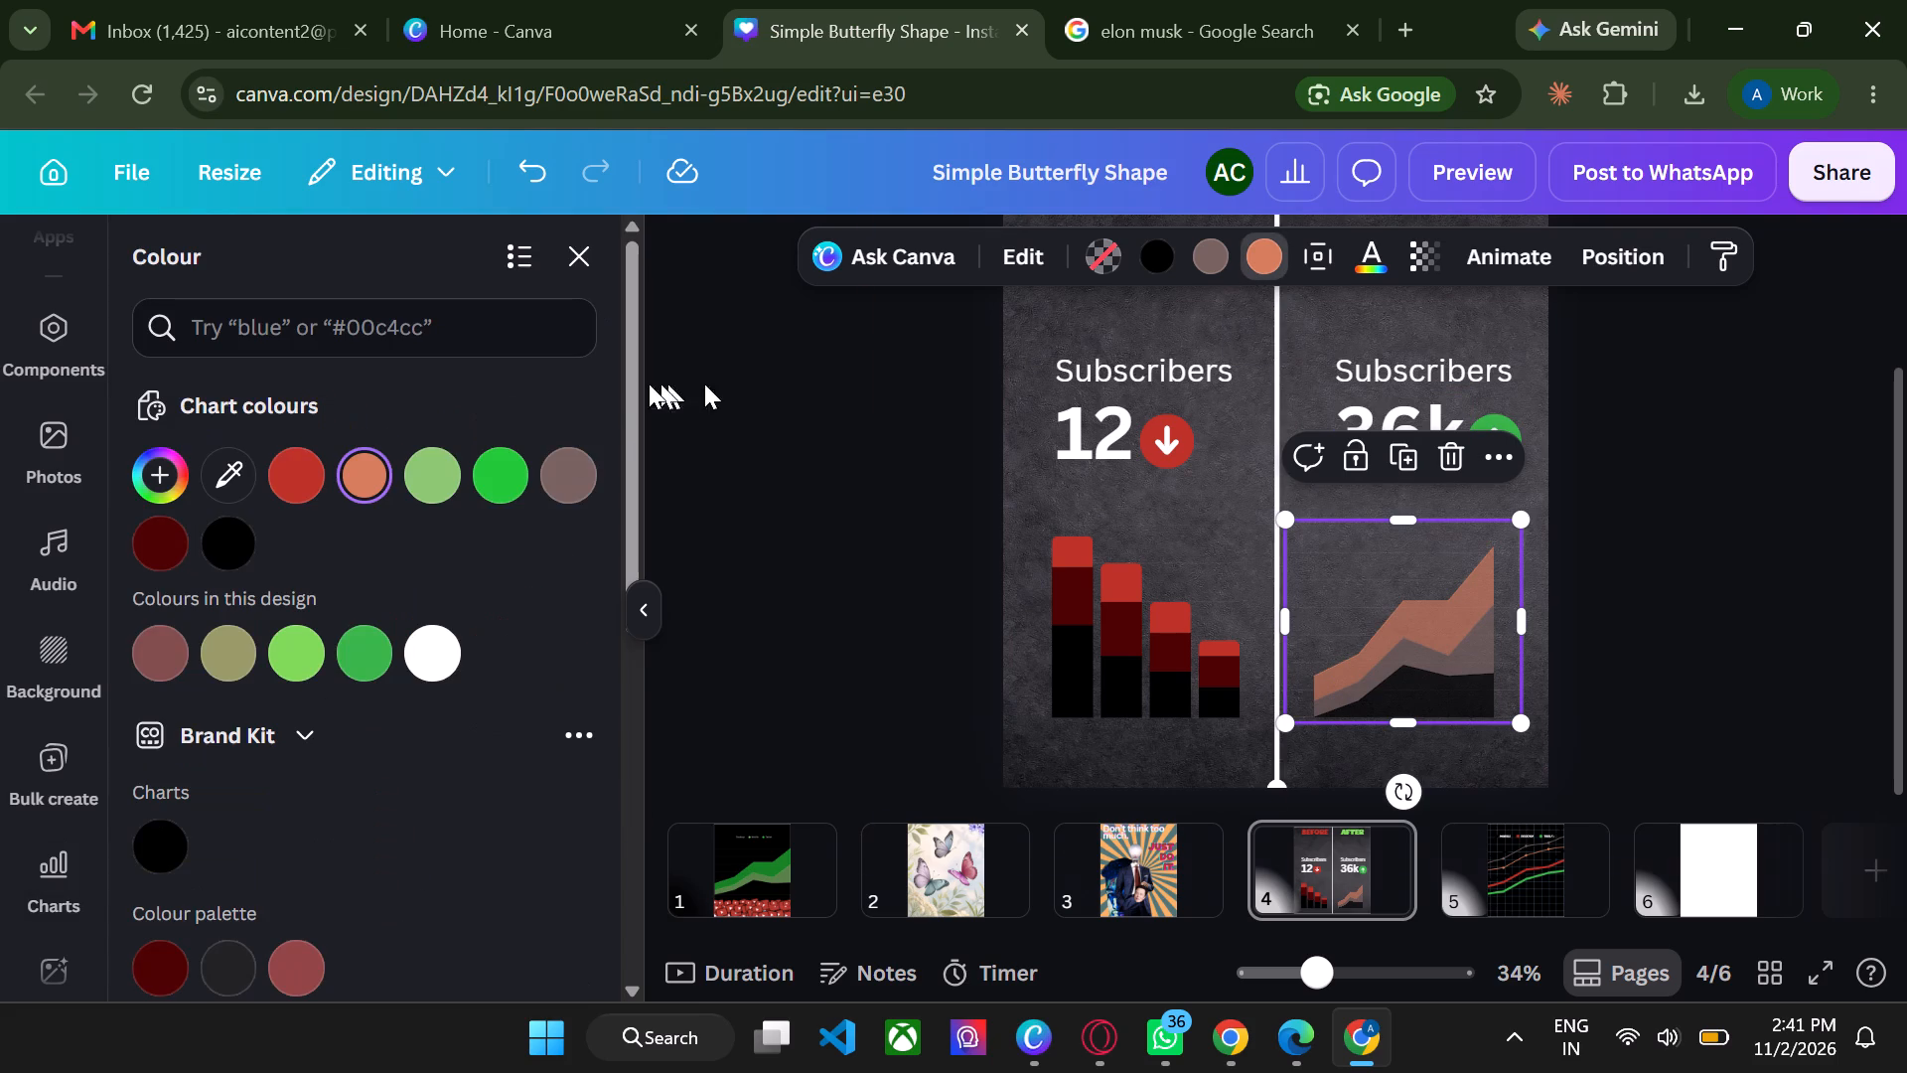
{"action": "left_click", "coordinate": [485, 451]}
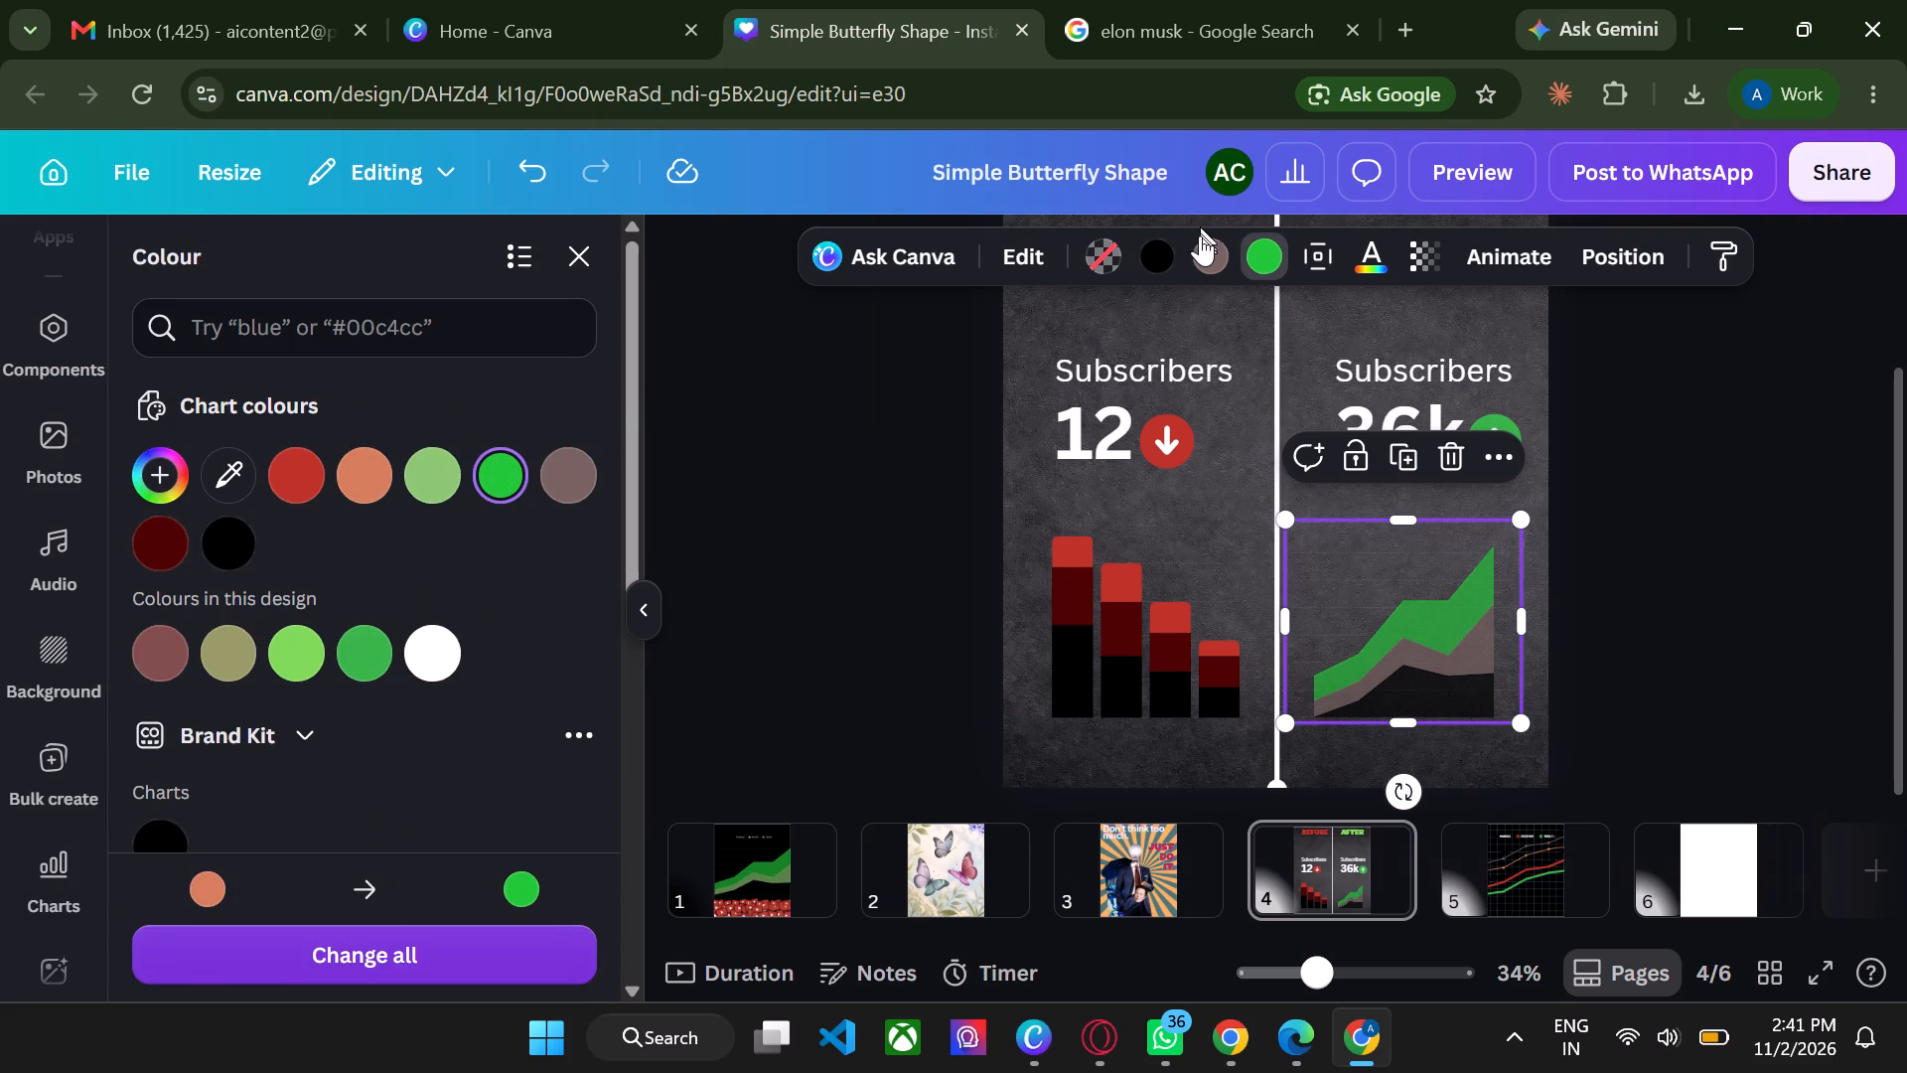
{"action": "left_click", "coordinate": [1200, 240]}
{"action": "scroll", "coordinate": [336, 688], "scroll_direction": "down", "scroll_amount": 2}
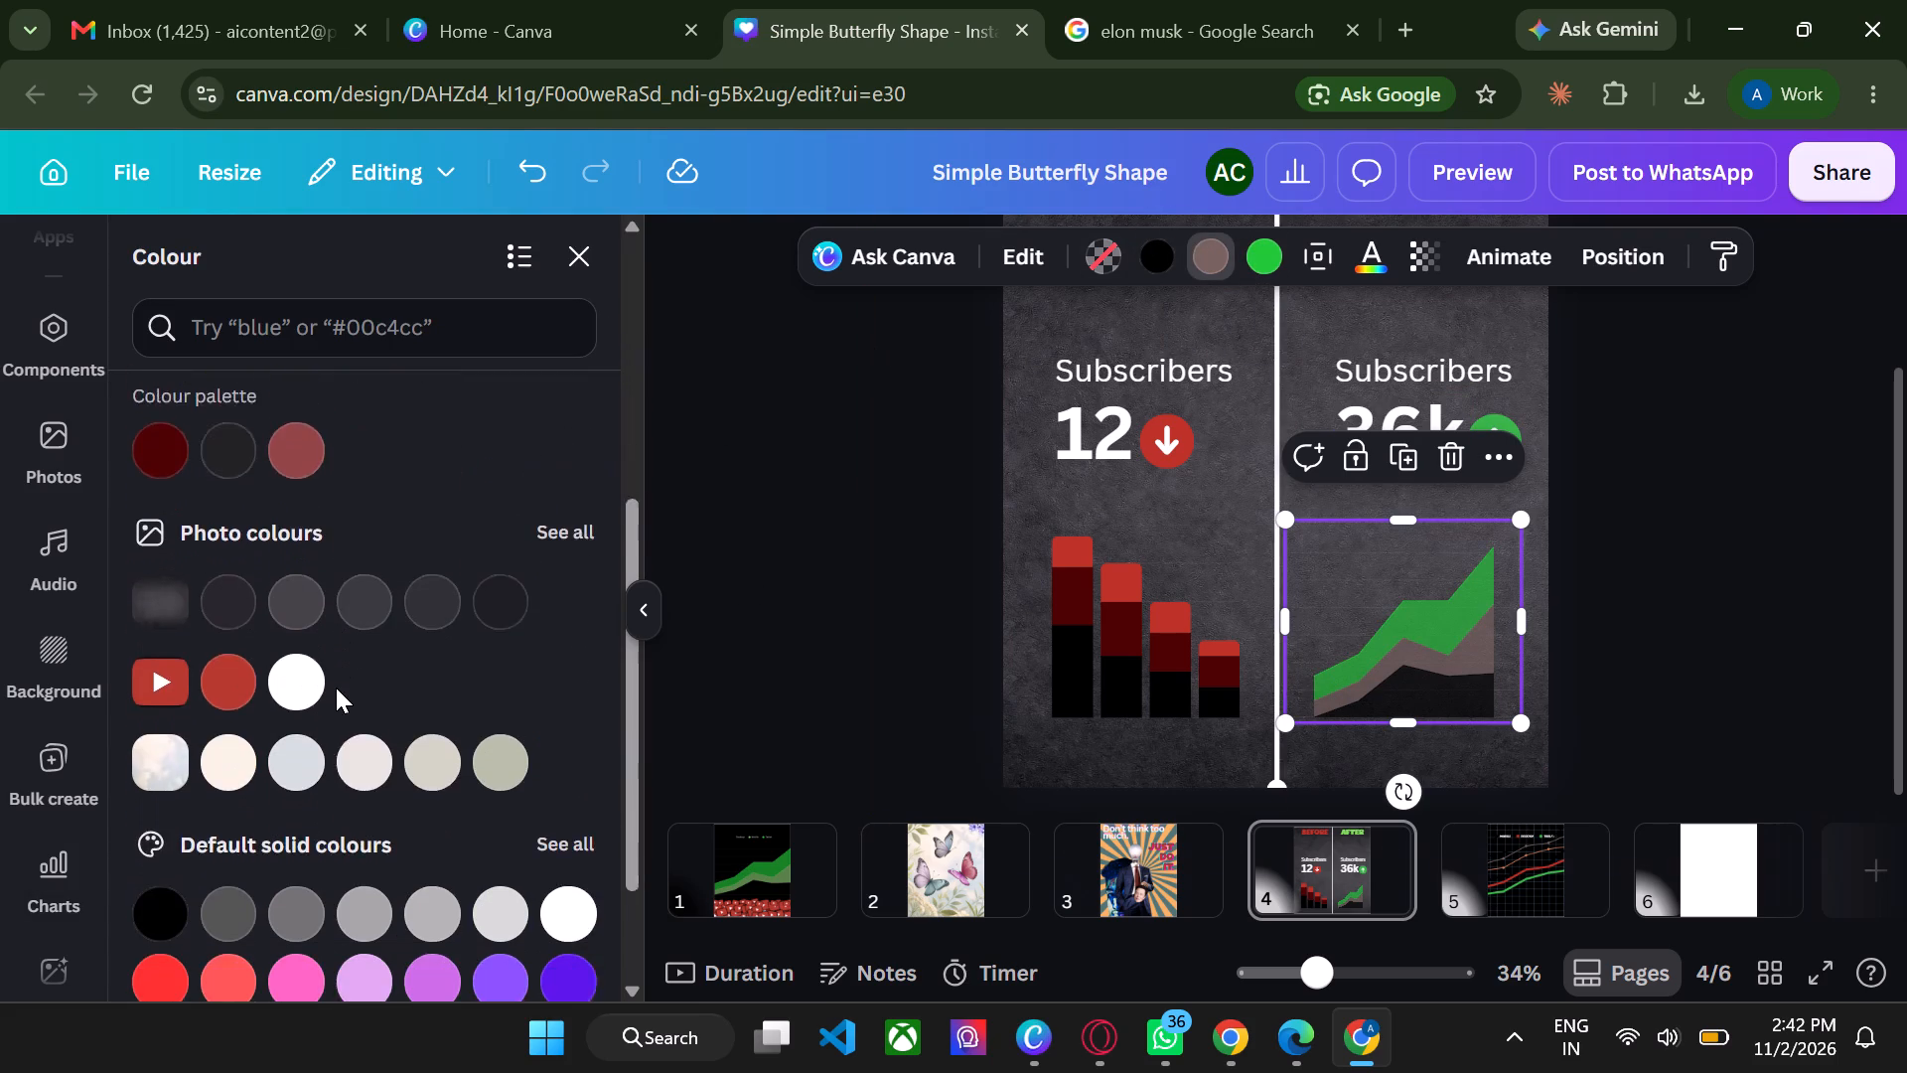
{"action": "scroll", "coordinate": [336, 688], "scroll_direction": "down", "scroll_amount": 1}
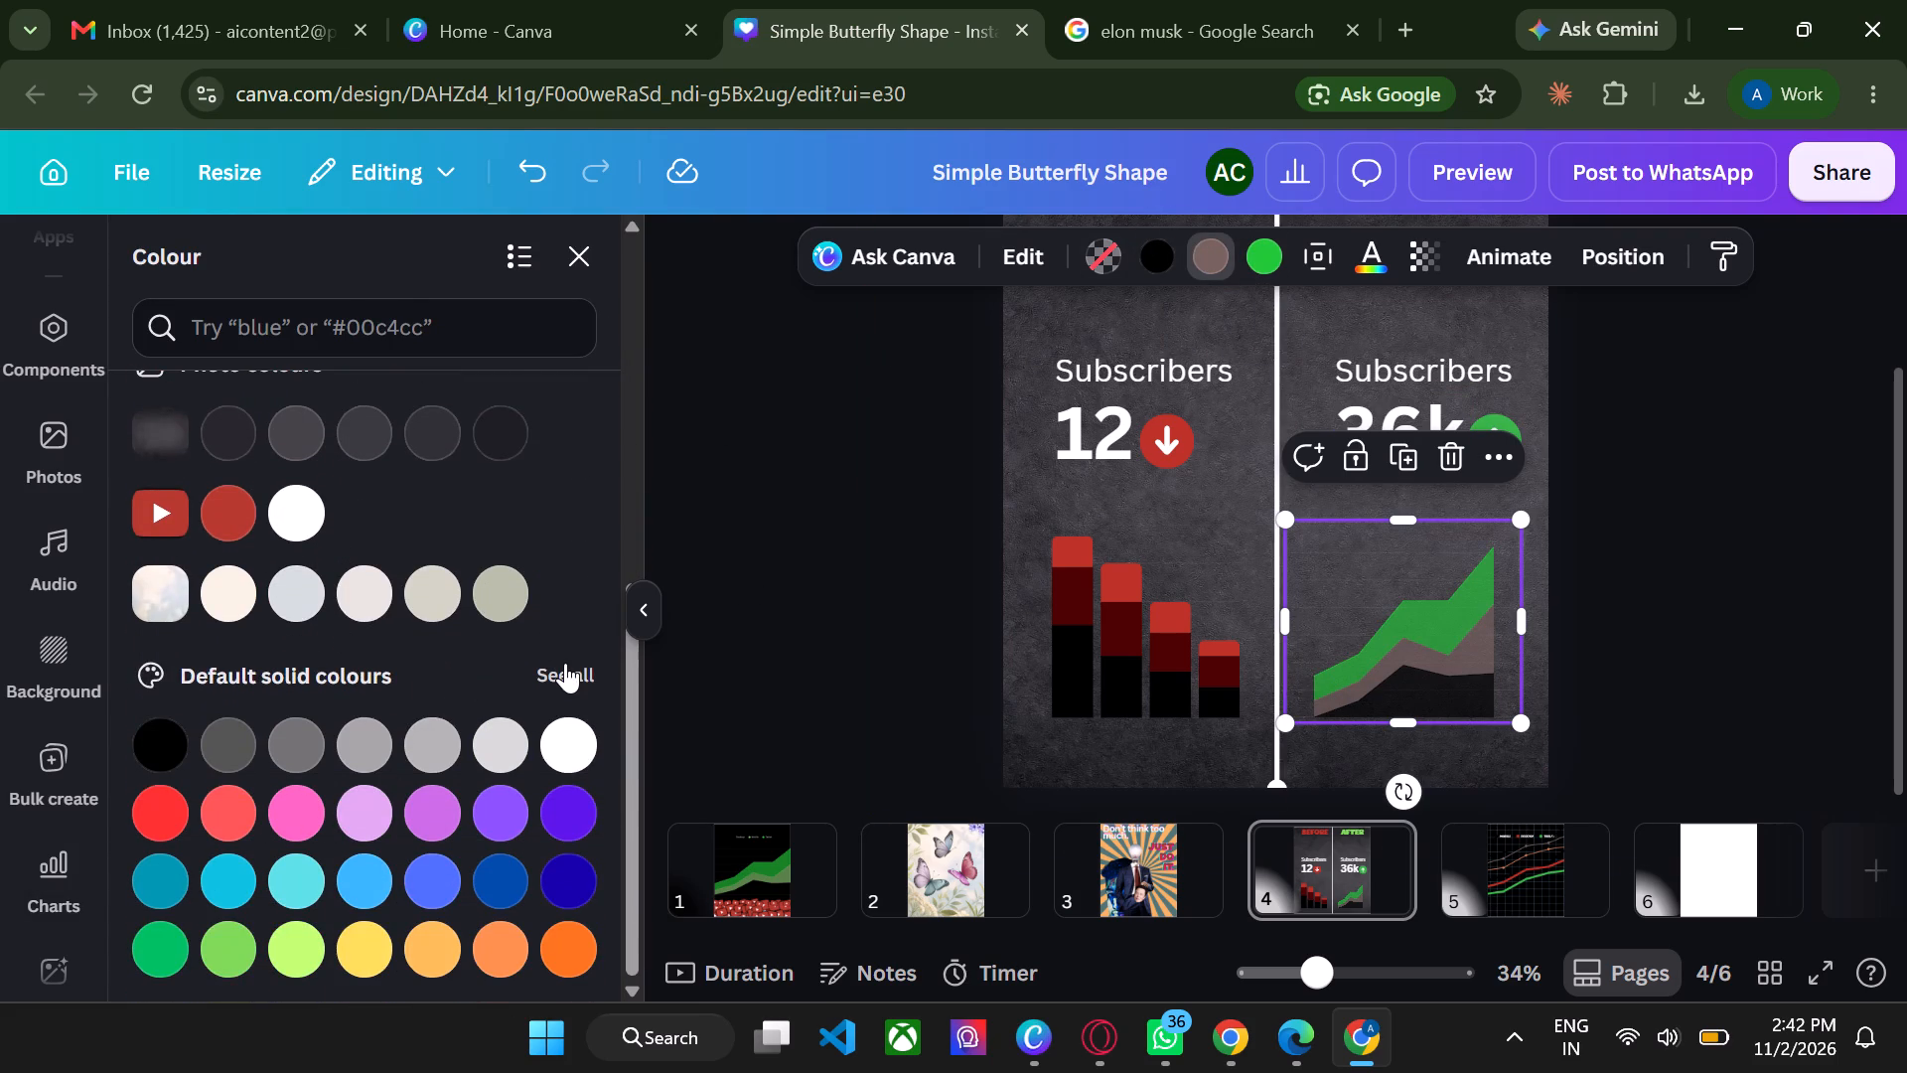
{"action": "left_click", "coordinate": [565, 663]}
{"action": "scroll", "coordinate": [408, 726], "scroll_direction": "down", "scroll_amount": 1}
{"action": "left_click", "coordinate": [203, 808]}
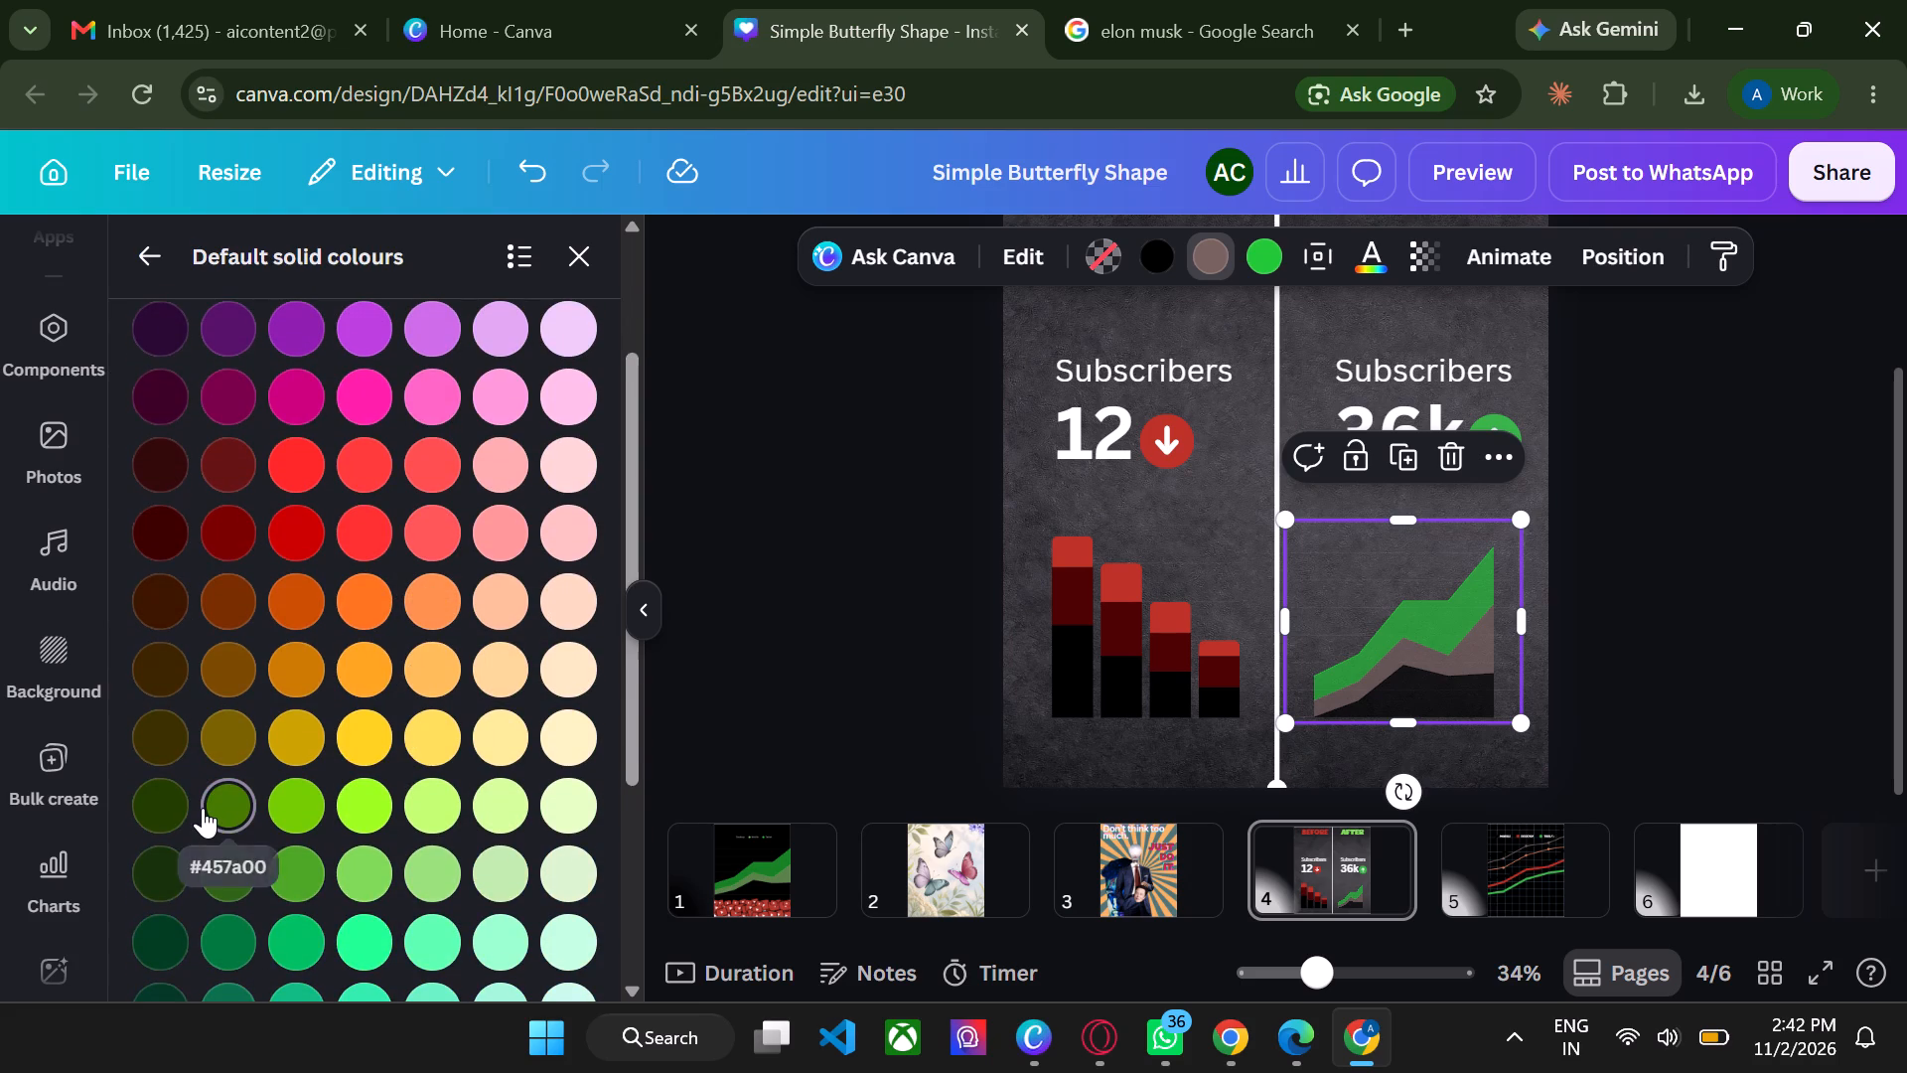
{"action": "left_click", "coordinate": [1791, 490]}
{"action": "left_click", "coordinate": [1791, 490]}
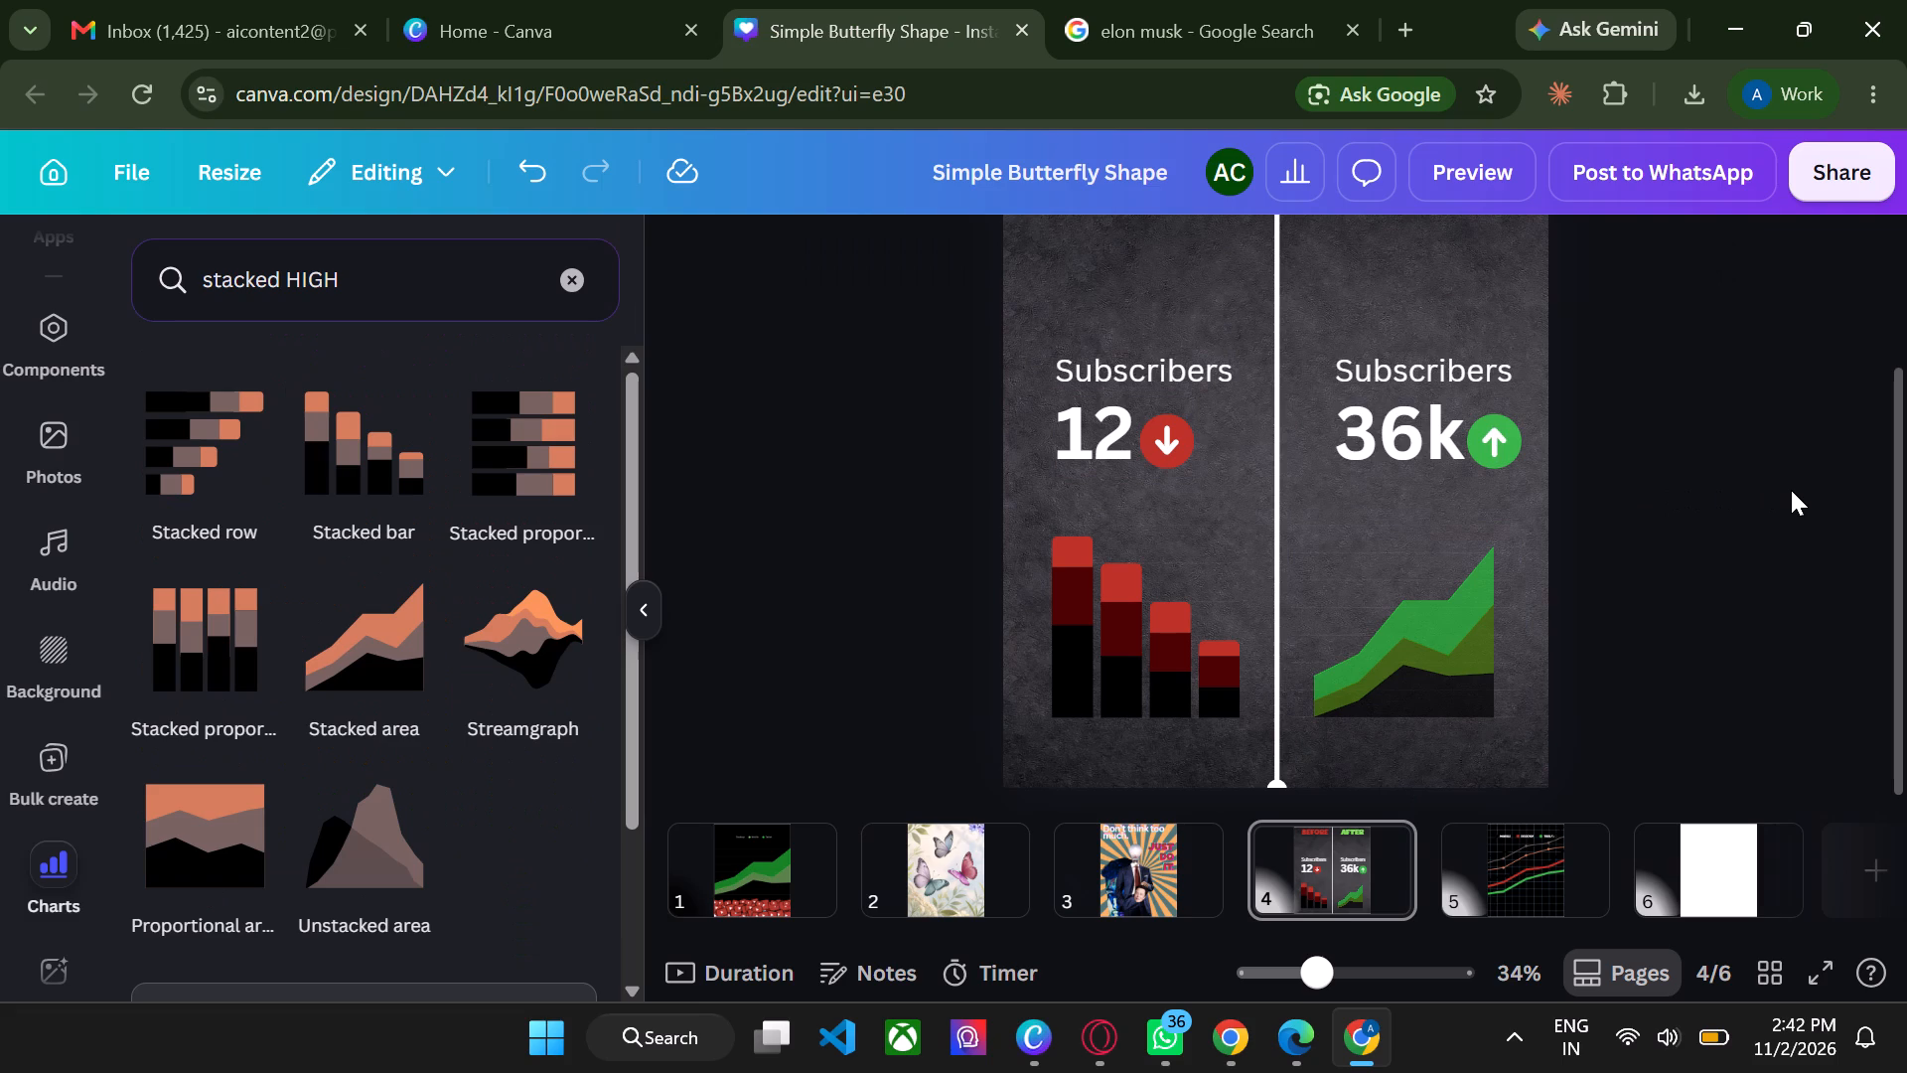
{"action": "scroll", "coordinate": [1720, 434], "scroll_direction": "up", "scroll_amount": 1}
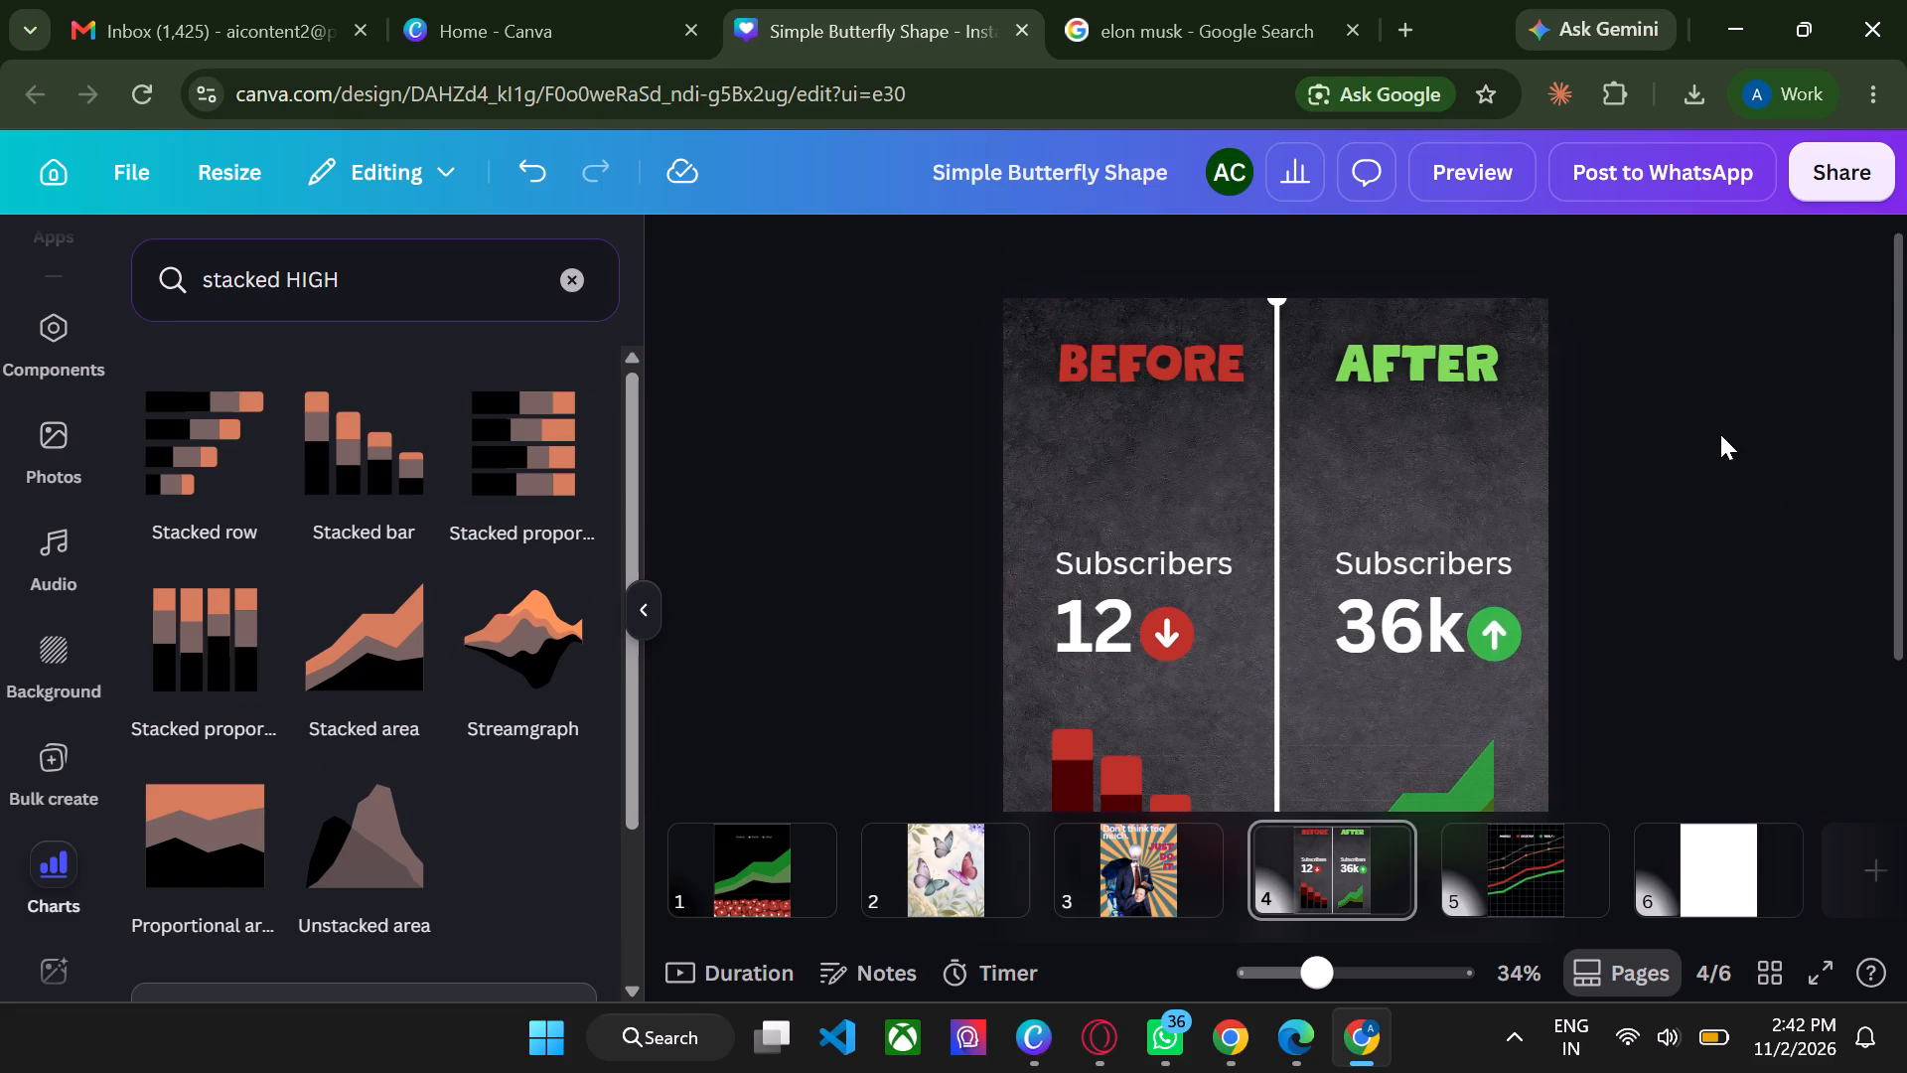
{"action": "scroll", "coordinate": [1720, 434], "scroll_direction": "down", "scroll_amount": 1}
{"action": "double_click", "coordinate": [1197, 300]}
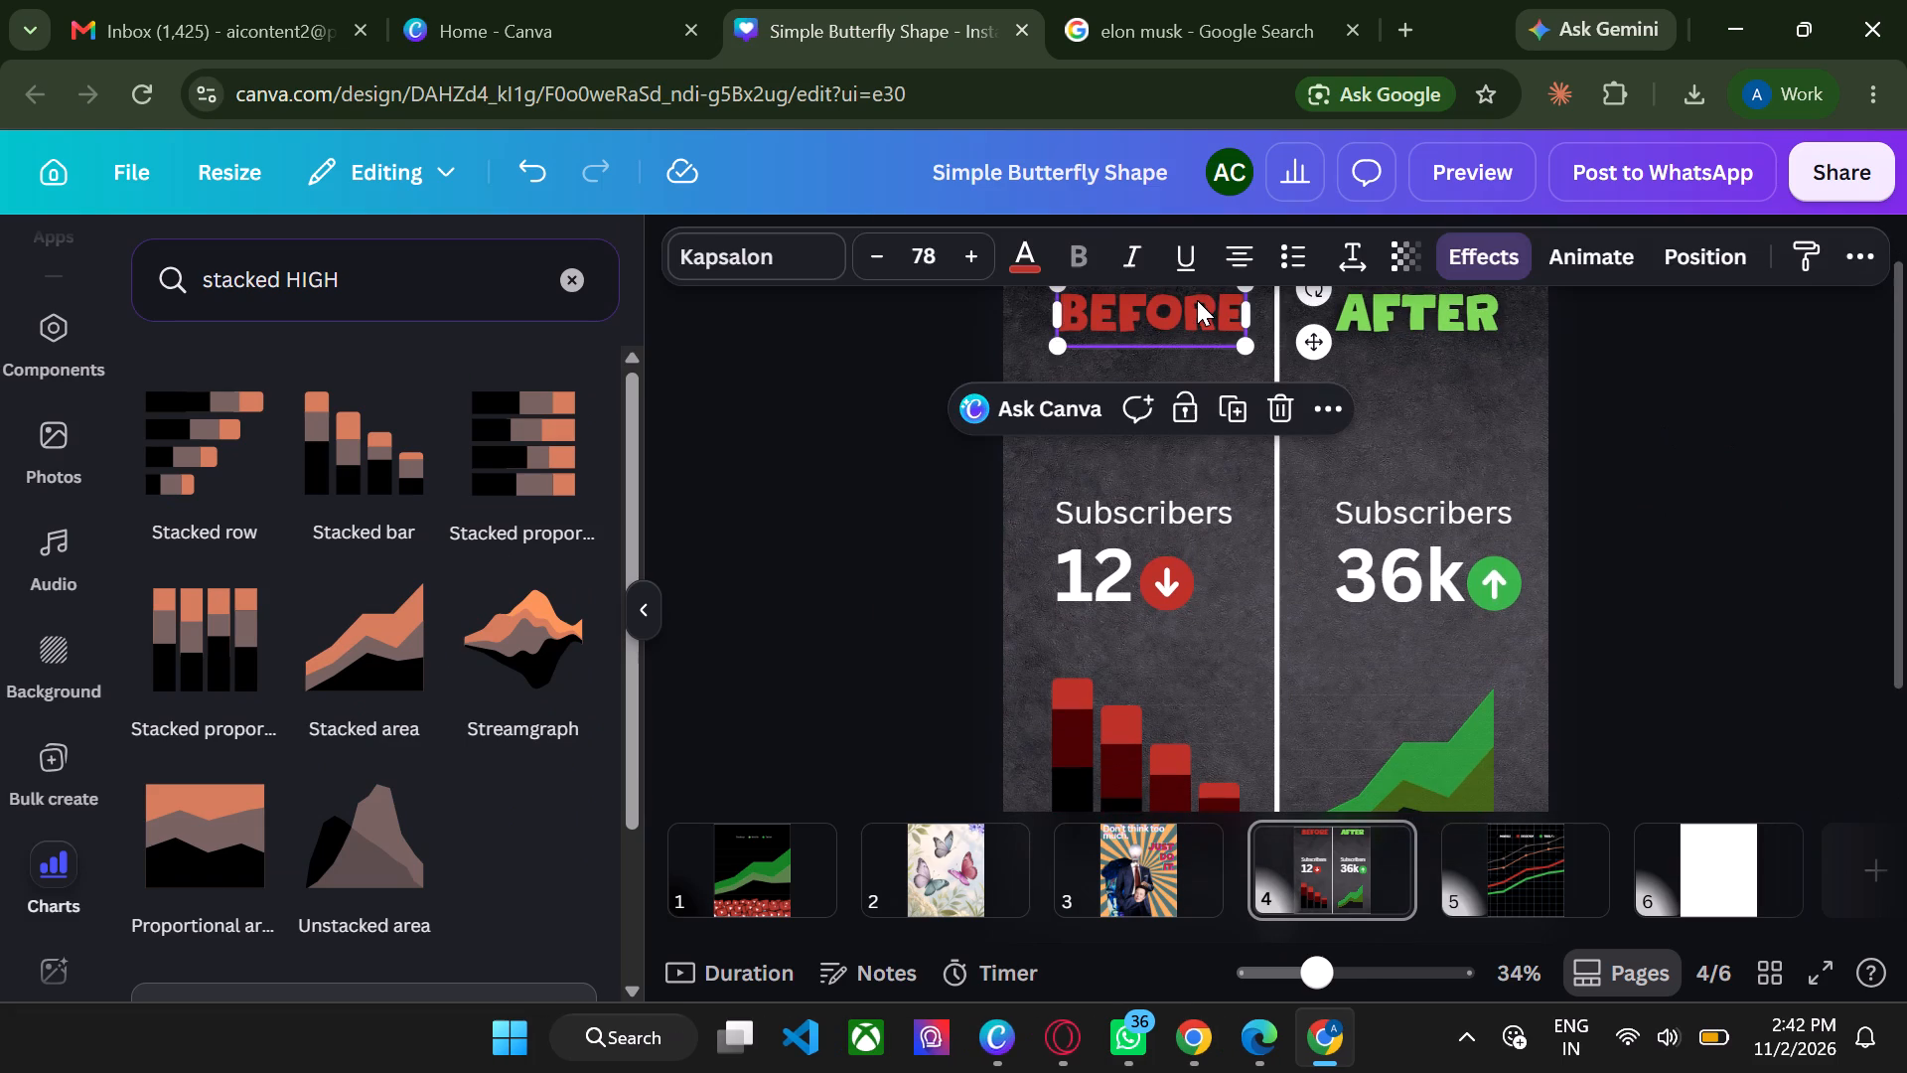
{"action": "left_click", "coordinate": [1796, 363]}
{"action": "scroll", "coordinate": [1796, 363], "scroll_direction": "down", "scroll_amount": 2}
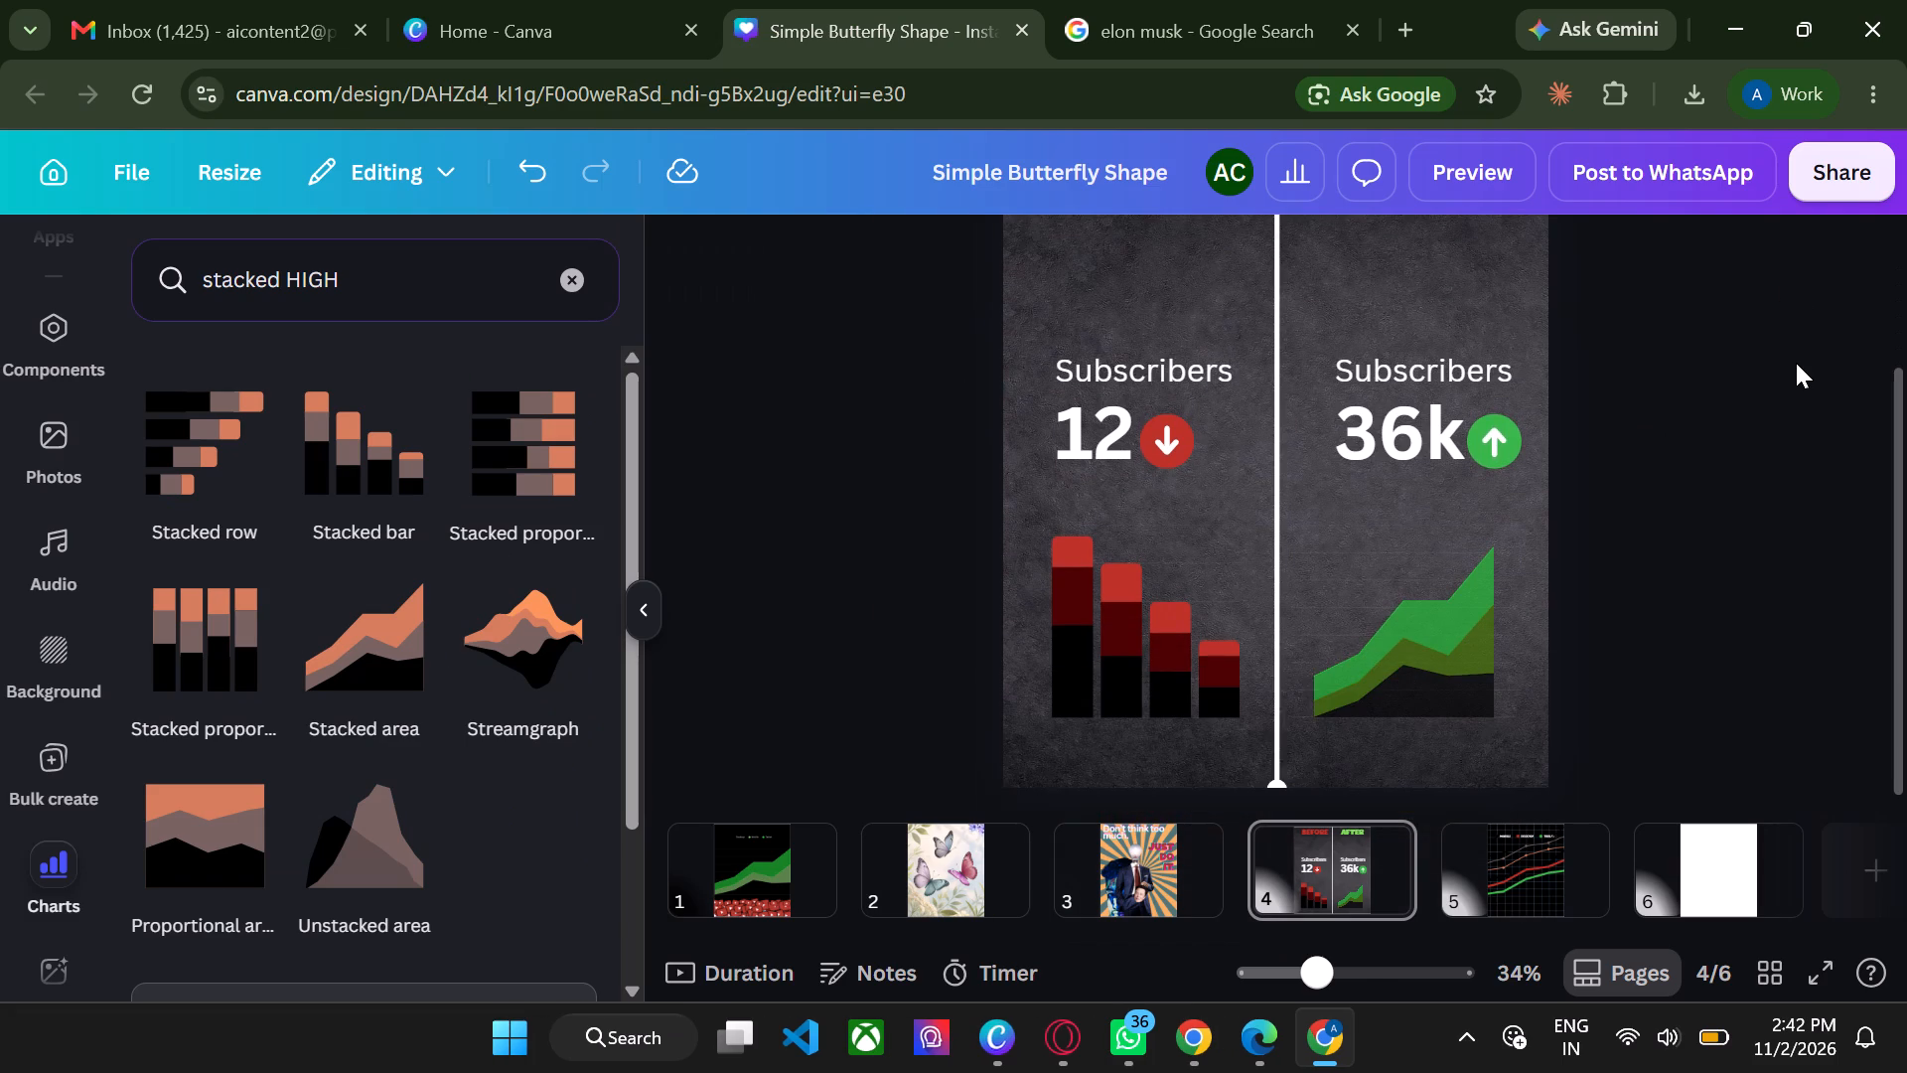
On page 1, recolour the area chart's black Desktop series to the khaki colour already used in this design.
{"action": "left_click", "coordinate": [786, 878]}
{"action": "scroll", "coordinate": [1596, 536], "scroll_direction": "up", "scroll_amount": 1}
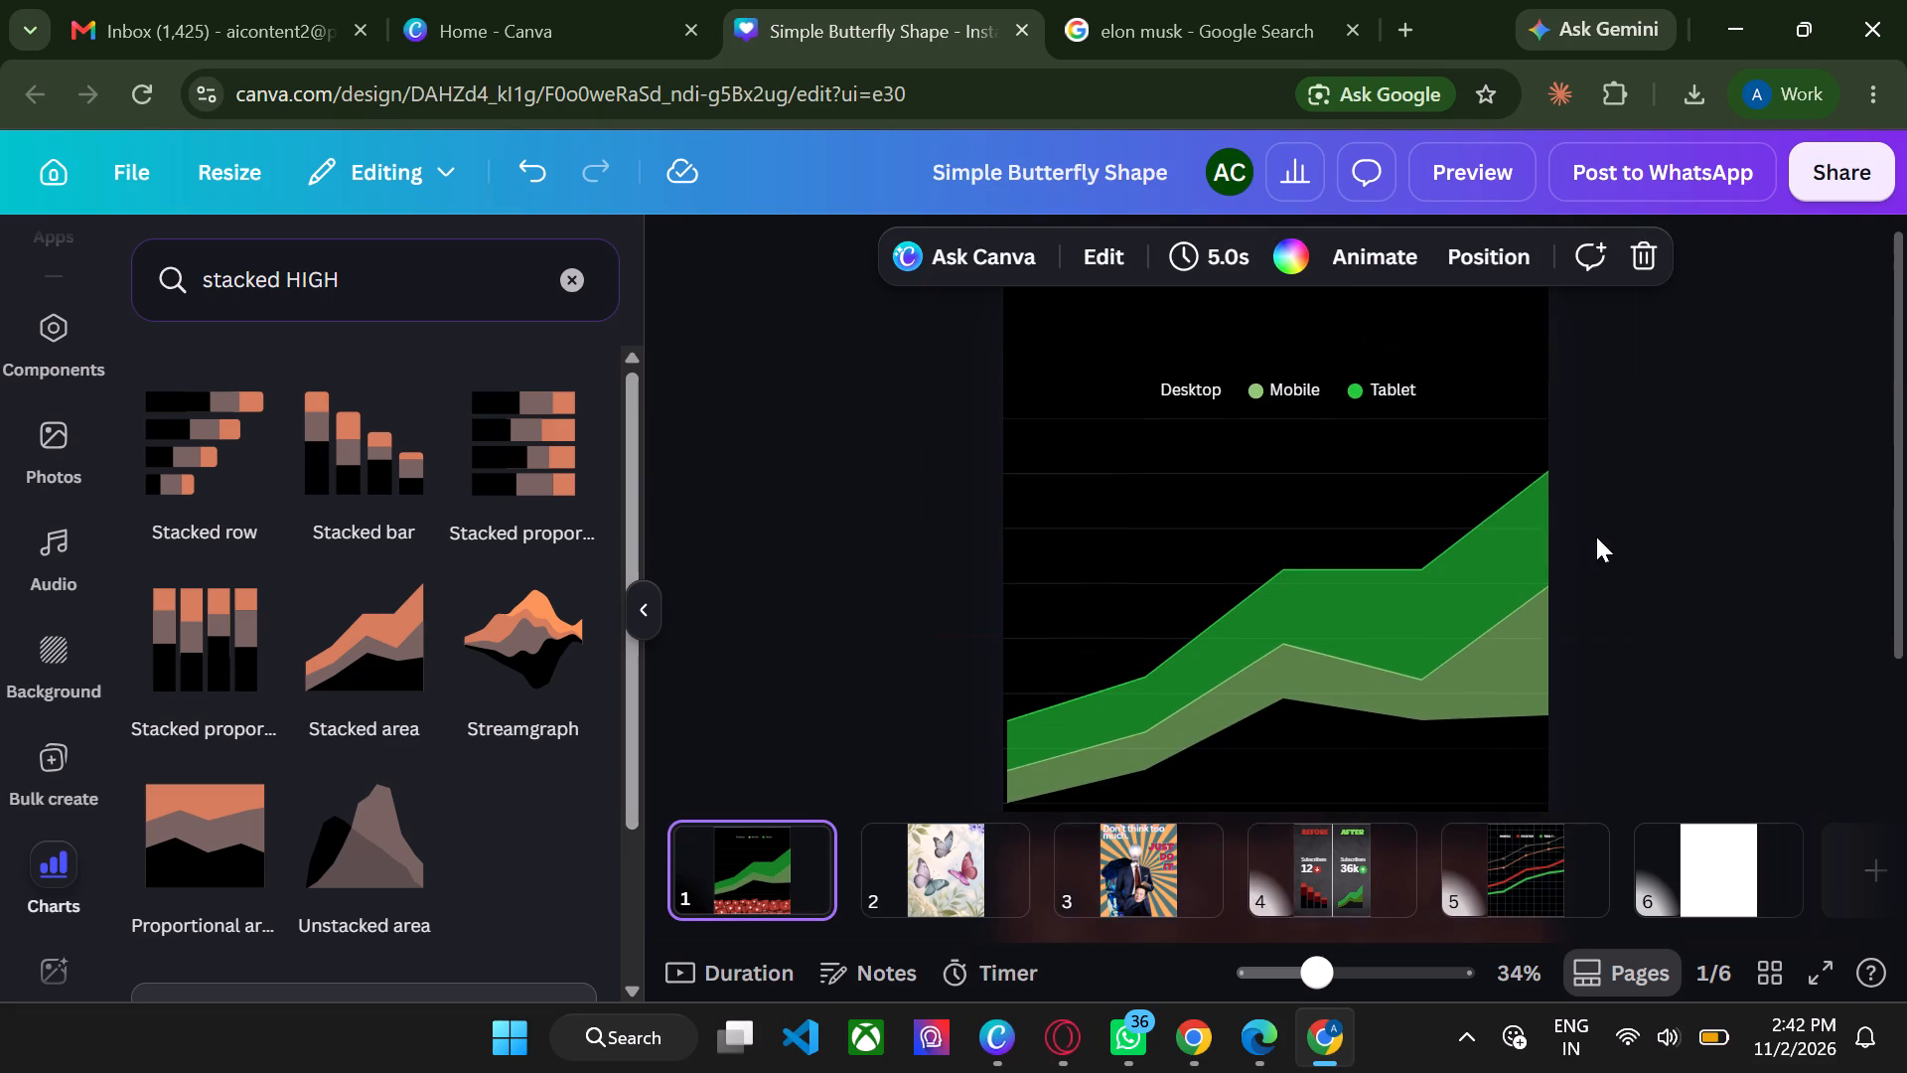
{"action": "left_click", "coordinate": [1419, 600]}
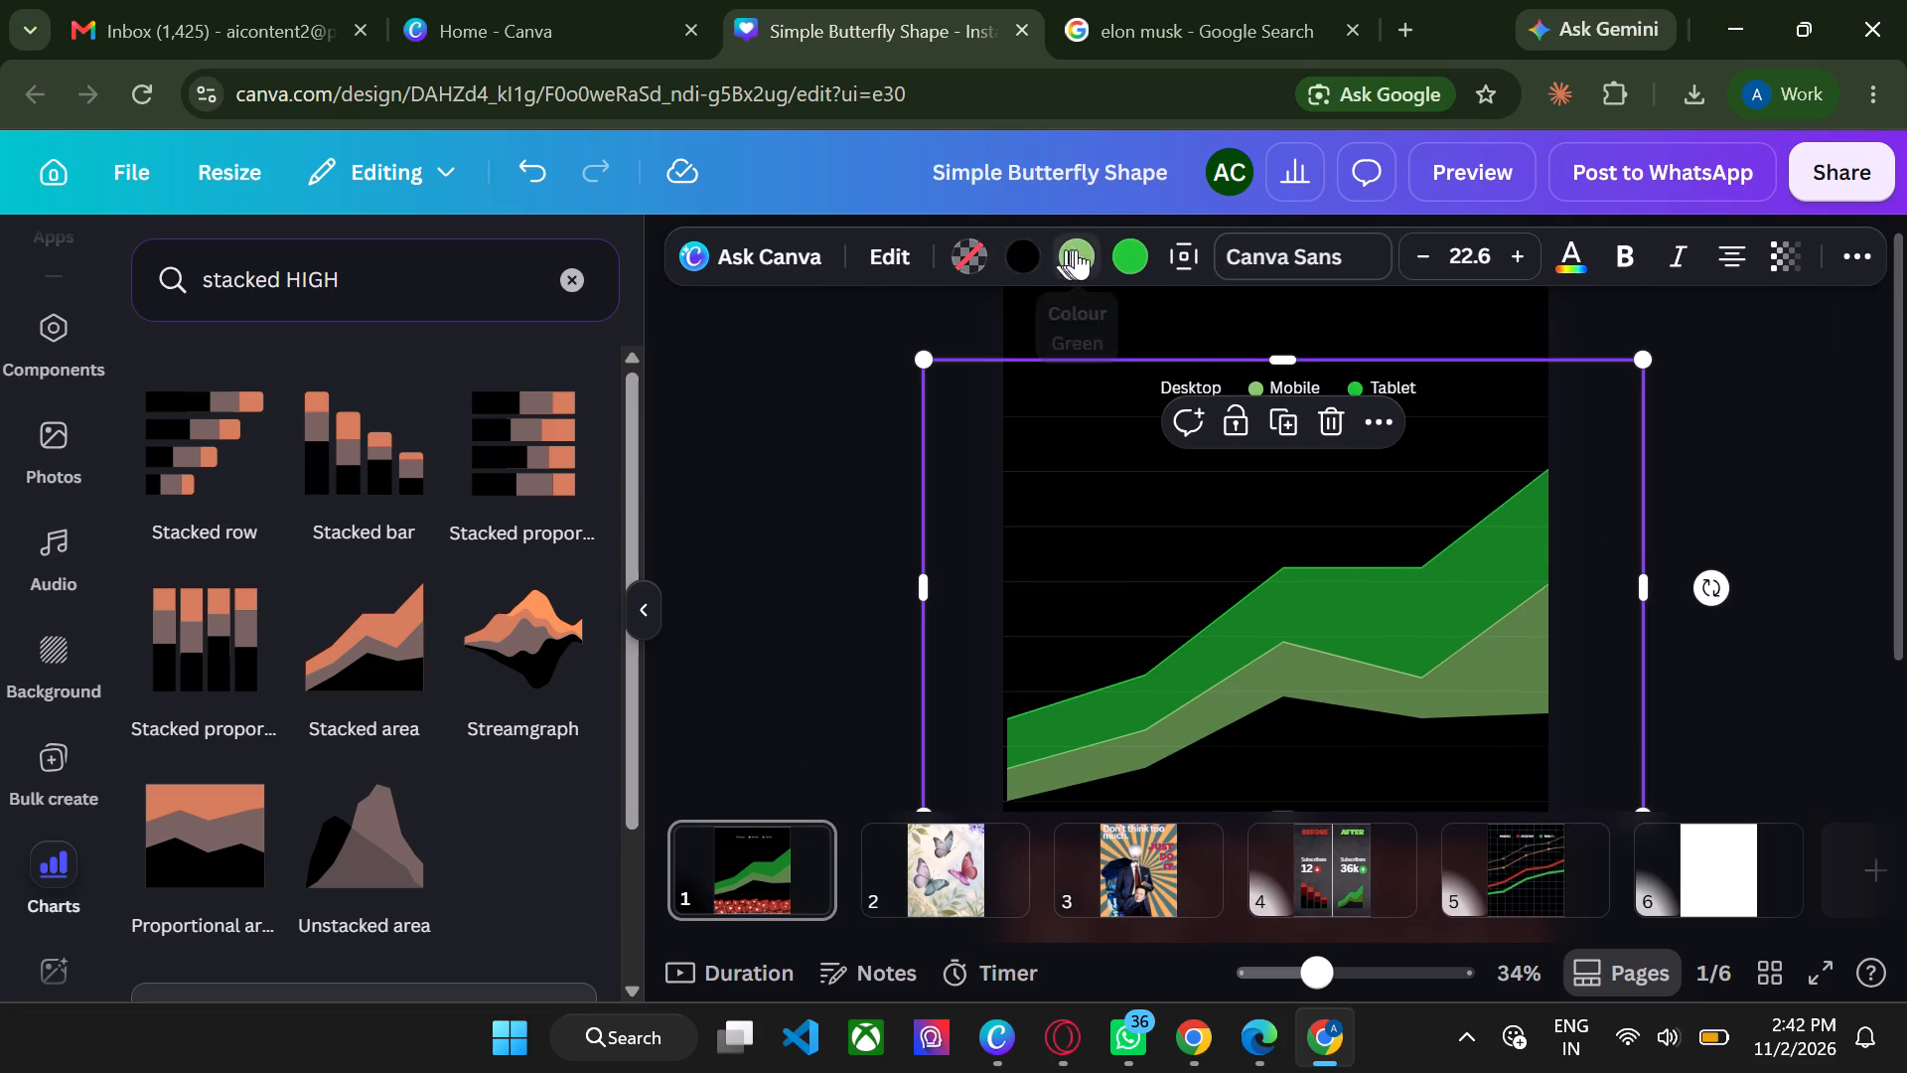
{"action": "left_click", "coordinate": [1020, 253]}
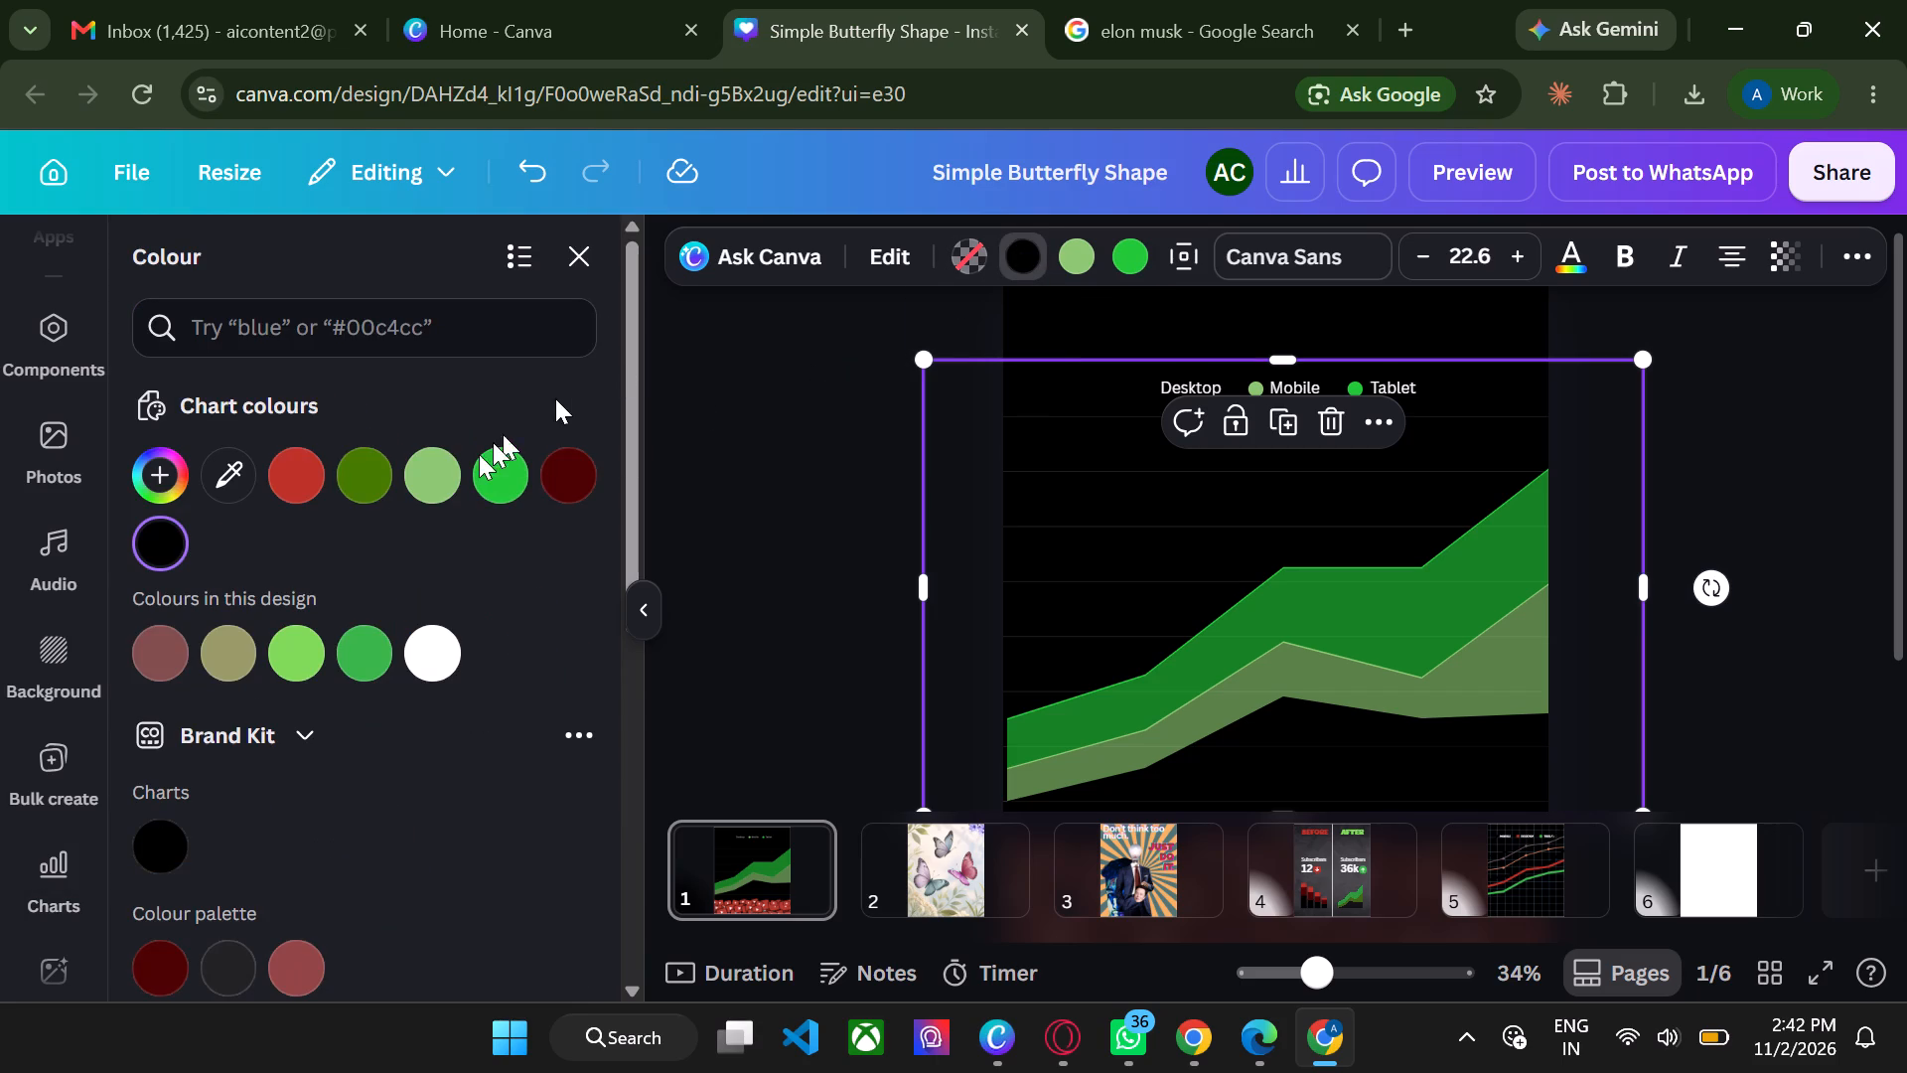
{"action": "left_click", "coordinate": [229, 653]}
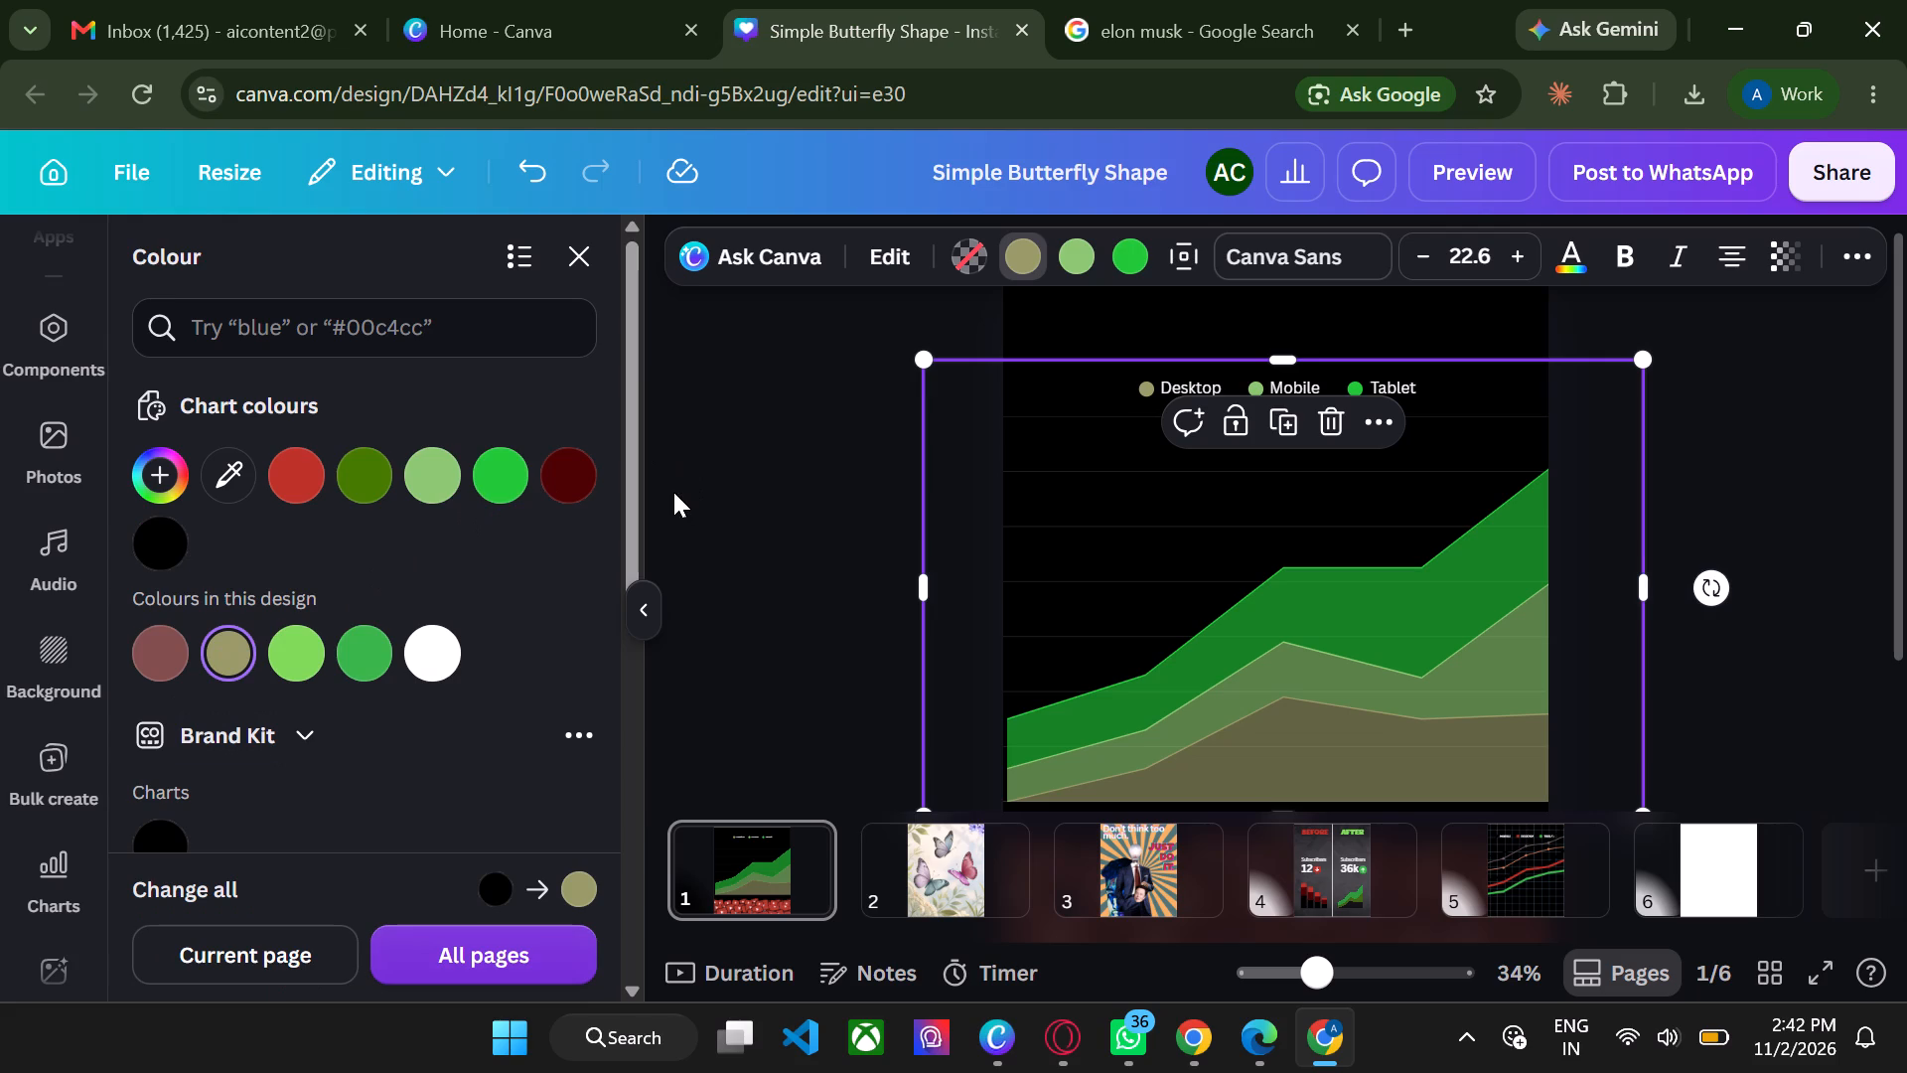
{"action": "left_click", "coordinate": [673, 492]}
{"action": "scroll", "coordinate": [673, 492], "scroll_direction": "down", "scroll_amount": 1}
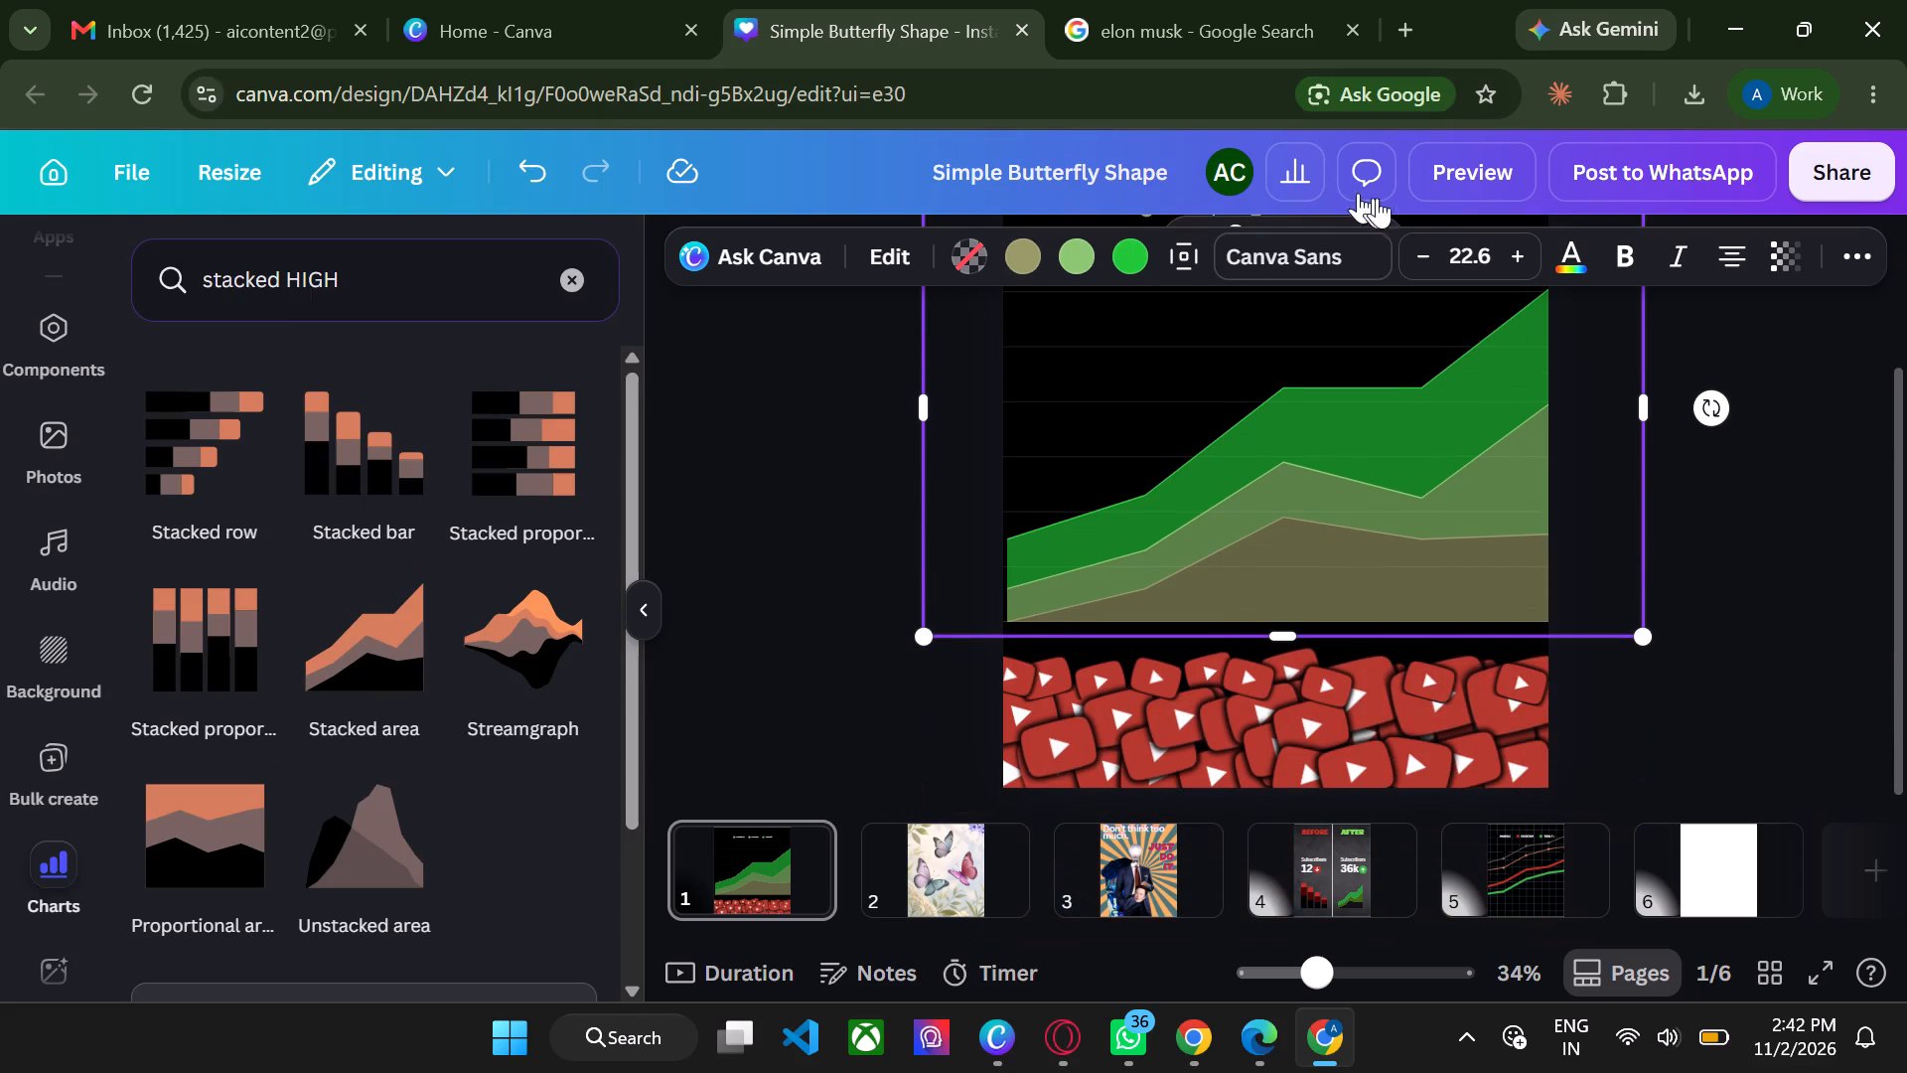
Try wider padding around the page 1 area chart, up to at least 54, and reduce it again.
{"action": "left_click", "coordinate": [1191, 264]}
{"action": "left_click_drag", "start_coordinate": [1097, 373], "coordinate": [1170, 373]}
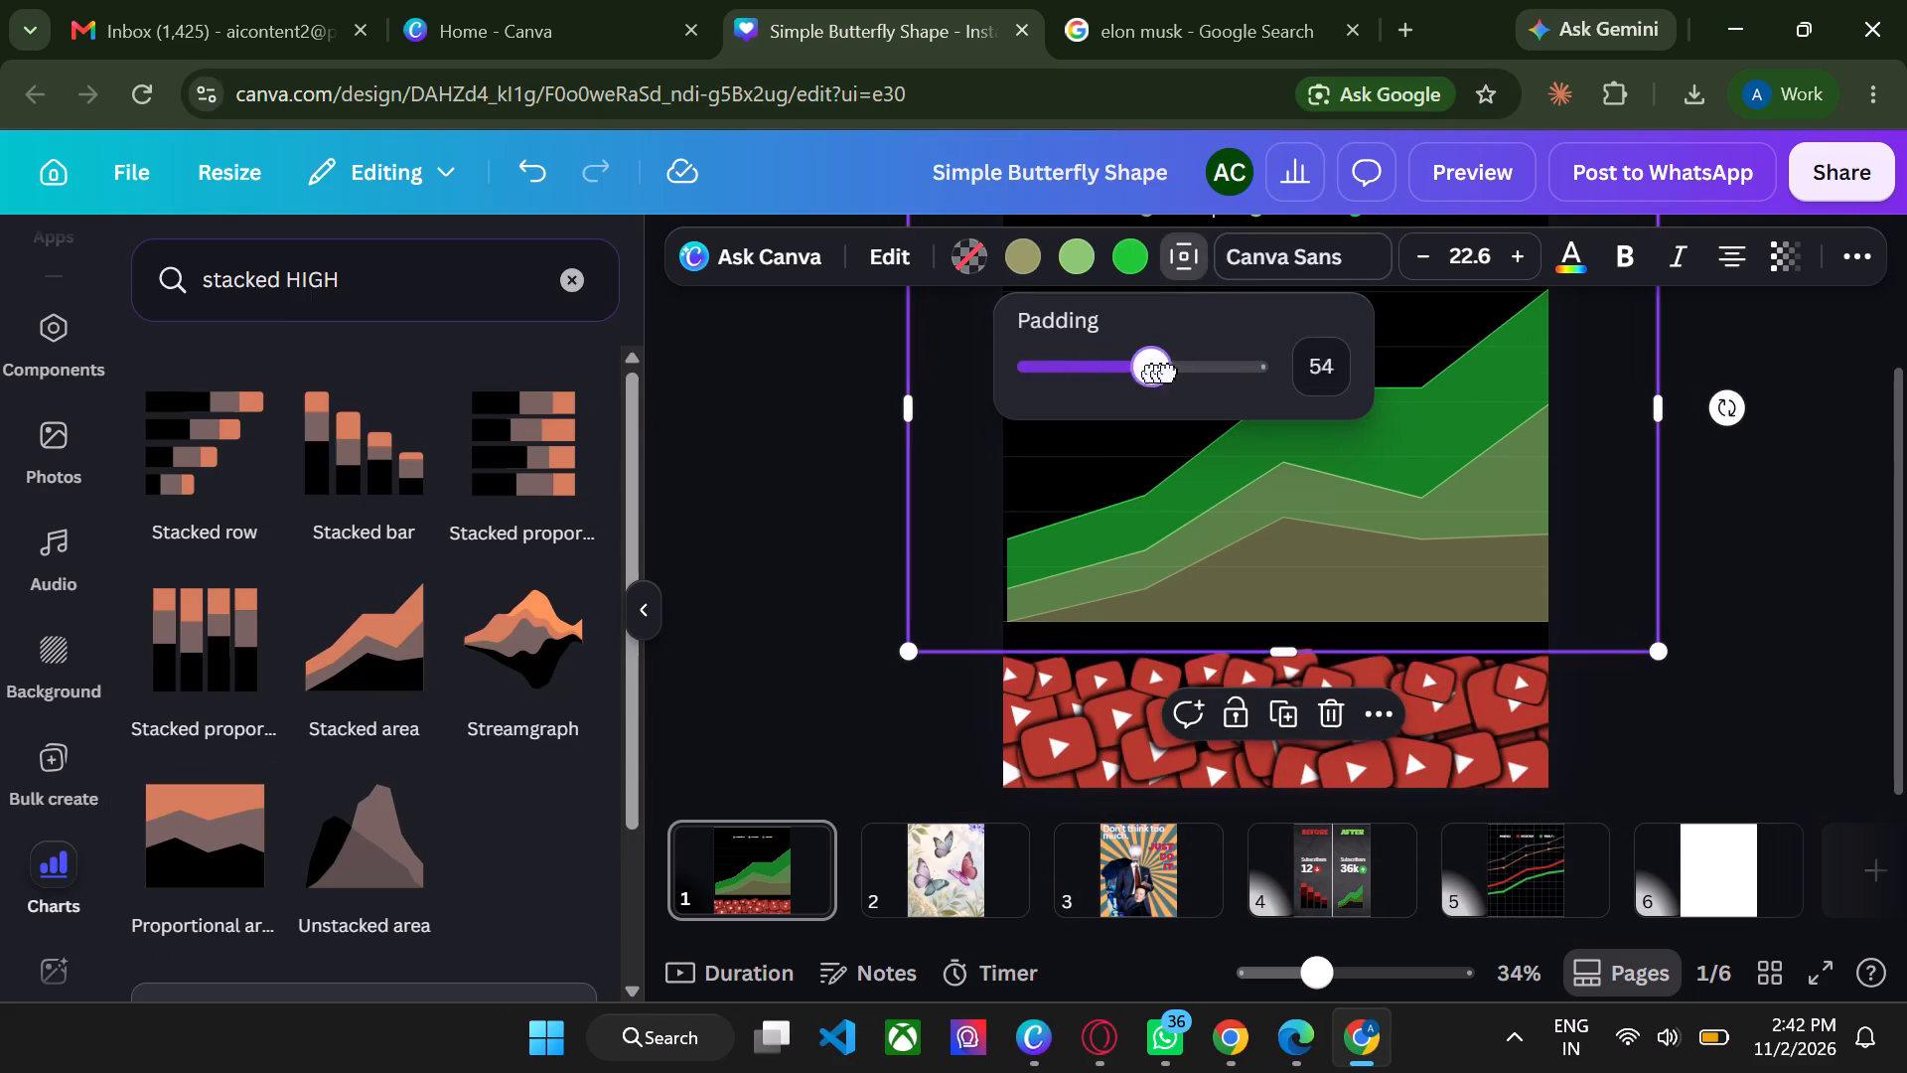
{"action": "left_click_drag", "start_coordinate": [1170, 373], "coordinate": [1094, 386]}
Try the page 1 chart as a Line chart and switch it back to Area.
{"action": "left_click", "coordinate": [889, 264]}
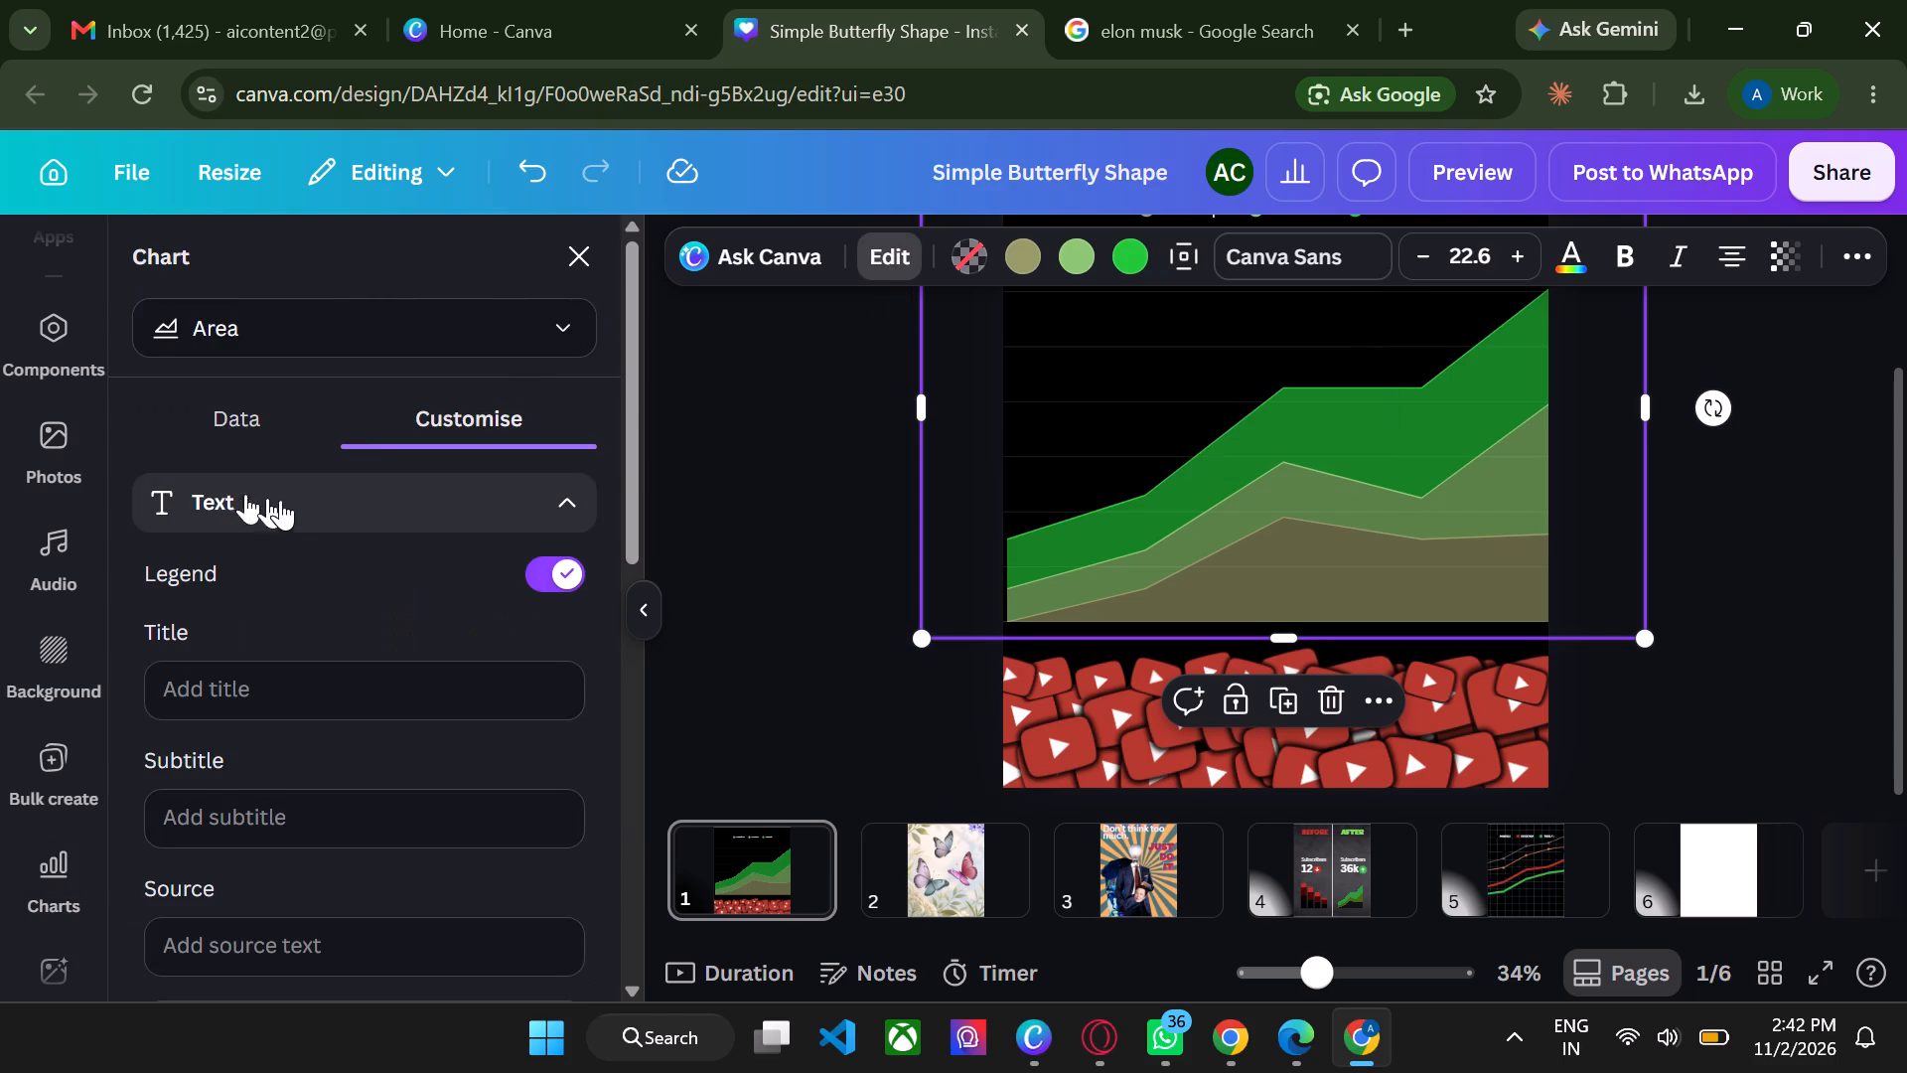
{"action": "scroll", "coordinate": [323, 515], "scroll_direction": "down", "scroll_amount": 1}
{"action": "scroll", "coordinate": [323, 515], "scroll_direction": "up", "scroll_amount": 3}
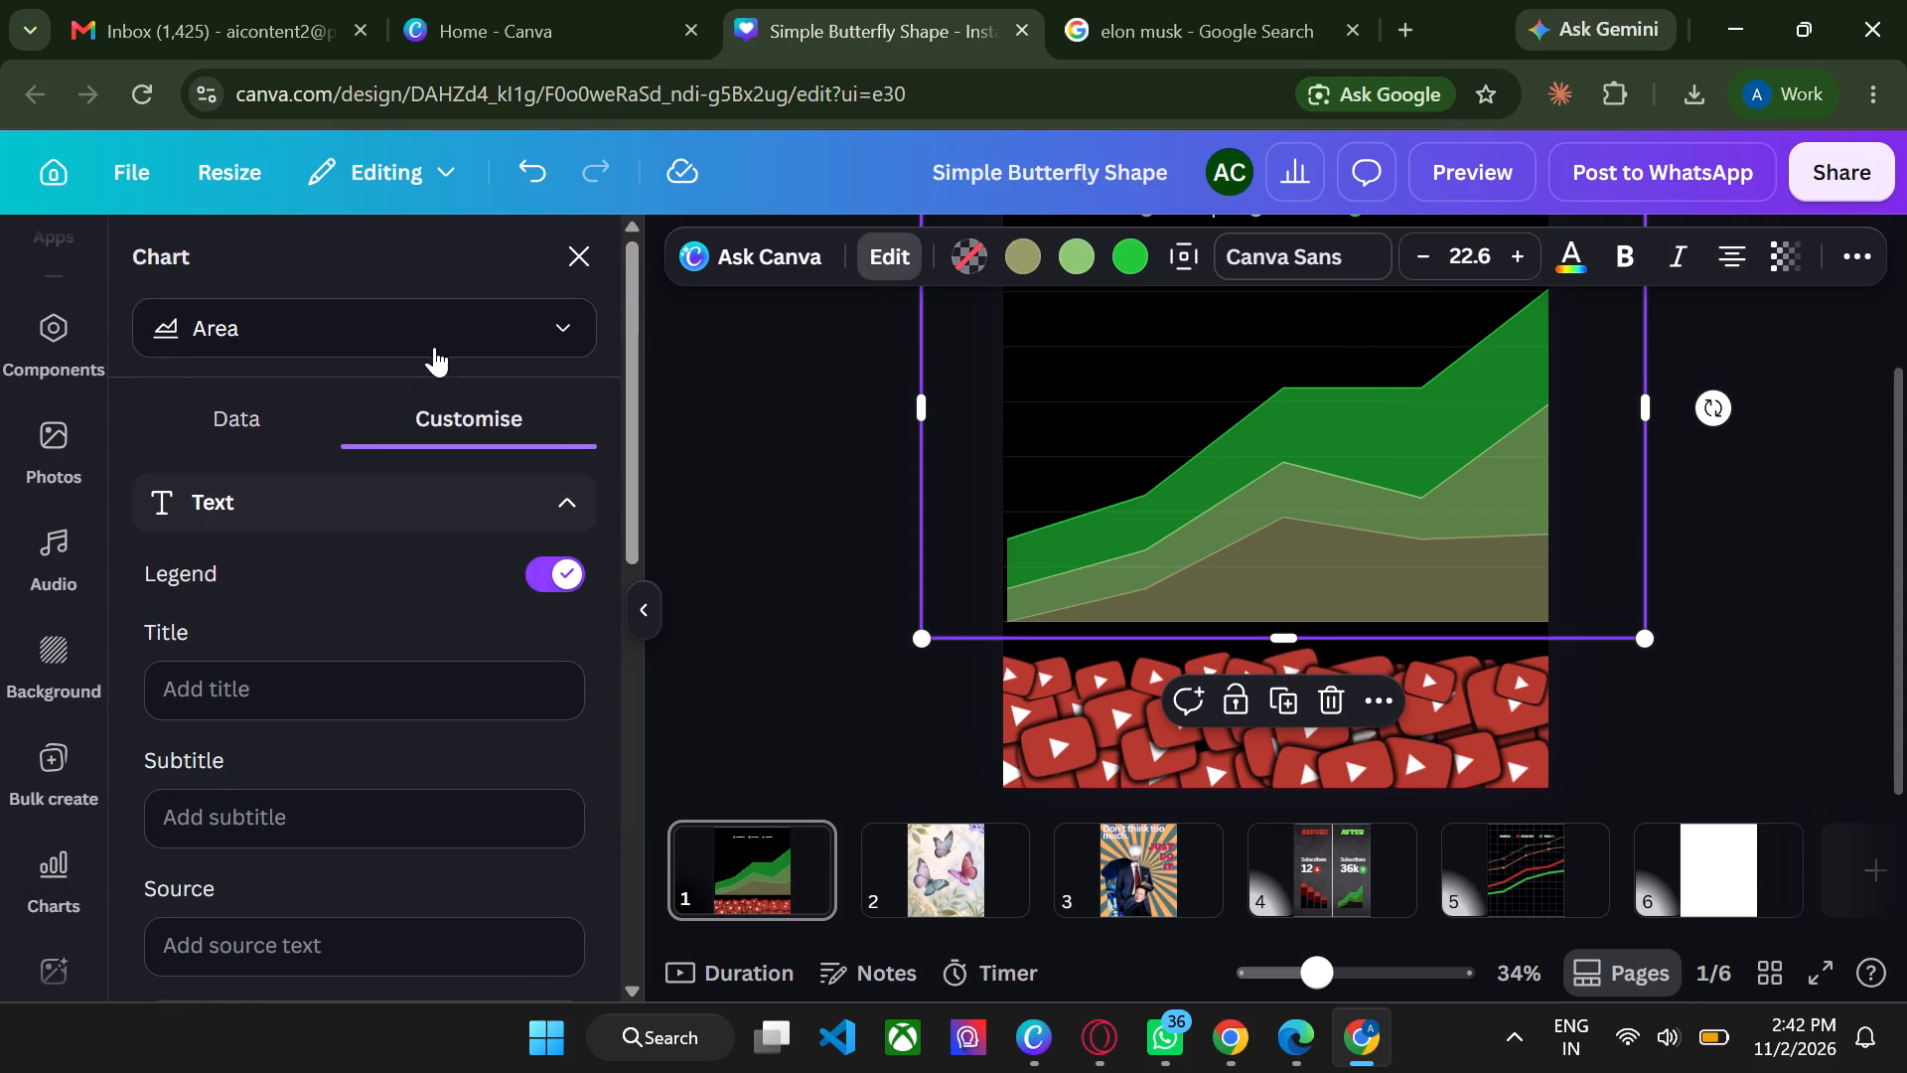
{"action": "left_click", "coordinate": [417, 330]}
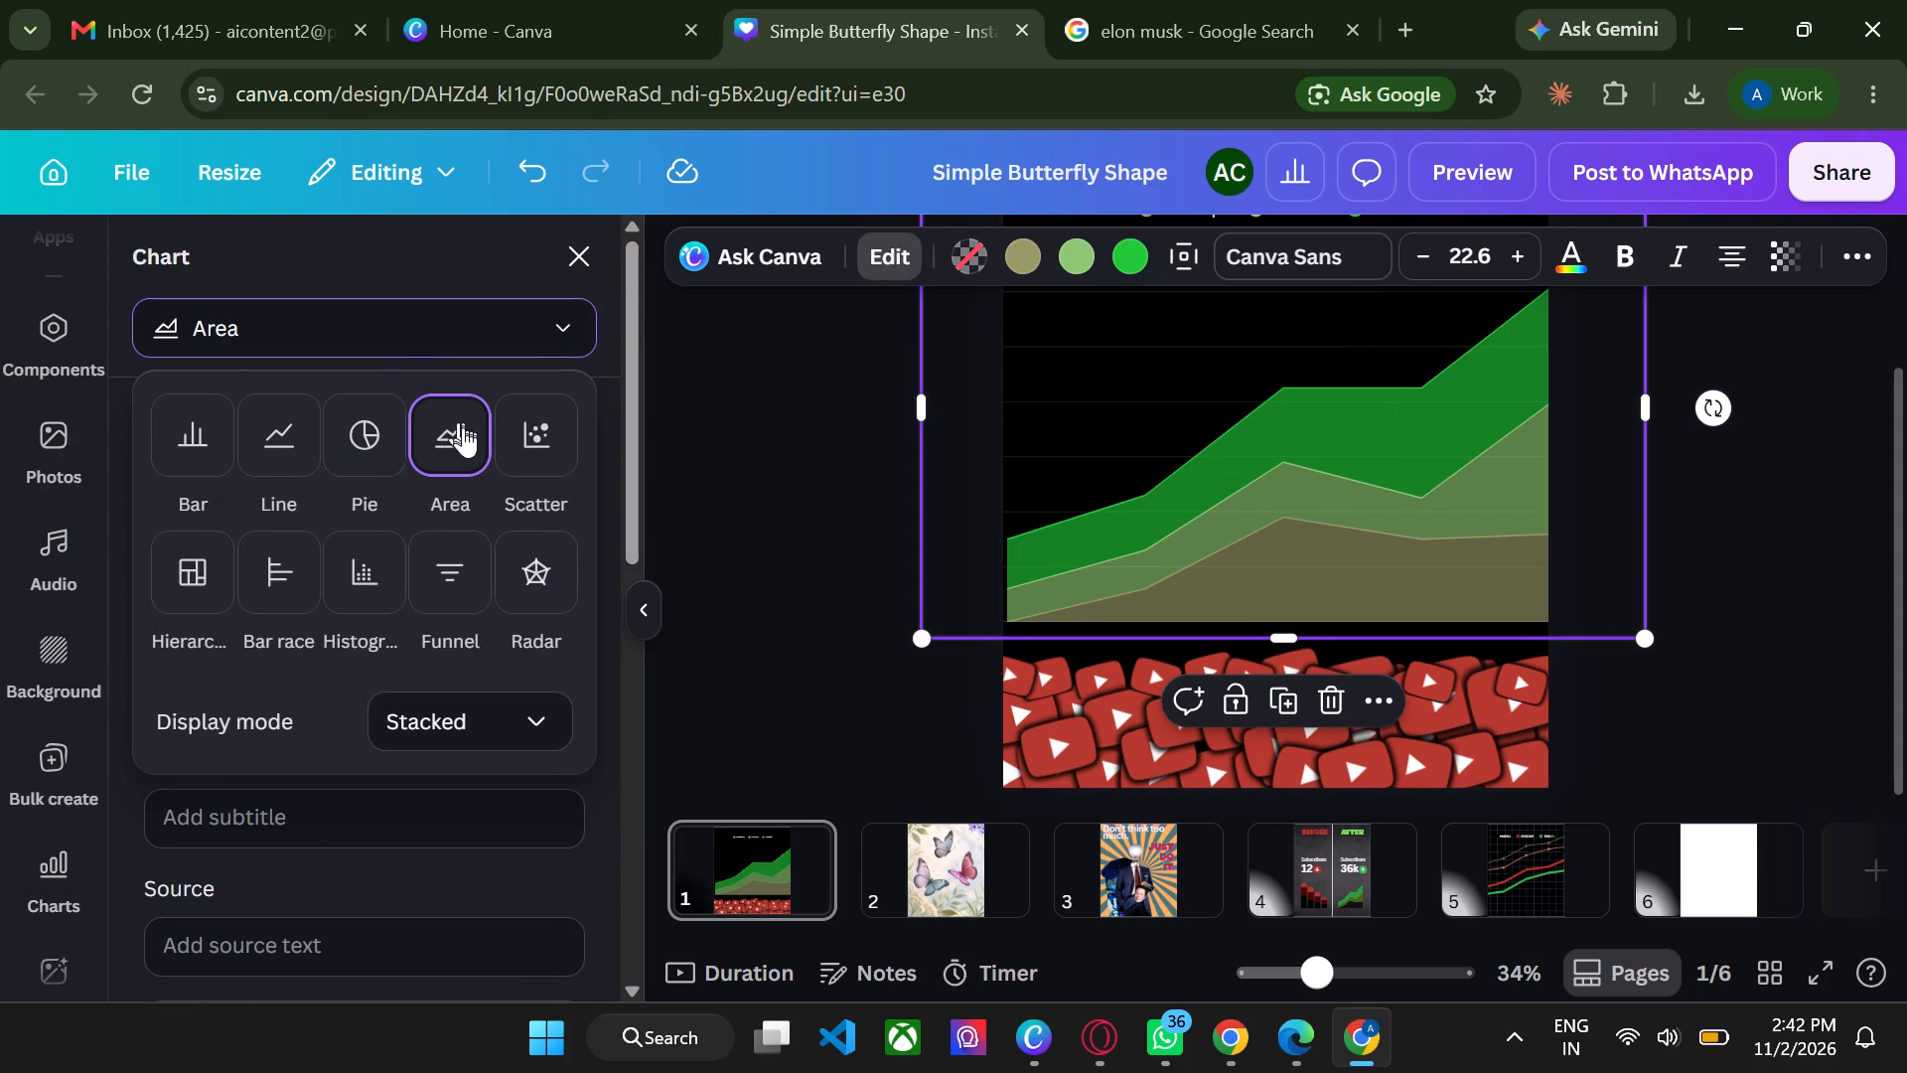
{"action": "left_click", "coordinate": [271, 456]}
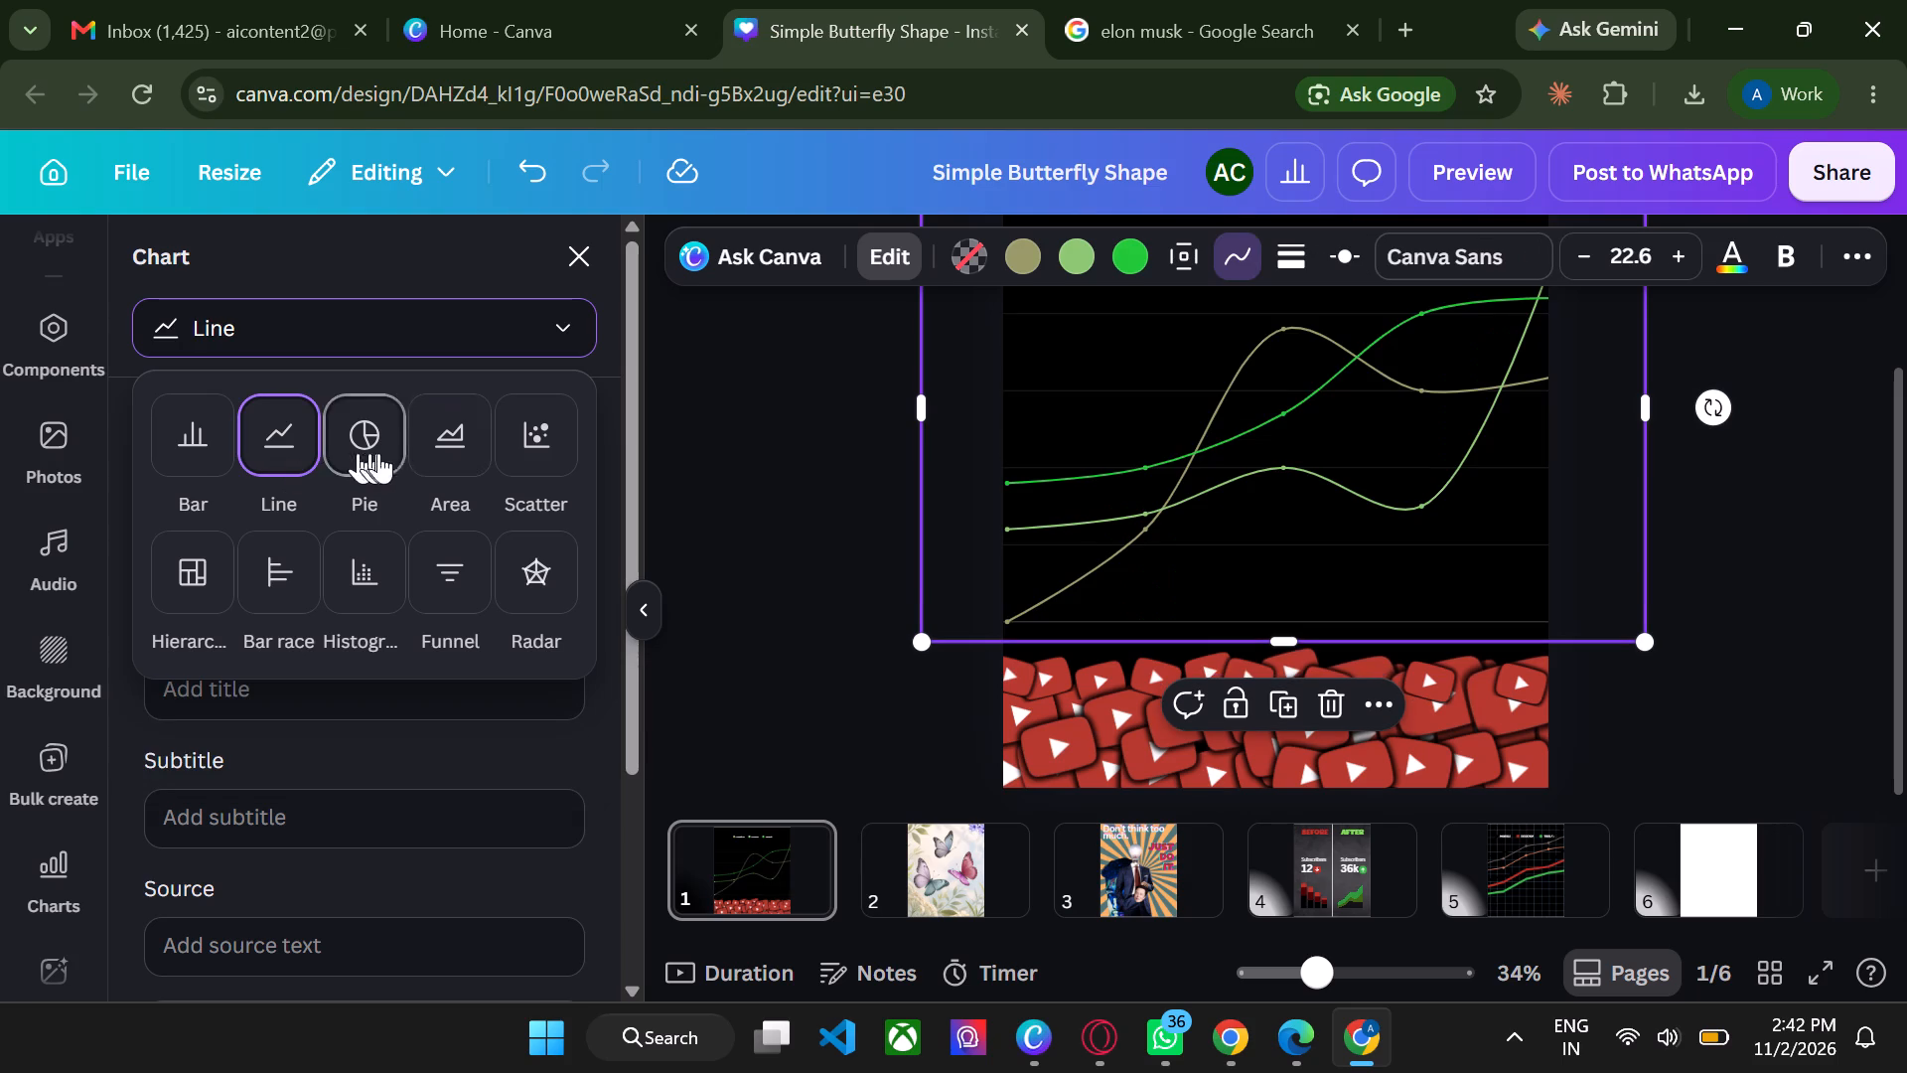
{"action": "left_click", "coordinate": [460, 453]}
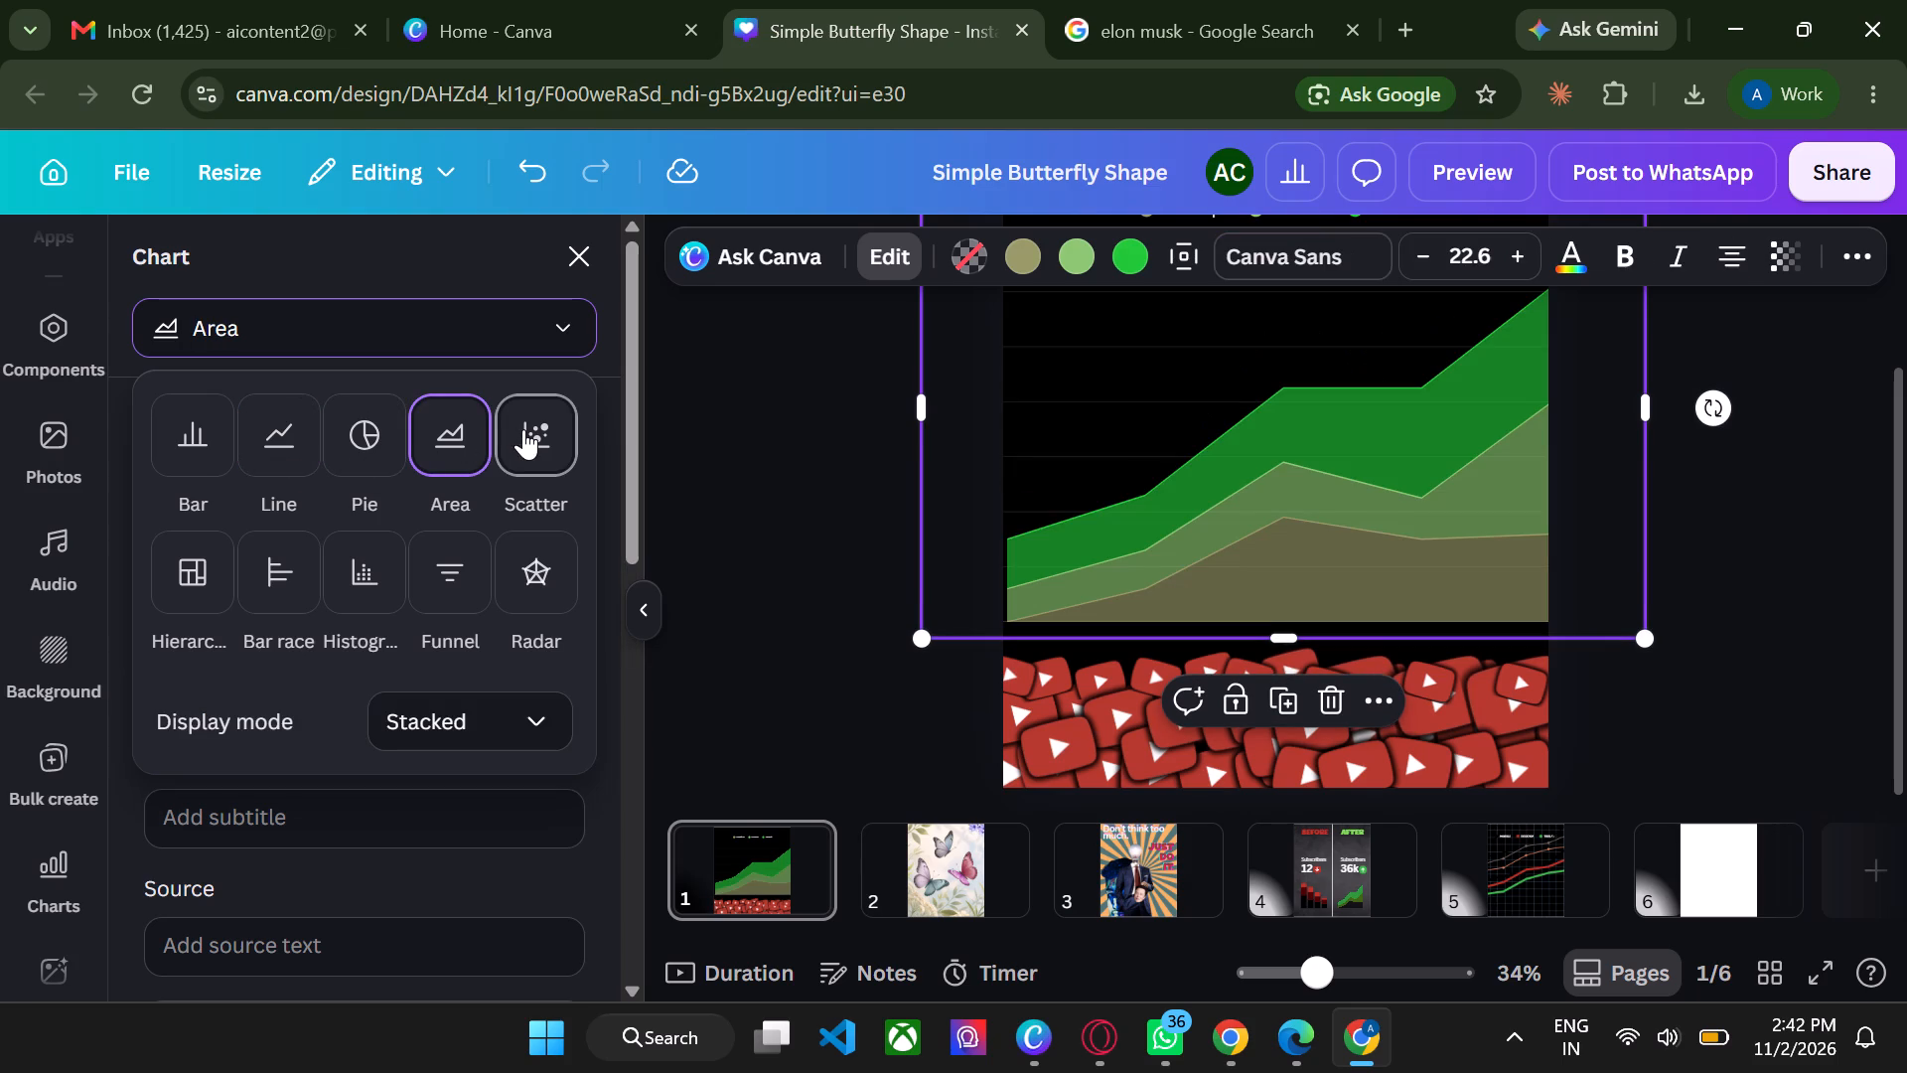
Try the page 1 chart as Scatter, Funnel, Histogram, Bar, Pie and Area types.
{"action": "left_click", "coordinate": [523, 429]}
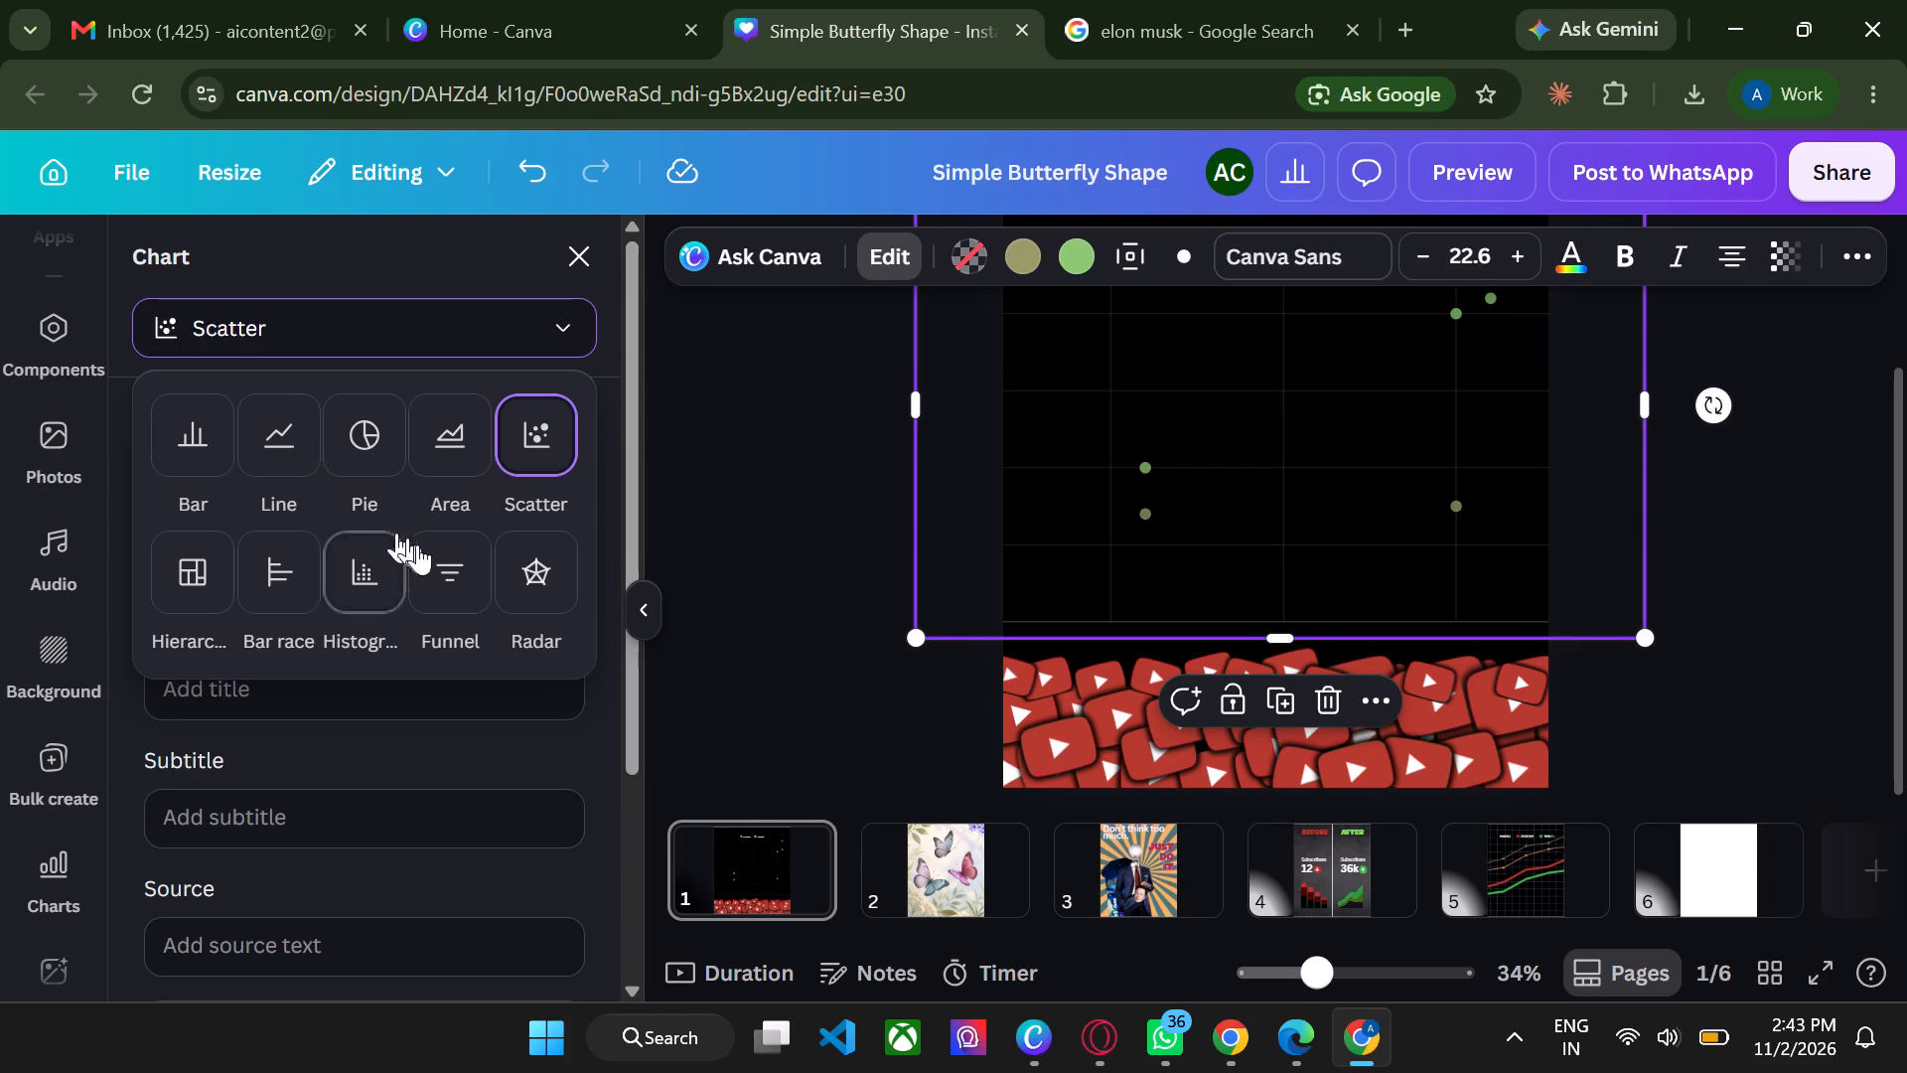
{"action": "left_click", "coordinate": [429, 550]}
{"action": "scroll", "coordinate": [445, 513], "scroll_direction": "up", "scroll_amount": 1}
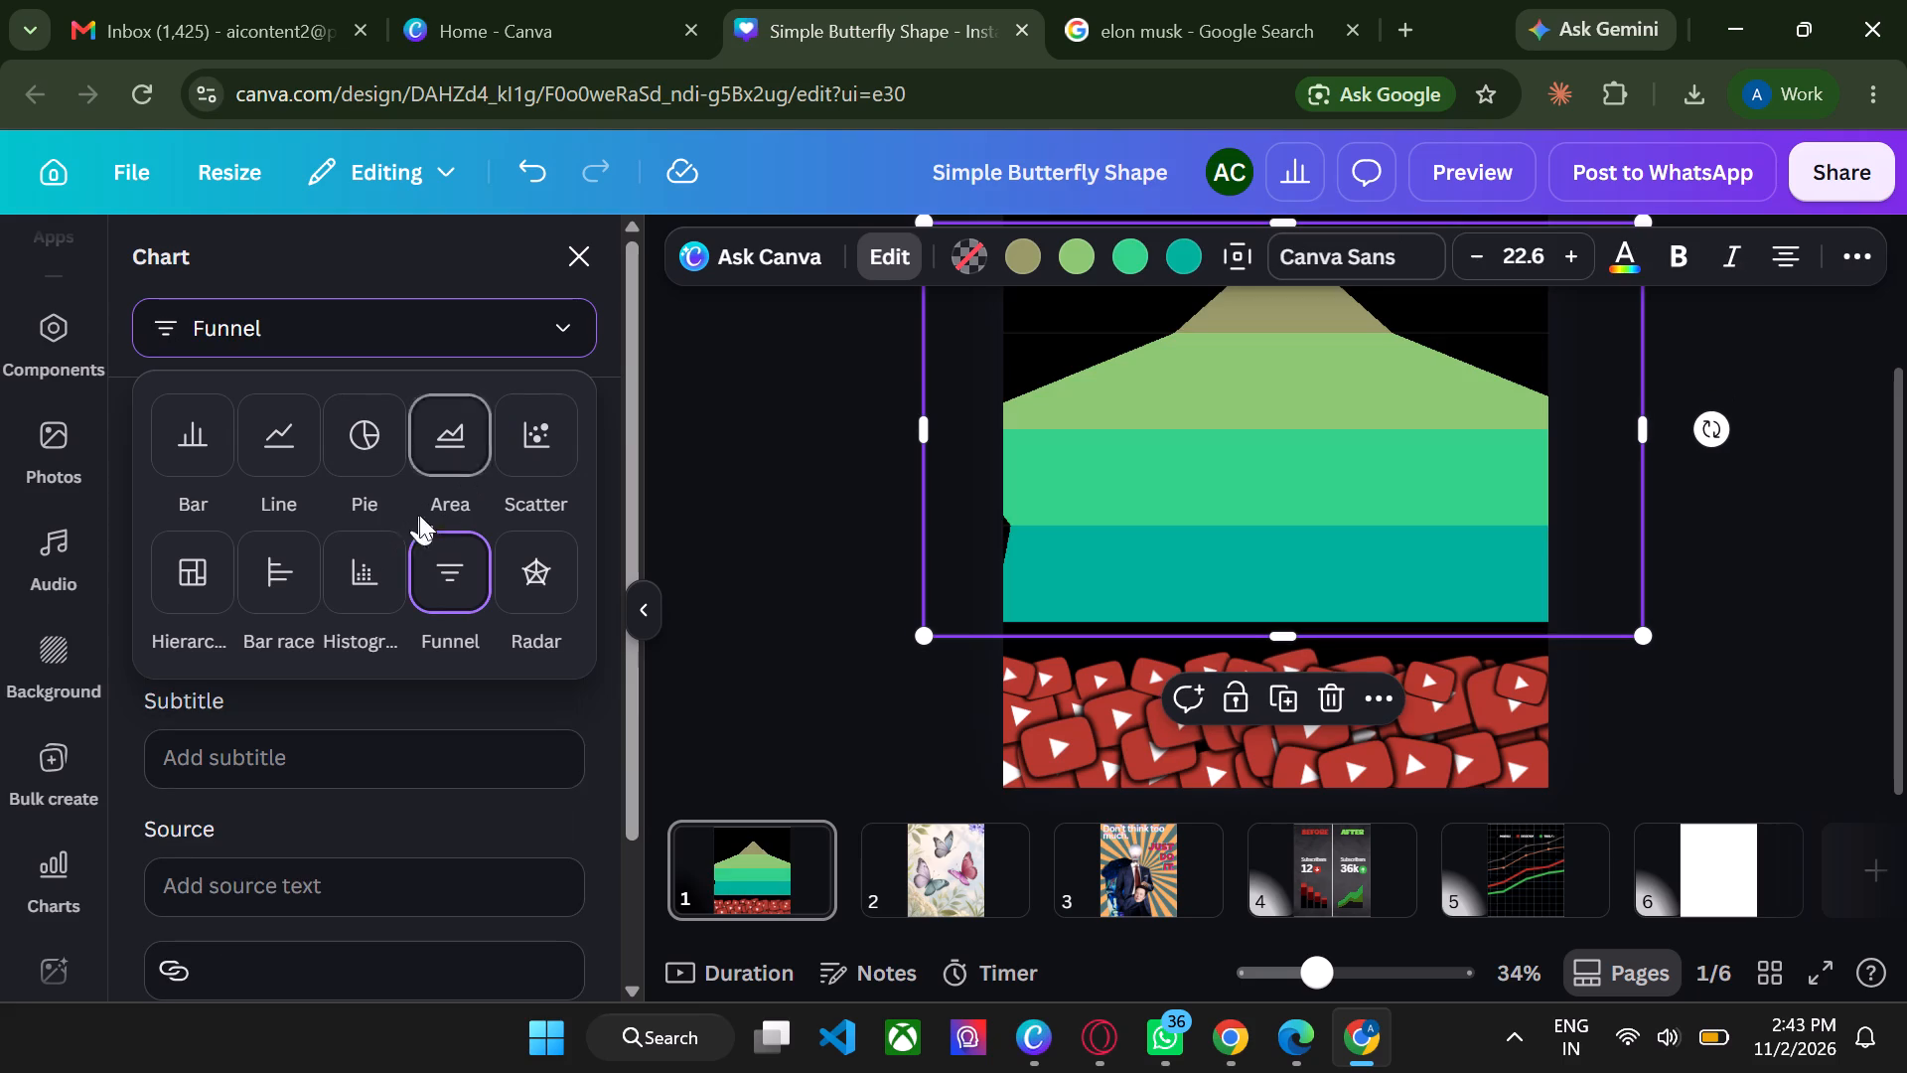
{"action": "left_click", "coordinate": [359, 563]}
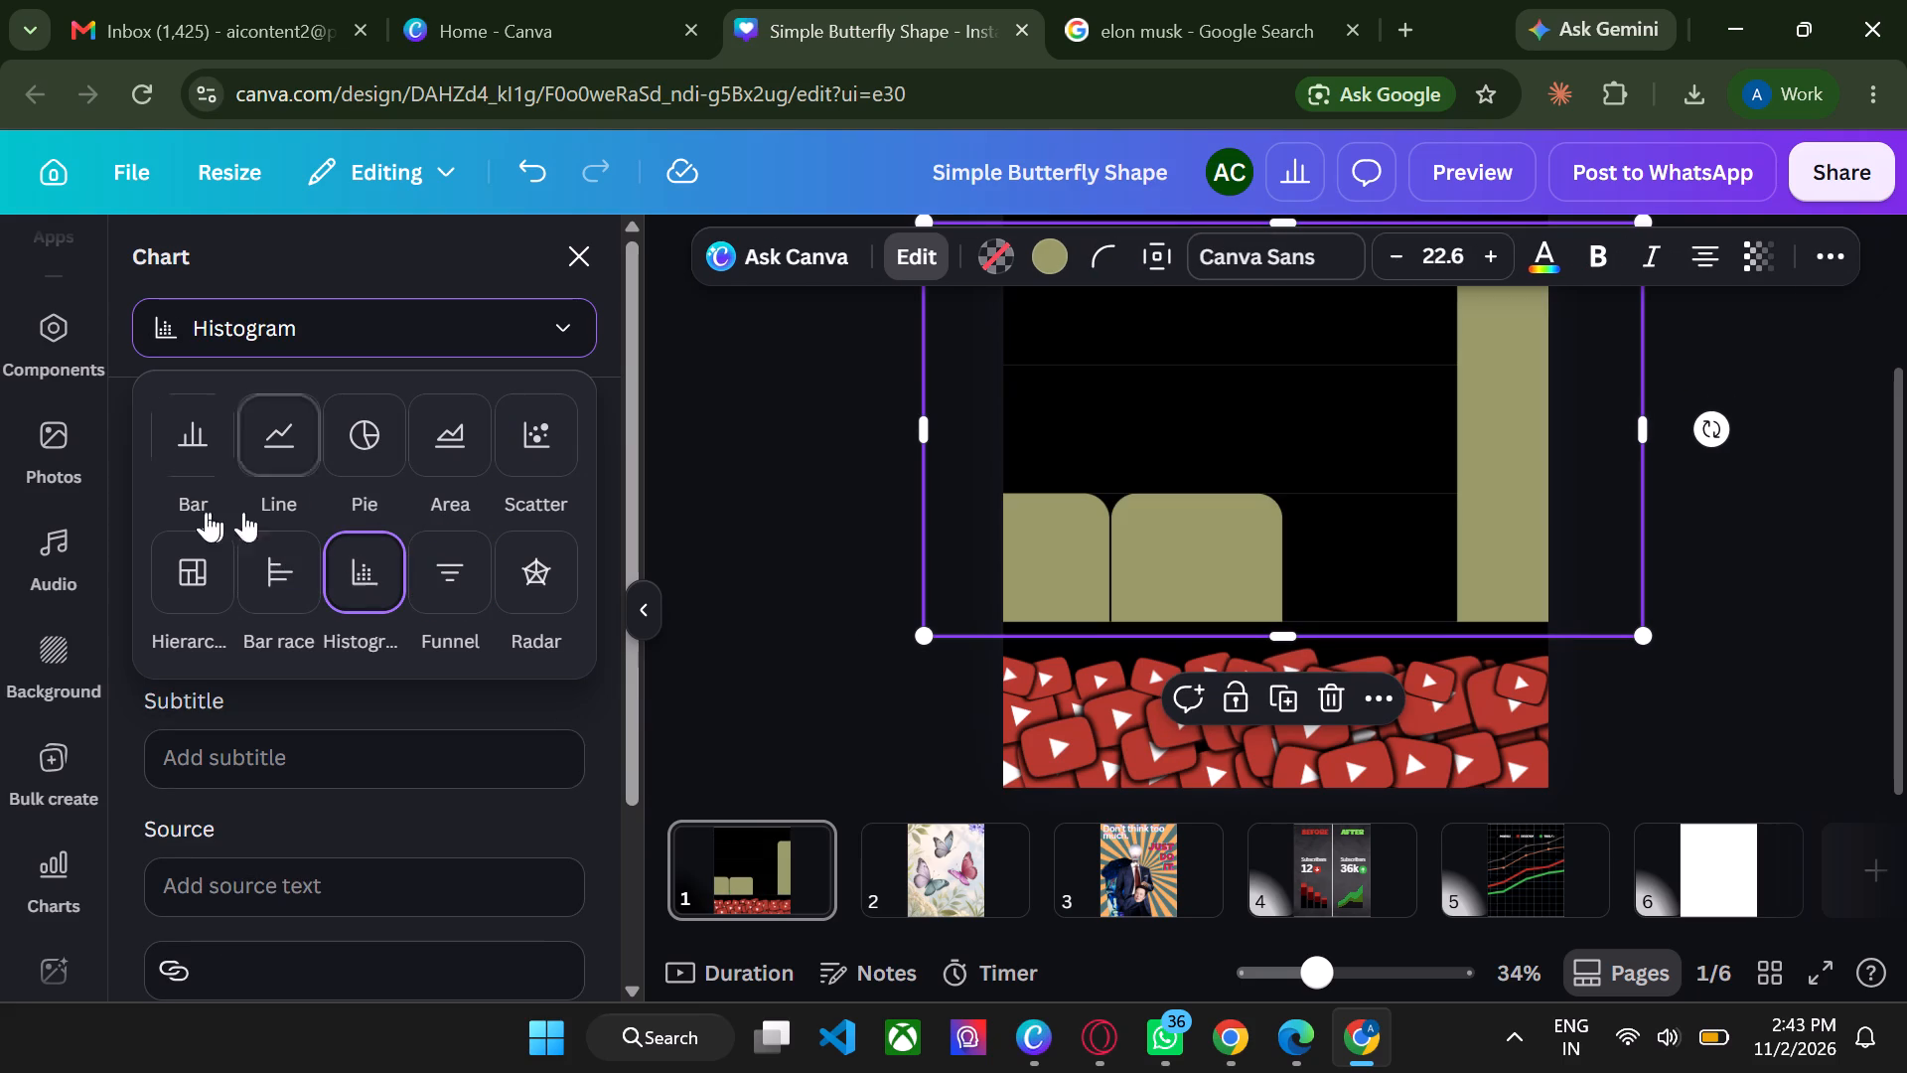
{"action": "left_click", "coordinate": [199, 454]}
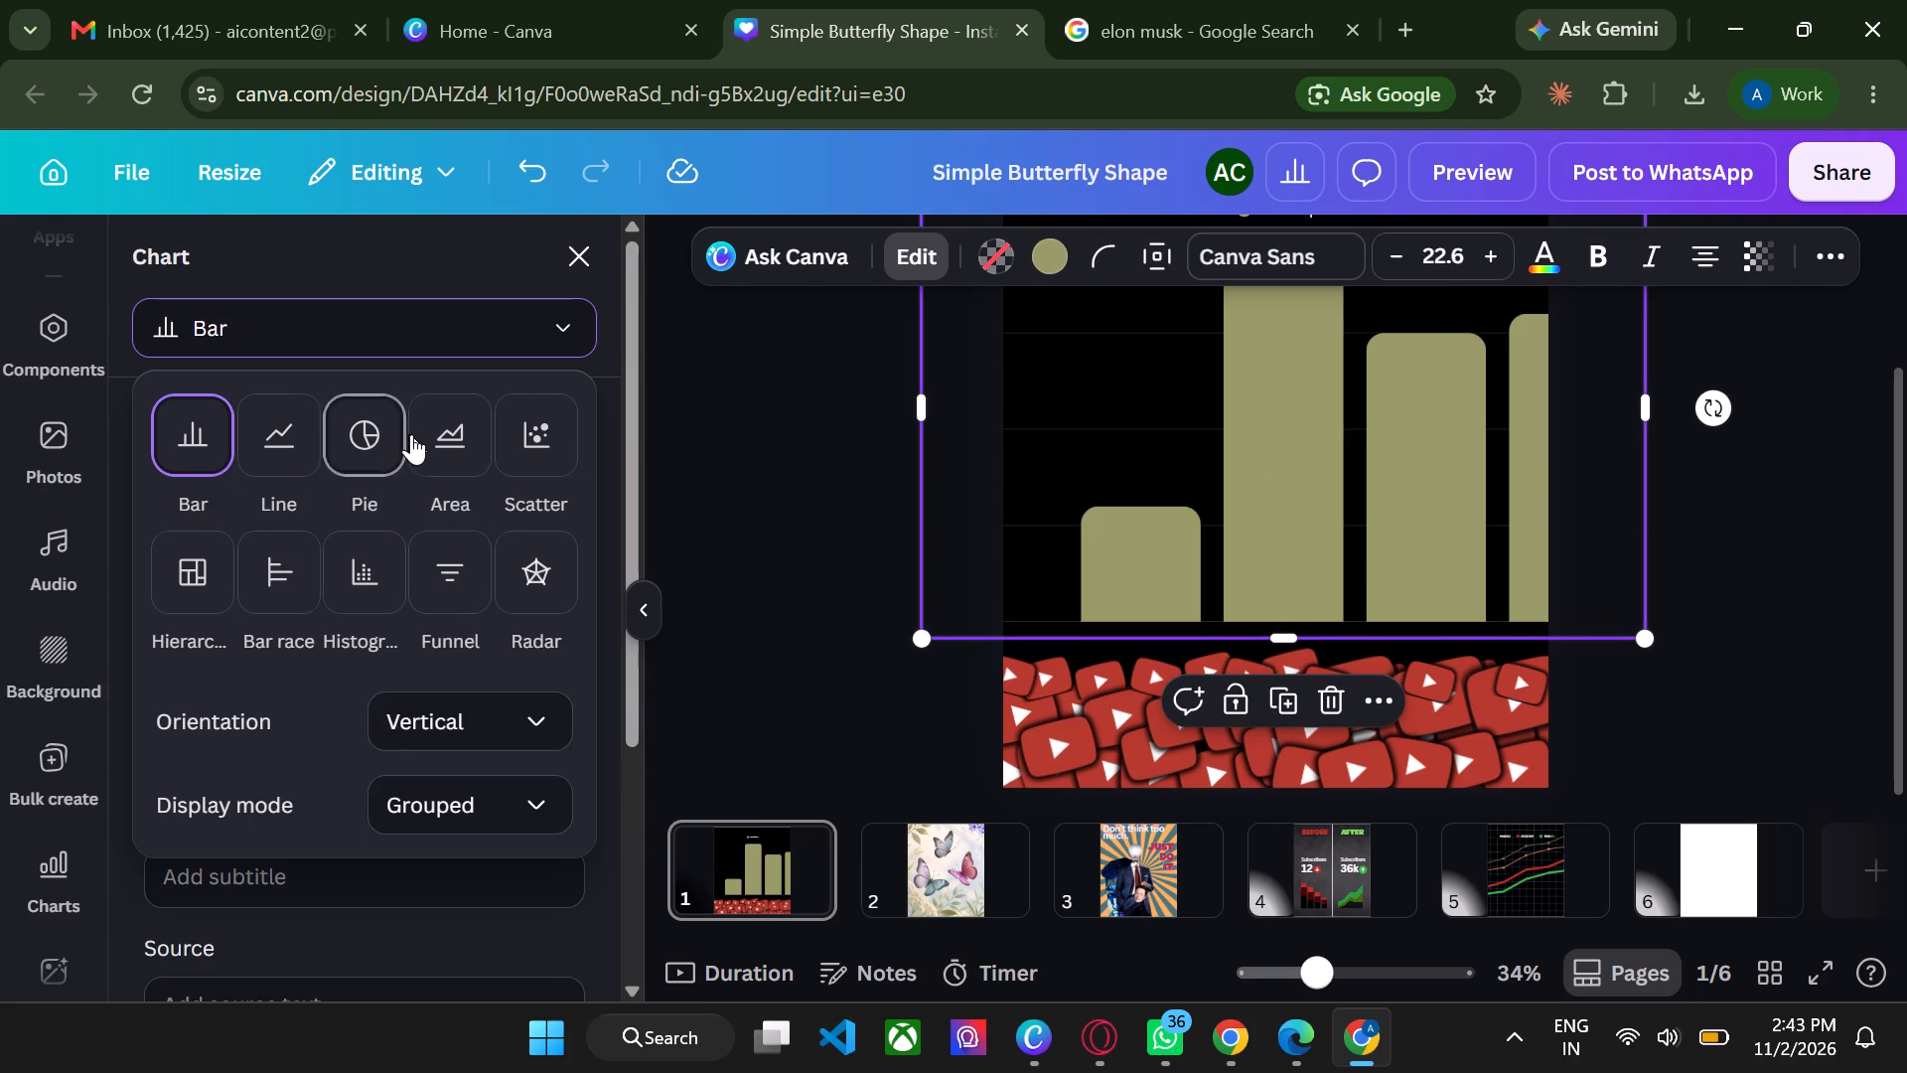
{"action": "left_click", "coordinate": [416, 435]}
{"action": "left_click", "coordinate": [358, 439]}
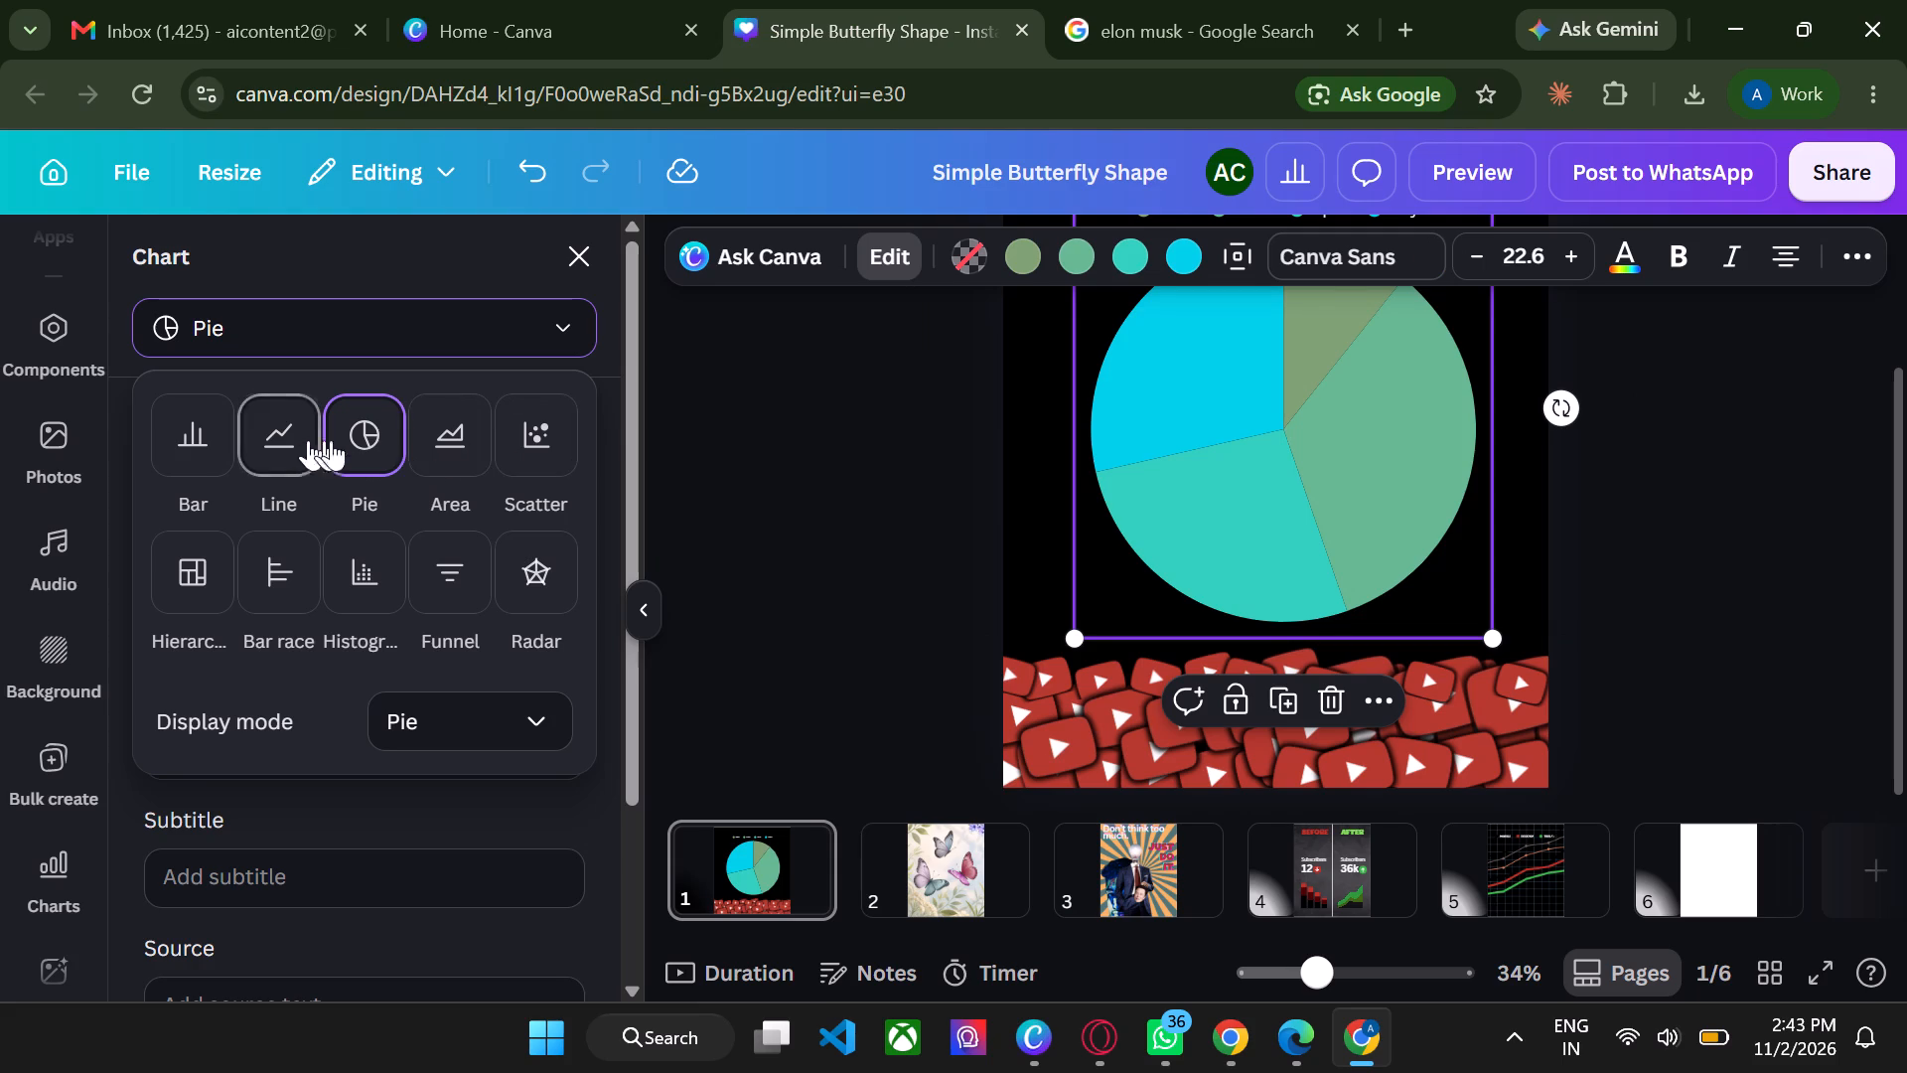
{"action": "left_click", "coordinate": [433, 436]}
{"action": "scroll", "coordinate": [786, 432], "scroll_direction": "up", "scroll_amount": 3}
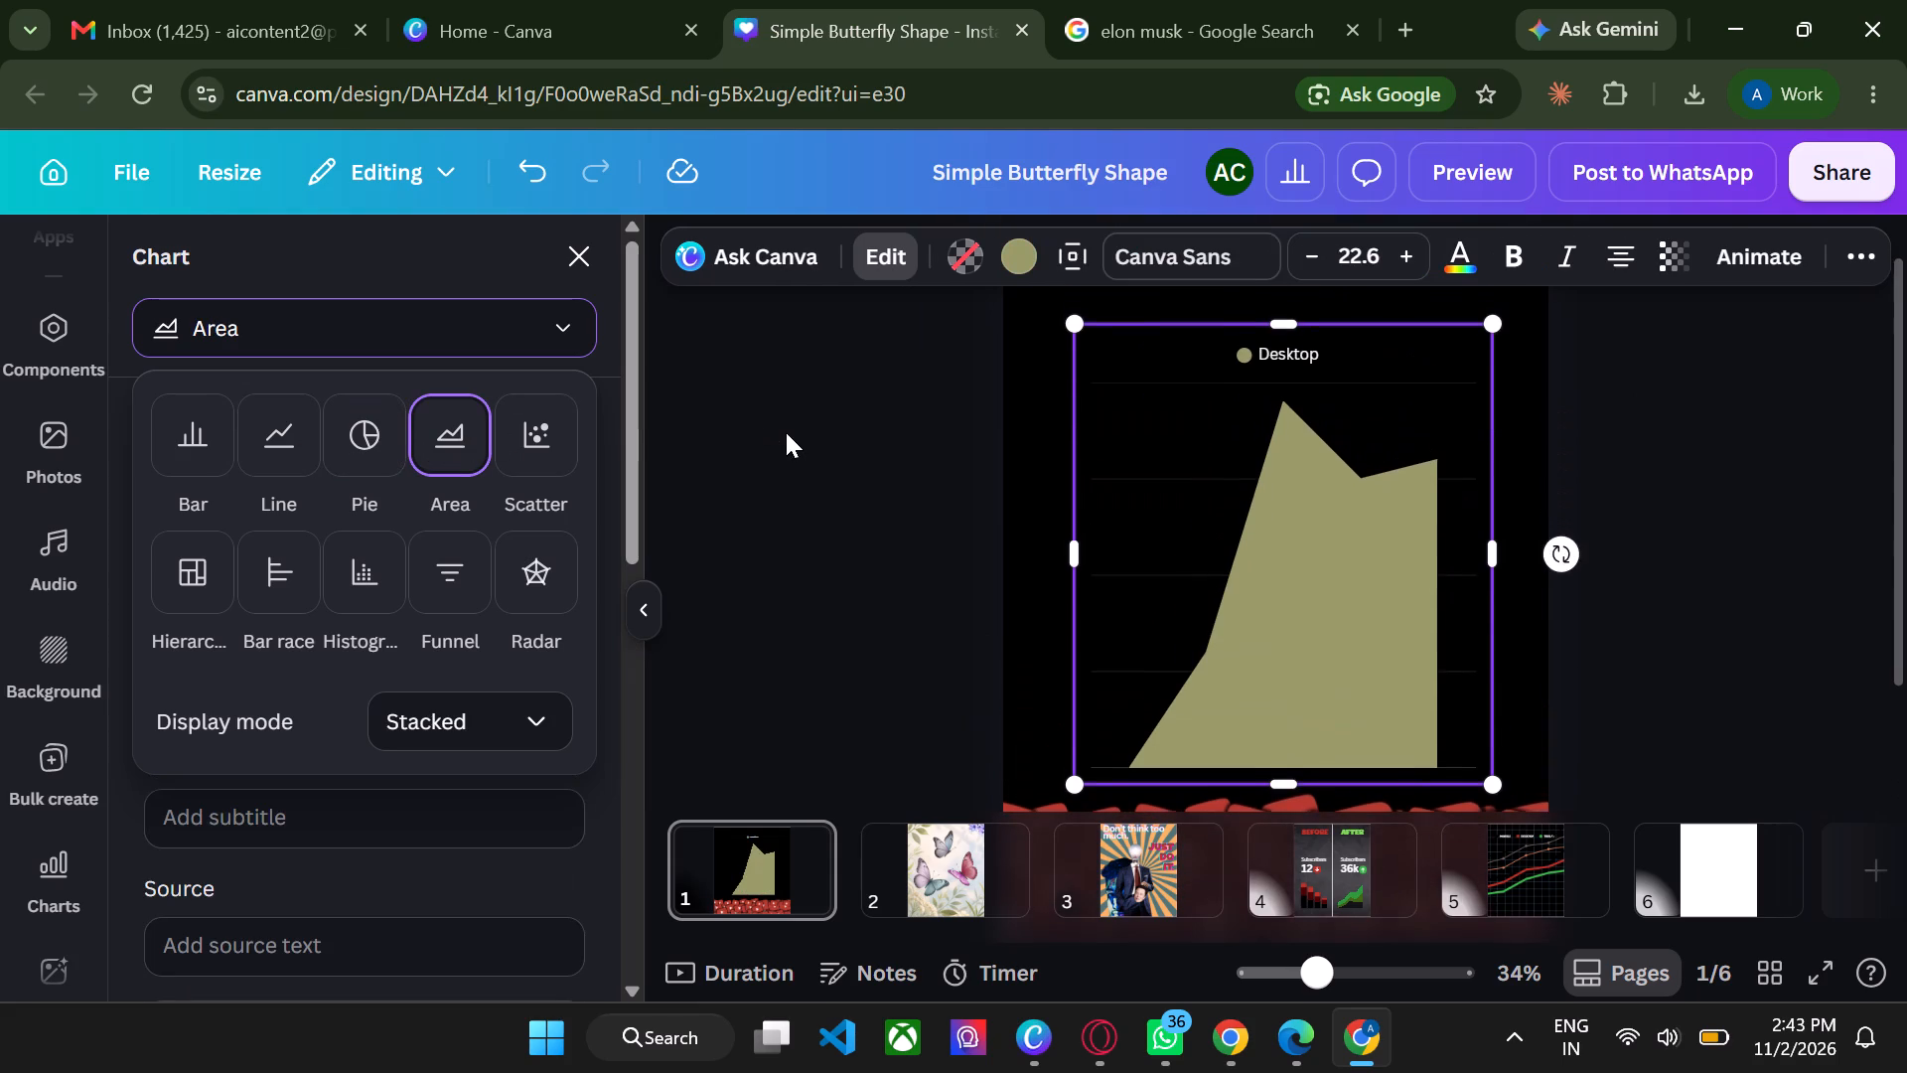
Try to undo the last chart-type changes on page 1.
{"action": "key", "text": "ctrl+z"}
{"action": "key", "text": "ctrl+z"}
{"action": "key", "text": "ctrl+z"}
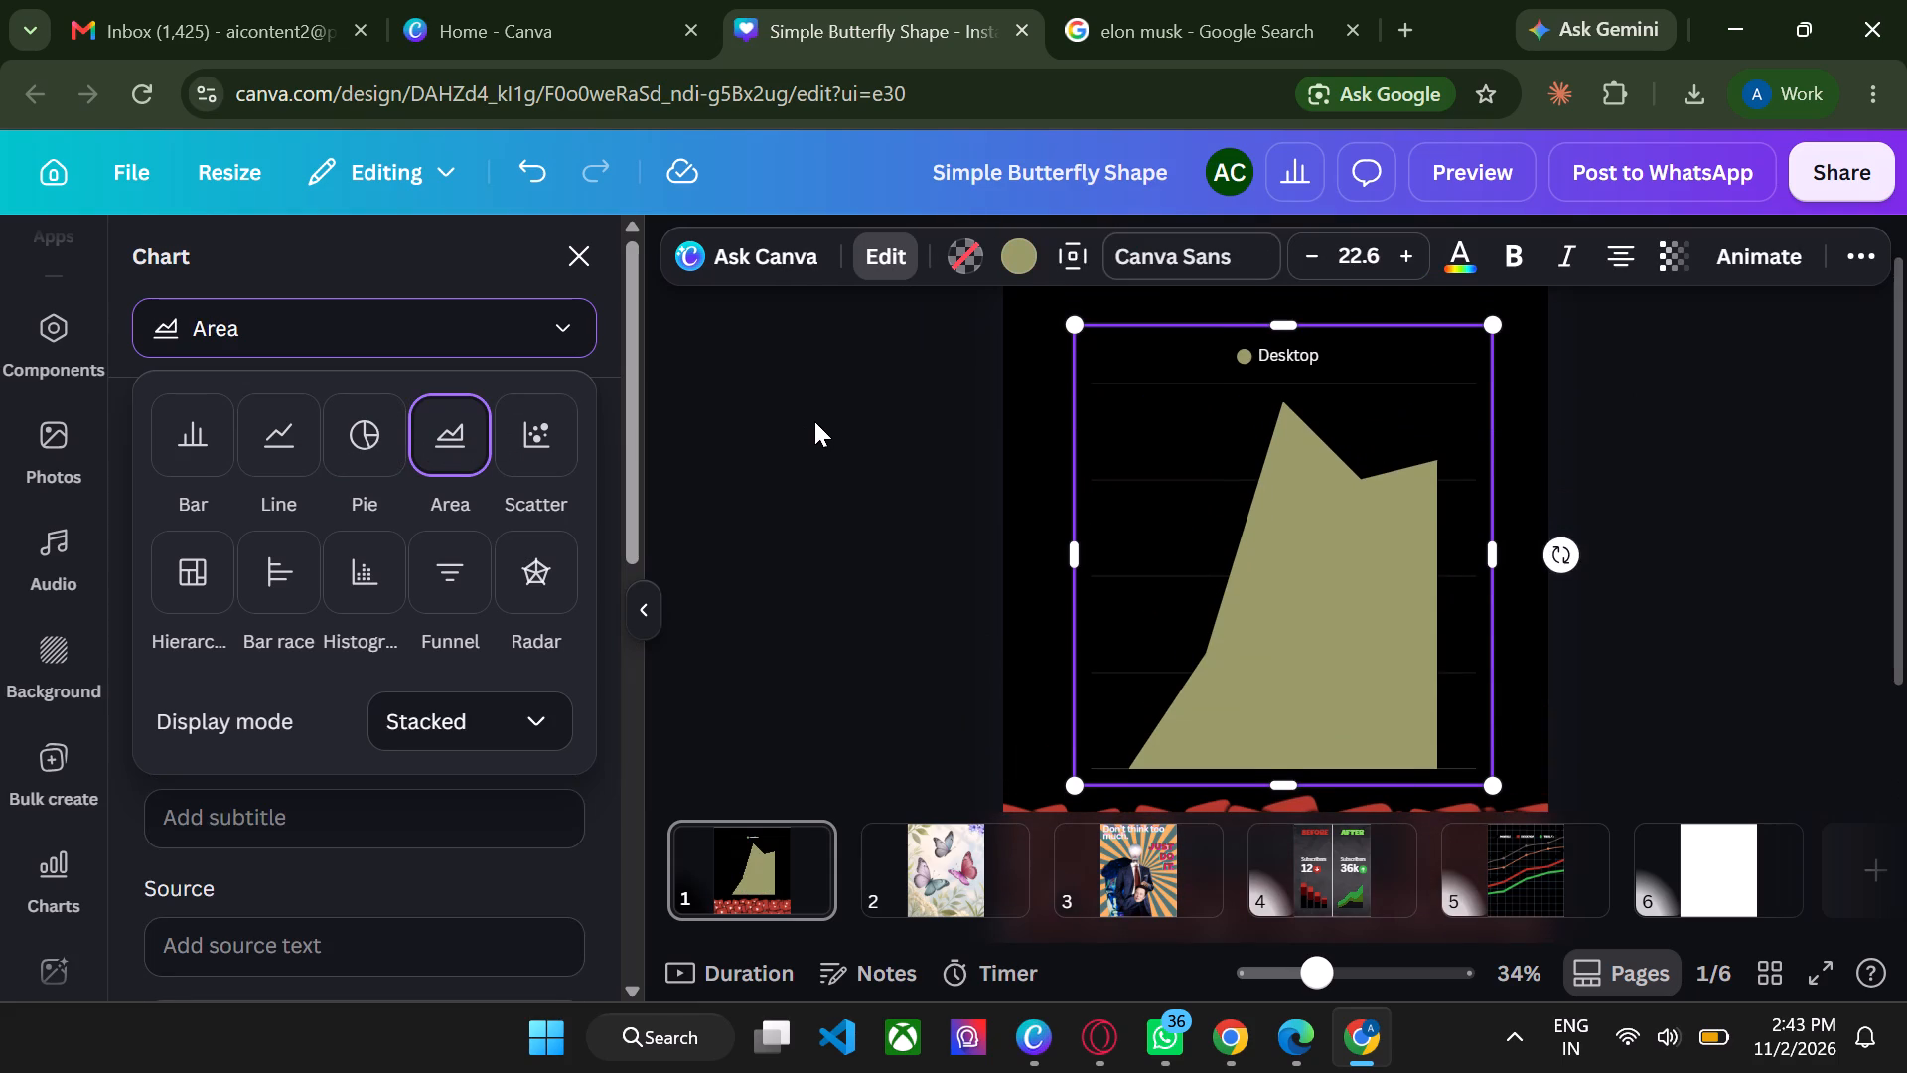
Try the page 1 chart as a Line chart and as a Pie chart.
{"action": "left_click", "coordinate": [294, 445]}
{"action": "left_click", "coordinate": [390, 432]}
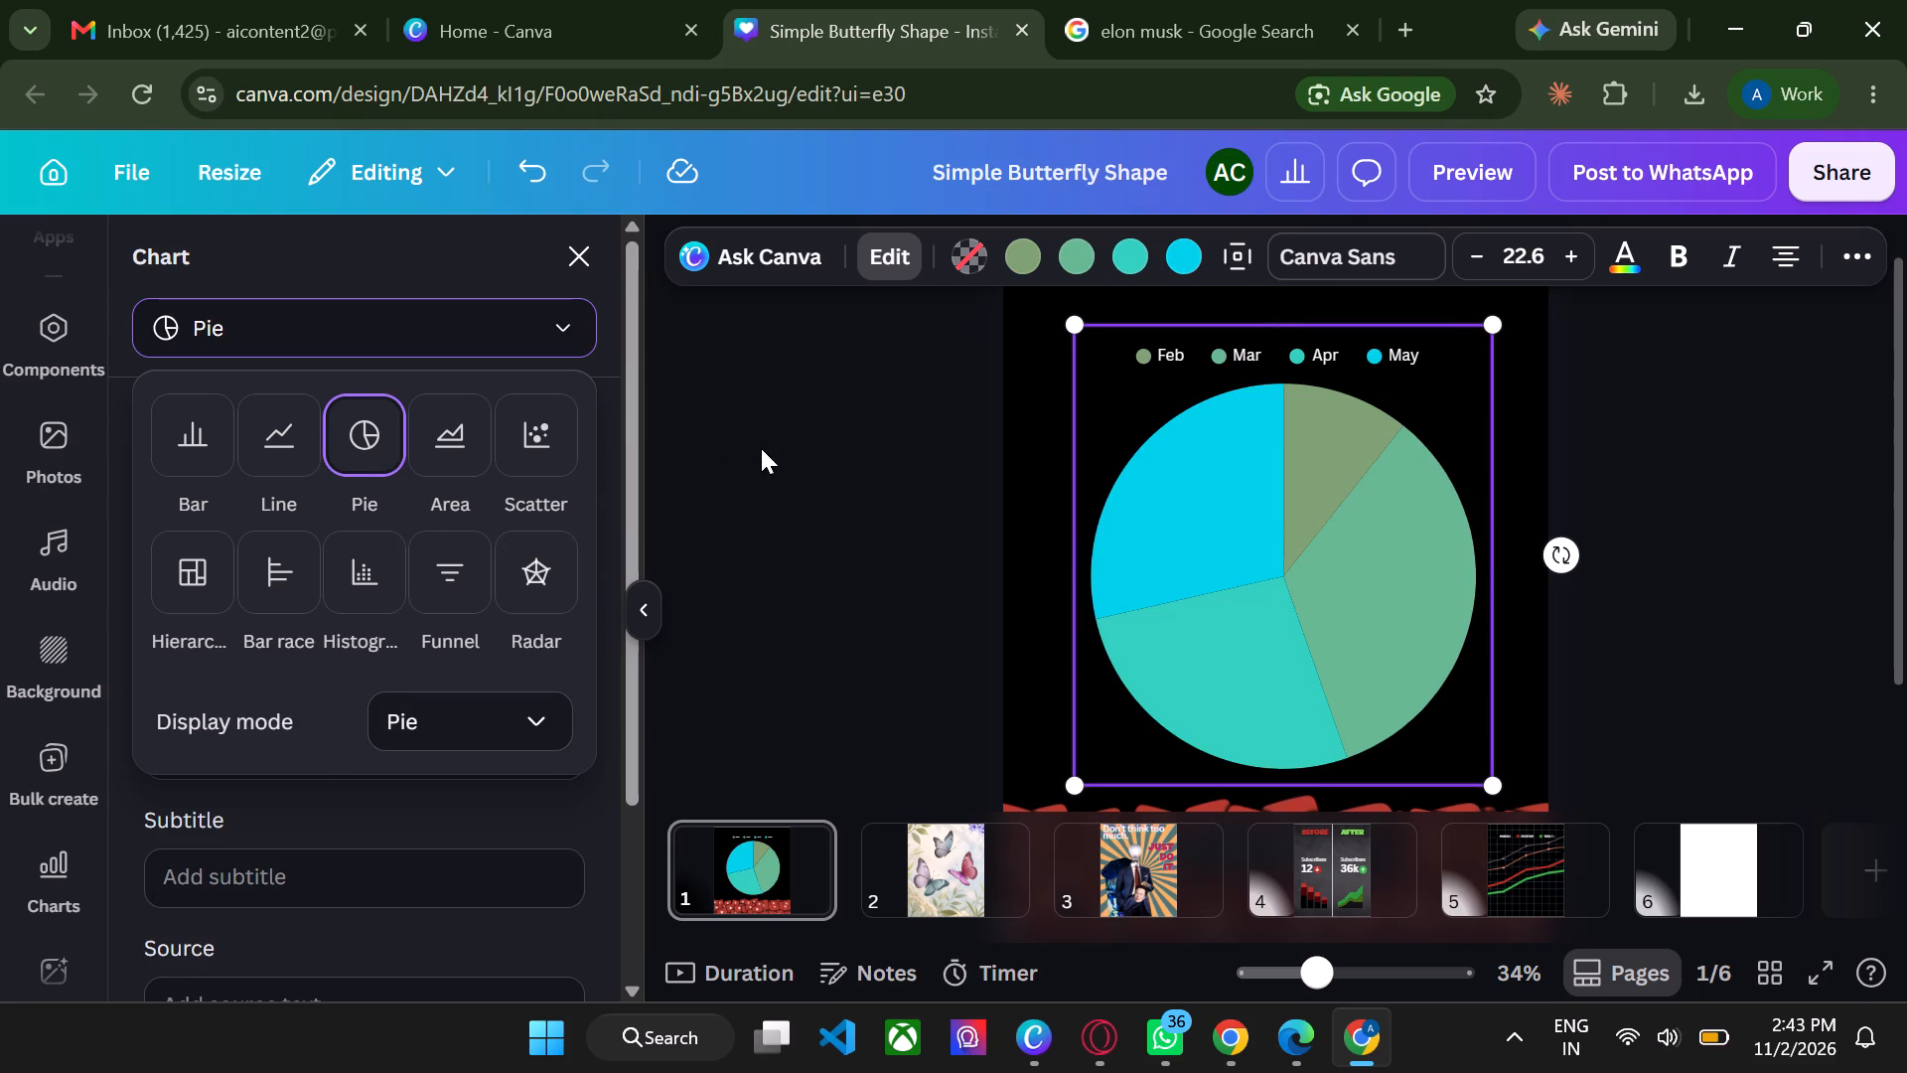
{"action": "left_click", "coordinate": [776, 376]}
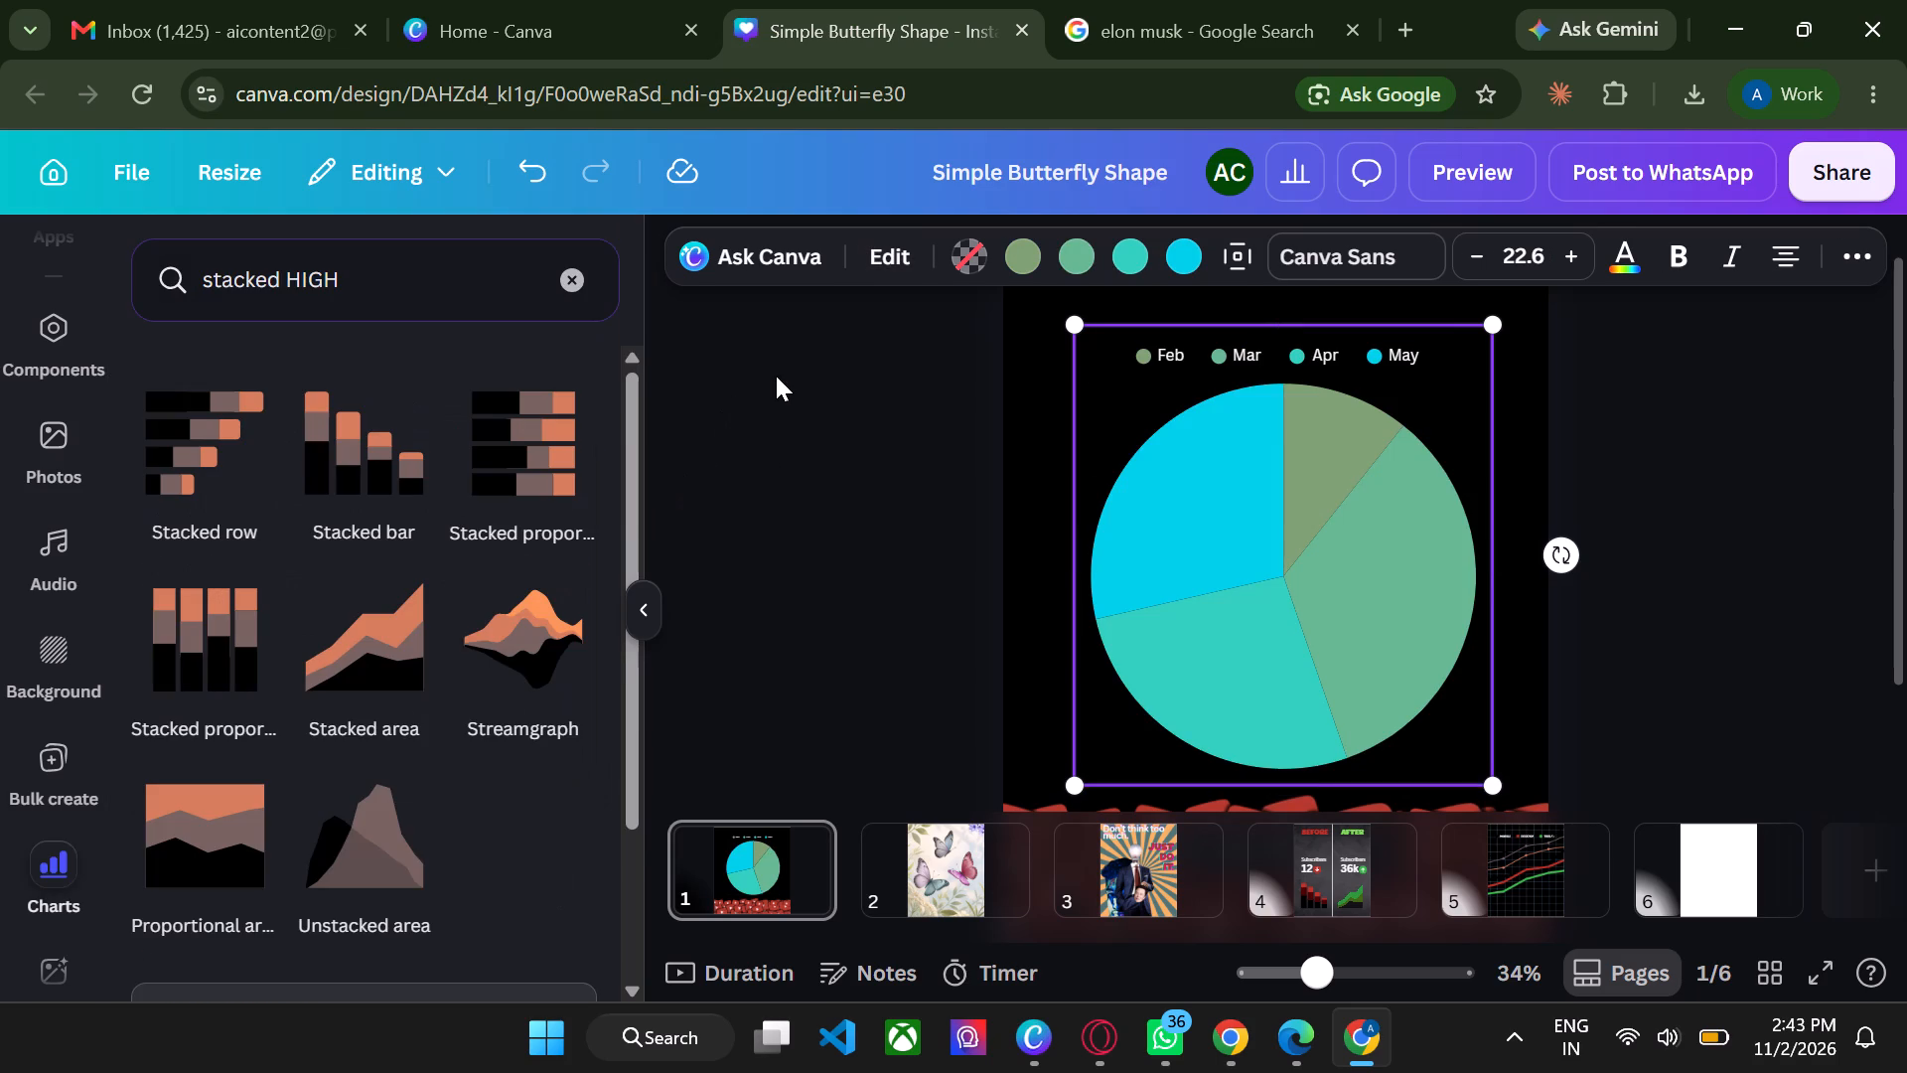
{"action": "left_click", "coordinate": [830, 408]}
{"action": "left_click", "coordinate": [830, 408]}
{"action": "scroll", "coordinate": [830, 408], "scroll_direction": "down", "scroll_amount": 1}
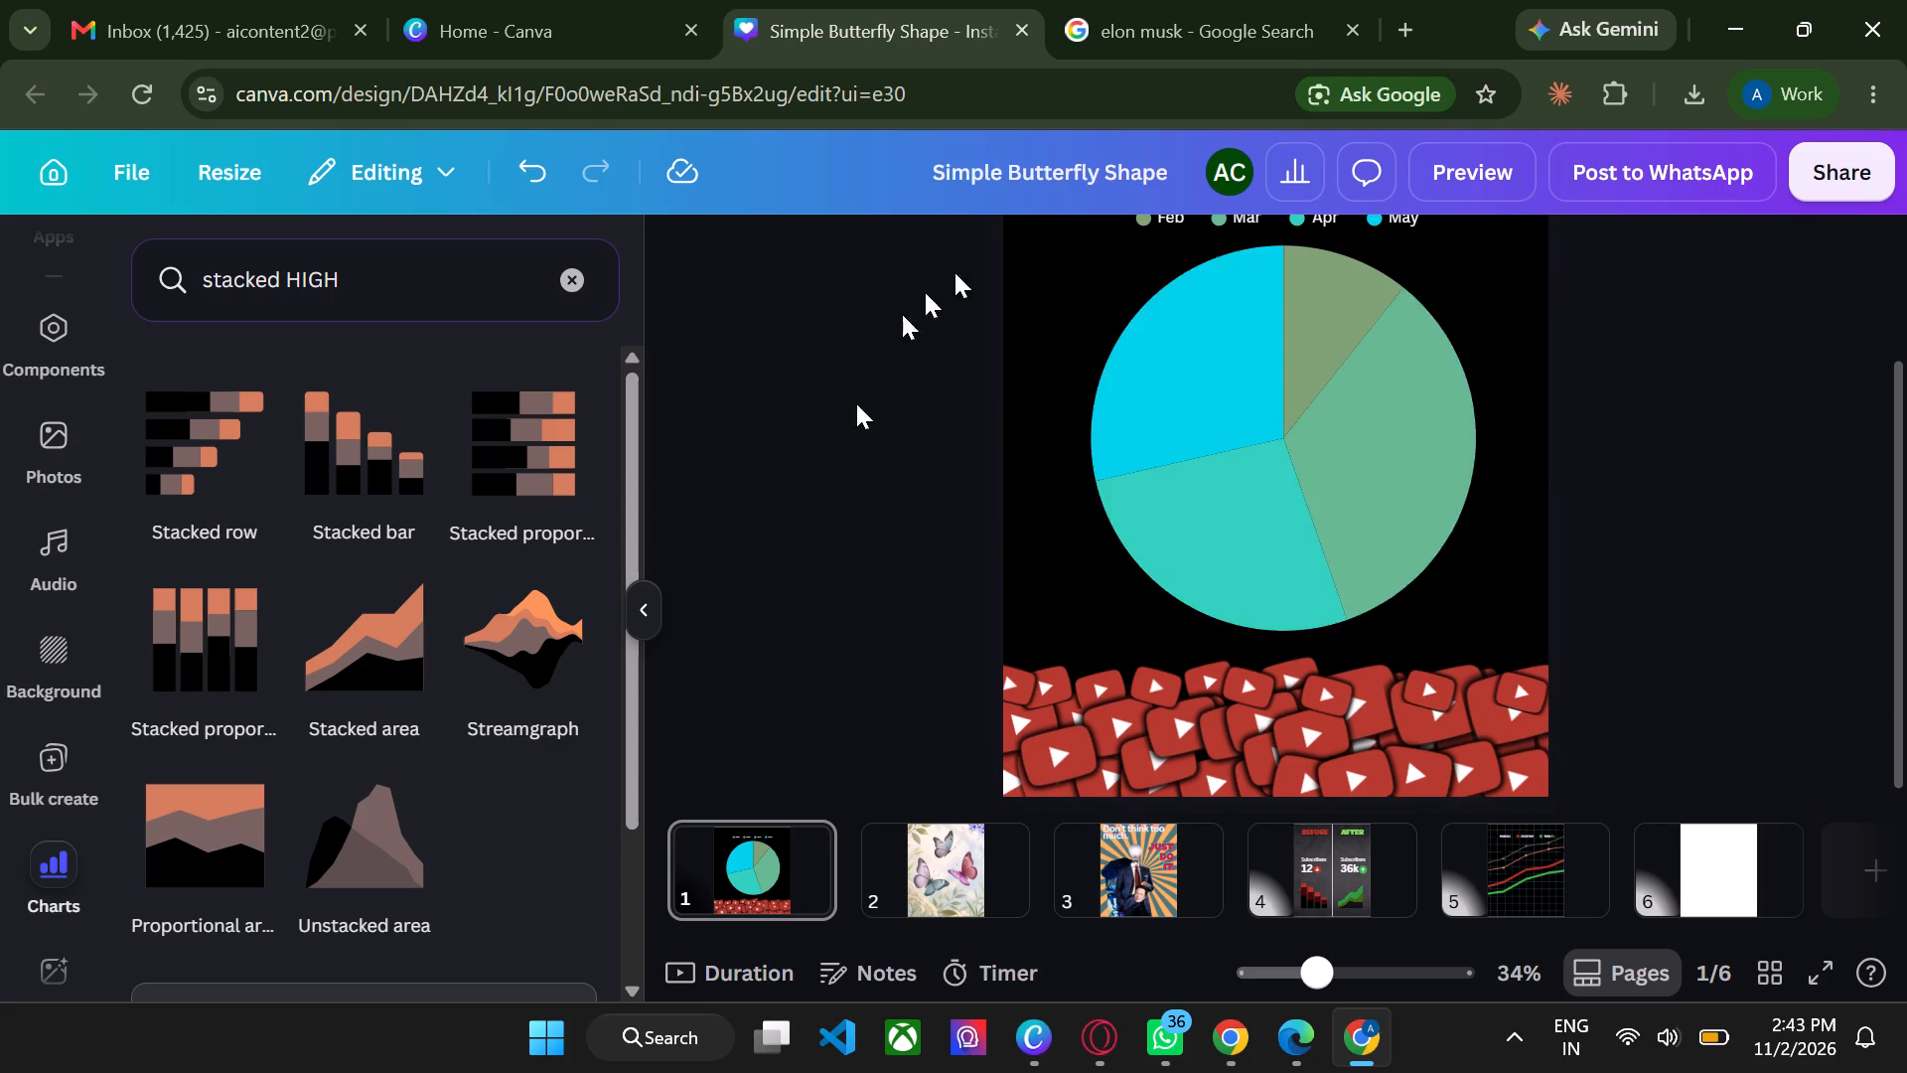
Undo the chart-type trials on page 1 back to the green three-series stacked area chart.
{"action": "left_click", "coordinate": [520, 167]}
{"action": "left_click", "coordinate": [520, 167]}
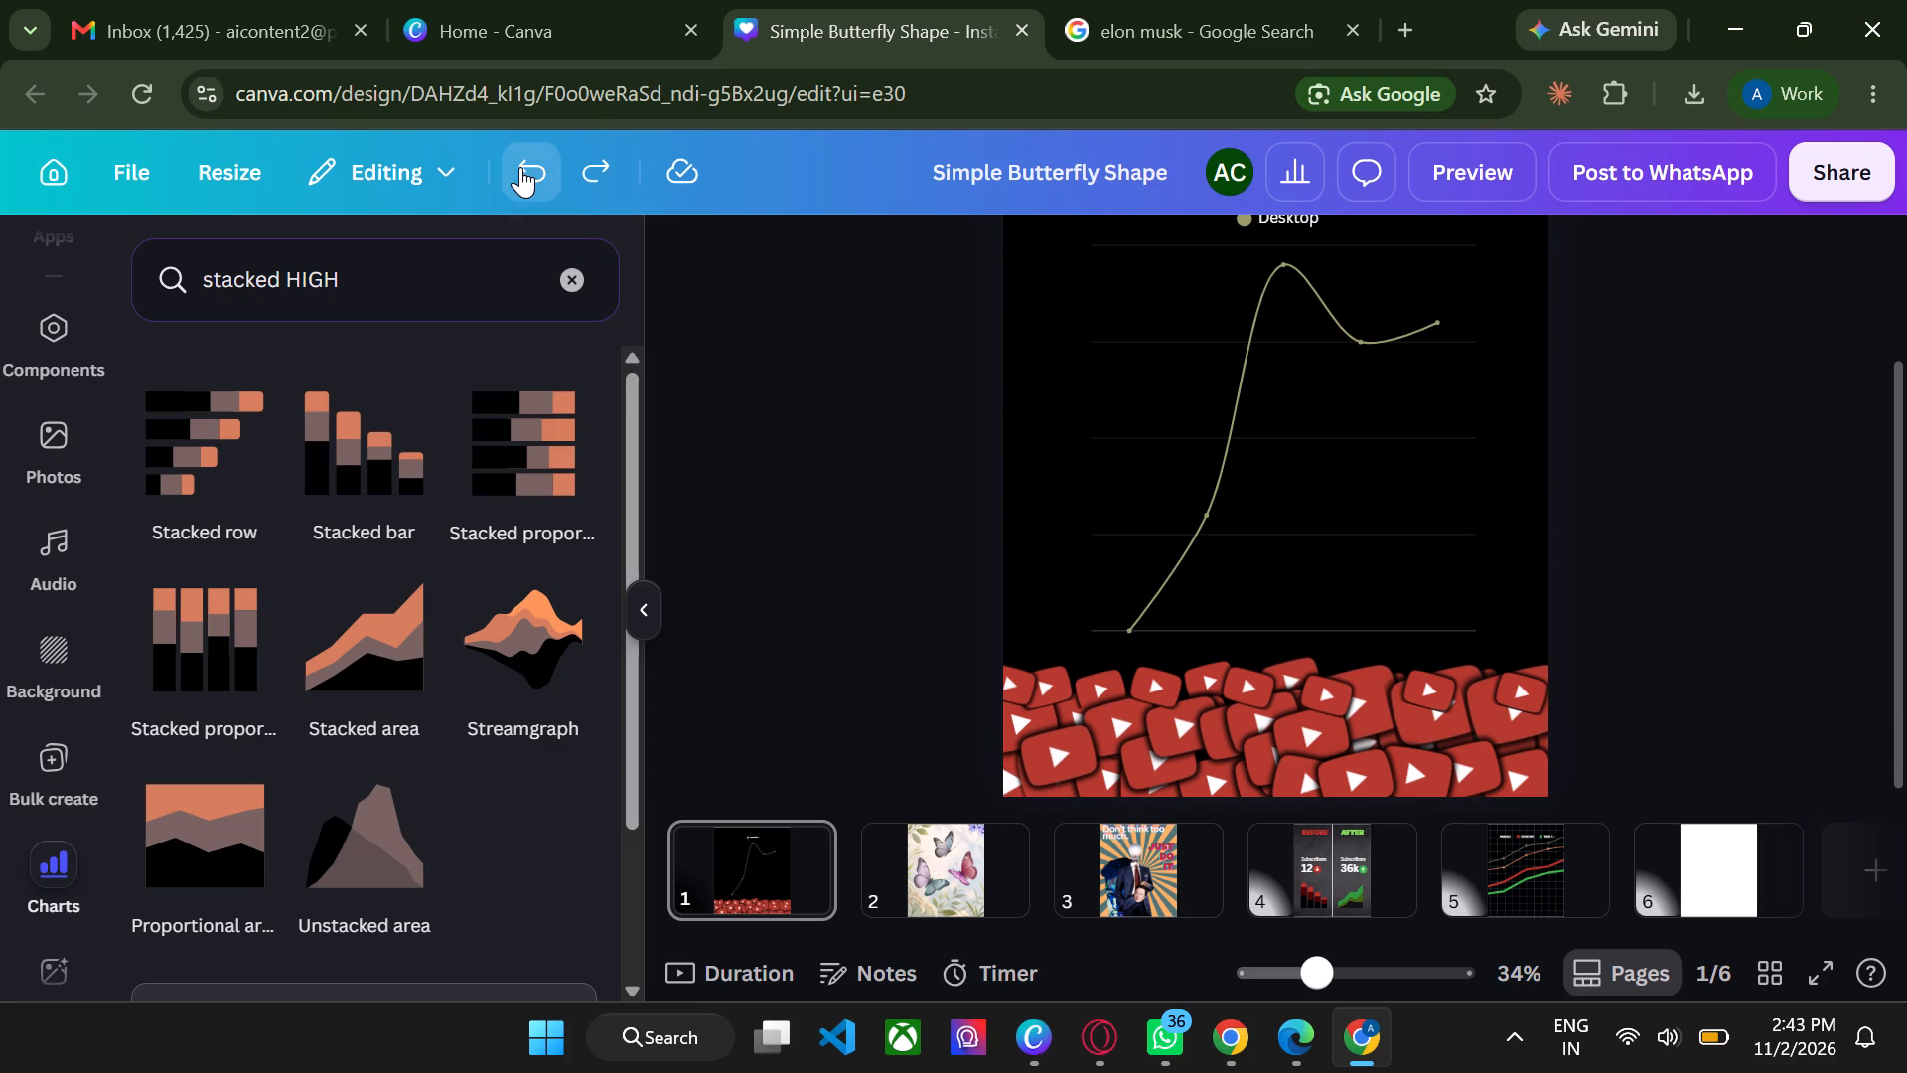
{"action": "double_click", "coordinate": [520, 167]}
{"action": "left_click", "coordinate": [520, 167]}
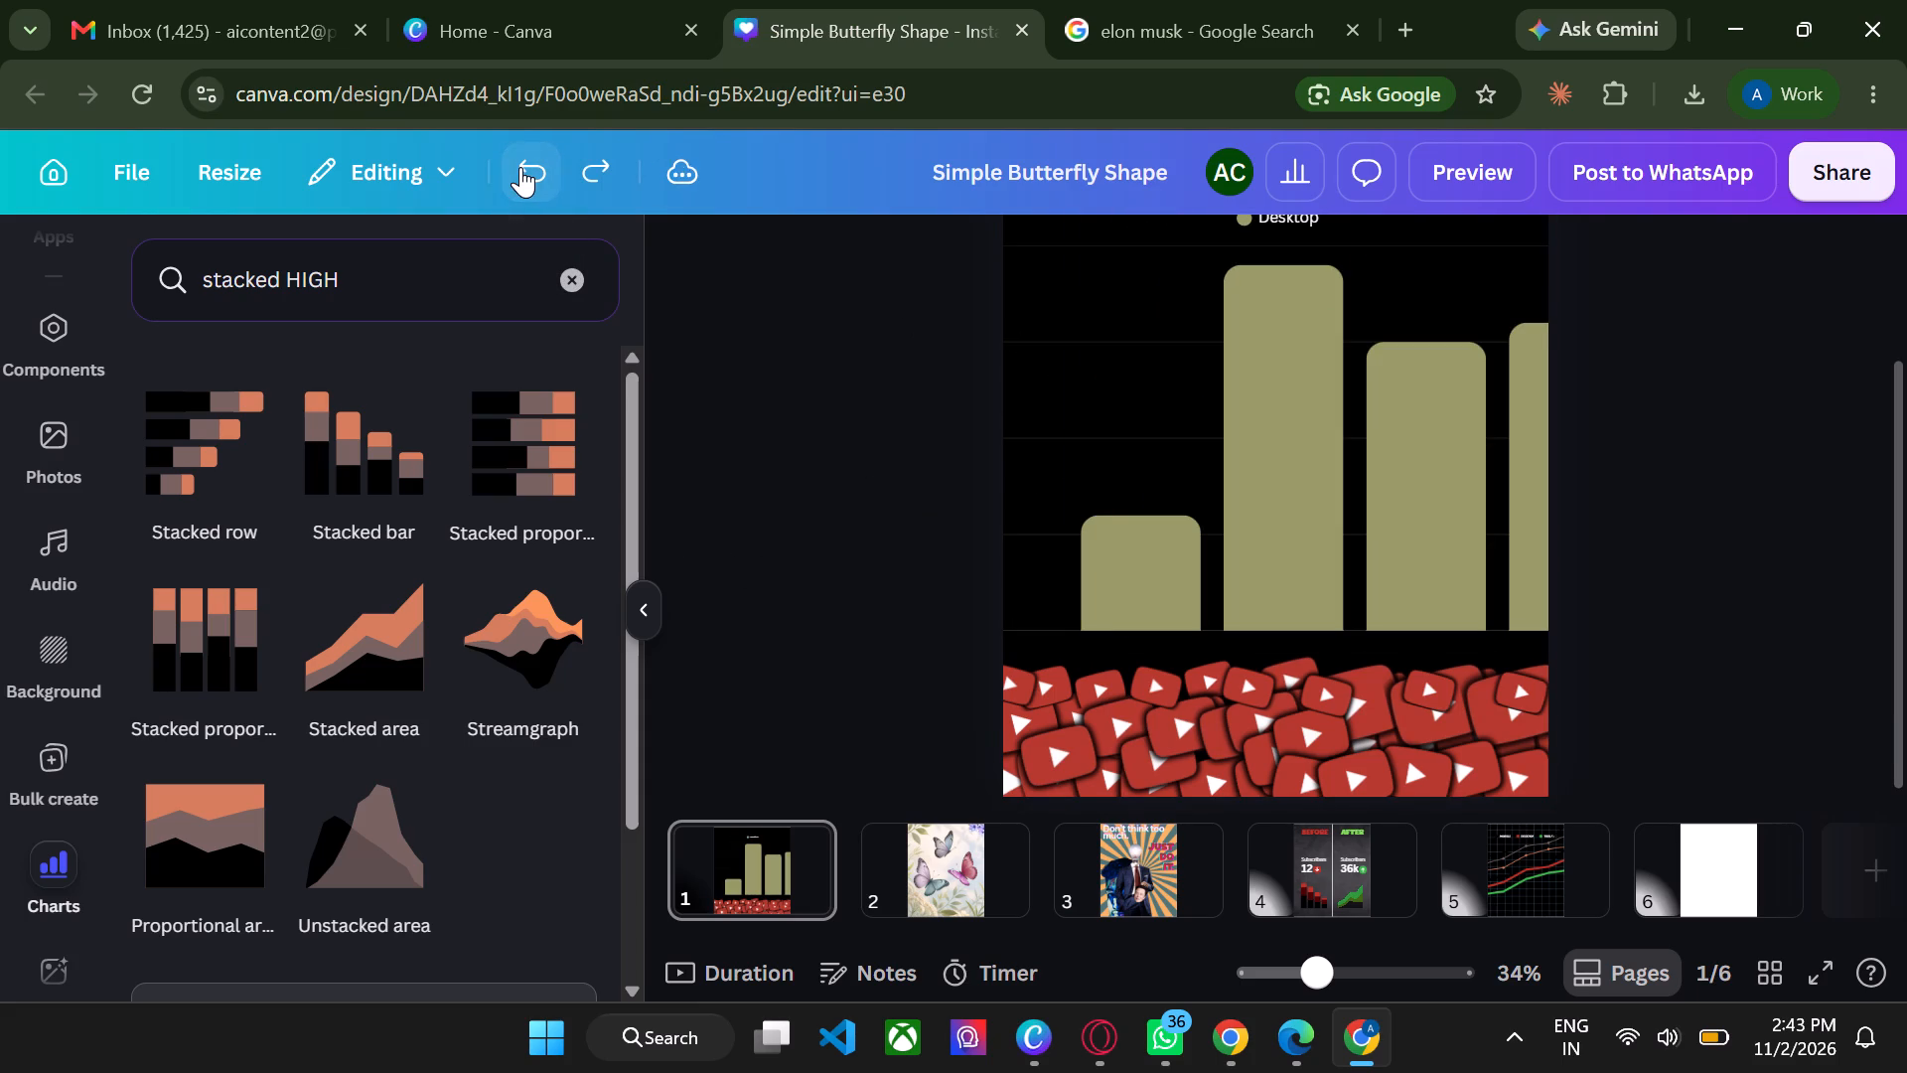
{"action": "left_click", "coordinate": [520, 167]}
{"action": "left_click", "coordinate": [520, 167]}
{"action": "left_click", "coordinate": [520, 167]}
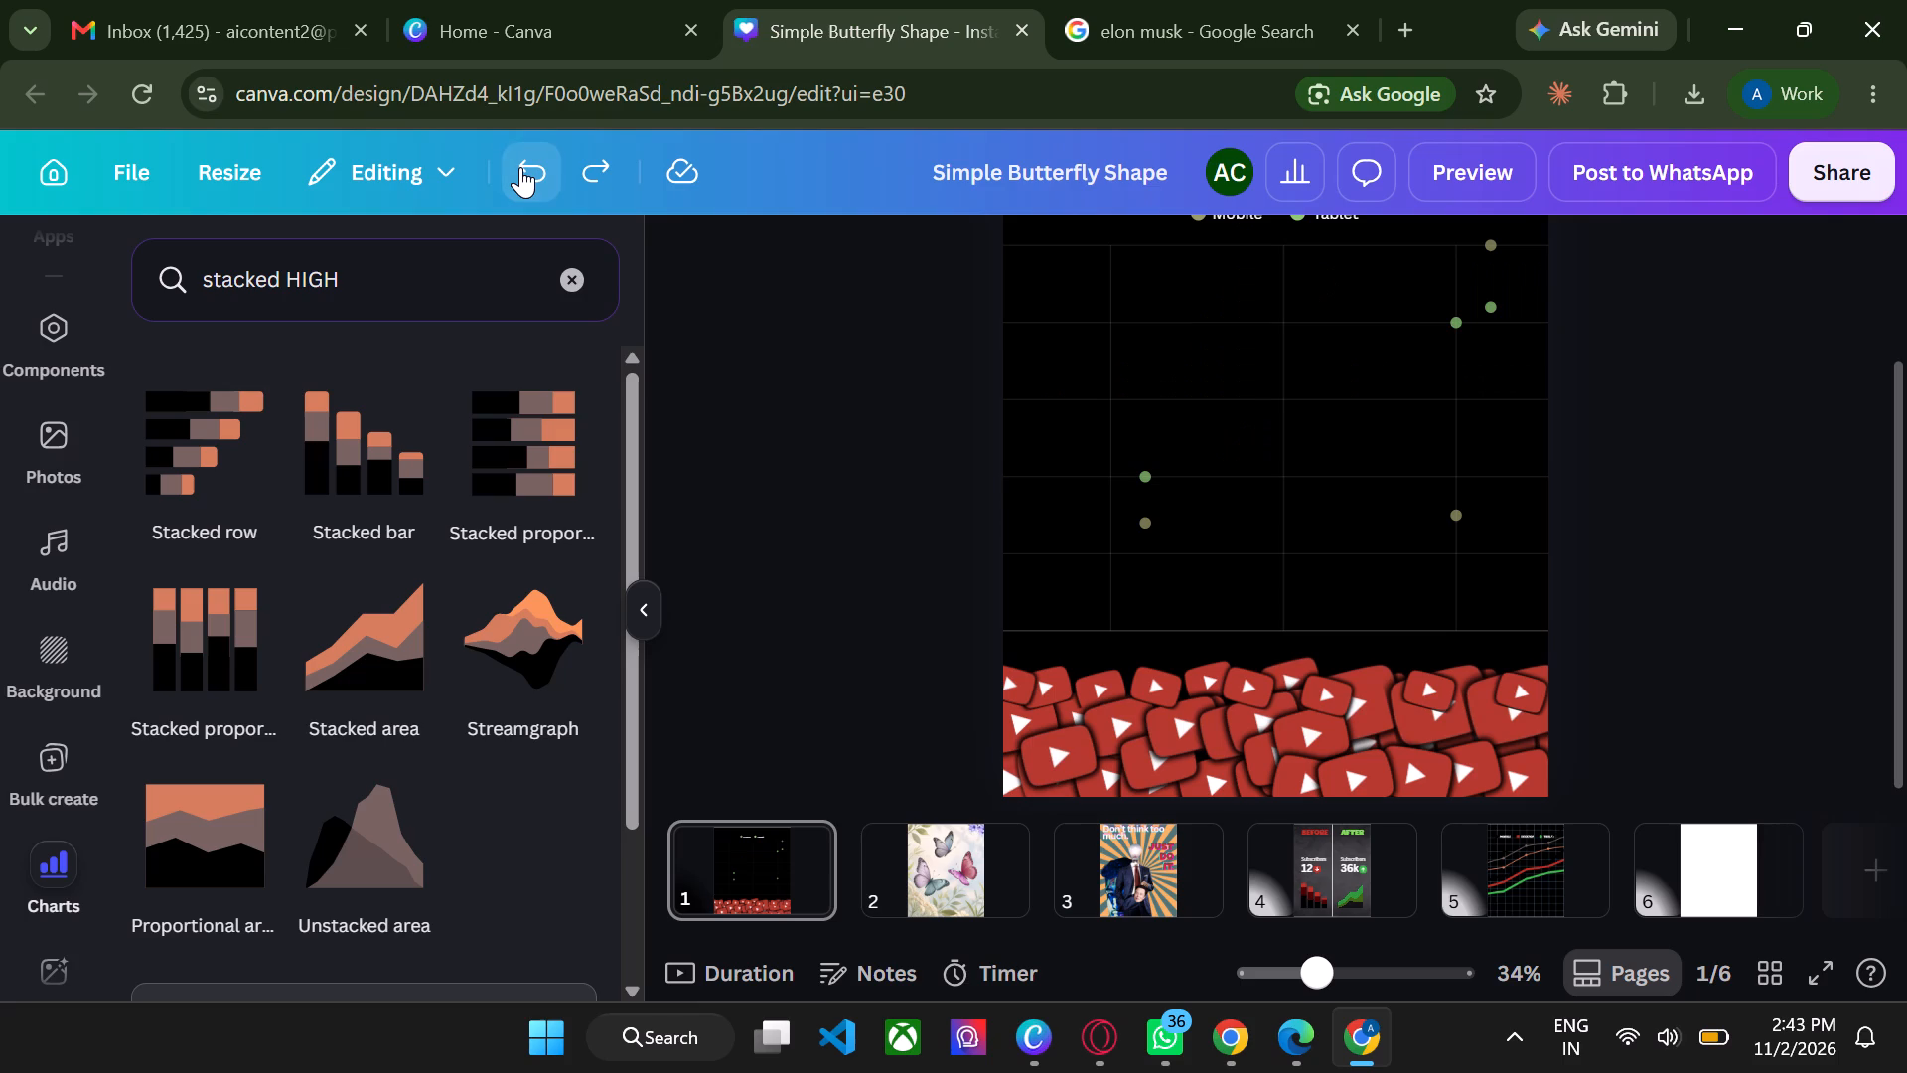
{"action": "left_click", "coordinate": [520, 167]}
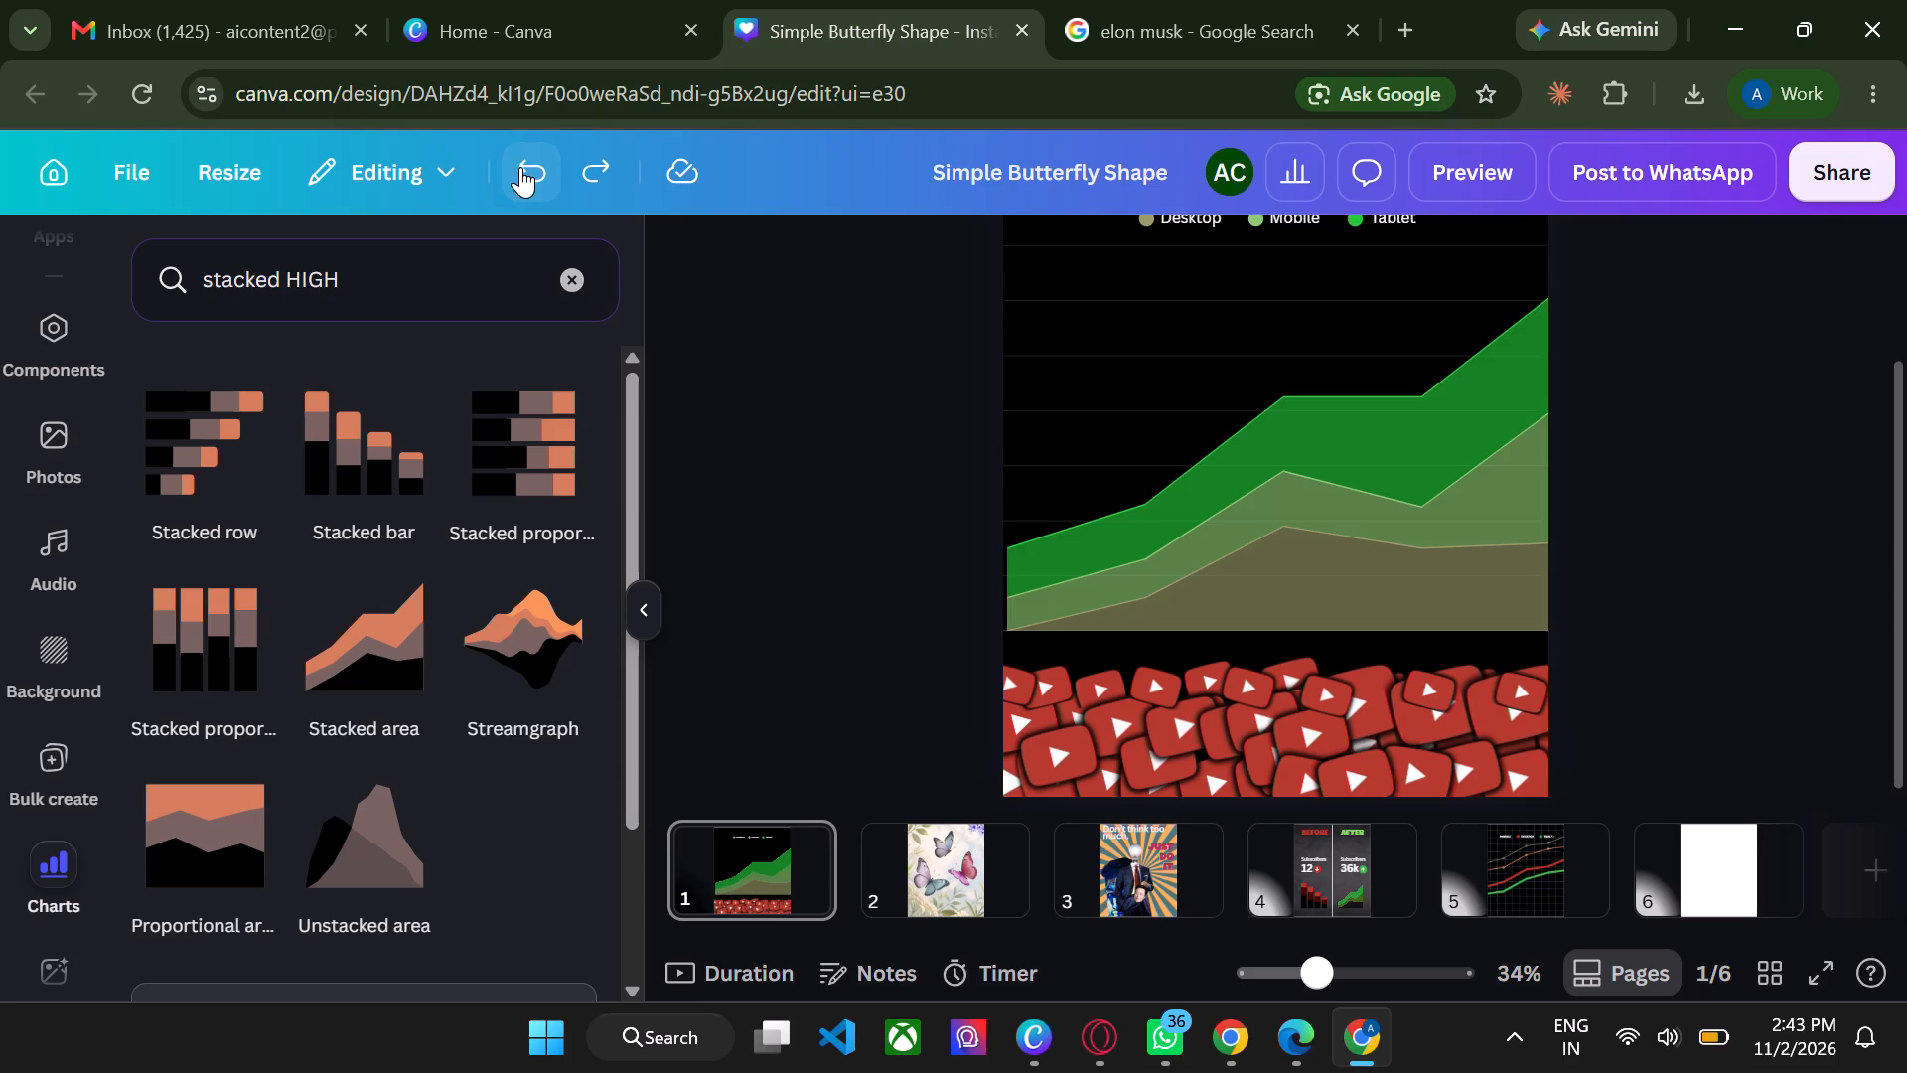
{"action": "left_click", "coordinate": [713, 445]}
Hide the legend of the page 1 area chart.
{"action": "scroll", "coordinate": [713, 445], "scroll_direction": "up", "scroll_amount": 1}
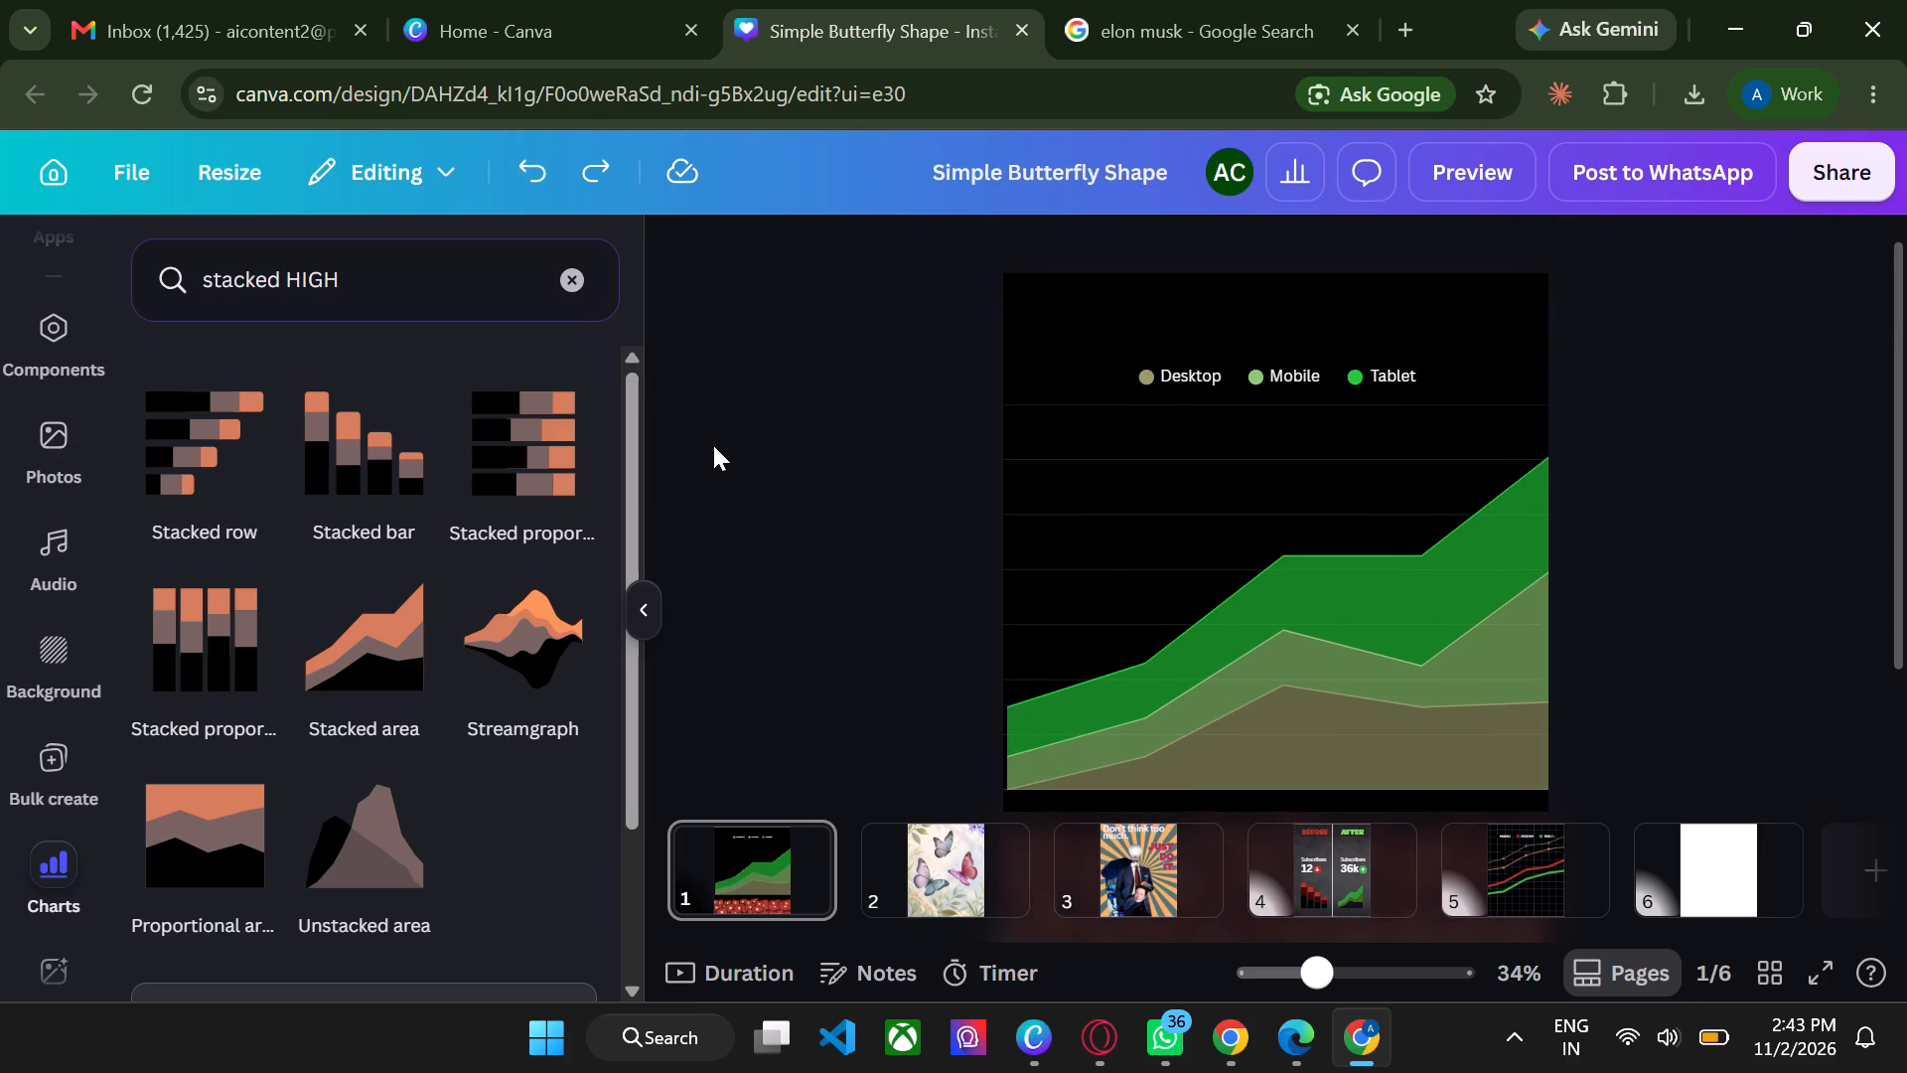
{"action": "left_click", "coordinate": [1373, 429]}
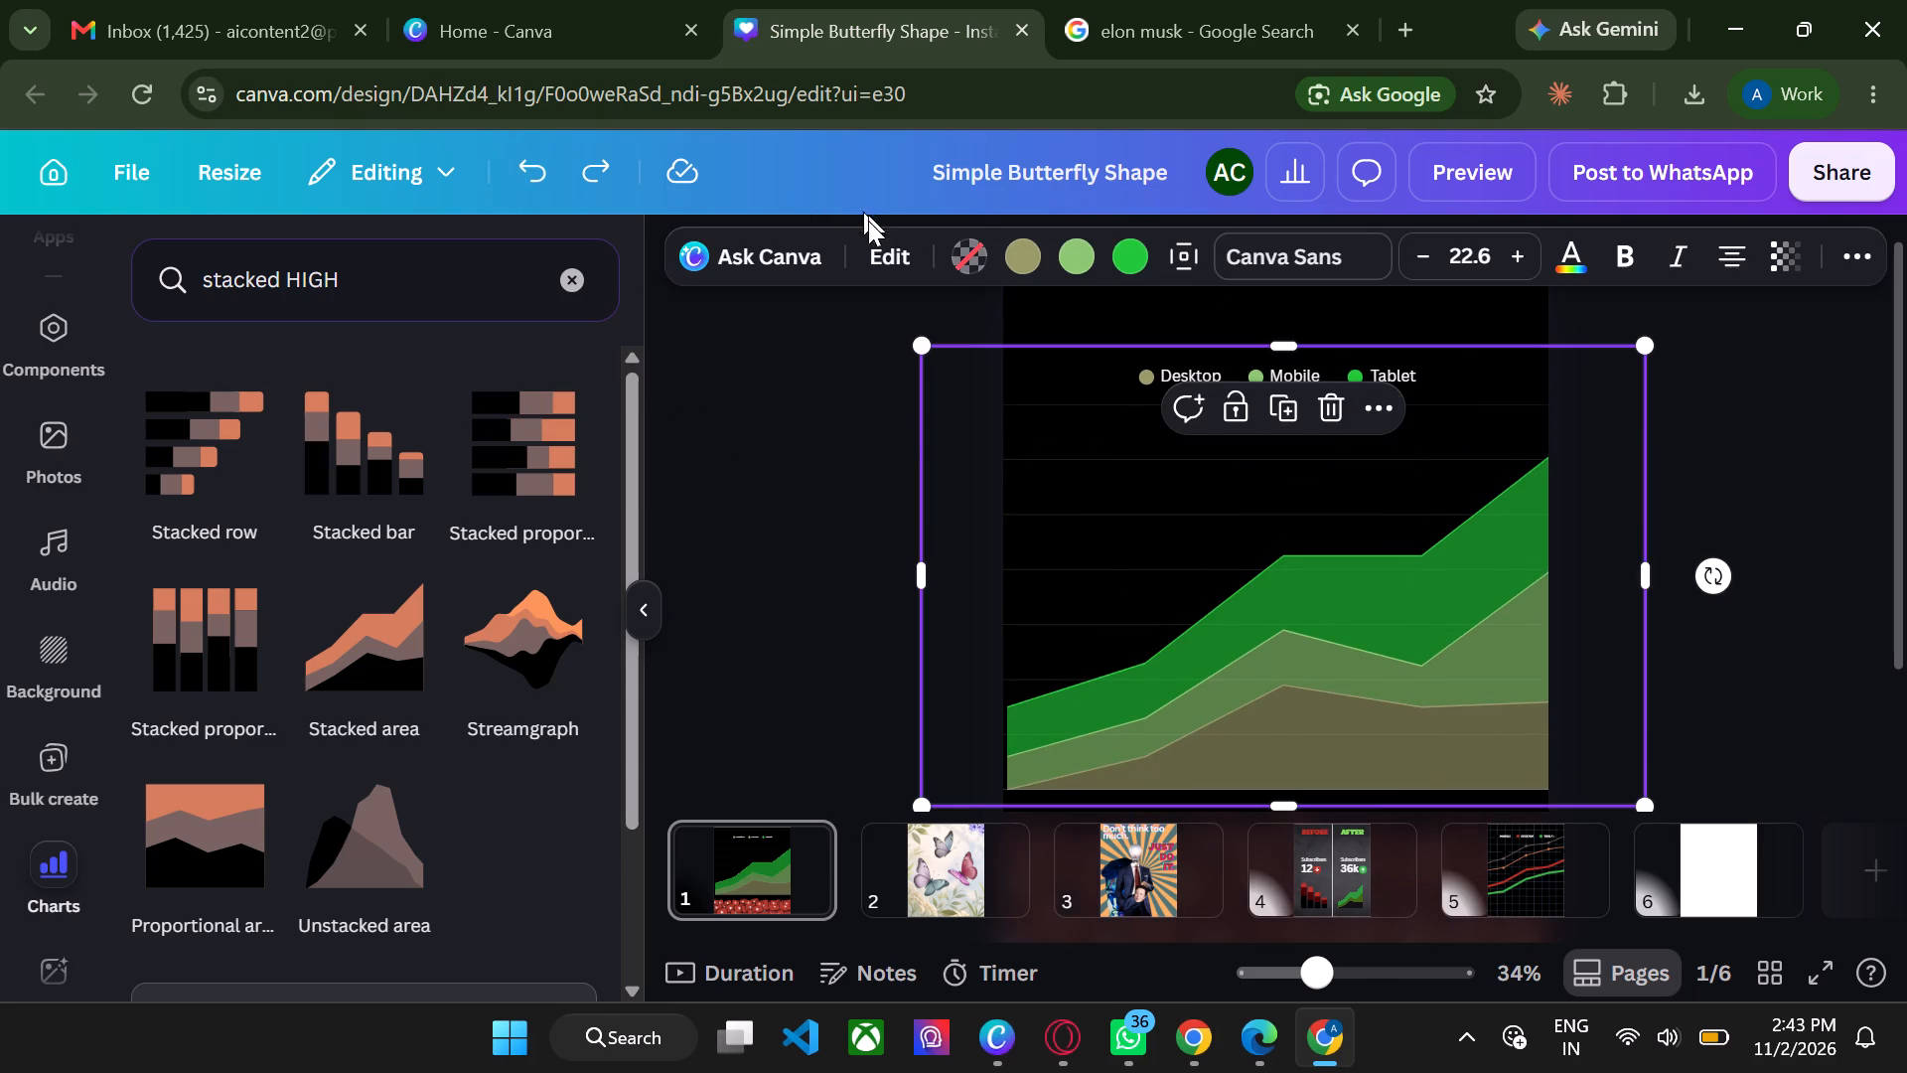
{"action": "left_click", "coordinate": [889, 259]}
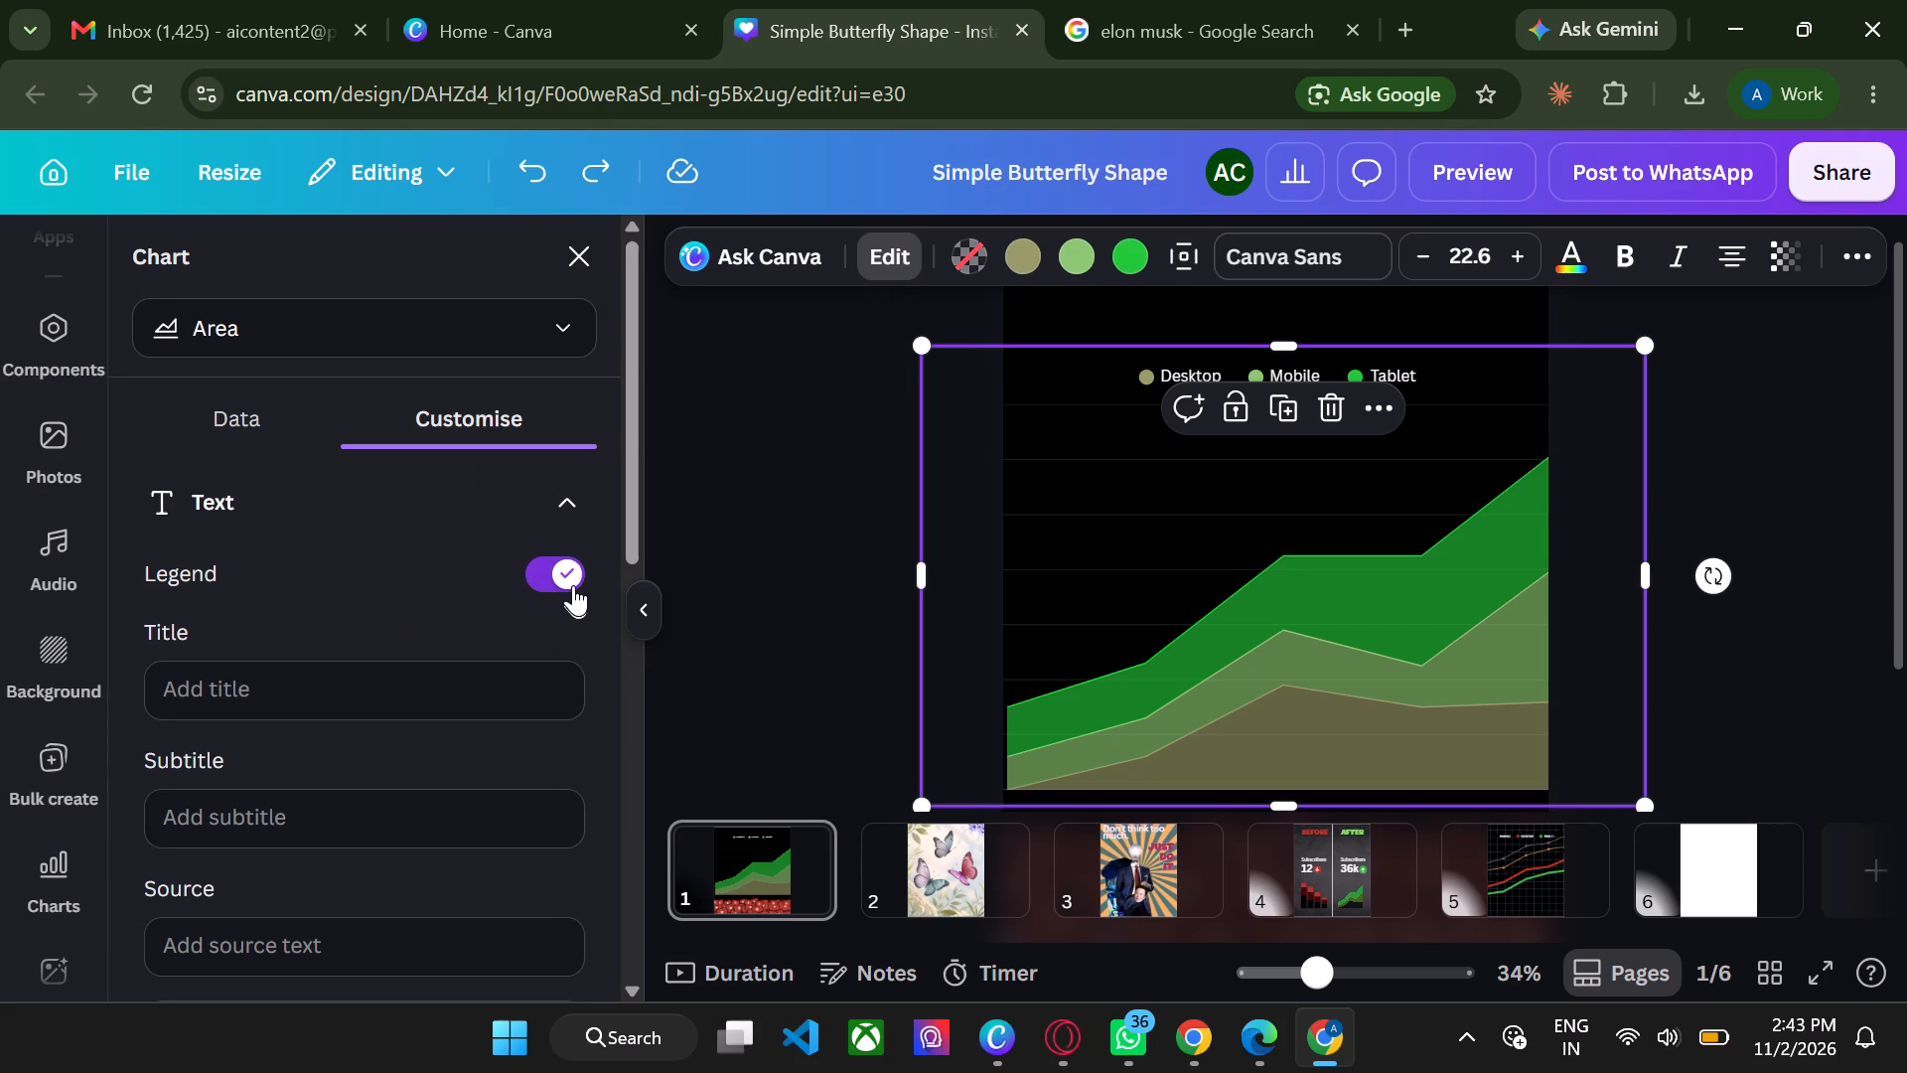
{"action": "left_click", "coordinate": [573, 583]}
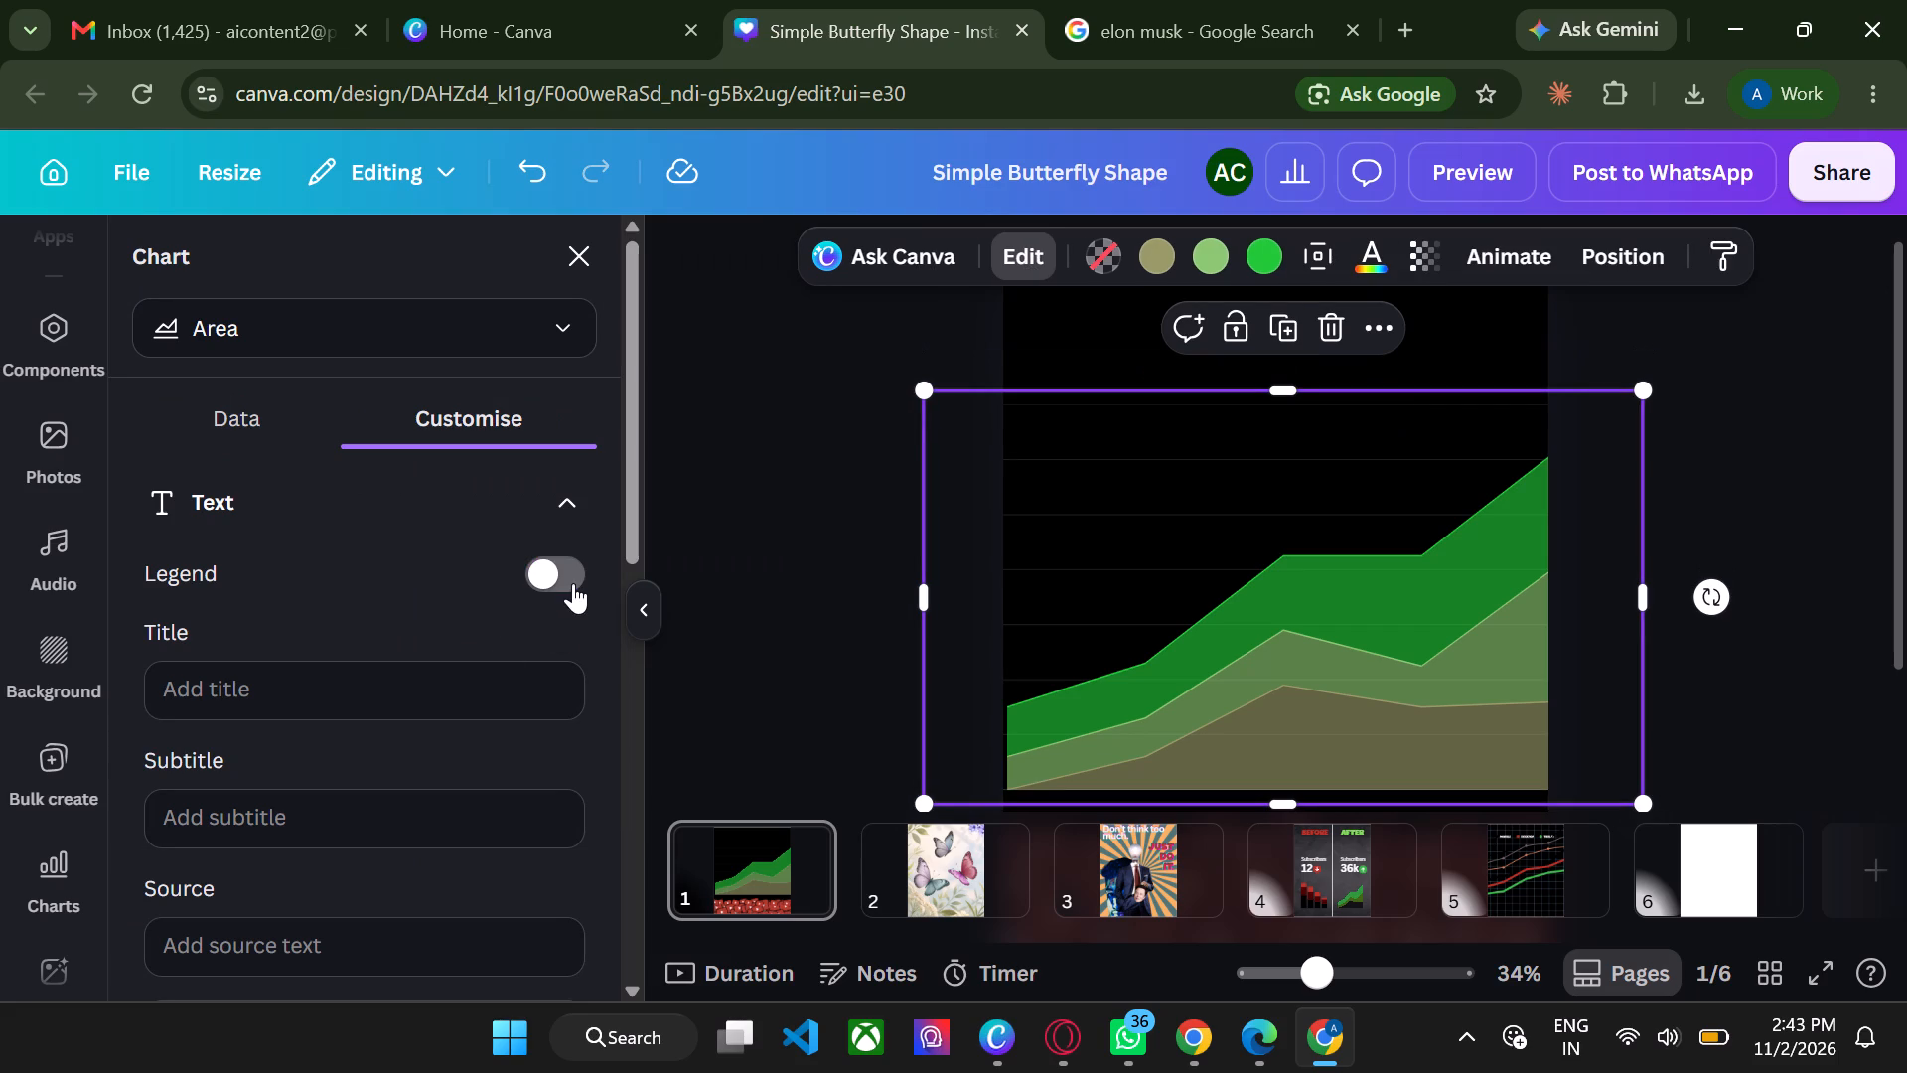
Move the page 1 area chart slightly up, leaving a wider black gap above the YouTube-icon strip.
{"action": "scroll", "coordinate": [723, 564], "scroll_direction": "down", "scroll_amount": 1}
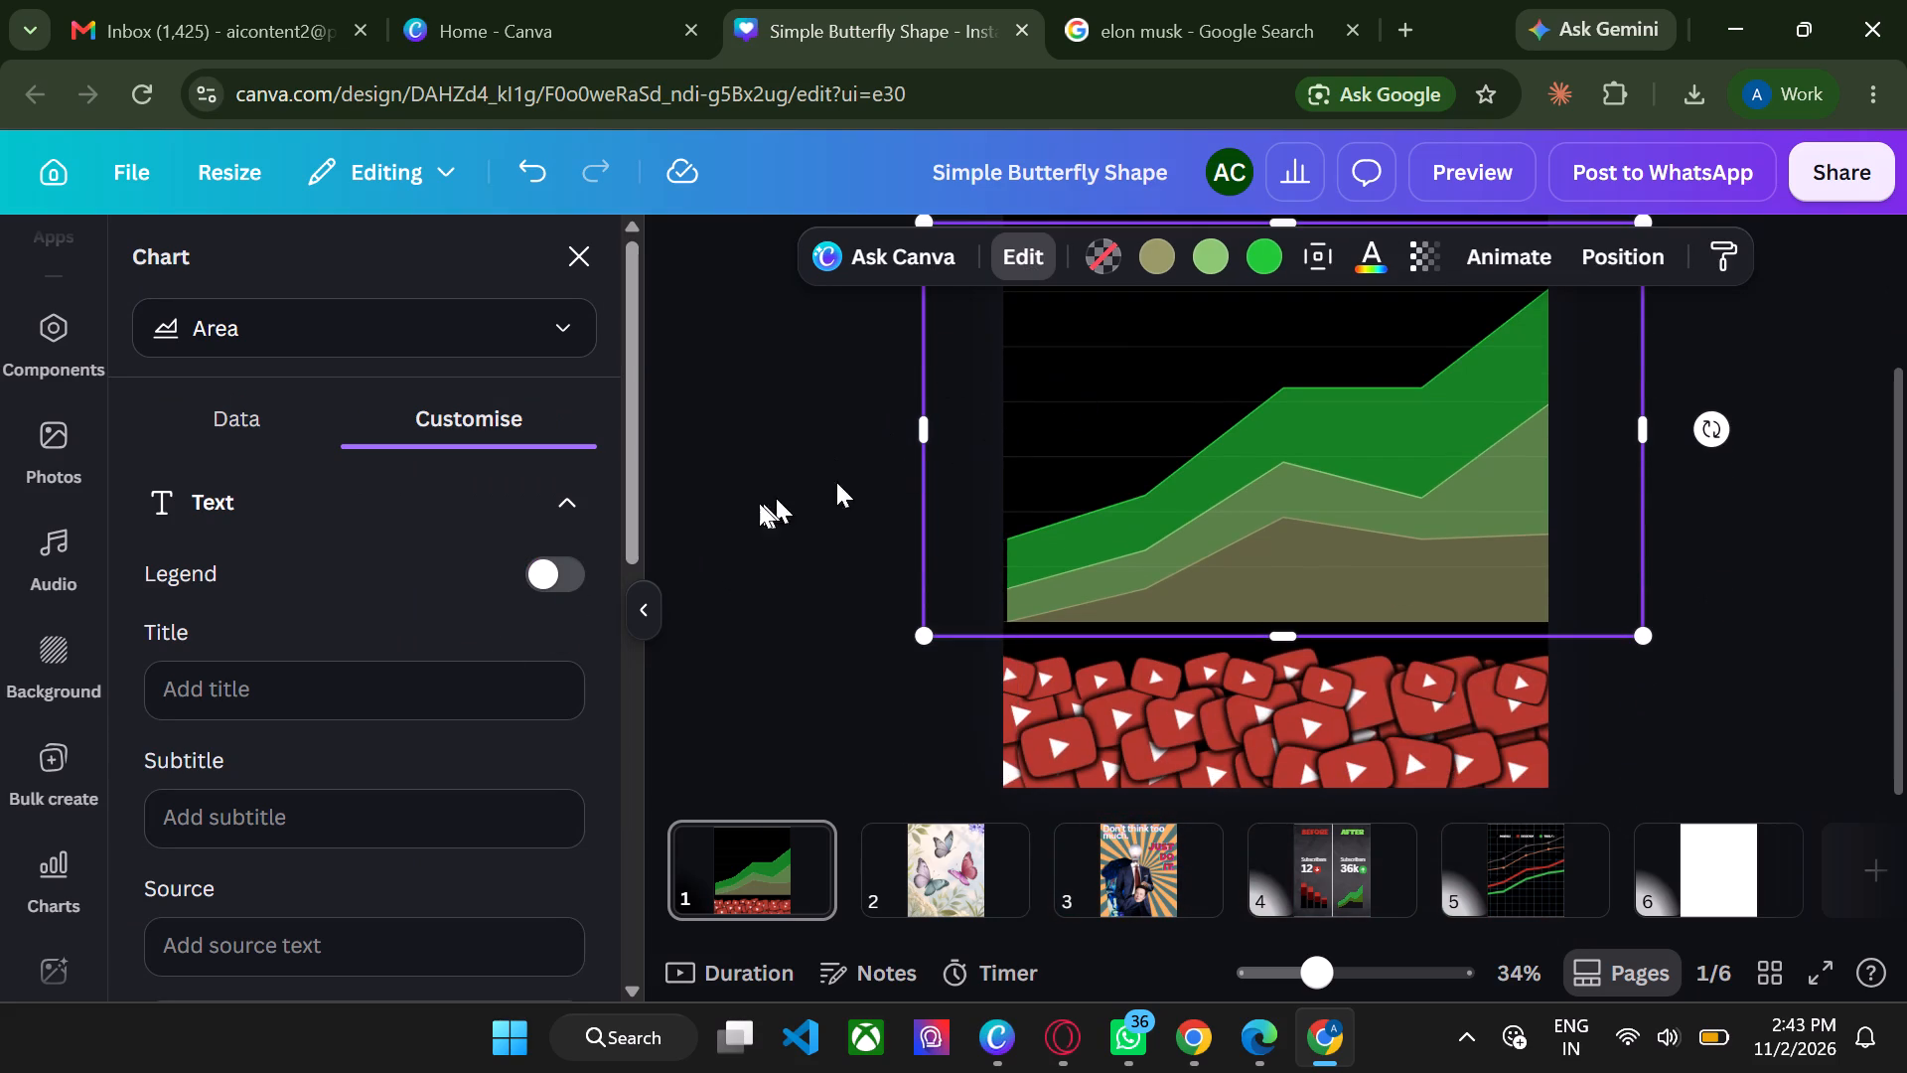
{"action": "scroll", "coordinate": [752, 503], "scroll_direction": "up", "scroll_amount": 1}
{"action": "left_click_drag", "start_coordinate": [1094, 476], "coordinate": [1096, 453]}
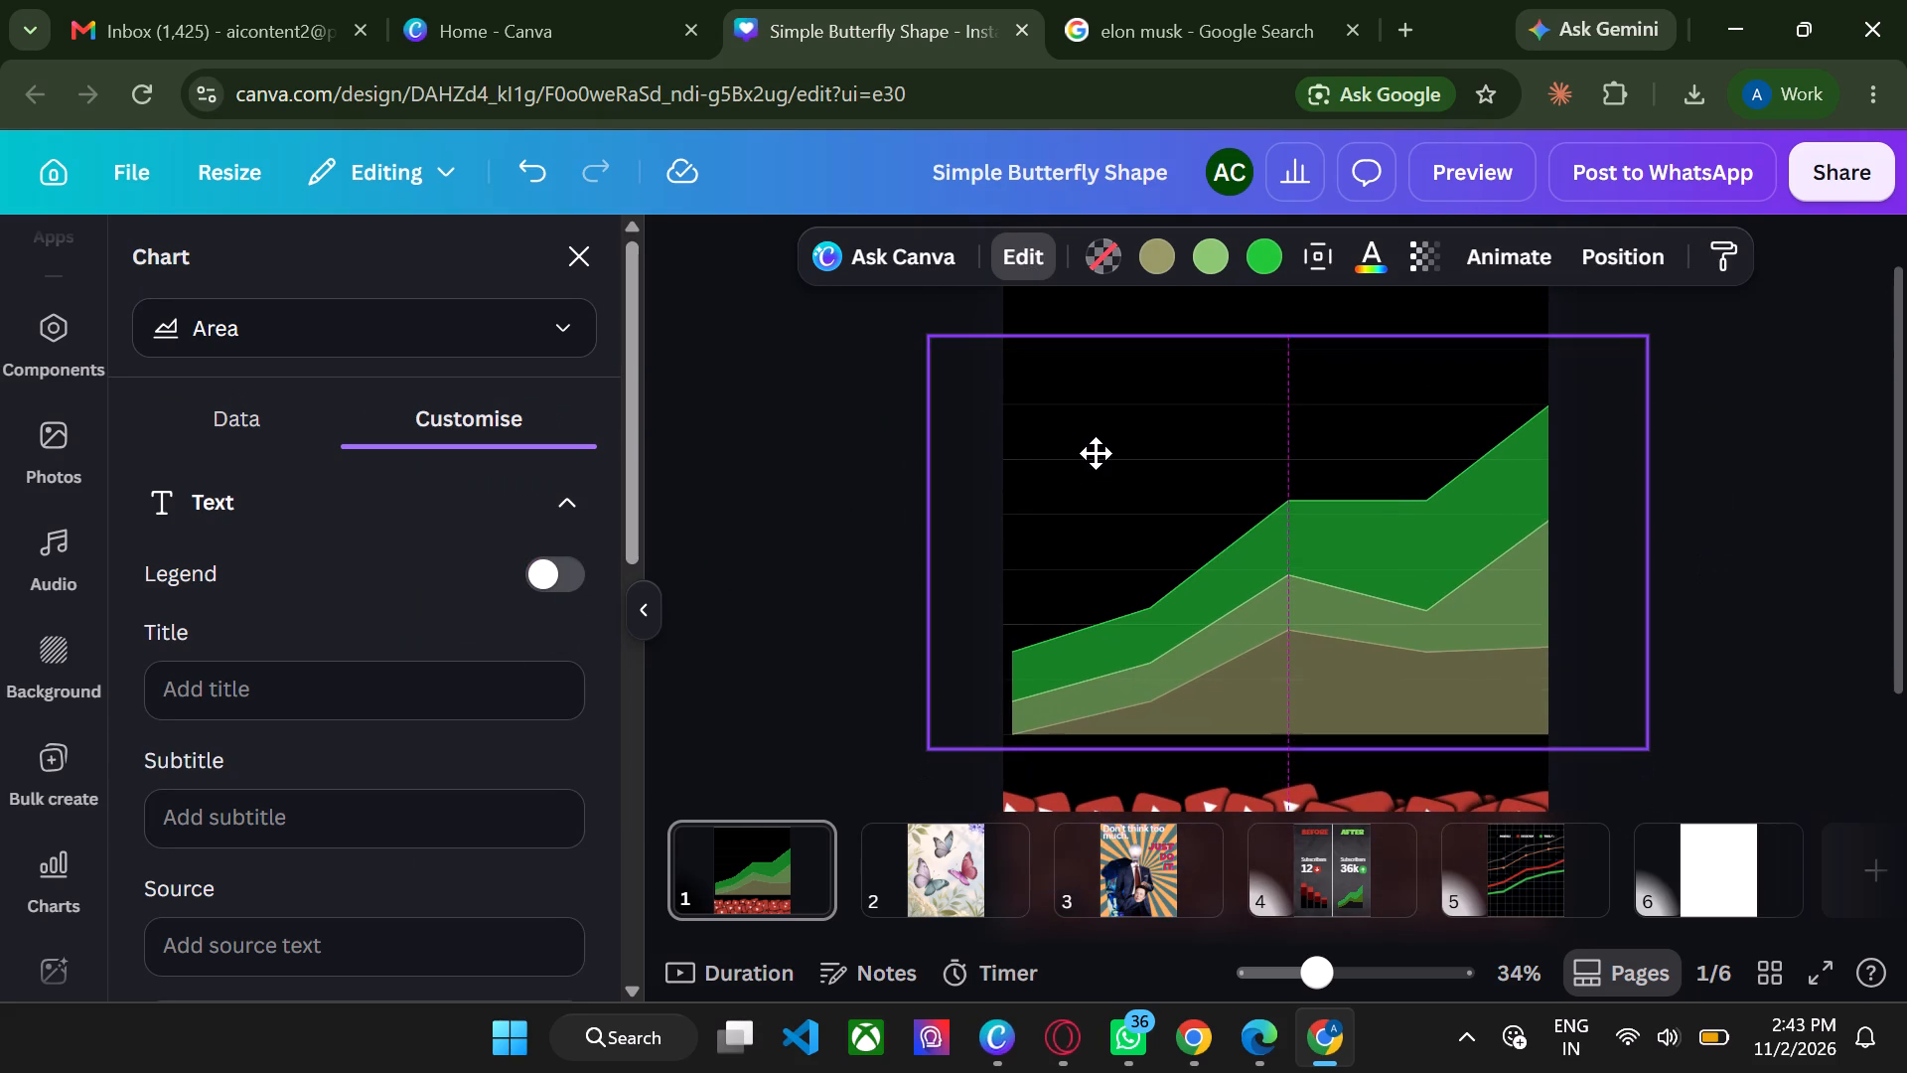
{"action": "left_click_drag", "start_coordinate": [1096, 453], "coordinate": [1092, 452]}
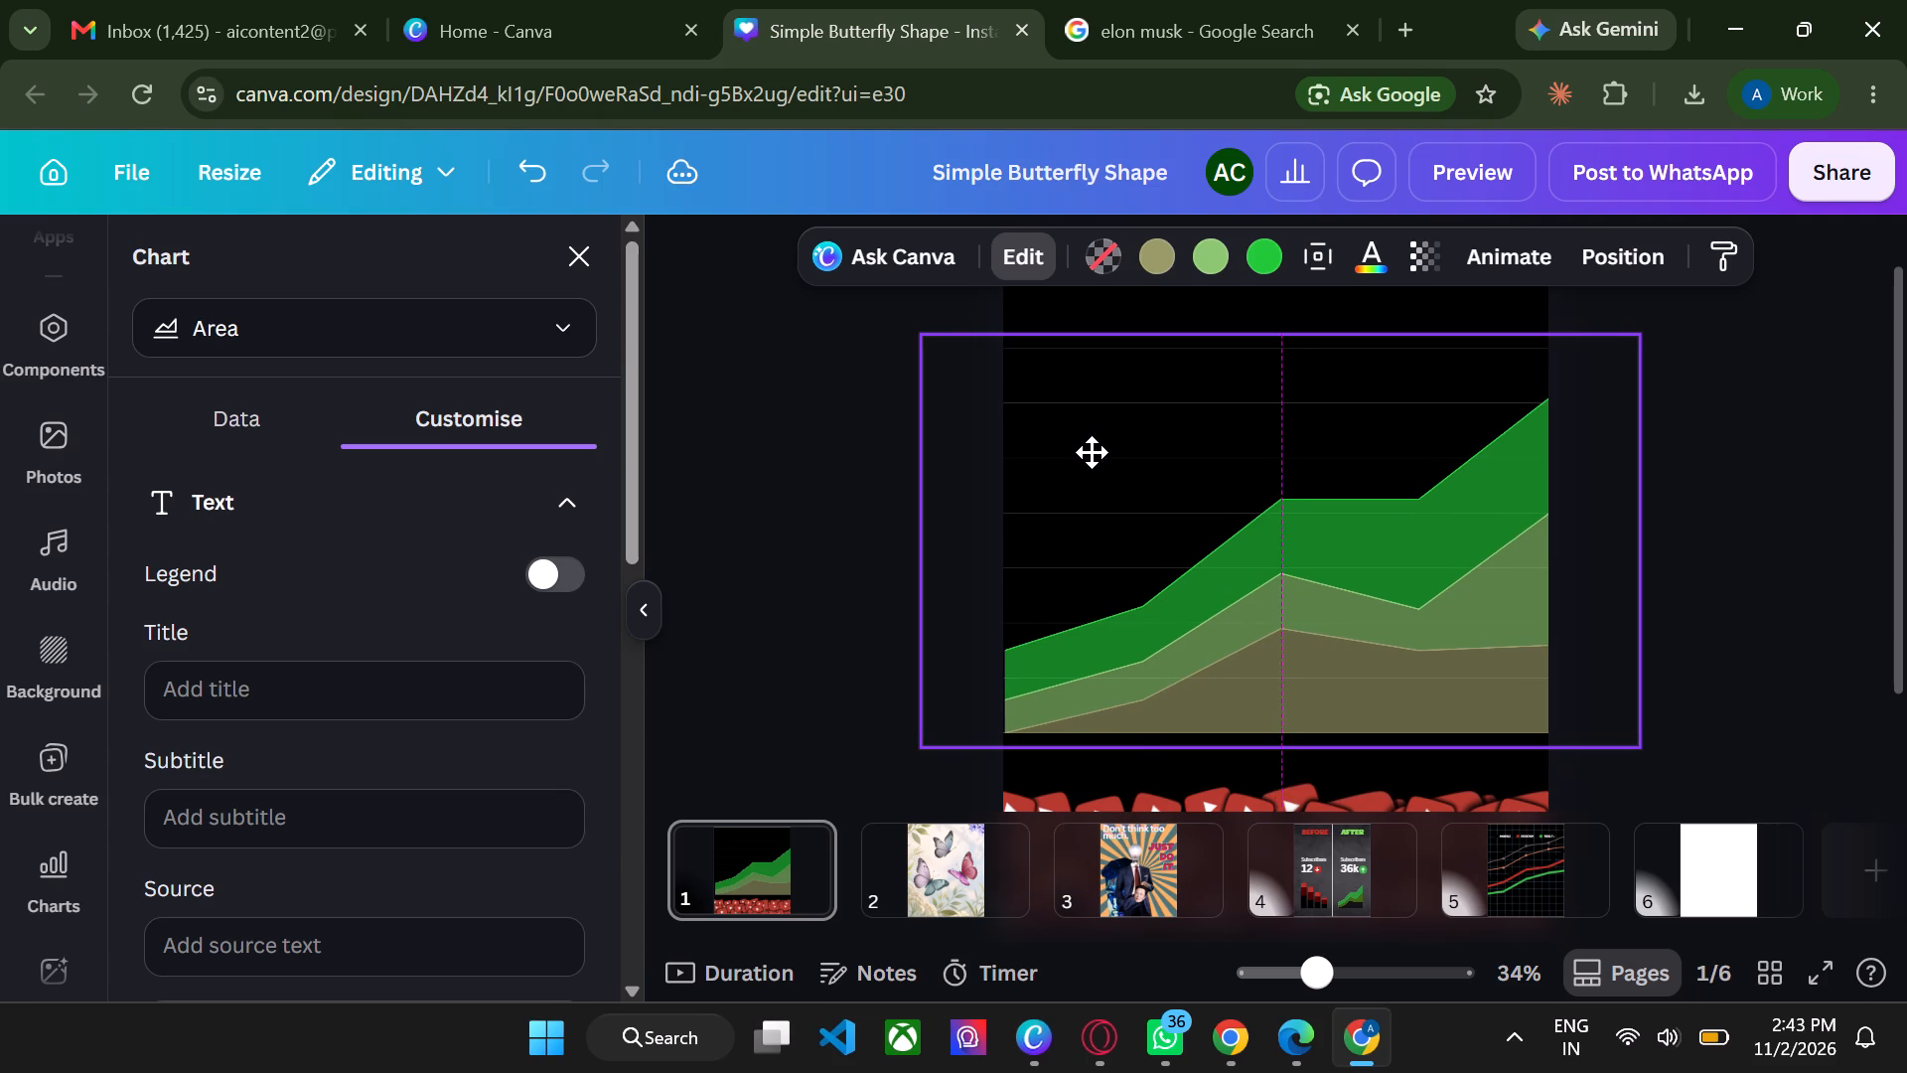
{"action": "left_click_drag", "start_coordinate": [1092, 452], "coordinate": [1085, 452]}
{"action": "left_click", "coordinate": [757, 506]}
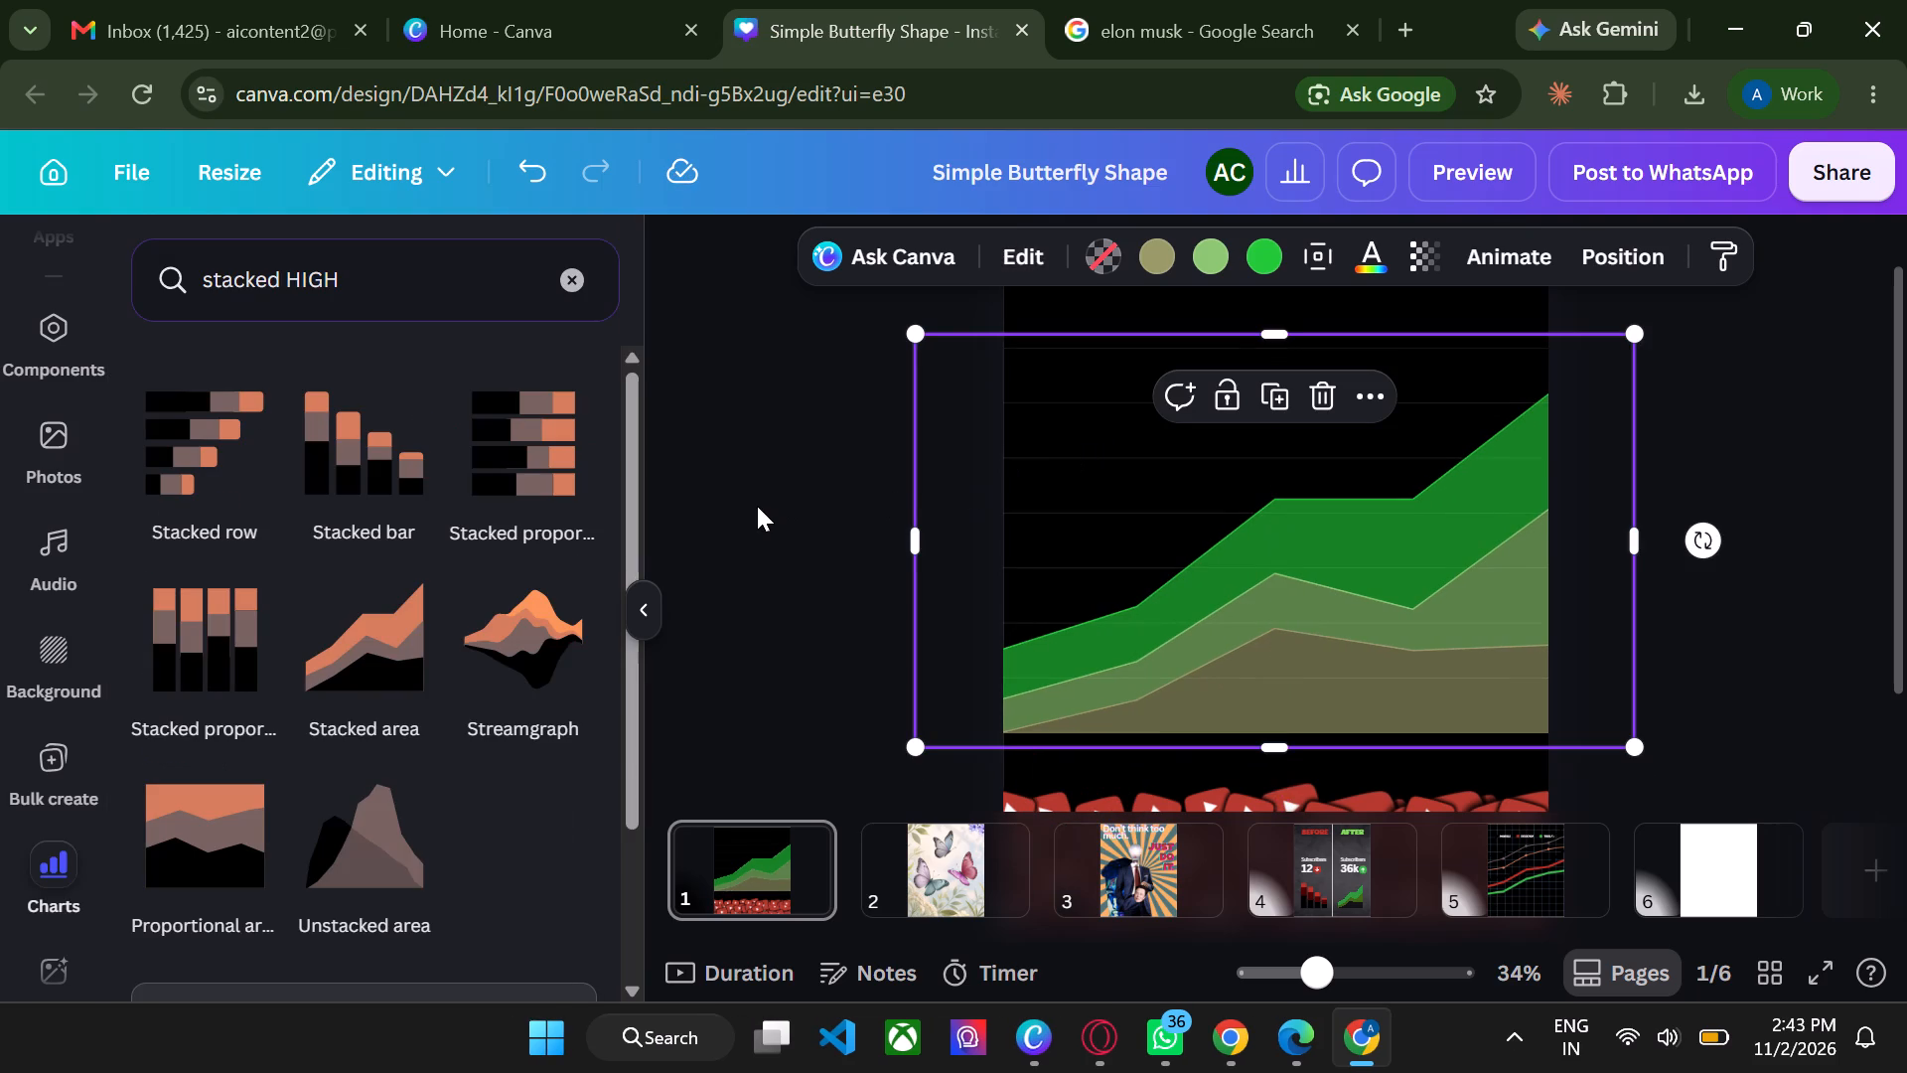
{"action": "left_click", "coordinate": [757, 506]}
Search element graphics for "INCREASING ARROW" and add the thin lime-green zigzag rising arrow to page 1.
{"action": "scroll", "coordinate": [757, 506], "scroll_direction": "up", "scroll_amount": 1}
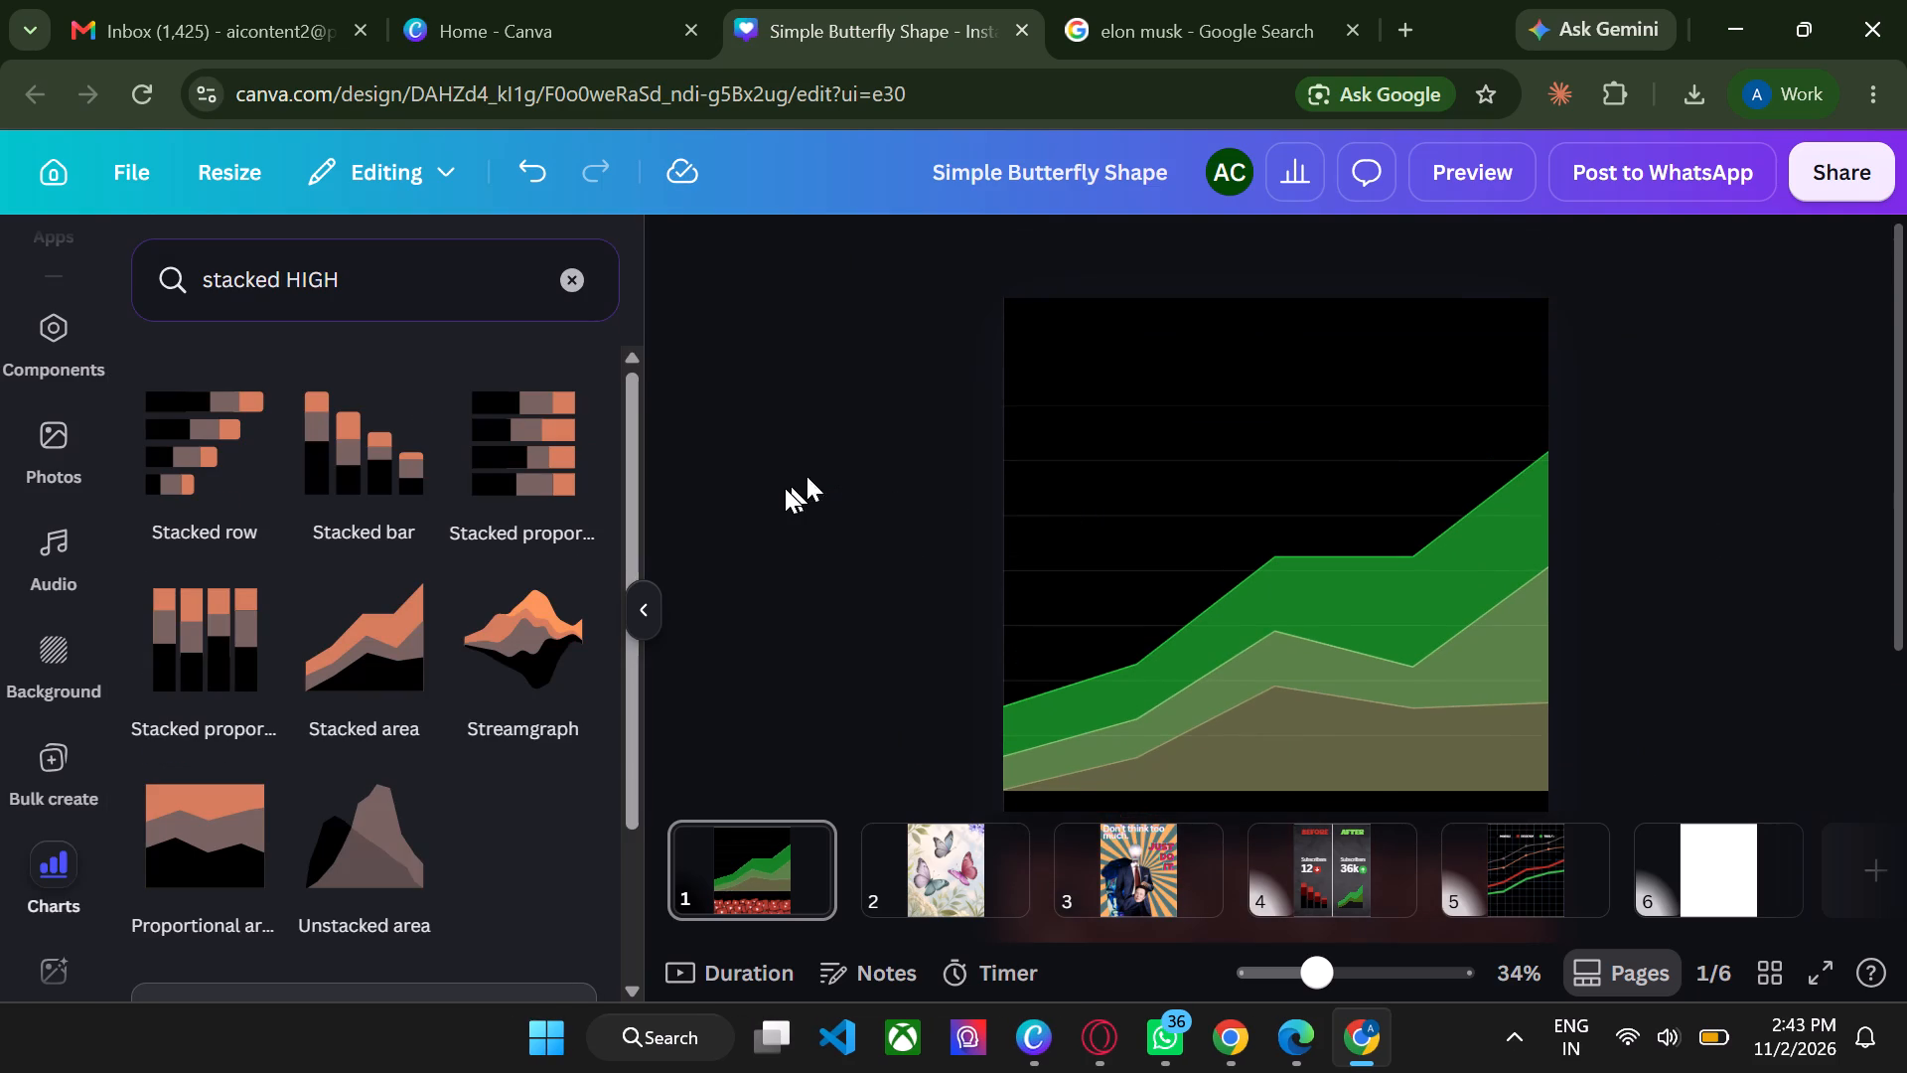
{"action": "scroll", "coordinate": [785, 488], "scroll_direction": "down", "scroll_amount": 1}
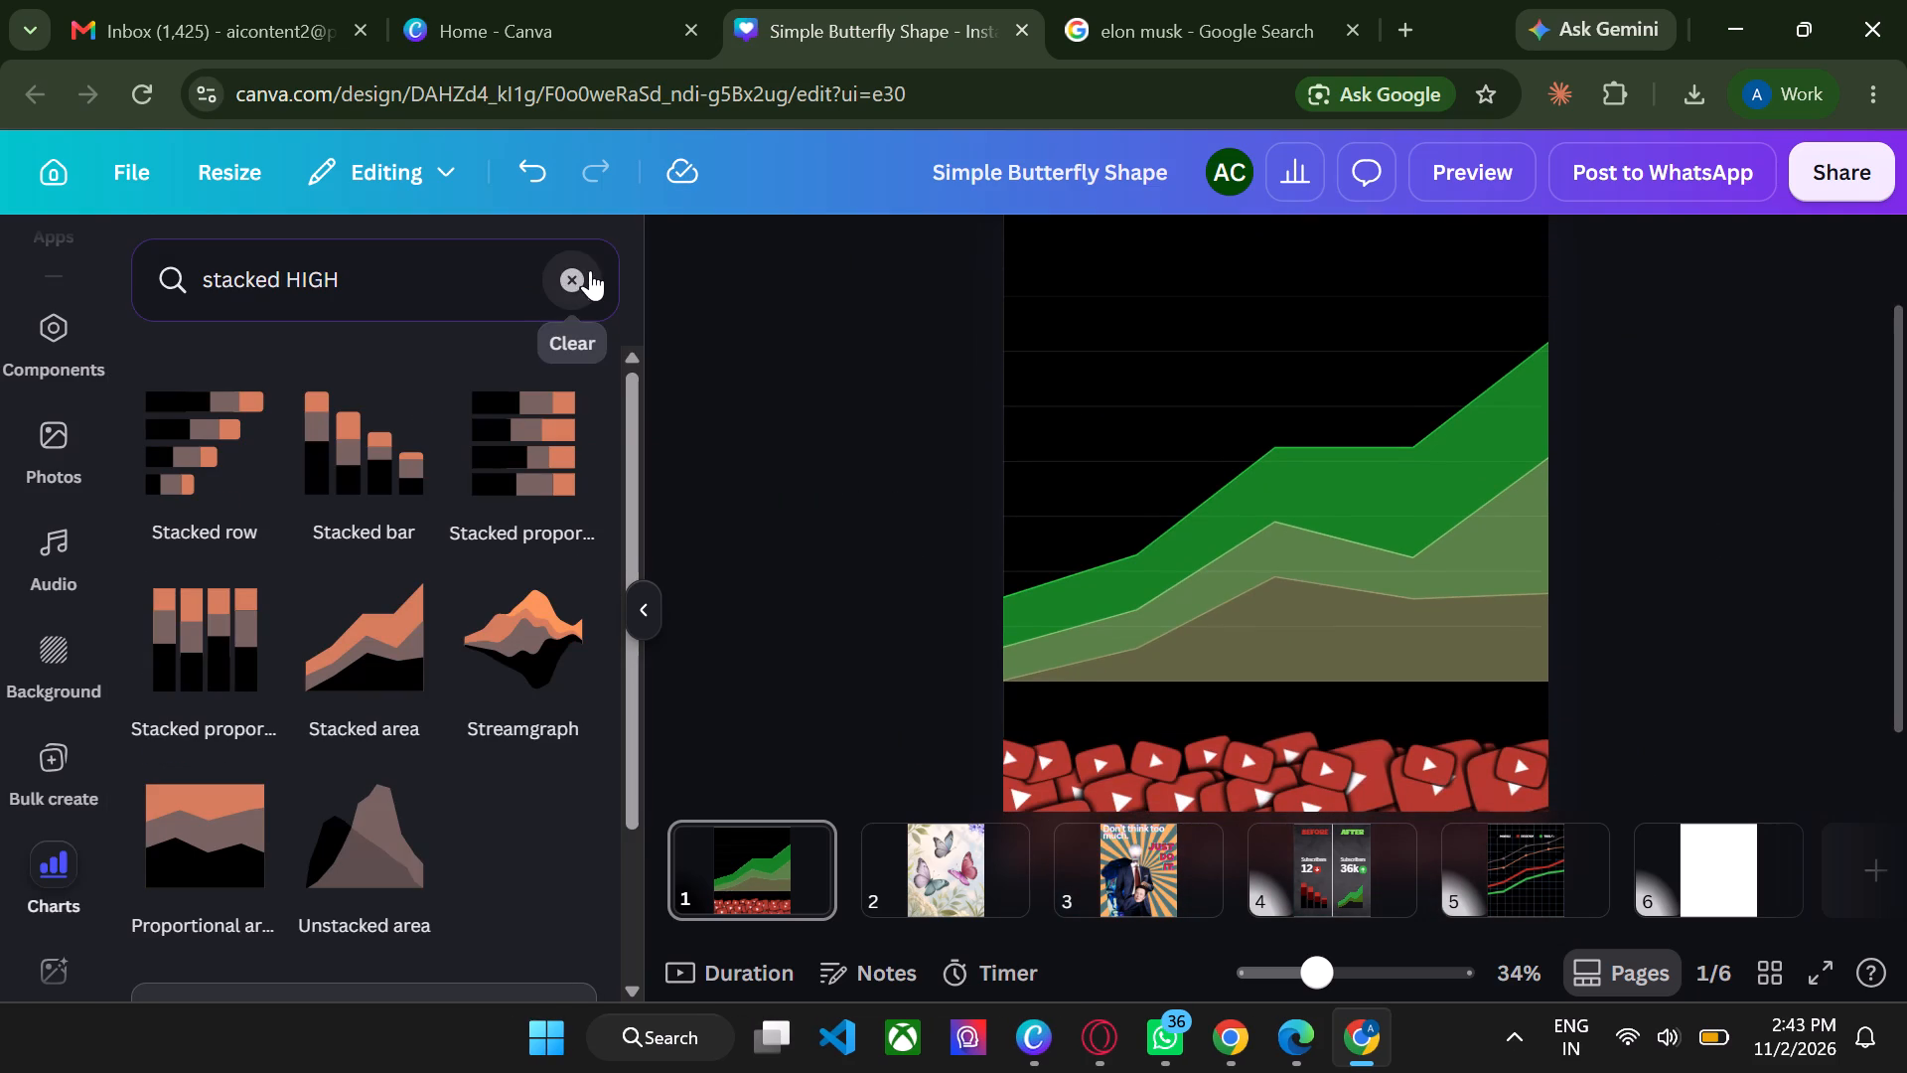
{"action": "scroll", "coordinate": [66, 522], "scroll_direction": "up", "scroll_amount": 4}
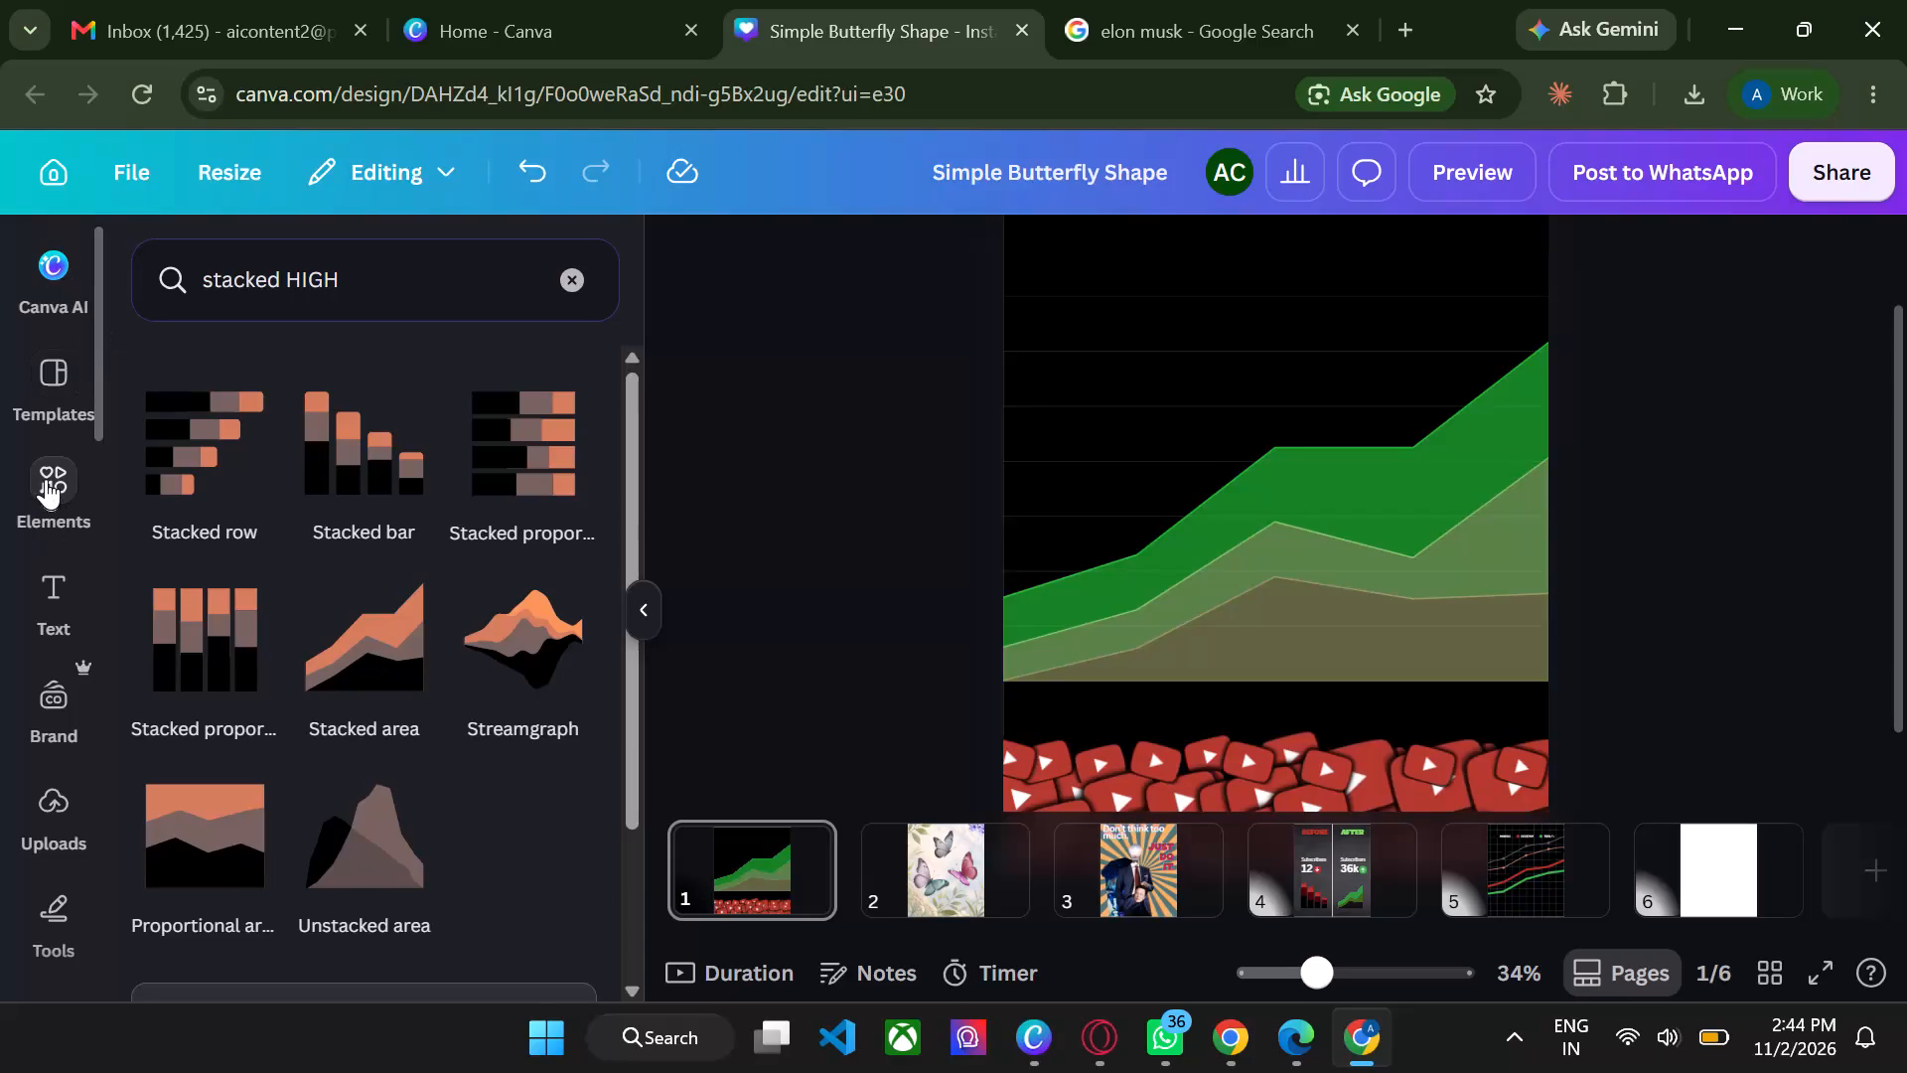
{"action": "left_click", "coordinate": [46, 479]}
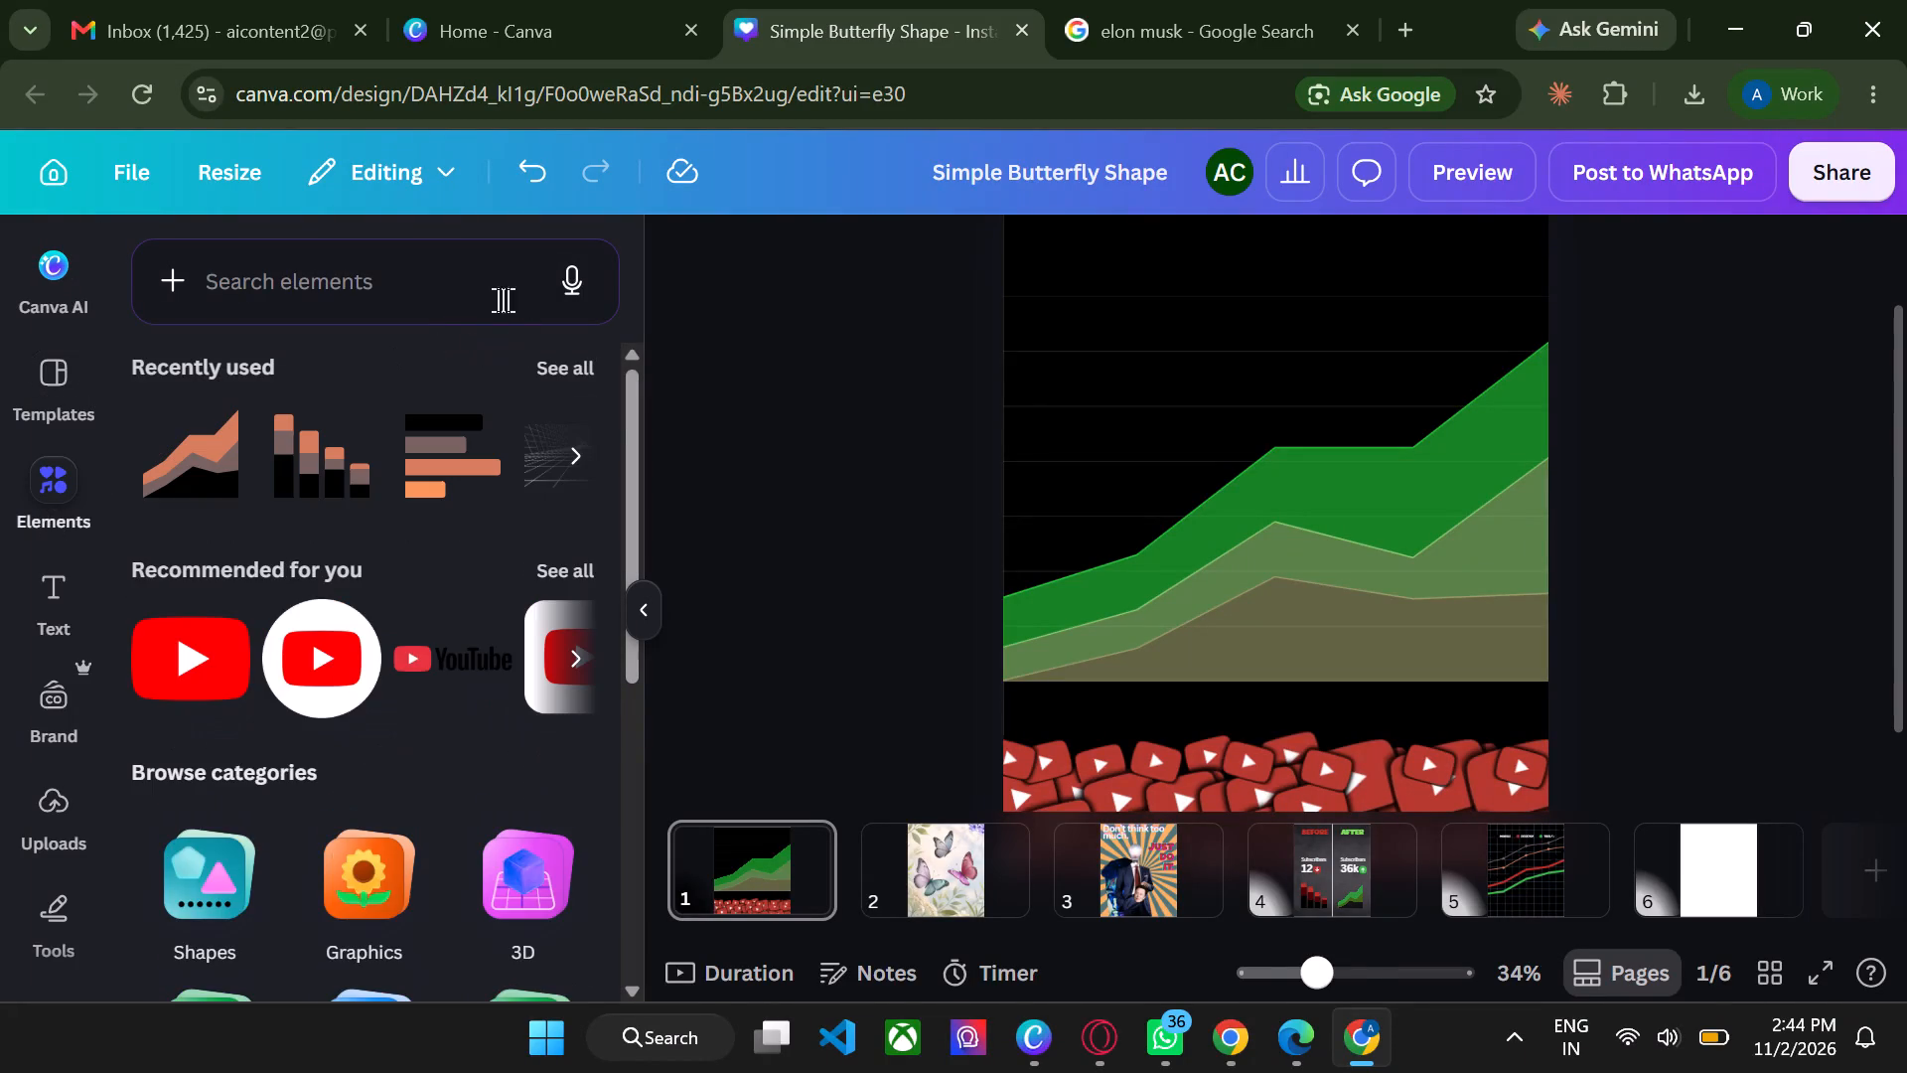
{"action": "left_click", "coordinate": [496, 299]}
{"action": "type", "text": "INCREASING ARROW"}
{"action": "key", "text": "Return"}
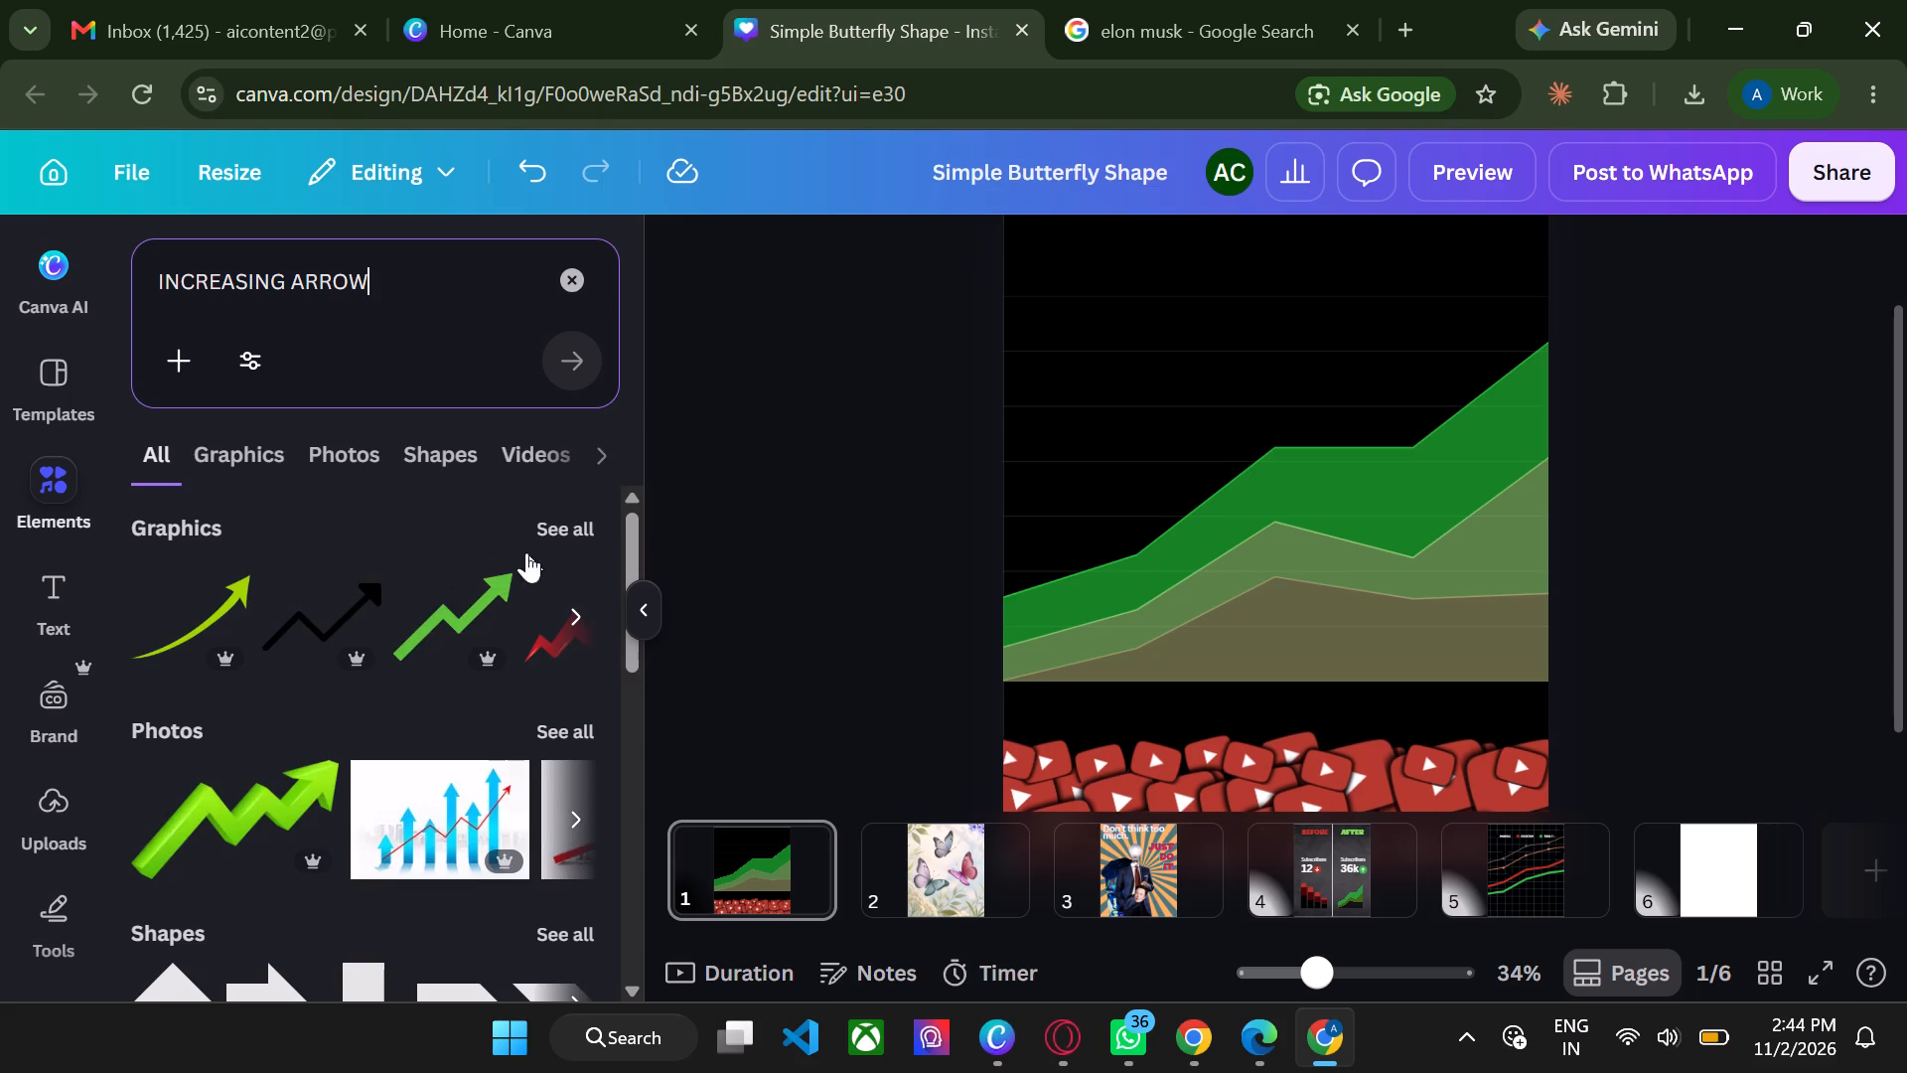
{"action": "left_click", "coordinate": [579, 518]}
{"action": "scroll", "coordinate": [369, 771], "scroll_direction": "down", "scroll_amount": 1}
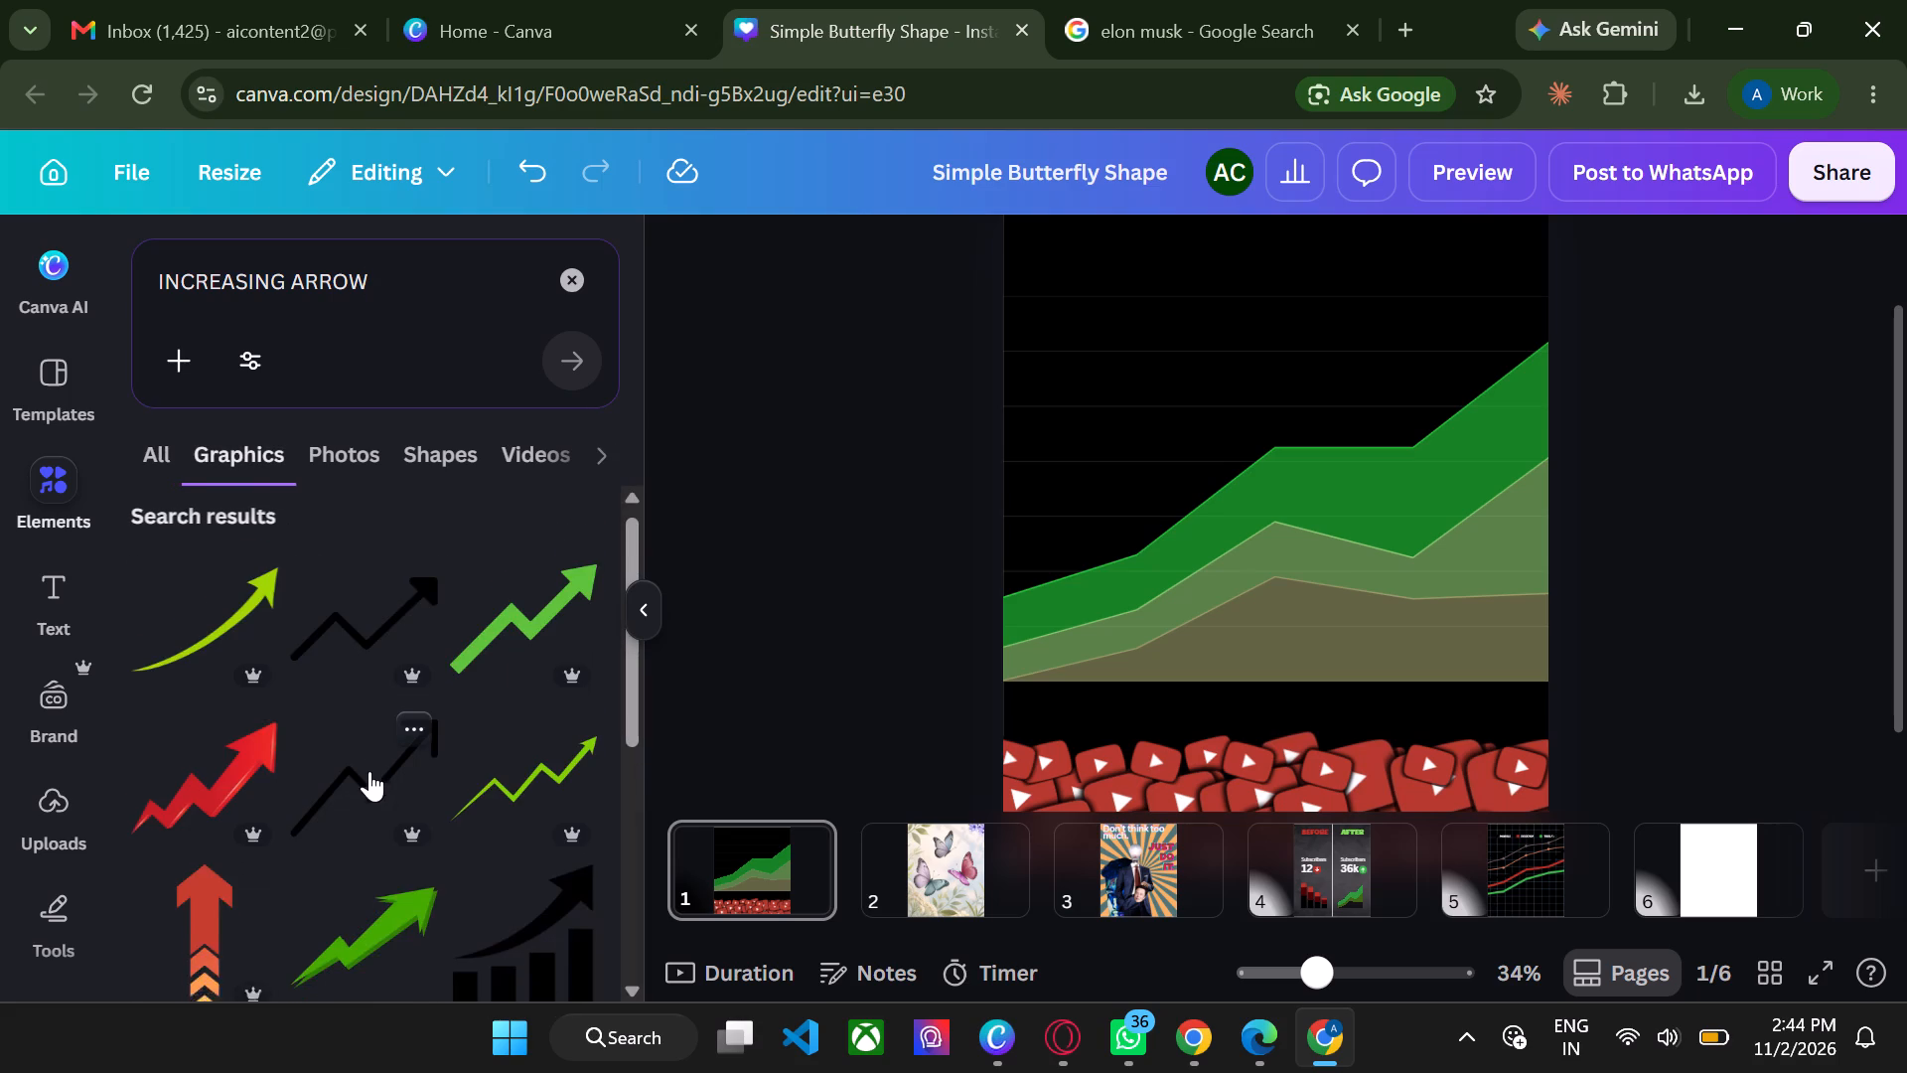
{"action": "scroll", "coordinate": [369, 771], "scroll_direction": "down", "scroll_amount": 1}
{"action": "left_click", "coordinate": [521, 686]}
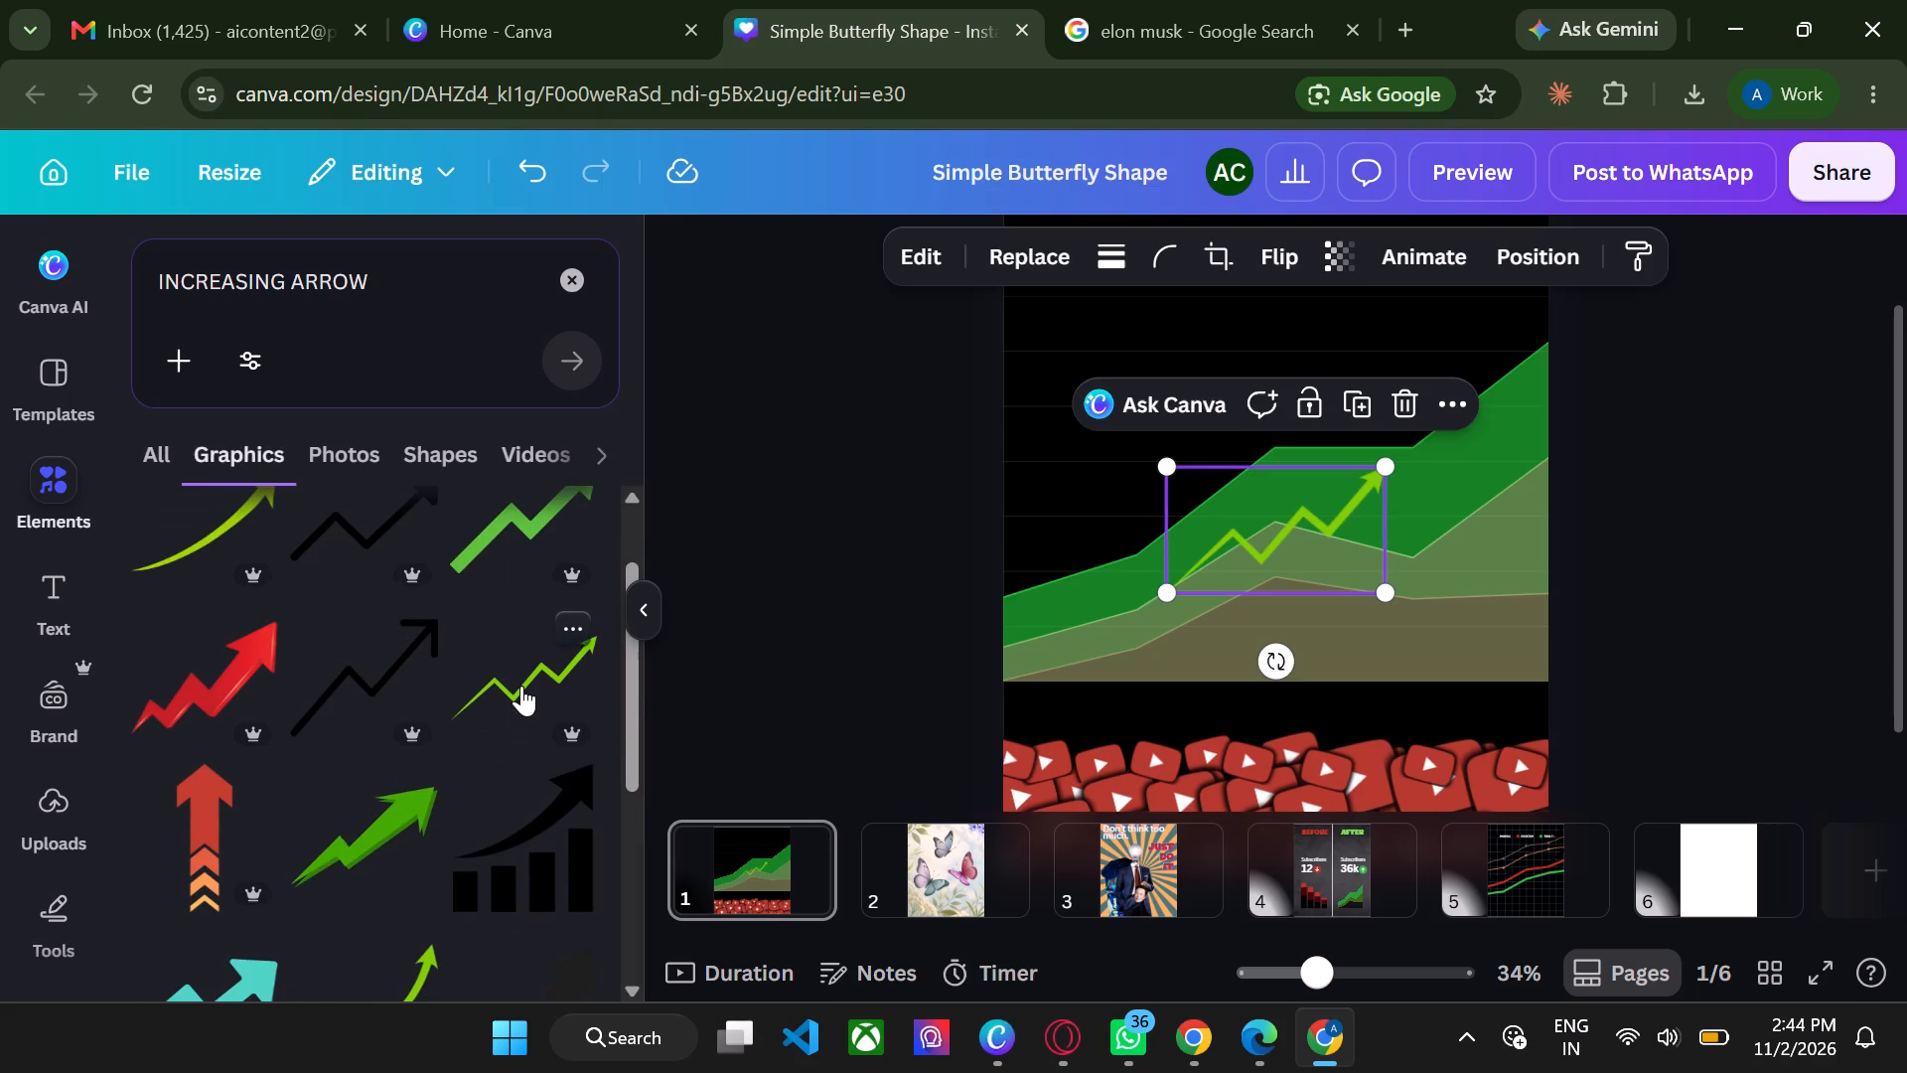
Place the zigzag arrow in the black area above the chart and enlarge it to about 754 × 437.
{"action": "scroll", "coordinate": [875, 654], "scroll_direction": "up", "scroll_amount": 1}
{"action": "left_click_drag", "start_coordinate": [1286, 612], "coordinate": [1124, 533]}
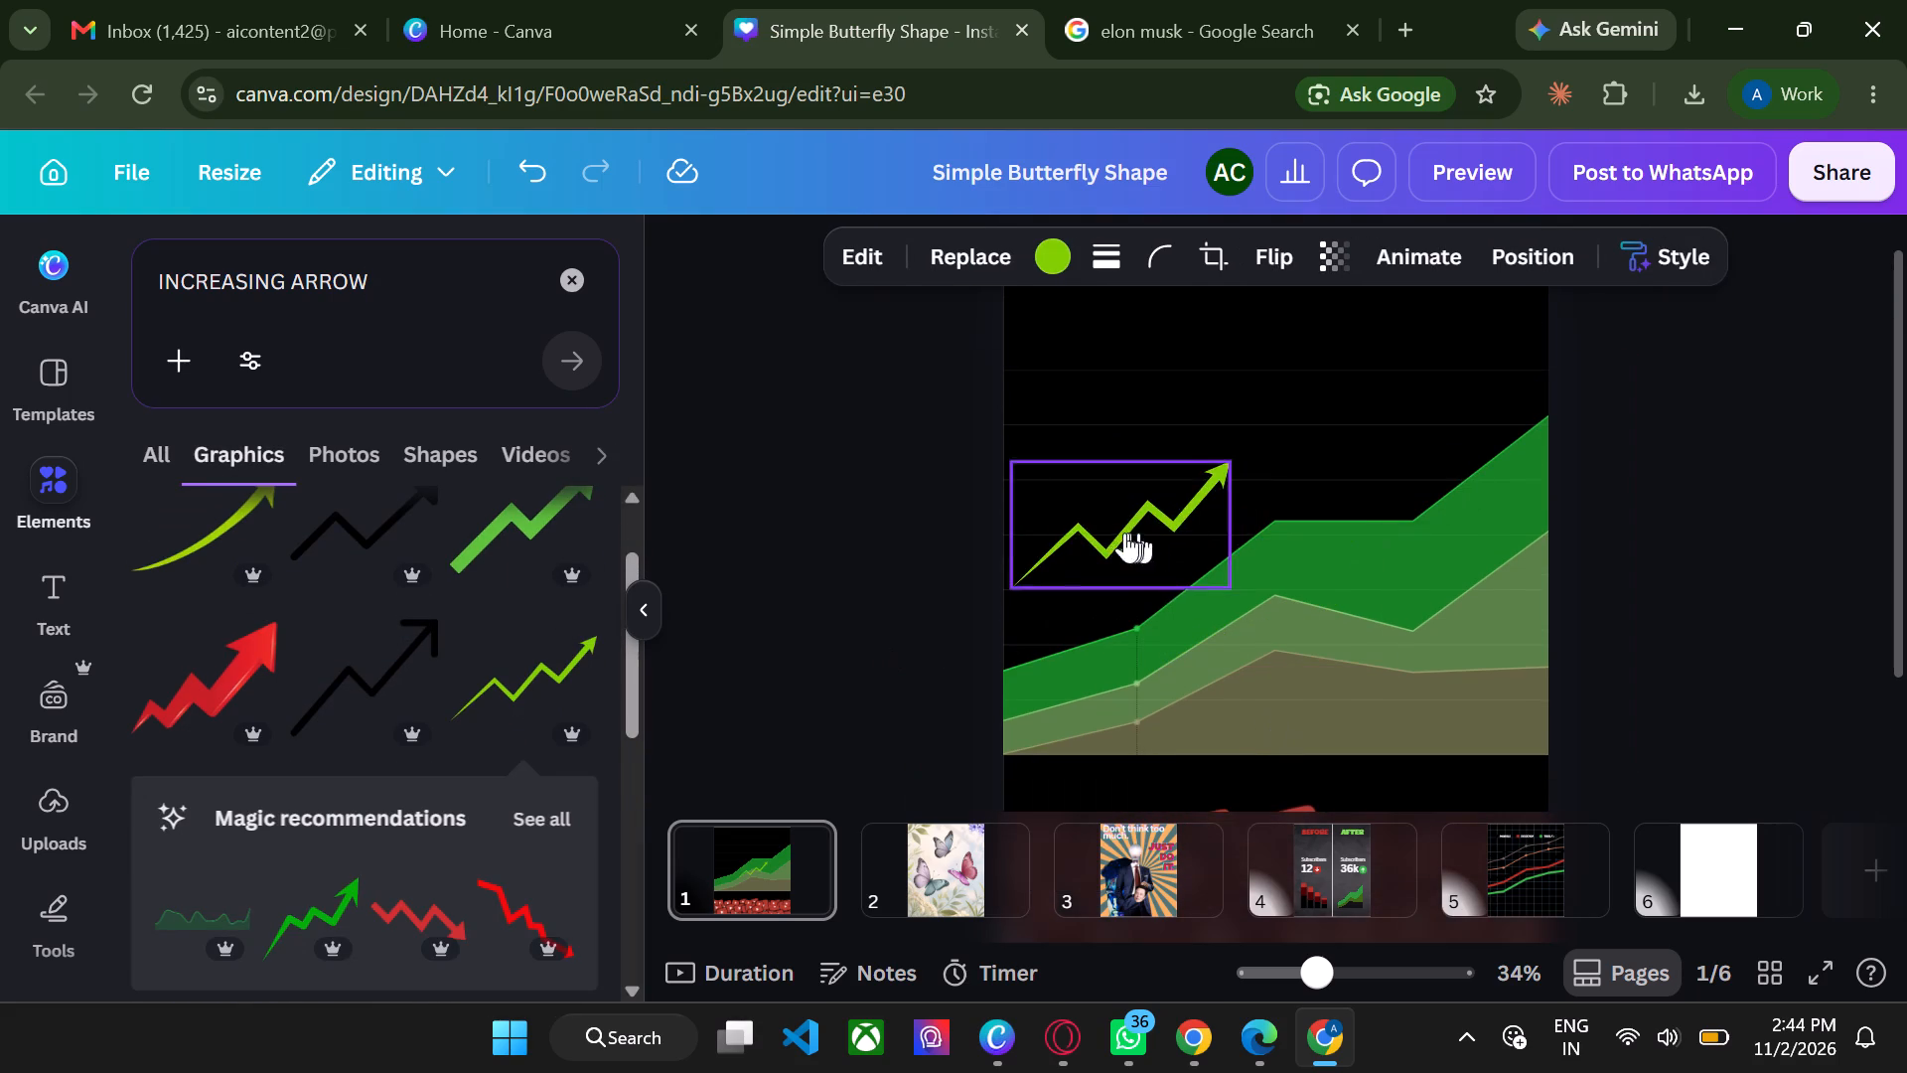
{"action": "left_click_drag", "start_coordinate": [1124, 533], "coordinate": [1167, 509]}
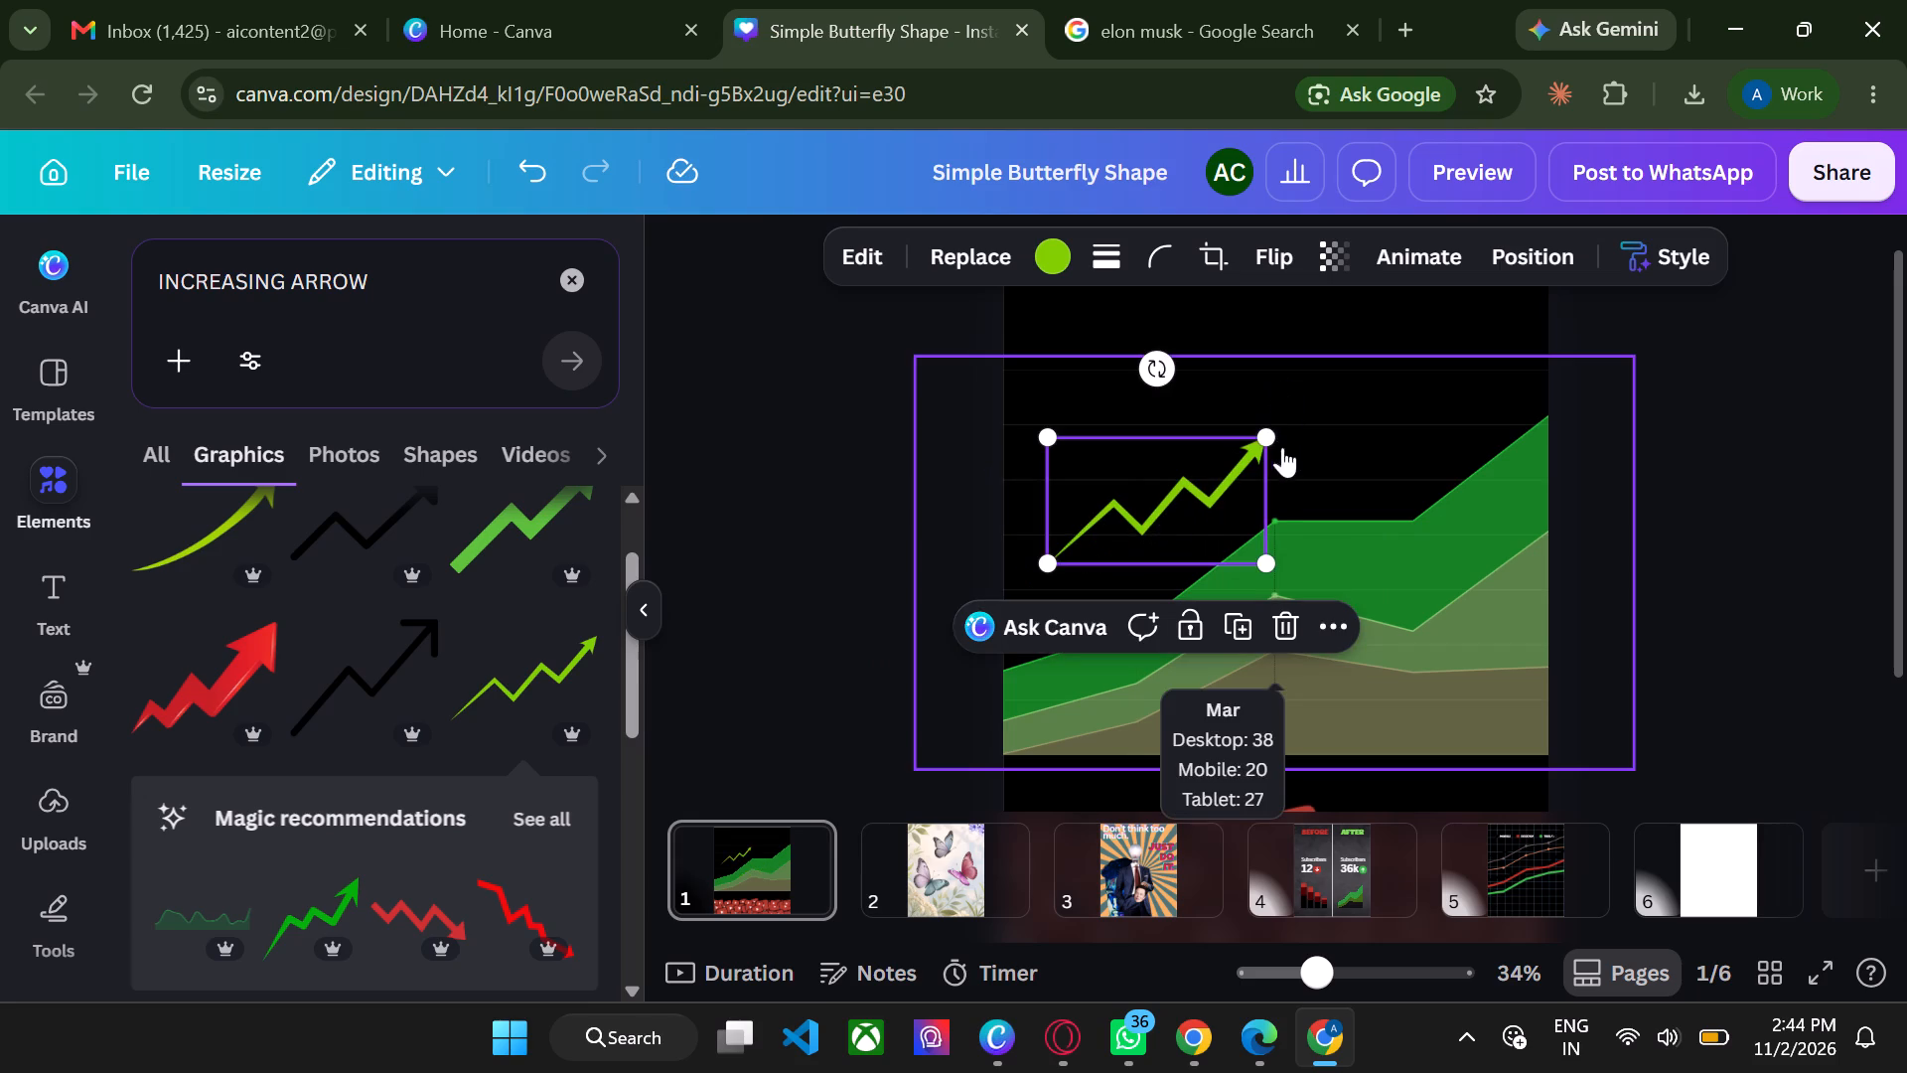
{"action": "left_click_drag", "start_coordinate": [1265, 426], "coordinate": [1453, 377]}
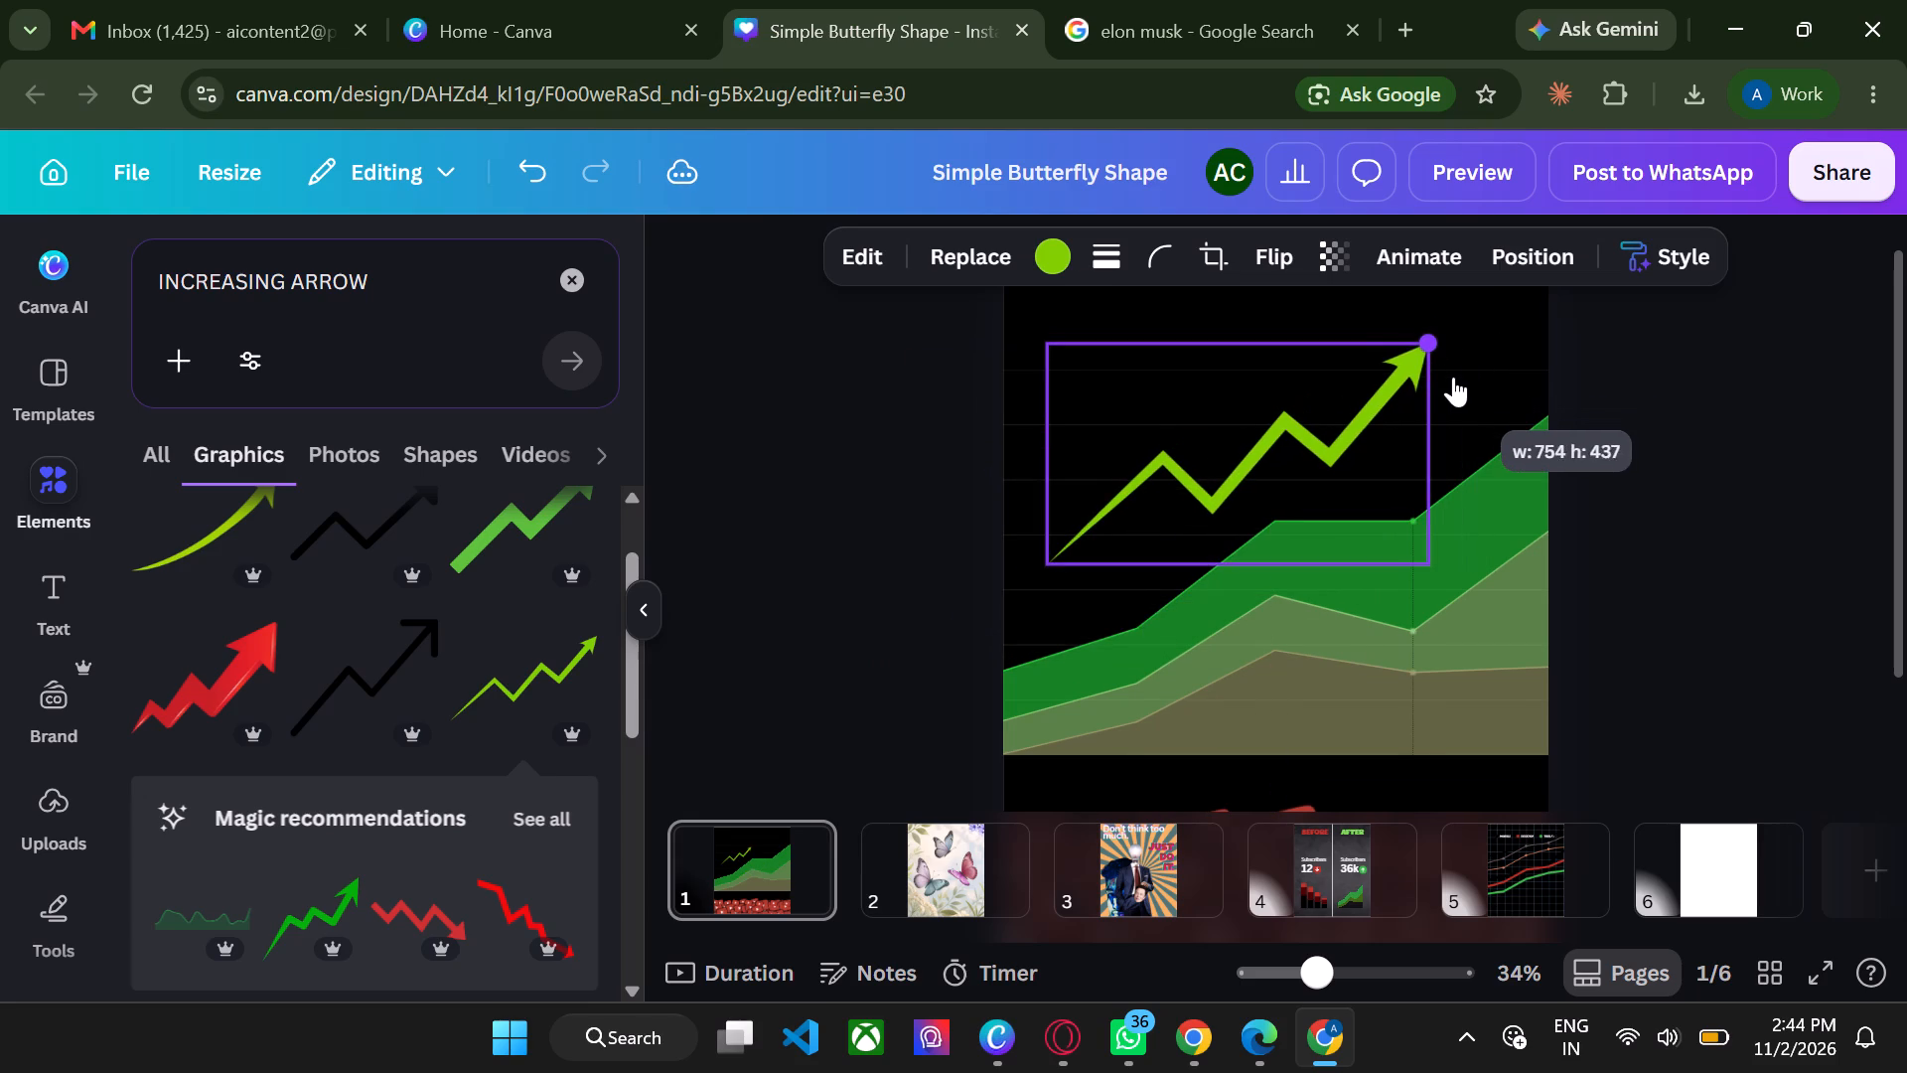
{"action": "left_click_drag", "start_coordinate": [1453, 377], "coordinate": [1453, 376]}
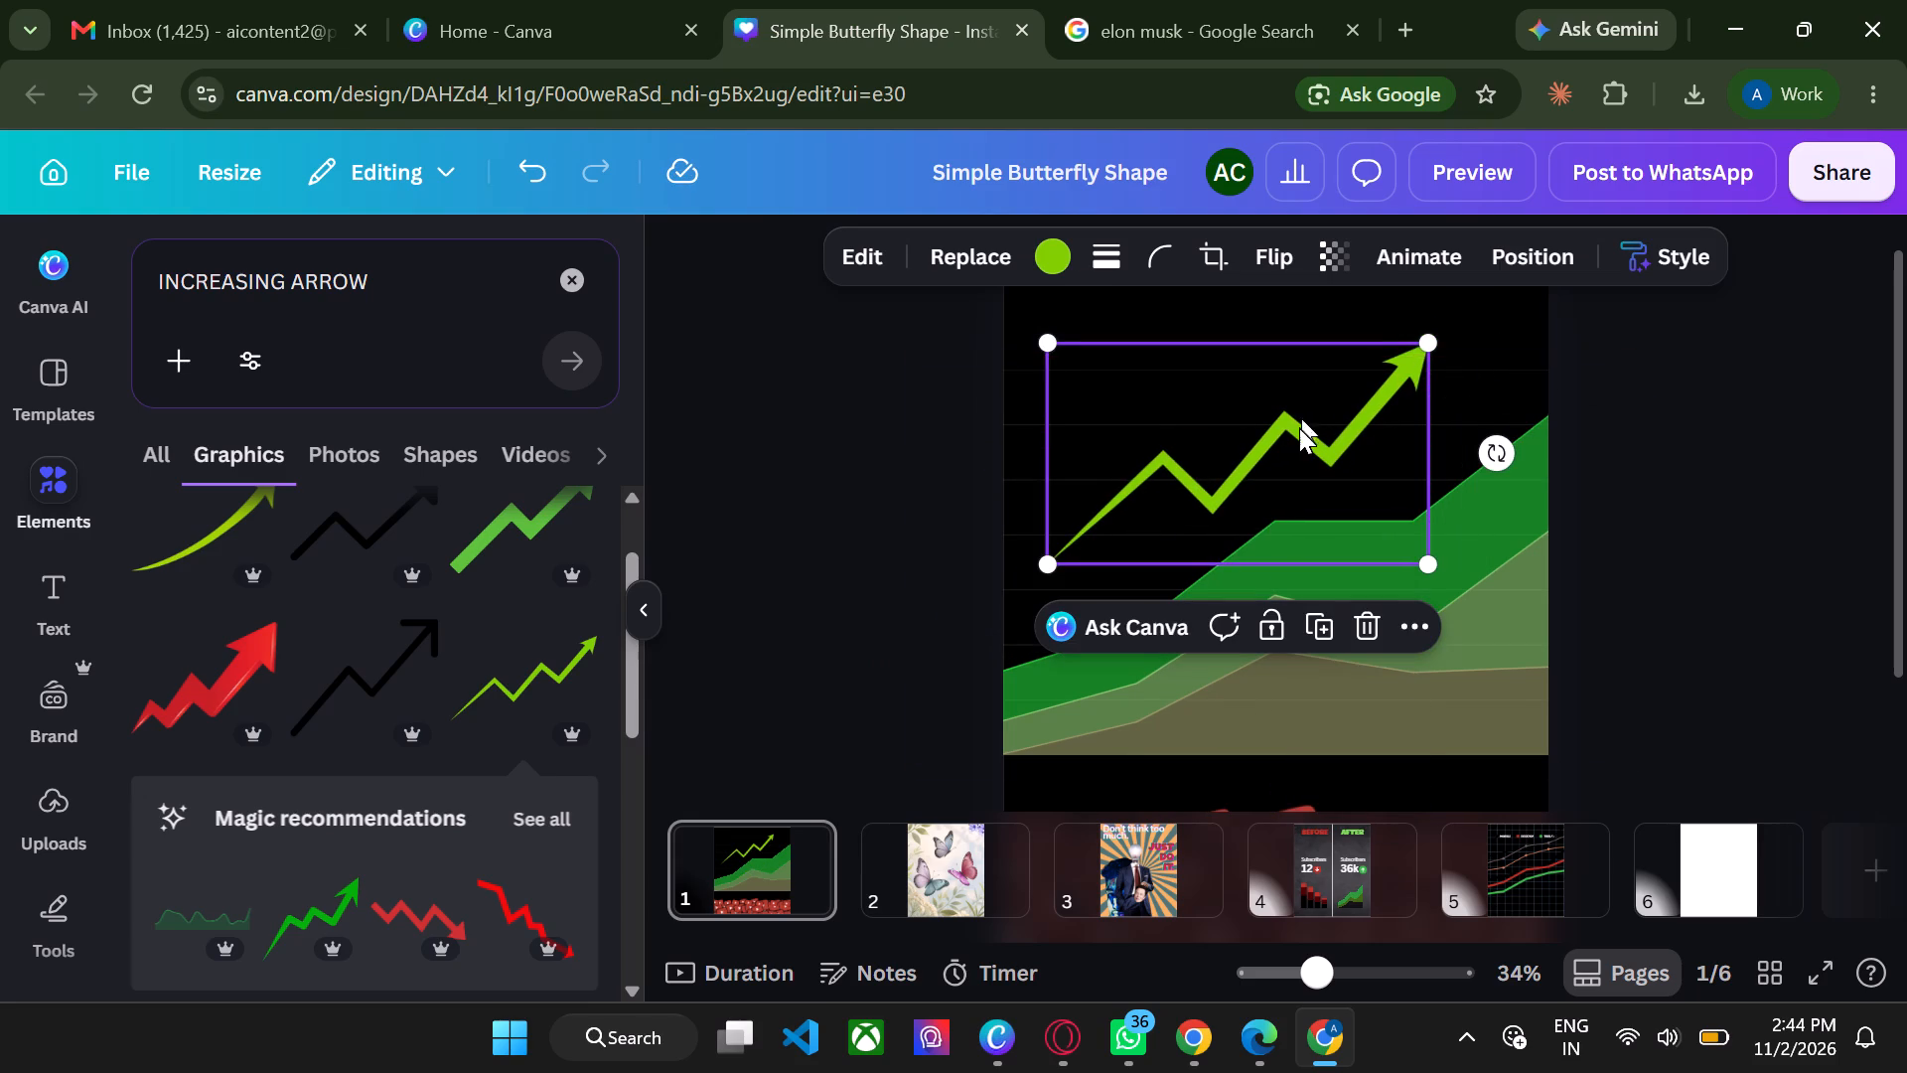
{"action": "left_click_drag", "start_coordinate": [1299, 428], "coordinate": [1294, 413]}
Recolour the zigzag arrow with the bright green already used in the design for the chart's top series.
{"action": "left_click", "coordinate": [1051, 249]}
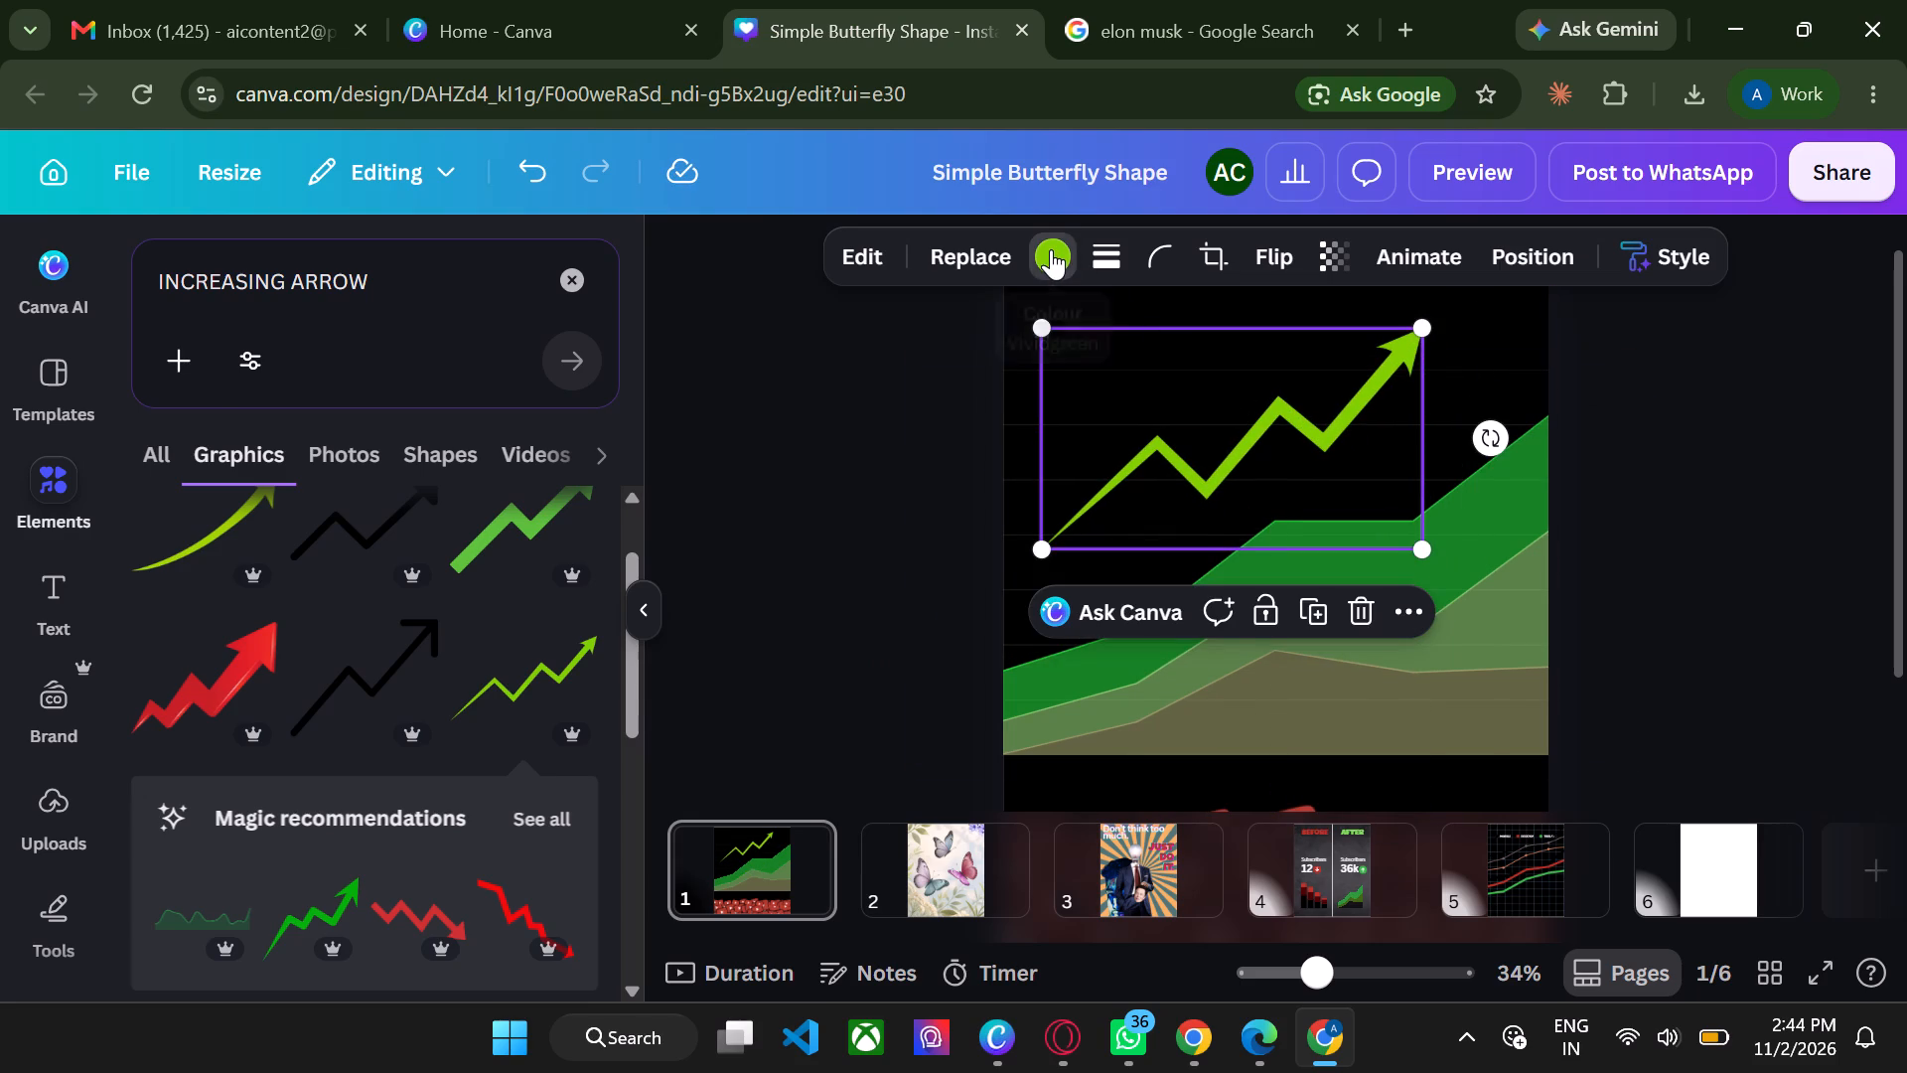
{"action": "left_click", "coordinate": [505, 581]}
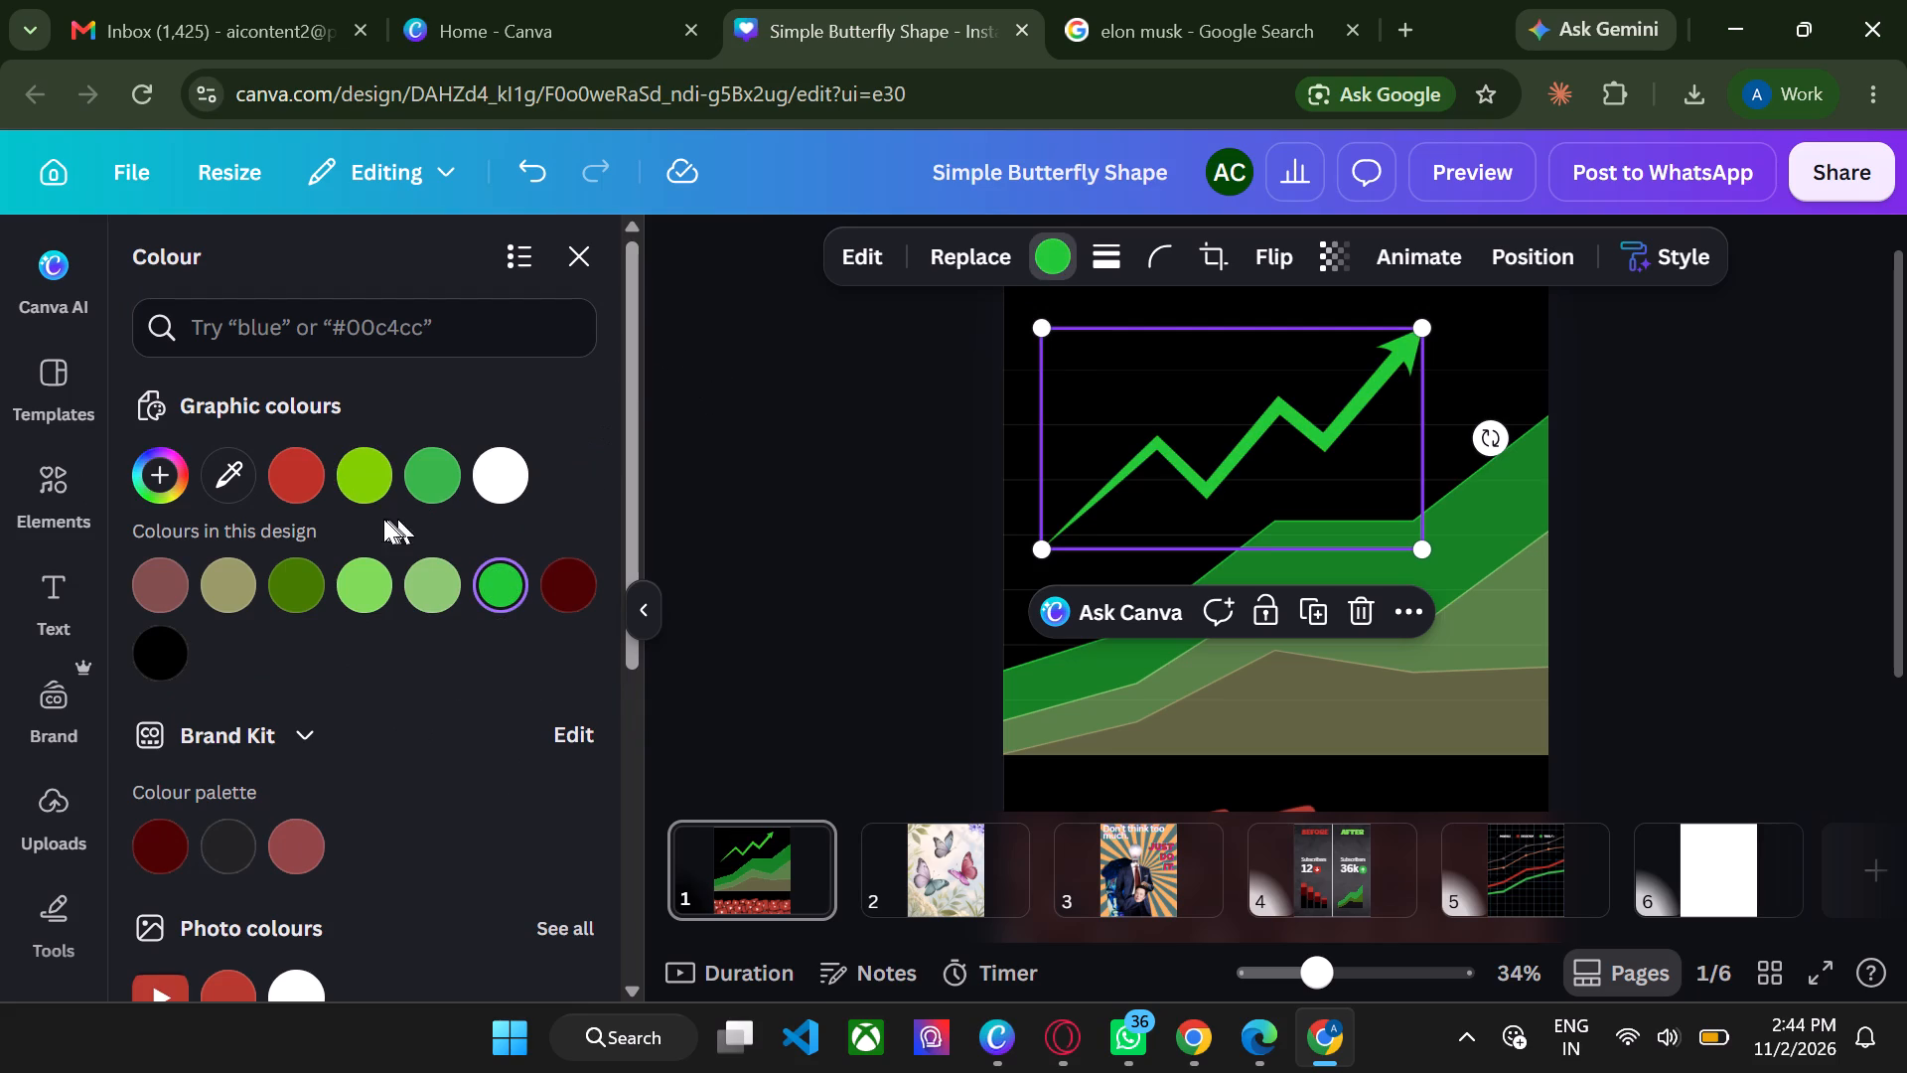
{"action": "left_click", "coordinate": [856, 521]}
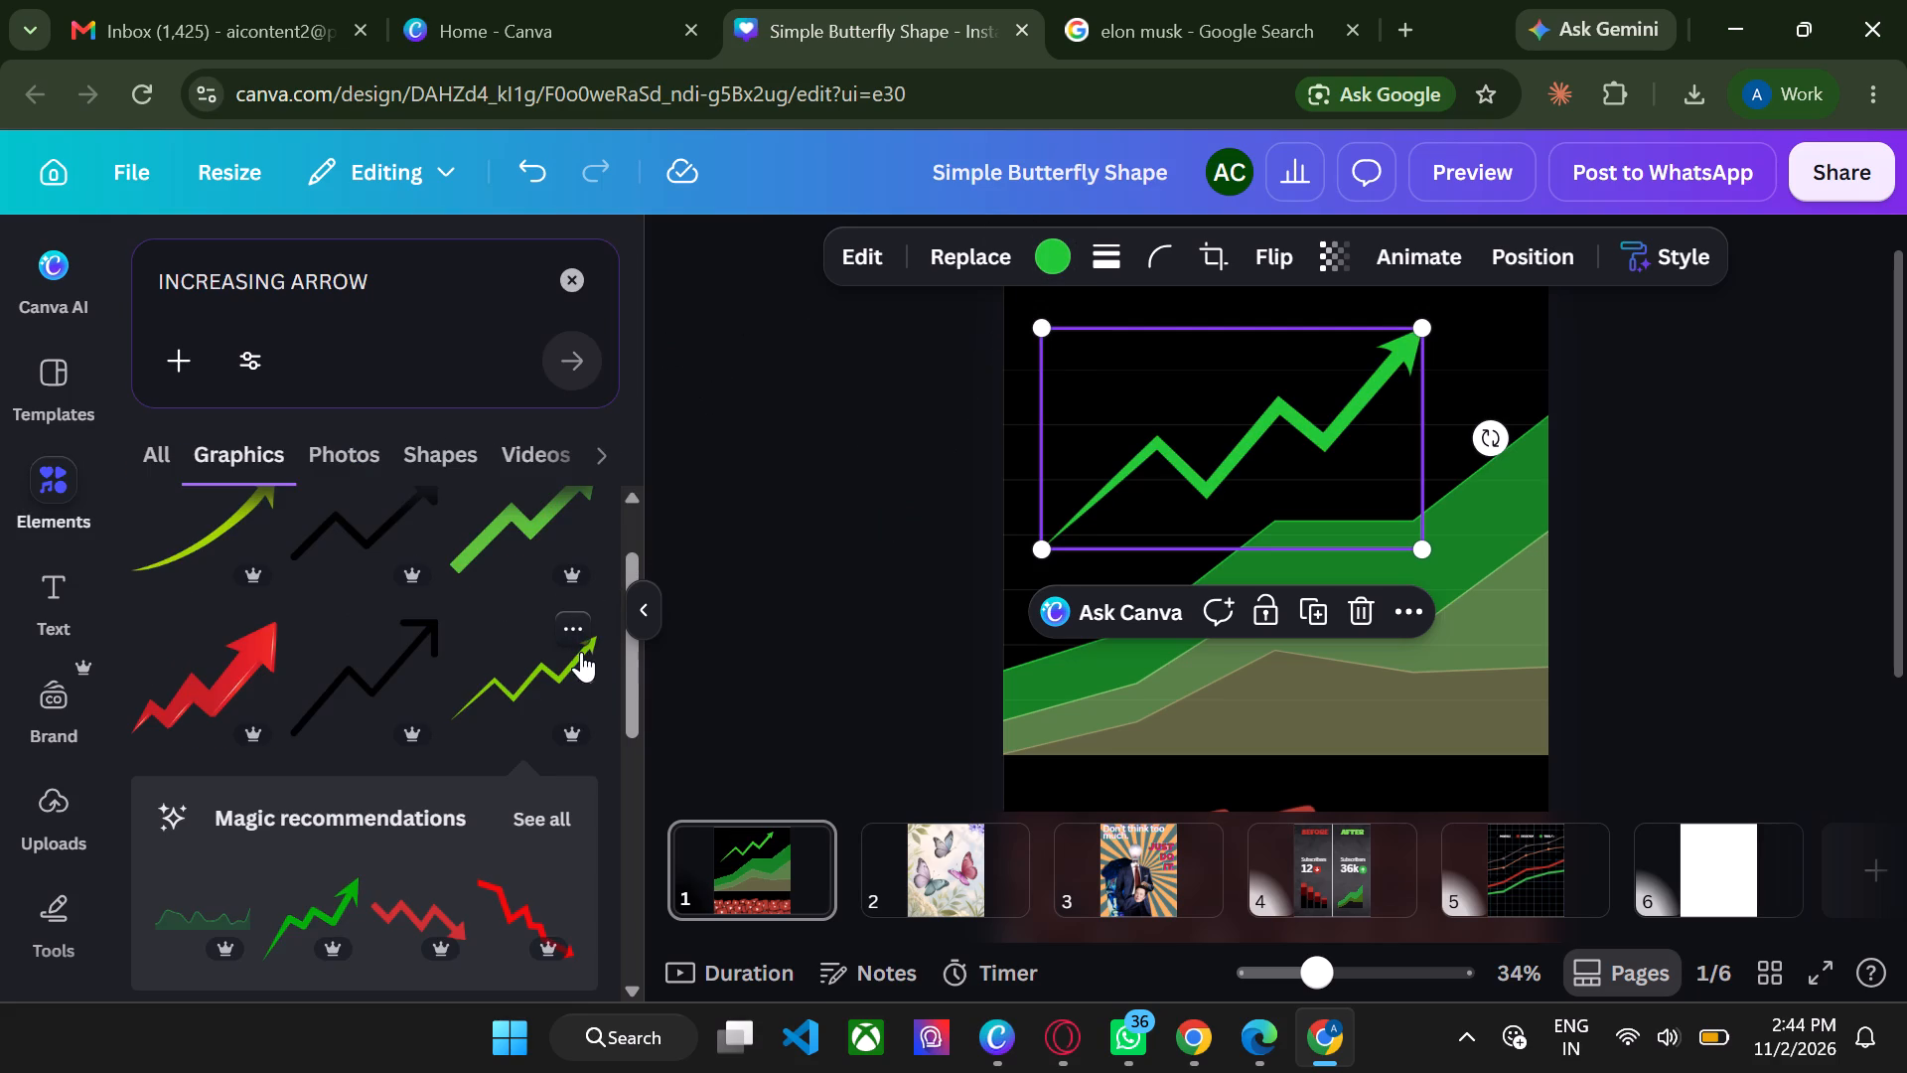
{"action": "scroll", "coordinate": [910, 440], "scroll_direction": "up", "scroll_amount": 1}
{"action": "left_click", "coordinate": [876, 513]}
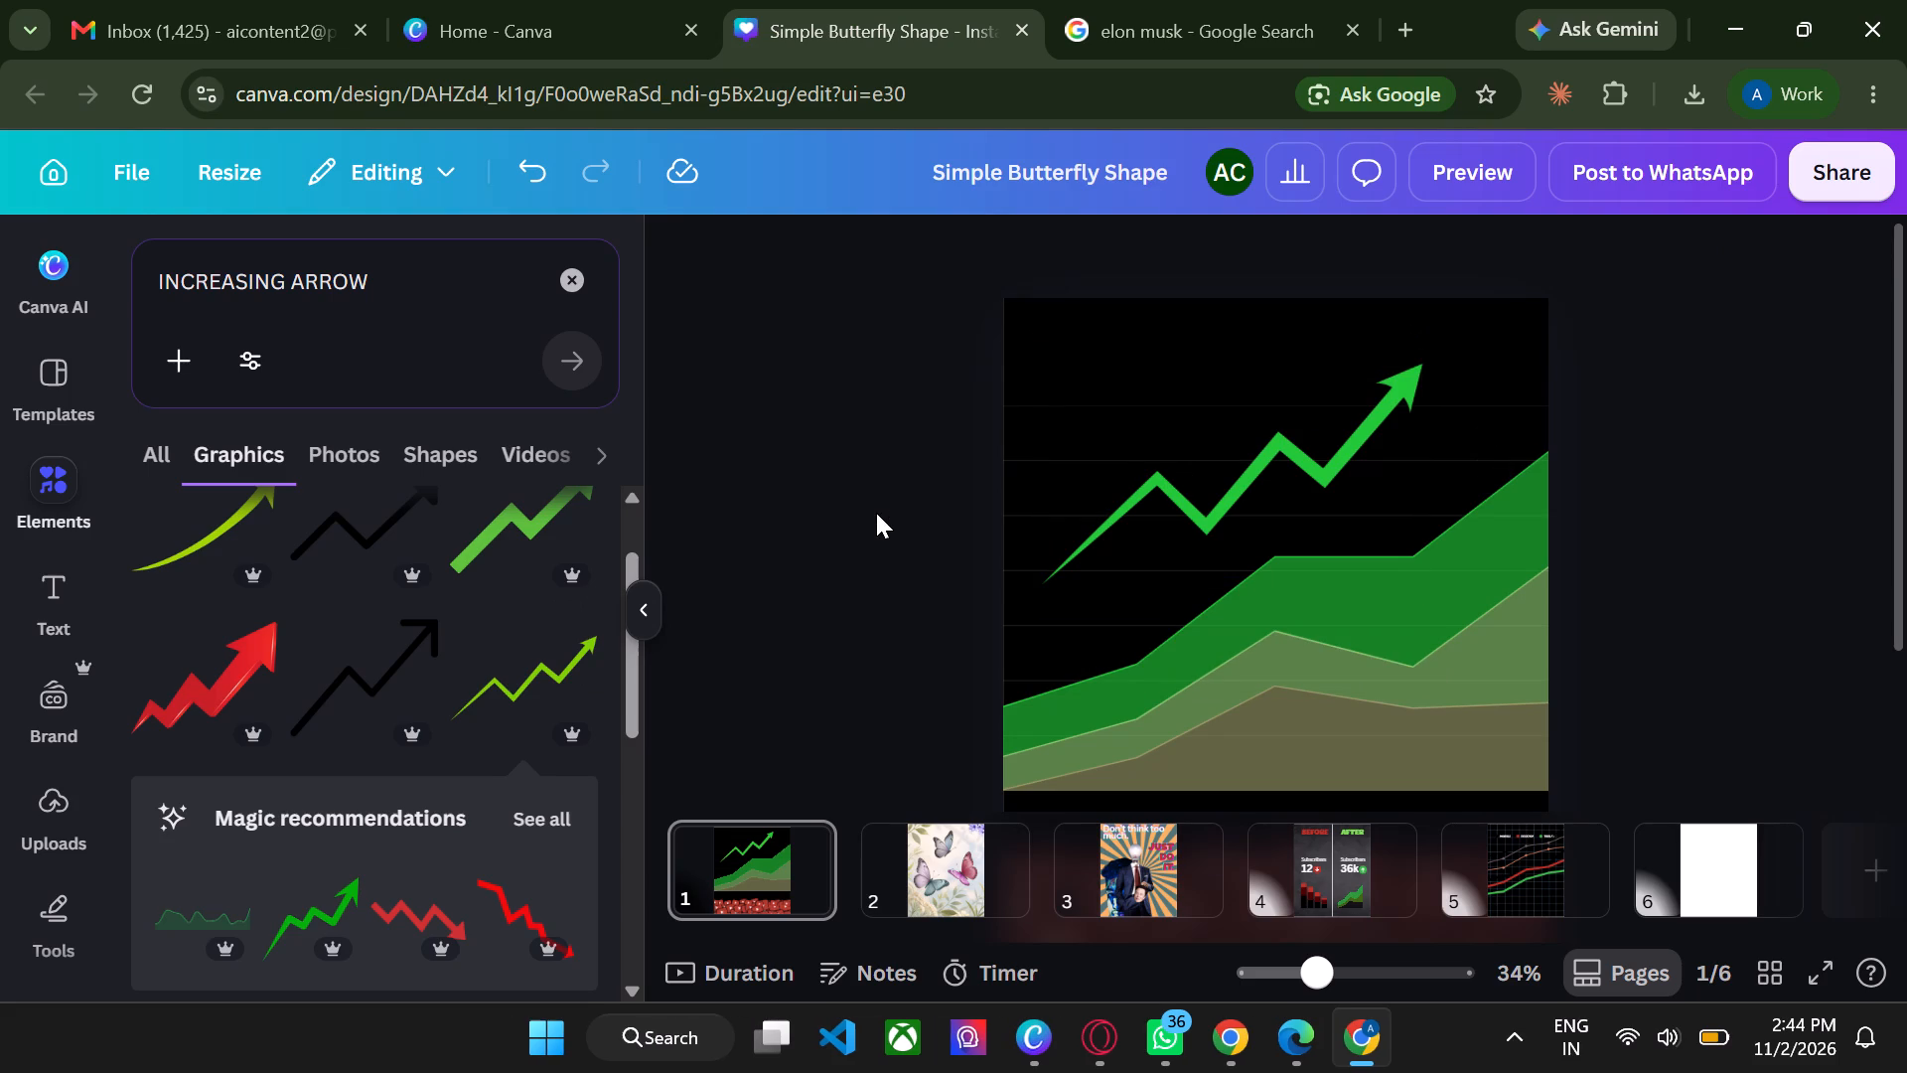
Make the green zigzag arrow on page 1 partly transparent so it looks dimmer against the black background.
{"action": "scroll", "coordinate": [876, 513], "scroll_direction": "up", "scroll_amount": 1}
{"action": "left_click", "coordinate": [1217, 414]}
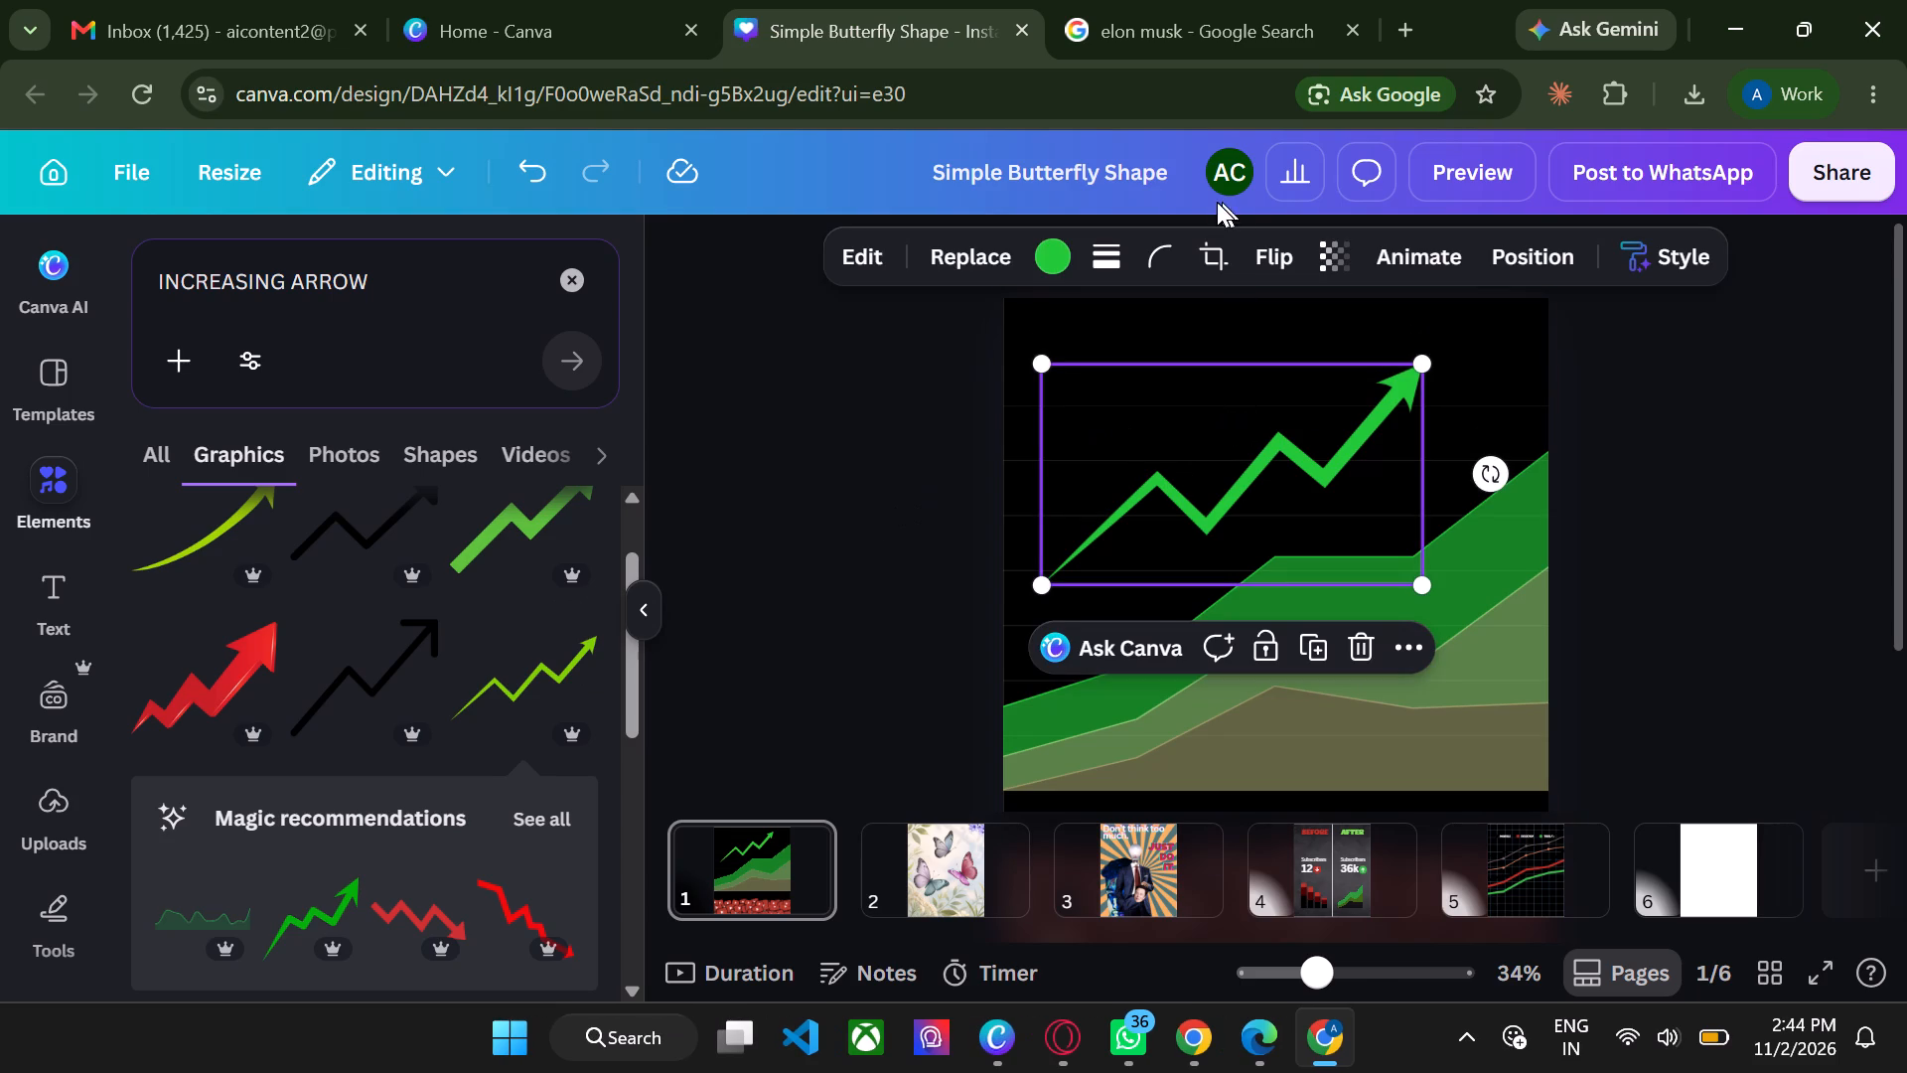
{"action": "left_click", "coordinate": [1341, 252]}
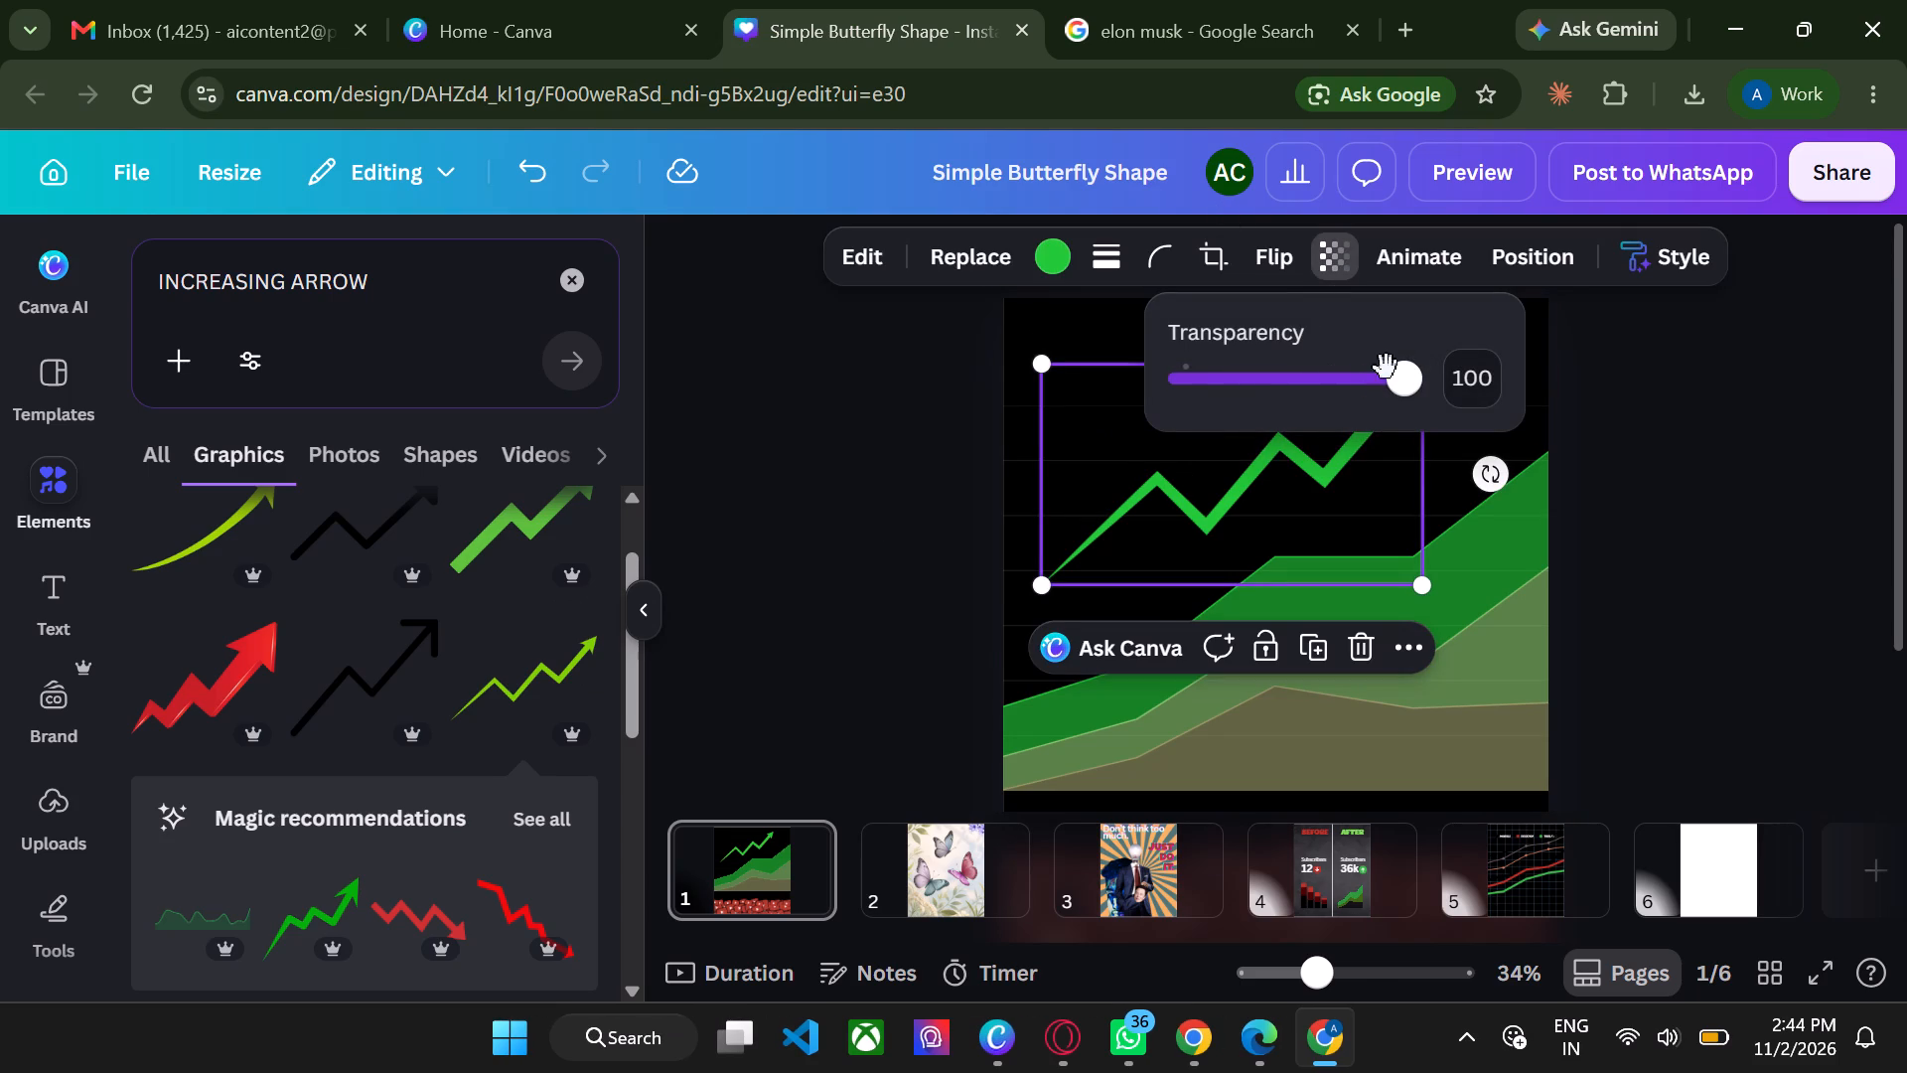
{"action": "left_click_drag", "start_coordinate": [1391, 370], "coordinate": [1337, 374]}
{"action": "double_click", "coordinate": [940, 455]}
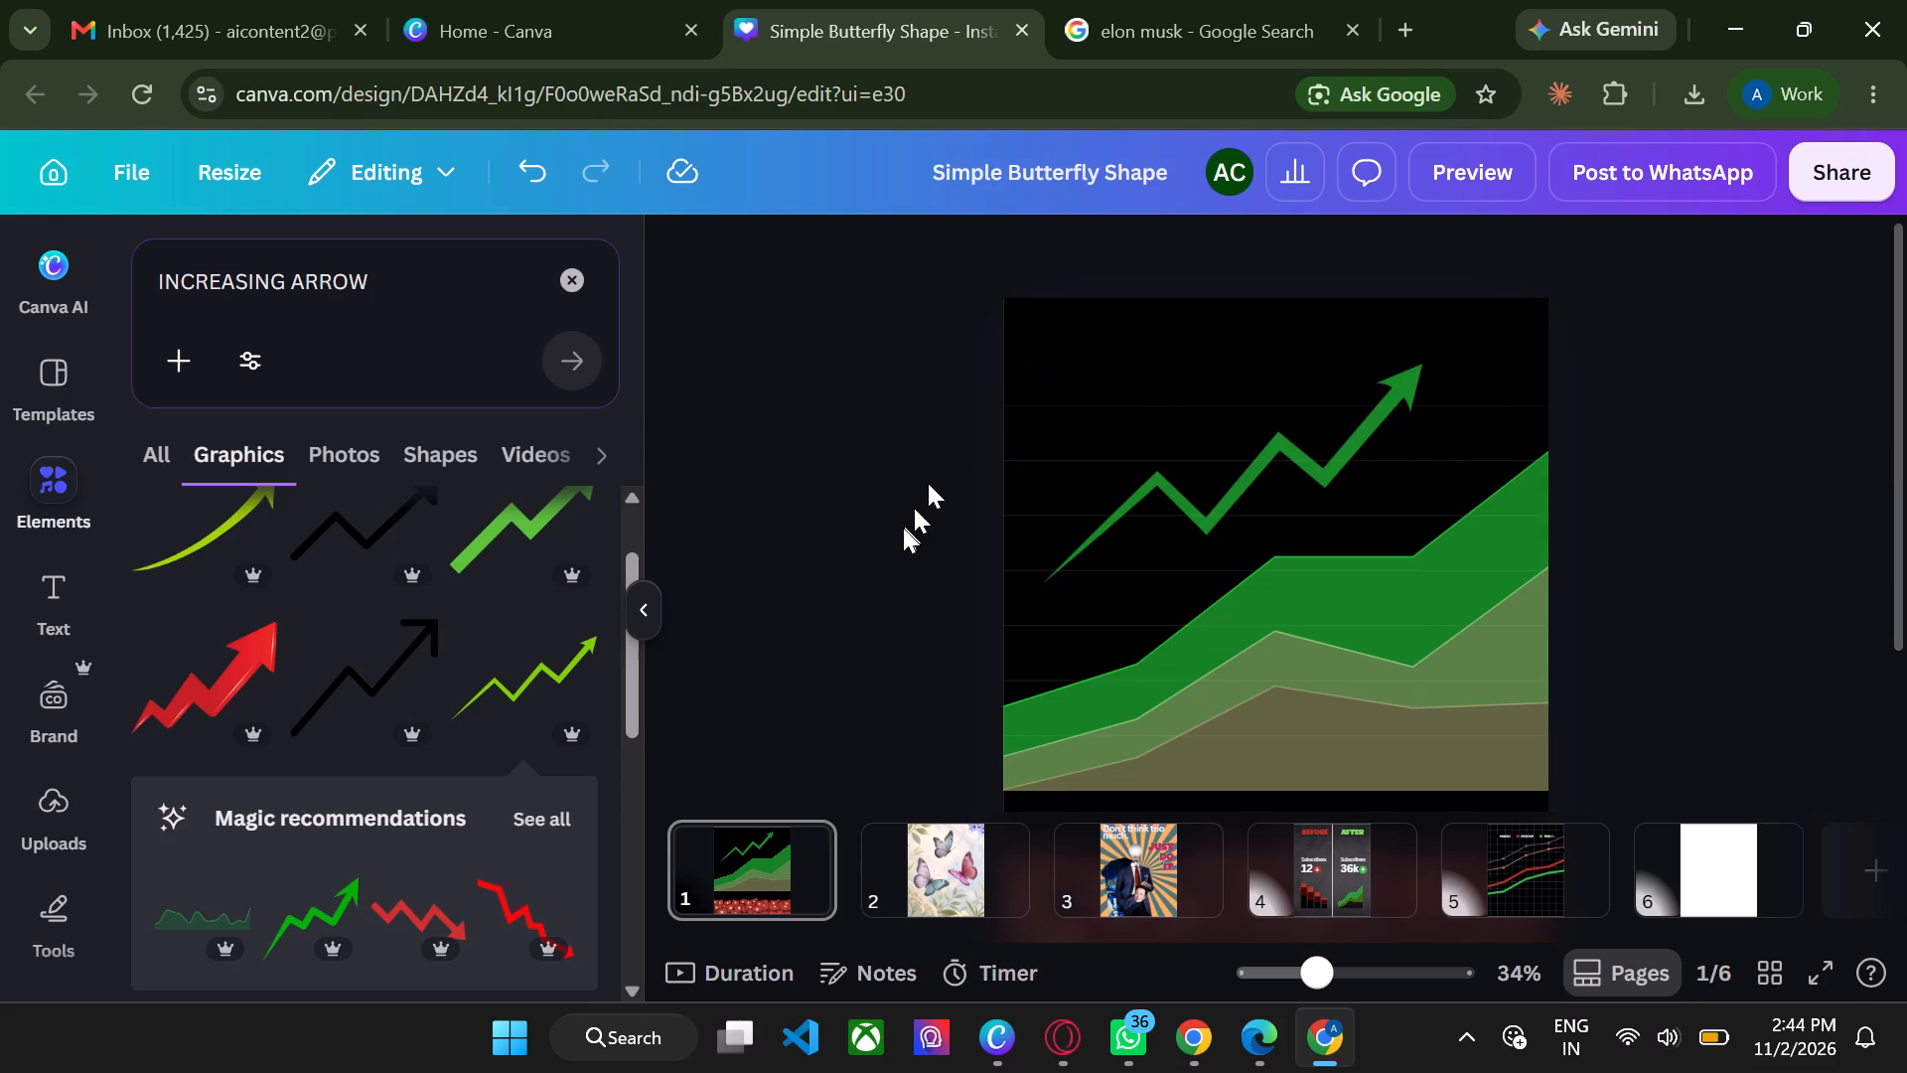
Make the blue painted portrait behind the bulb-headed man on page 3 partly transparent so it fades into the sunburst background.
{"action": "scroll", "coordinate": [899, 530], "scroll_direction": "up", "scroll_amount": 1}
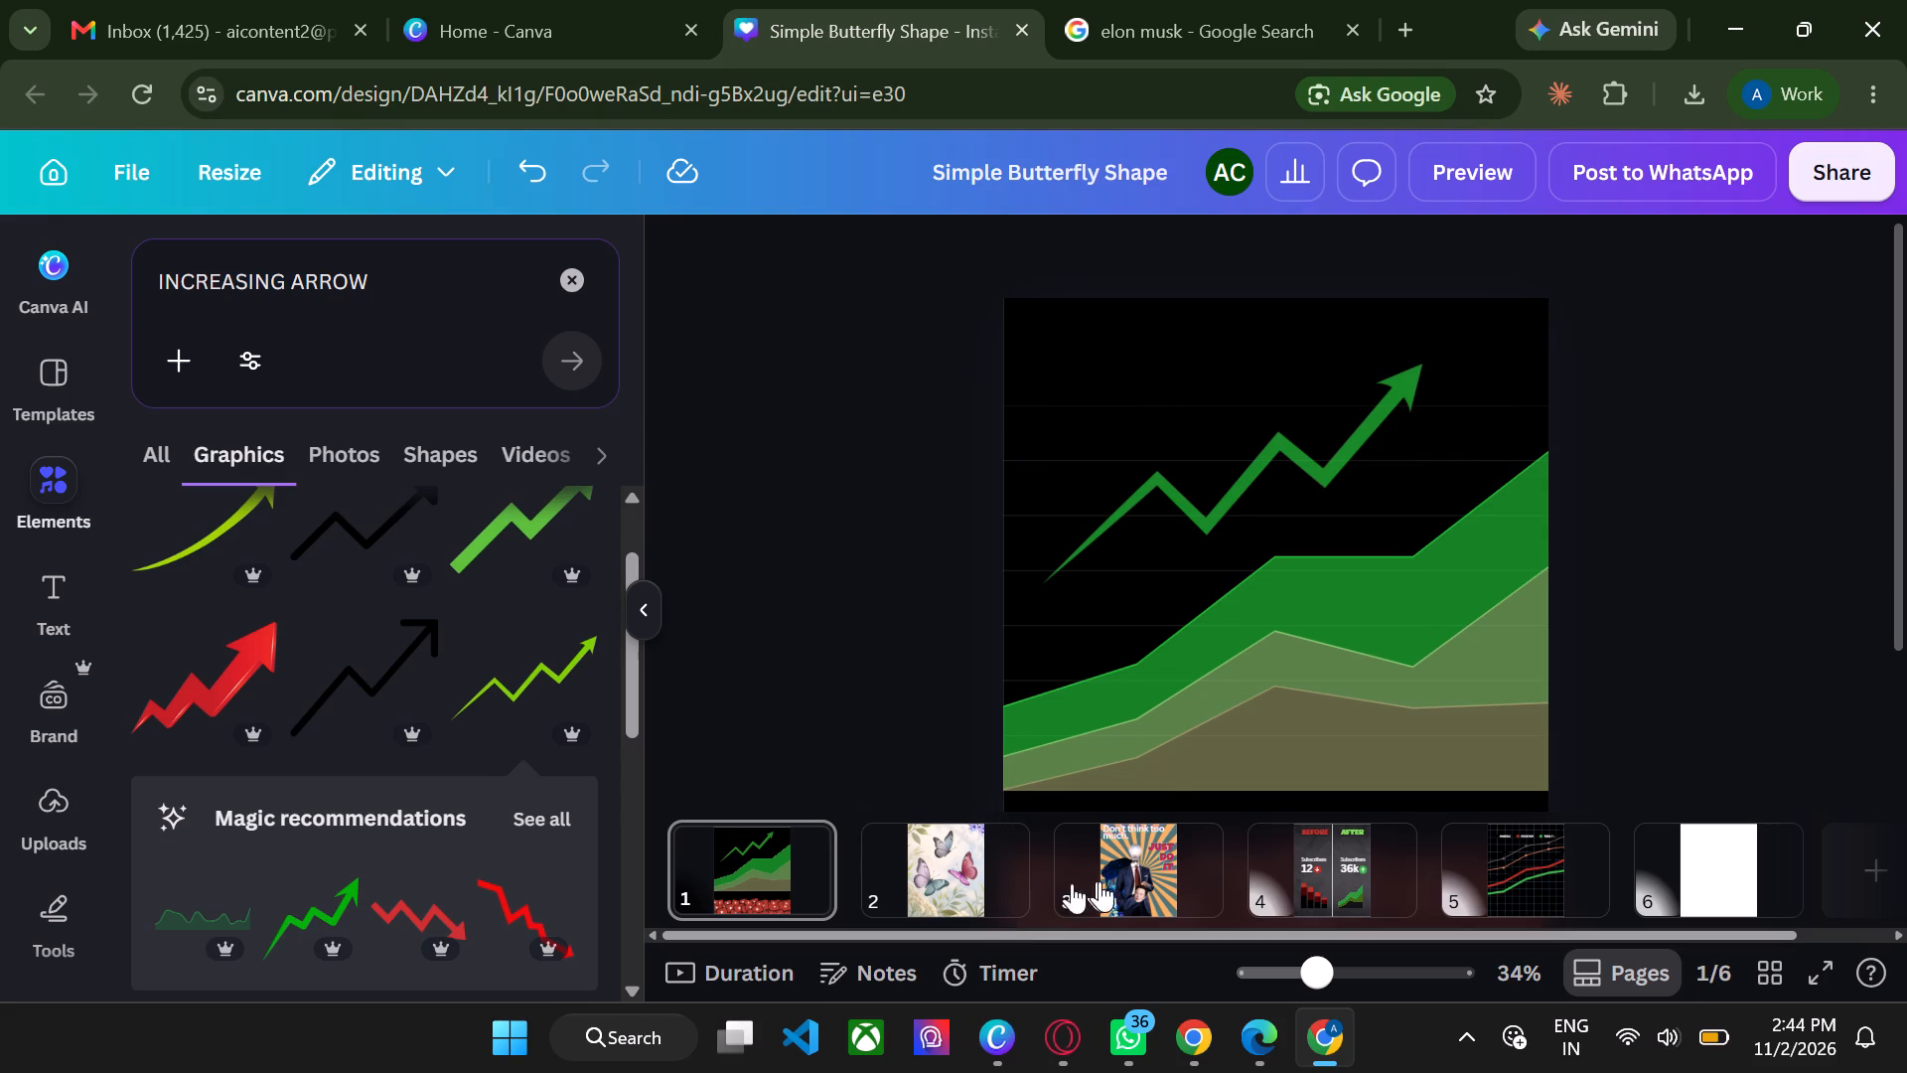
{"action": "left_click", "coordinate": [1143, 872]}
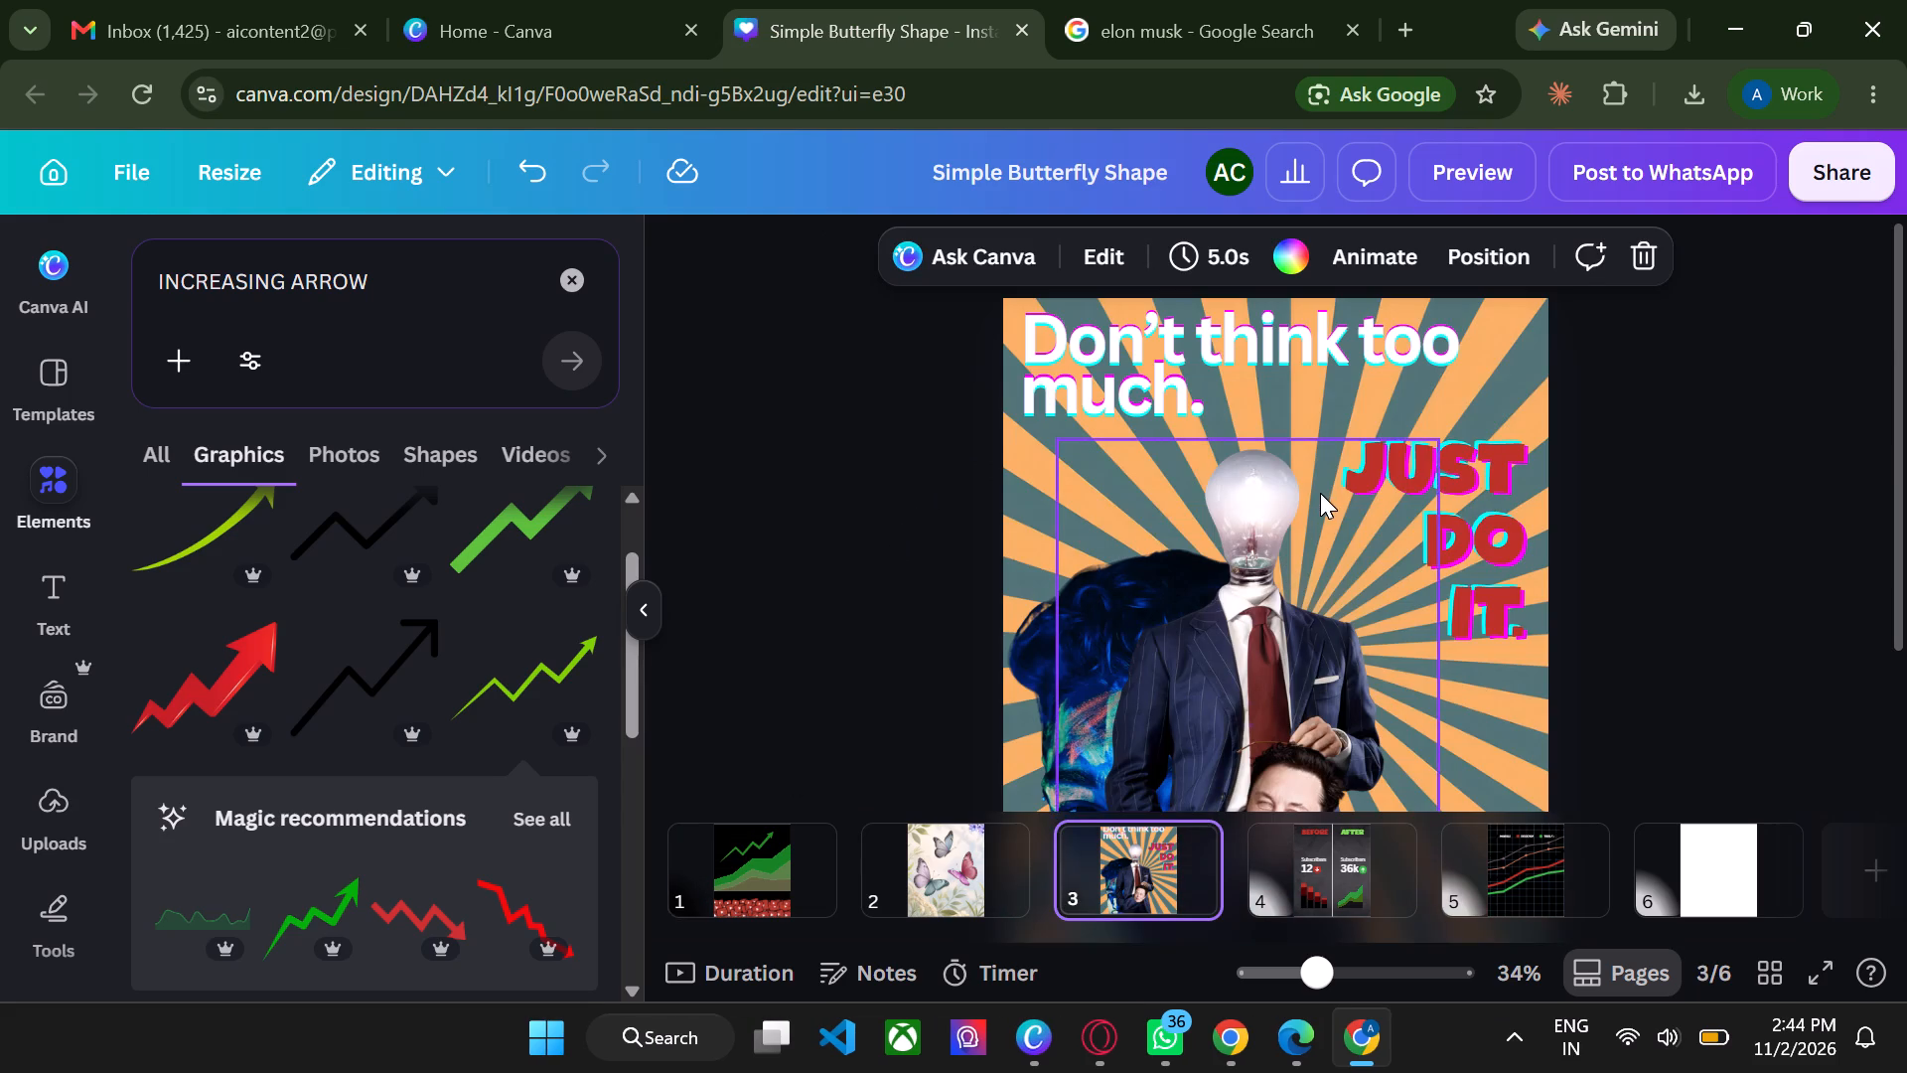
{"action": "scroll", "coordinate": [1320, 493], "scroll_direction": "down", "scroll_amount": 1}
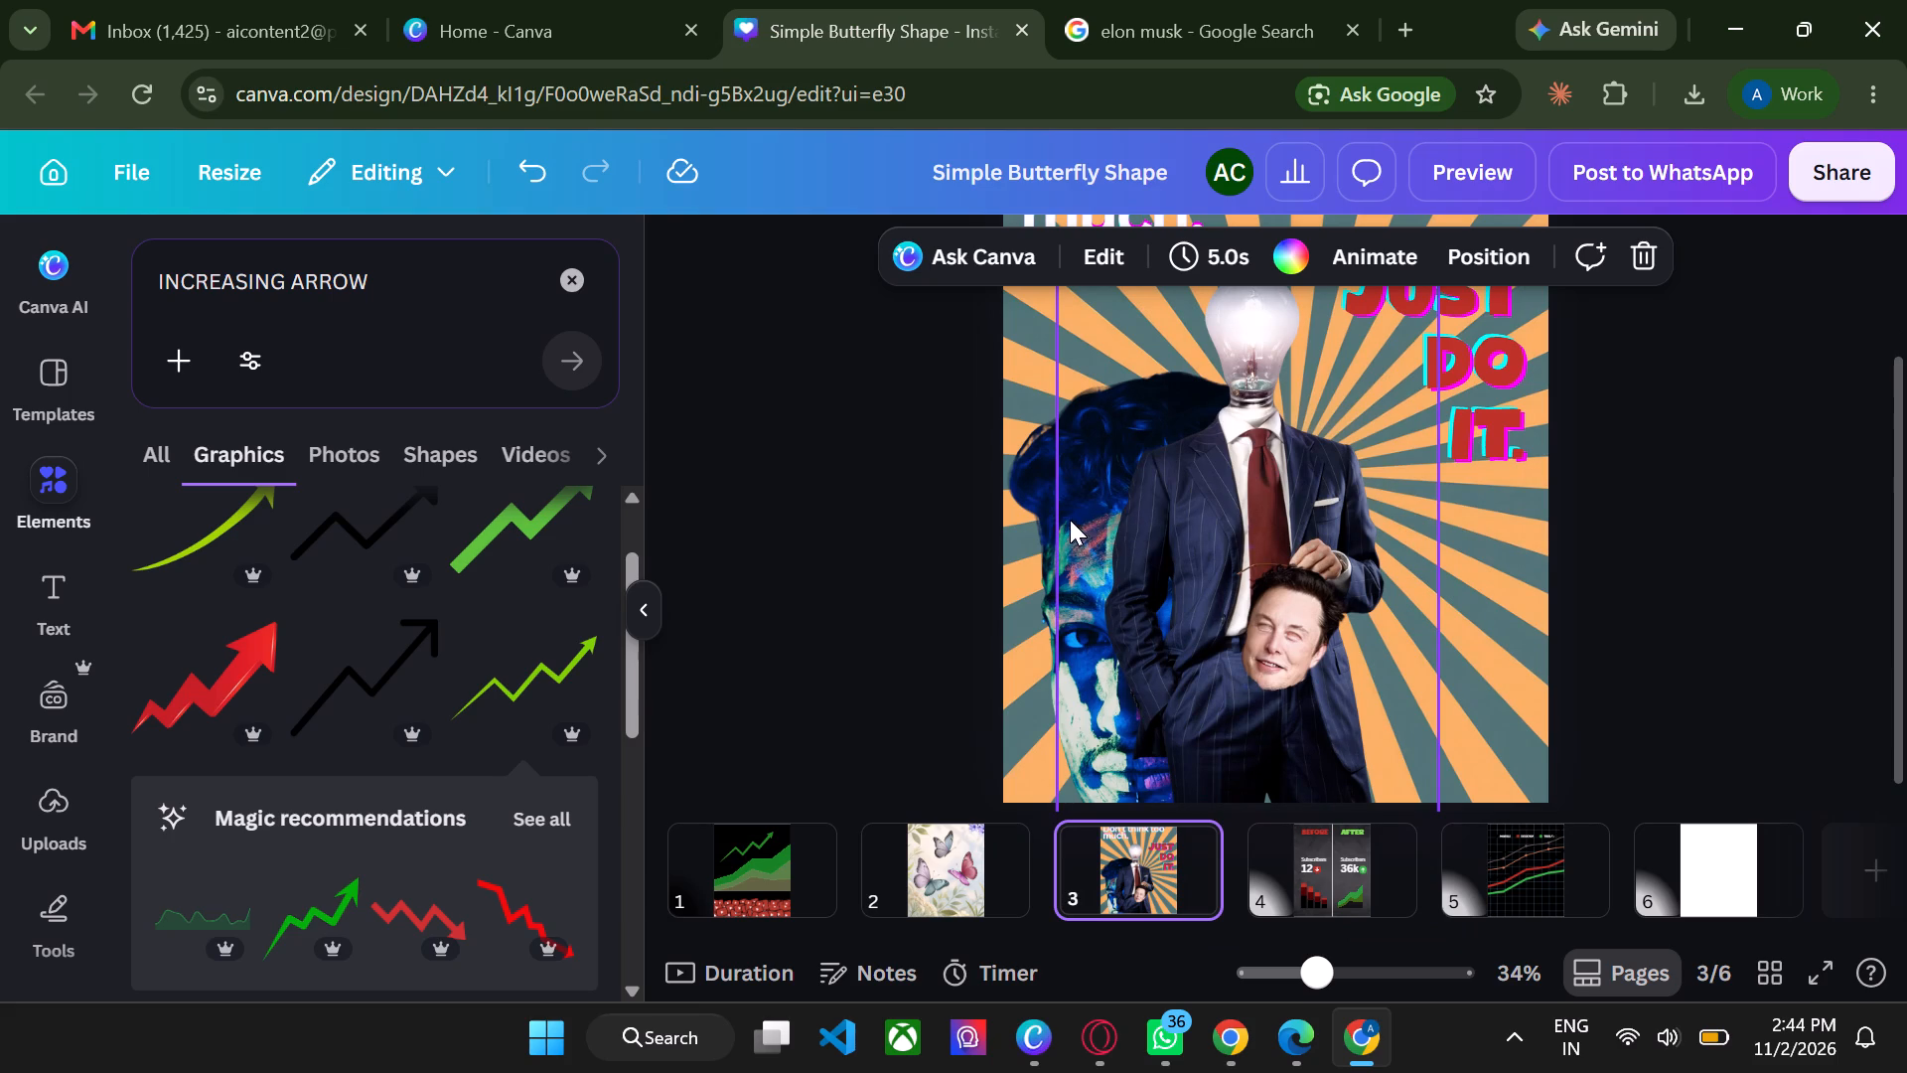
{"action": "left_click", "coordinate": [1052, 644]}
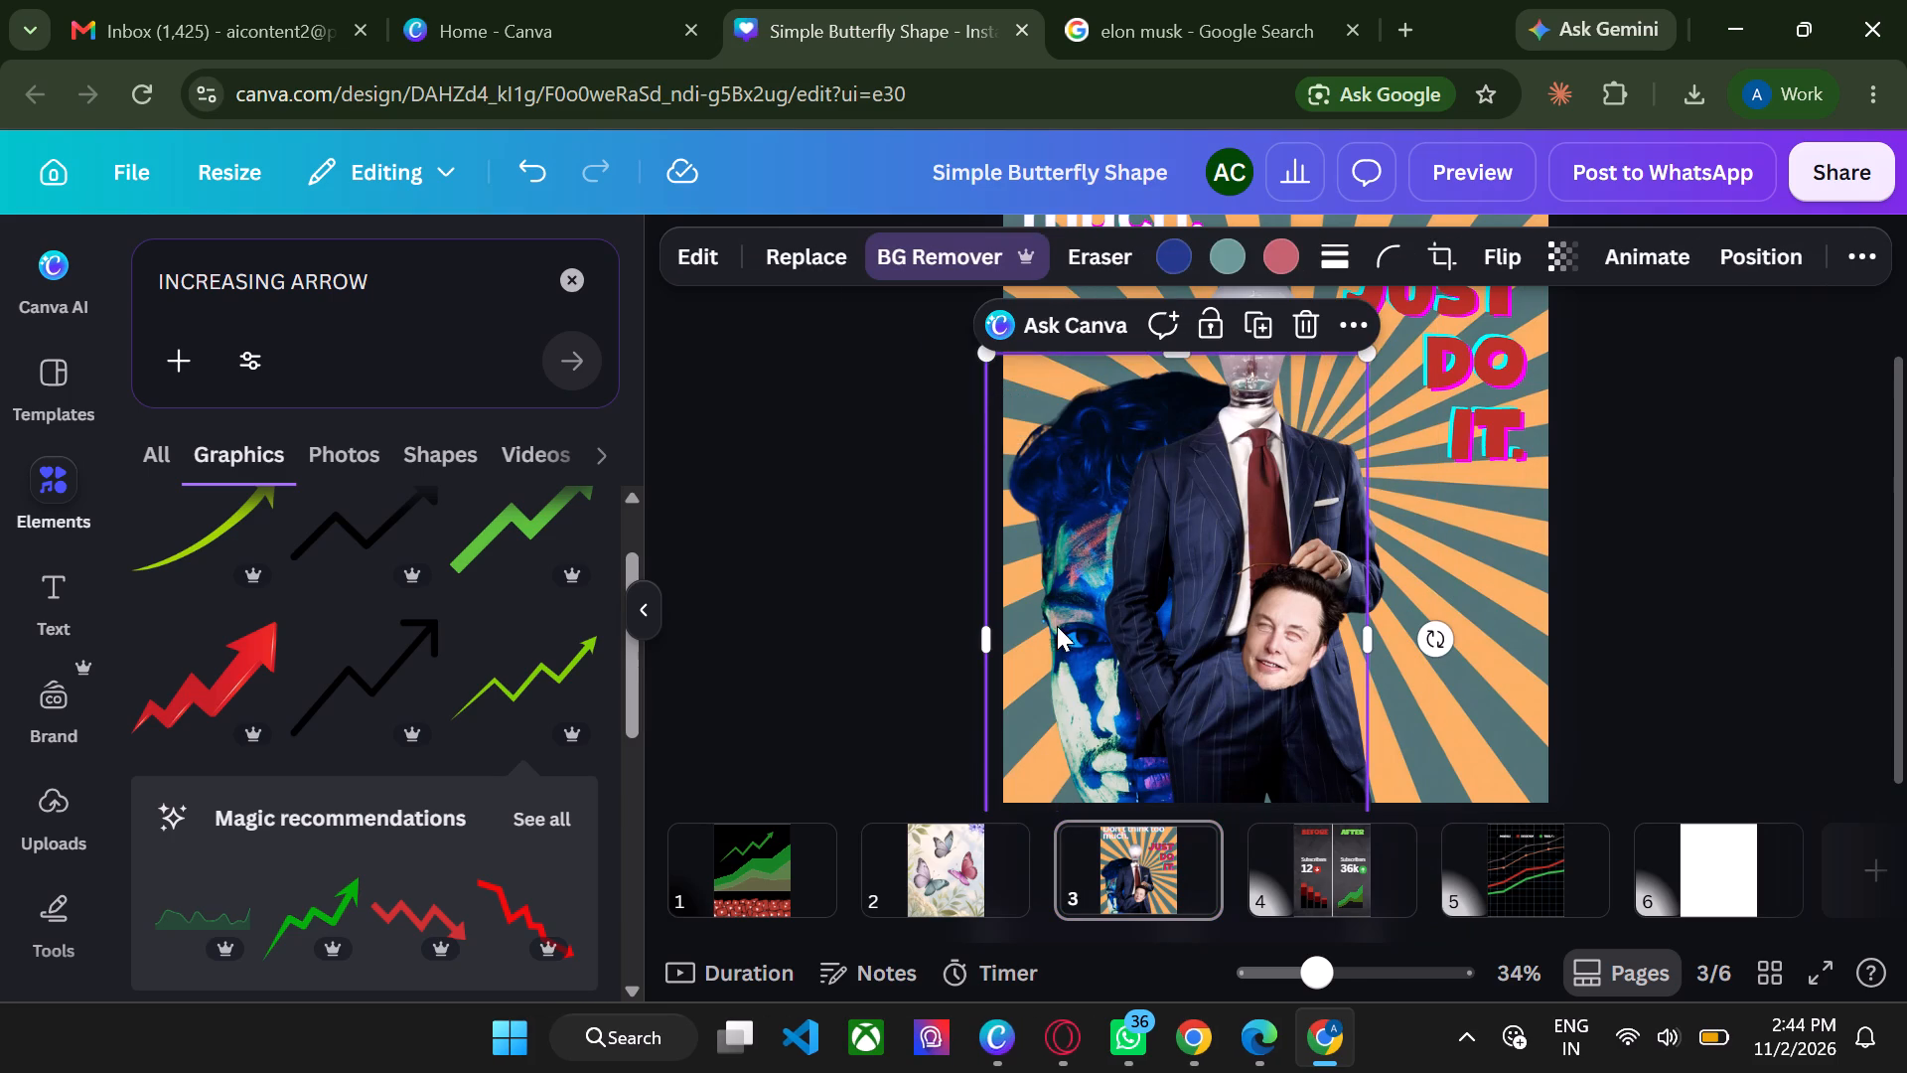
{"action": "left_click", "coordinate": [1565, 247]}
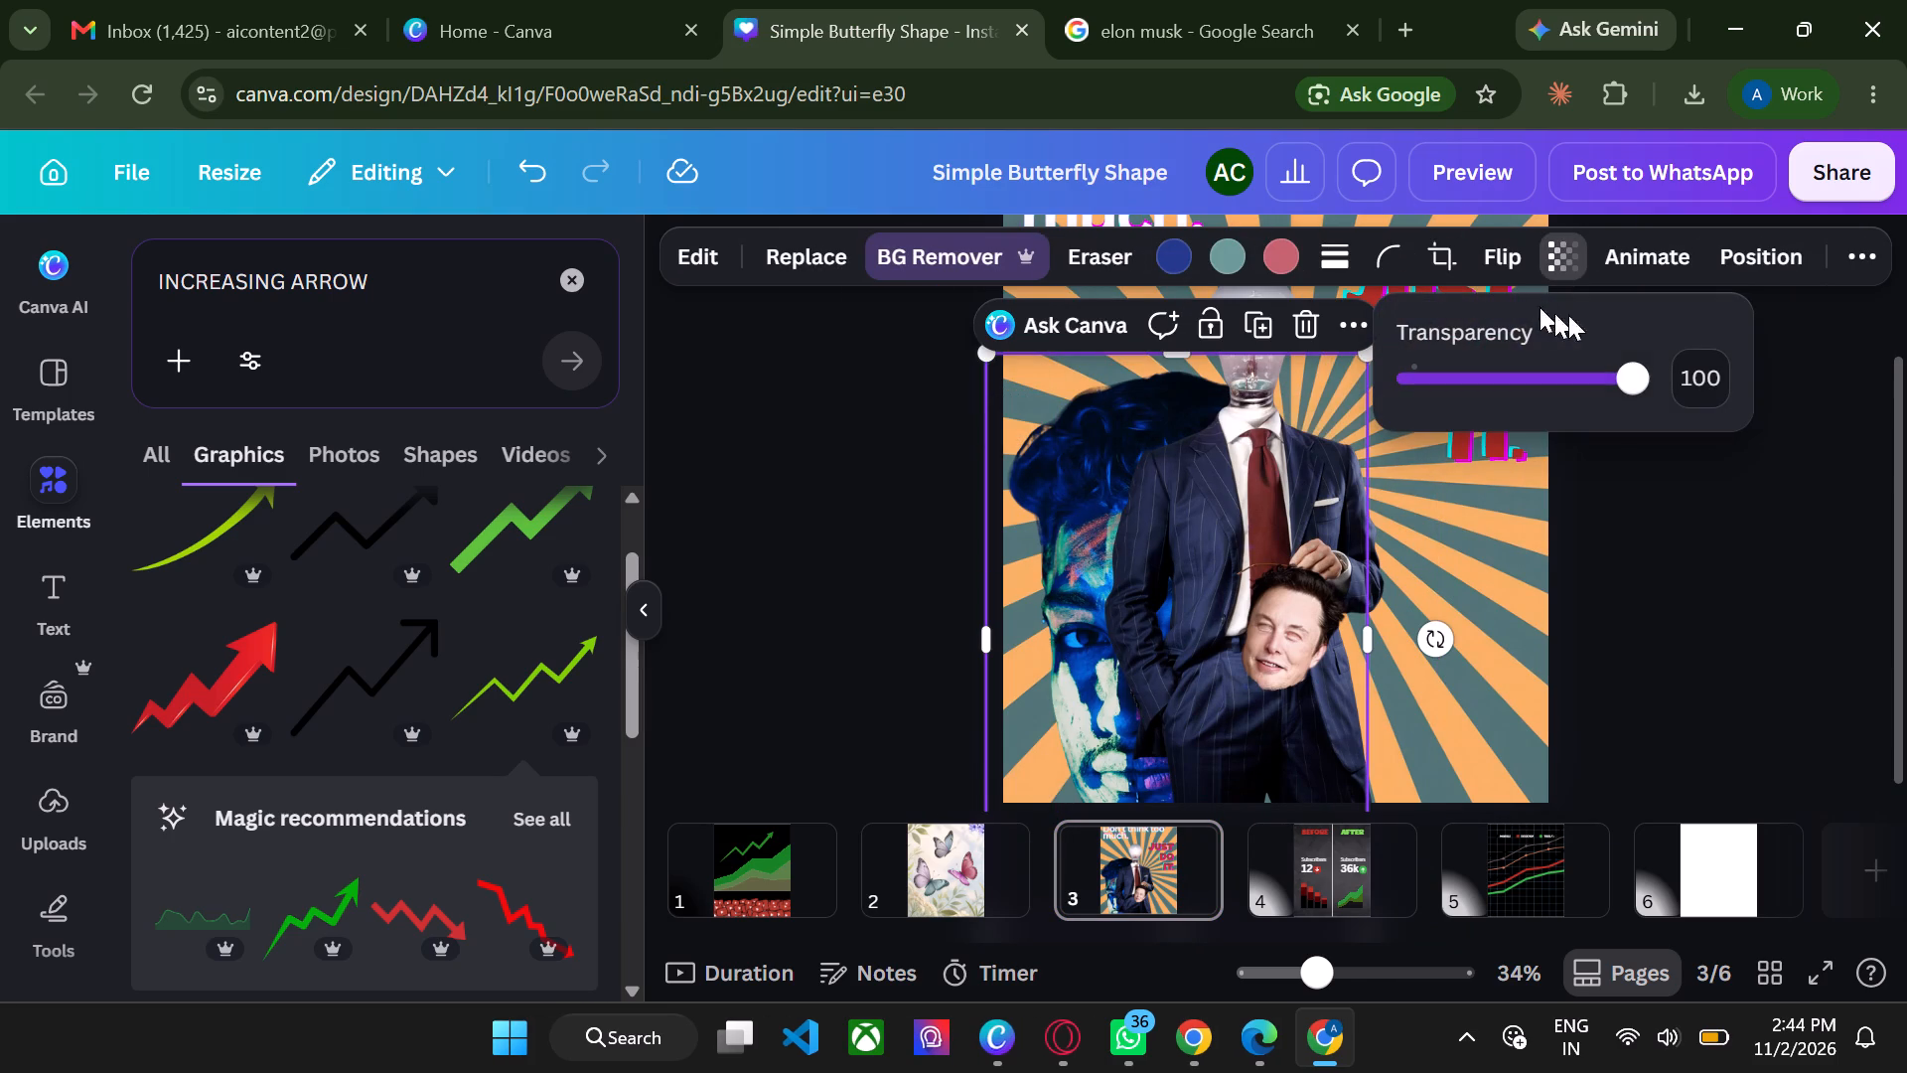
{"action": "left_click_drag", "start_coordinate": [1638, 373], "coordinate": [1559, 396]}
{"action": "left_click", "coordinate": [840, 653]}
{"action": "left_click", "coordinate": [840, 653]}
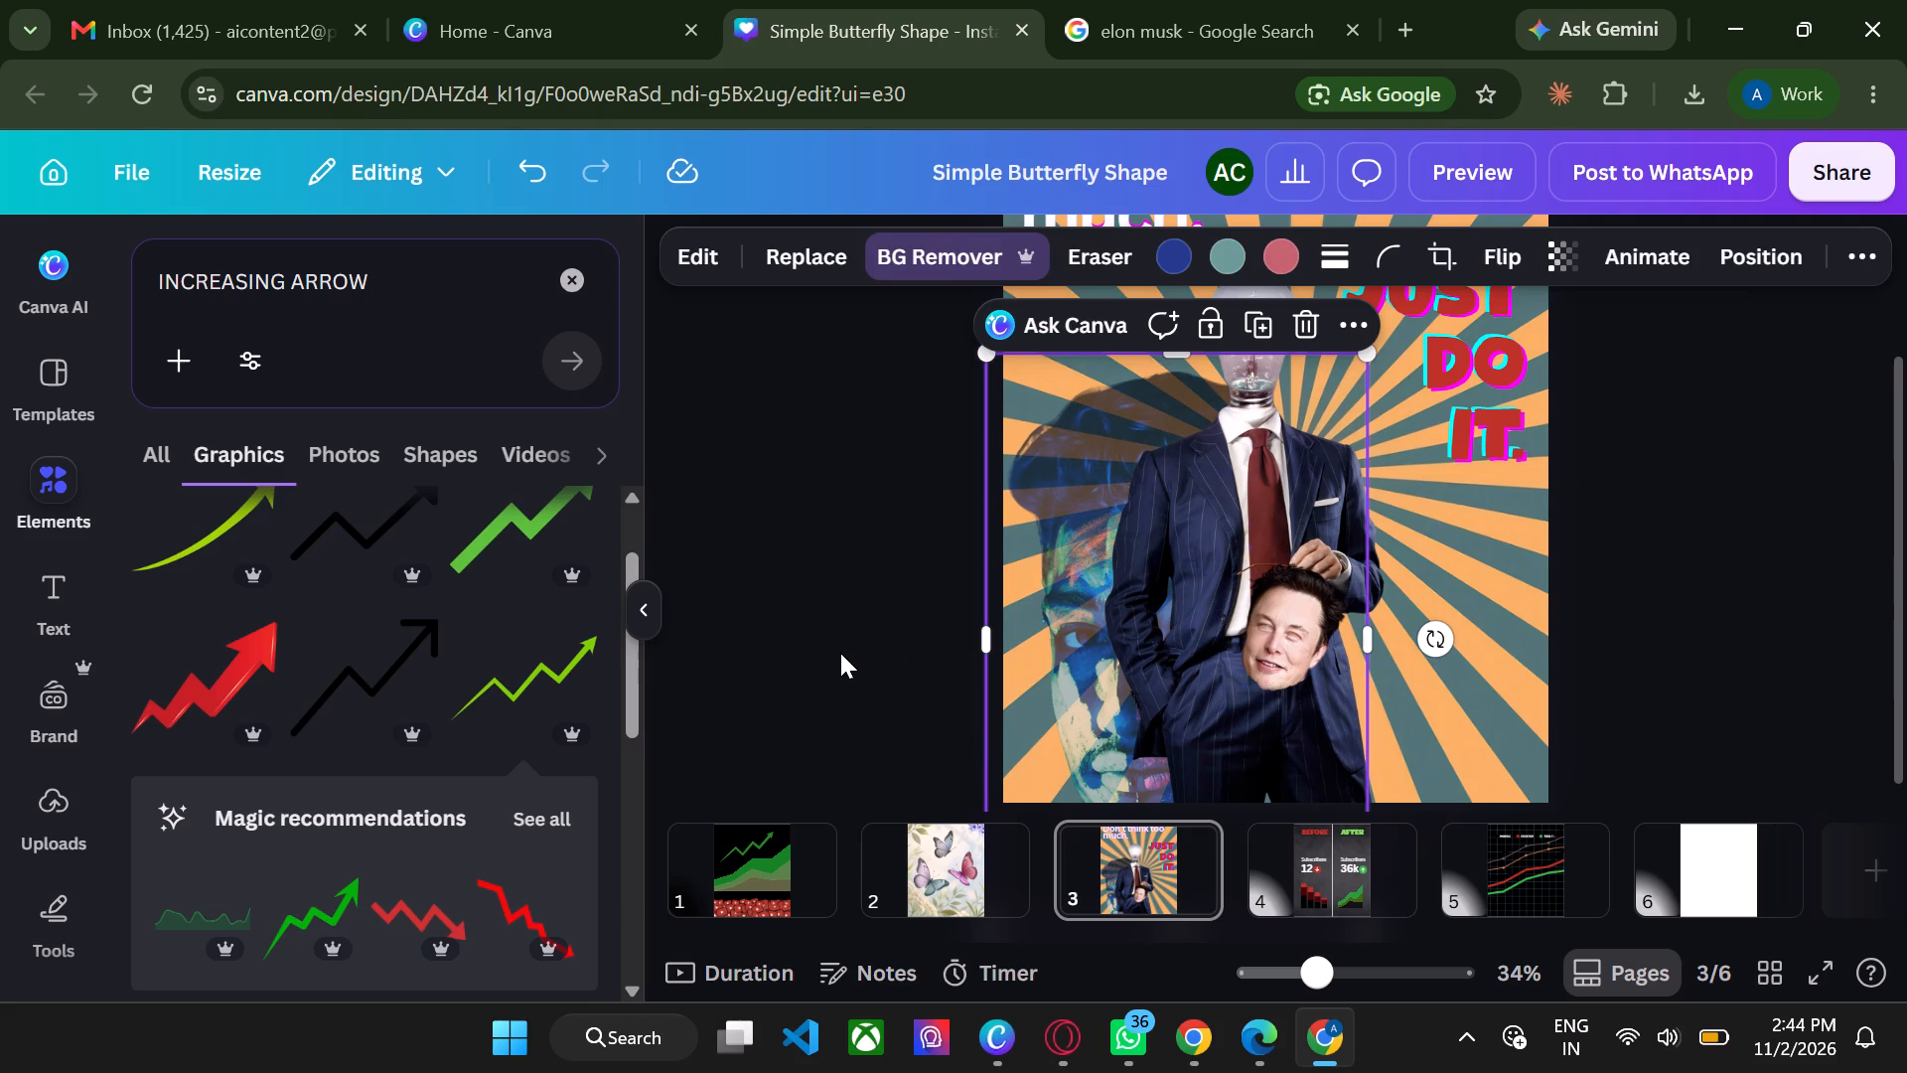
{"action": "left_click", "coordinate": [840, 653]}
Rotate the bulb-headed man in the suit on page 3 slightly clockwise.
{"action": "left_click", "coordinate": [1272, 479]}
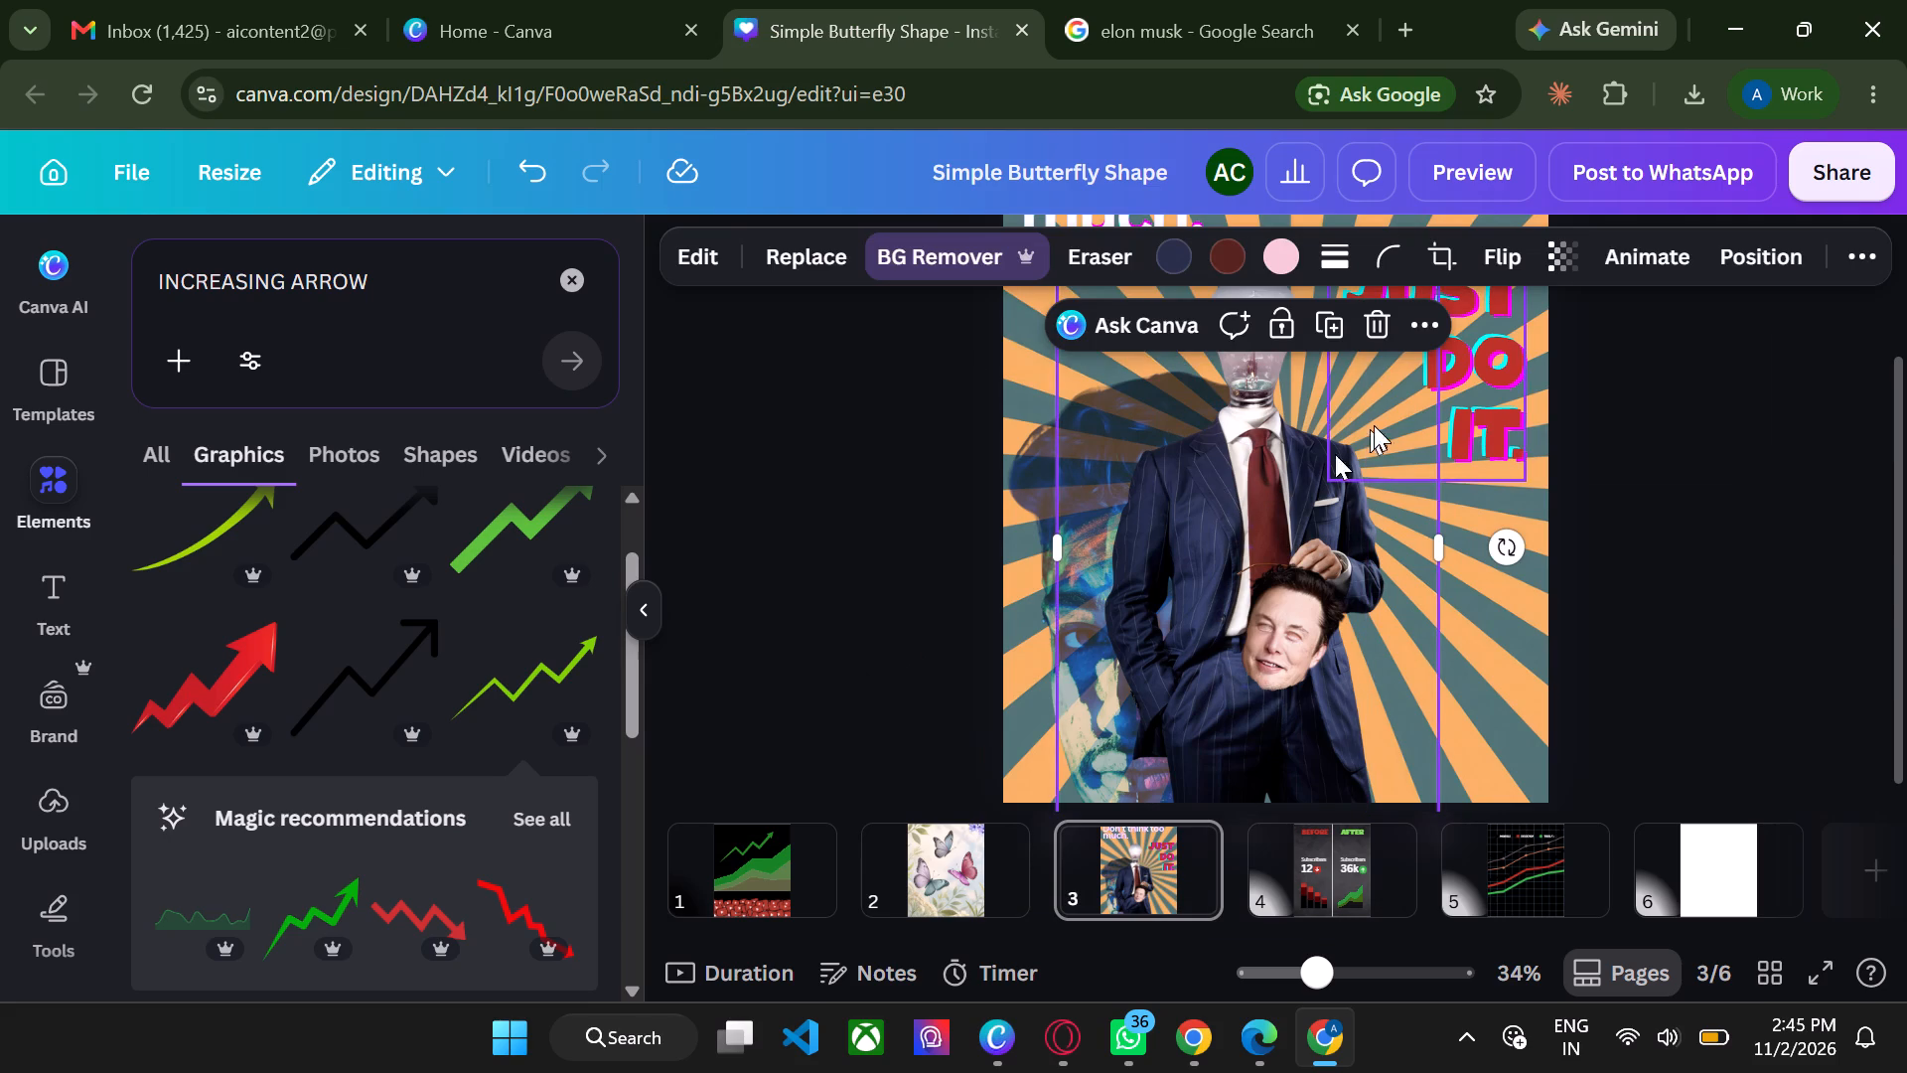
{"action": "left_click_drag", "start_coordinate": [1501, 543], "coordinate": [1503, 571]}
{"action": "left_click", "coordinate": [1805, 541]}
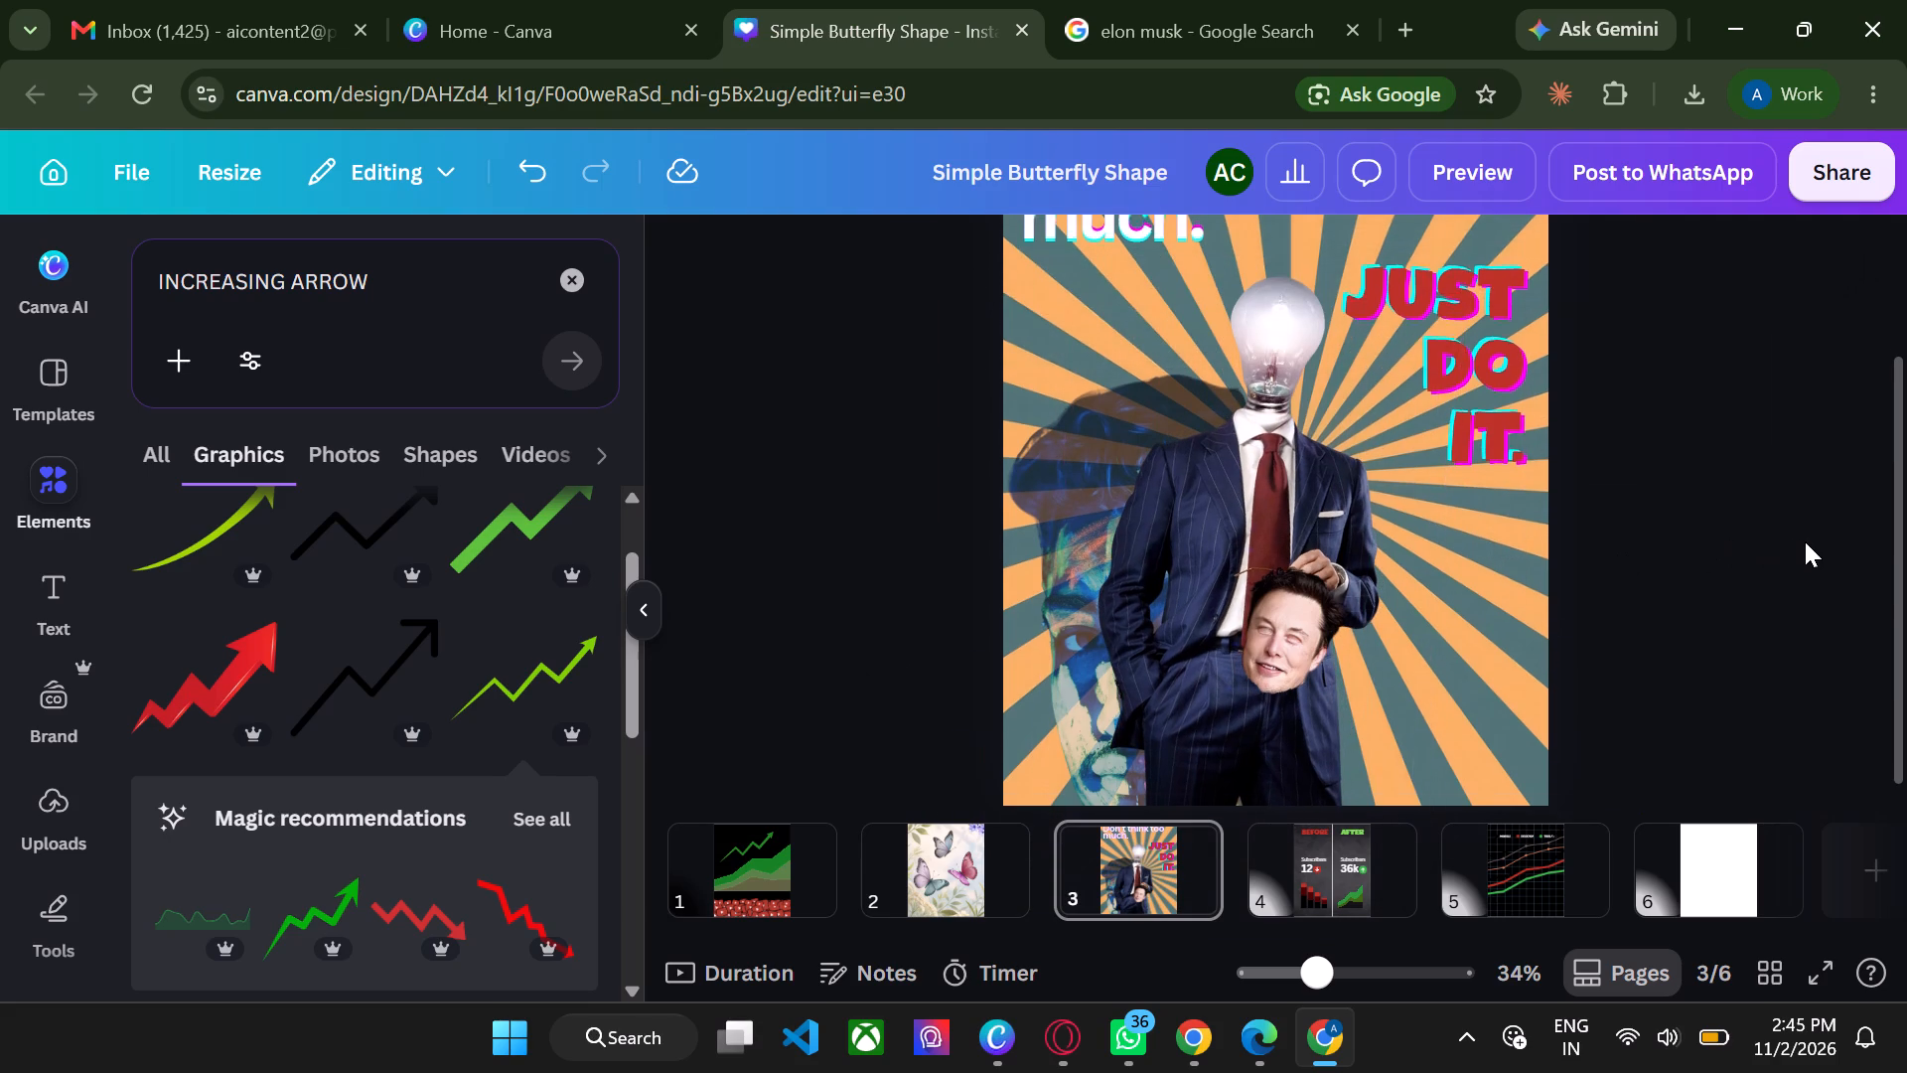
{"action": "left_click", "coordinate": [1045, 563]}
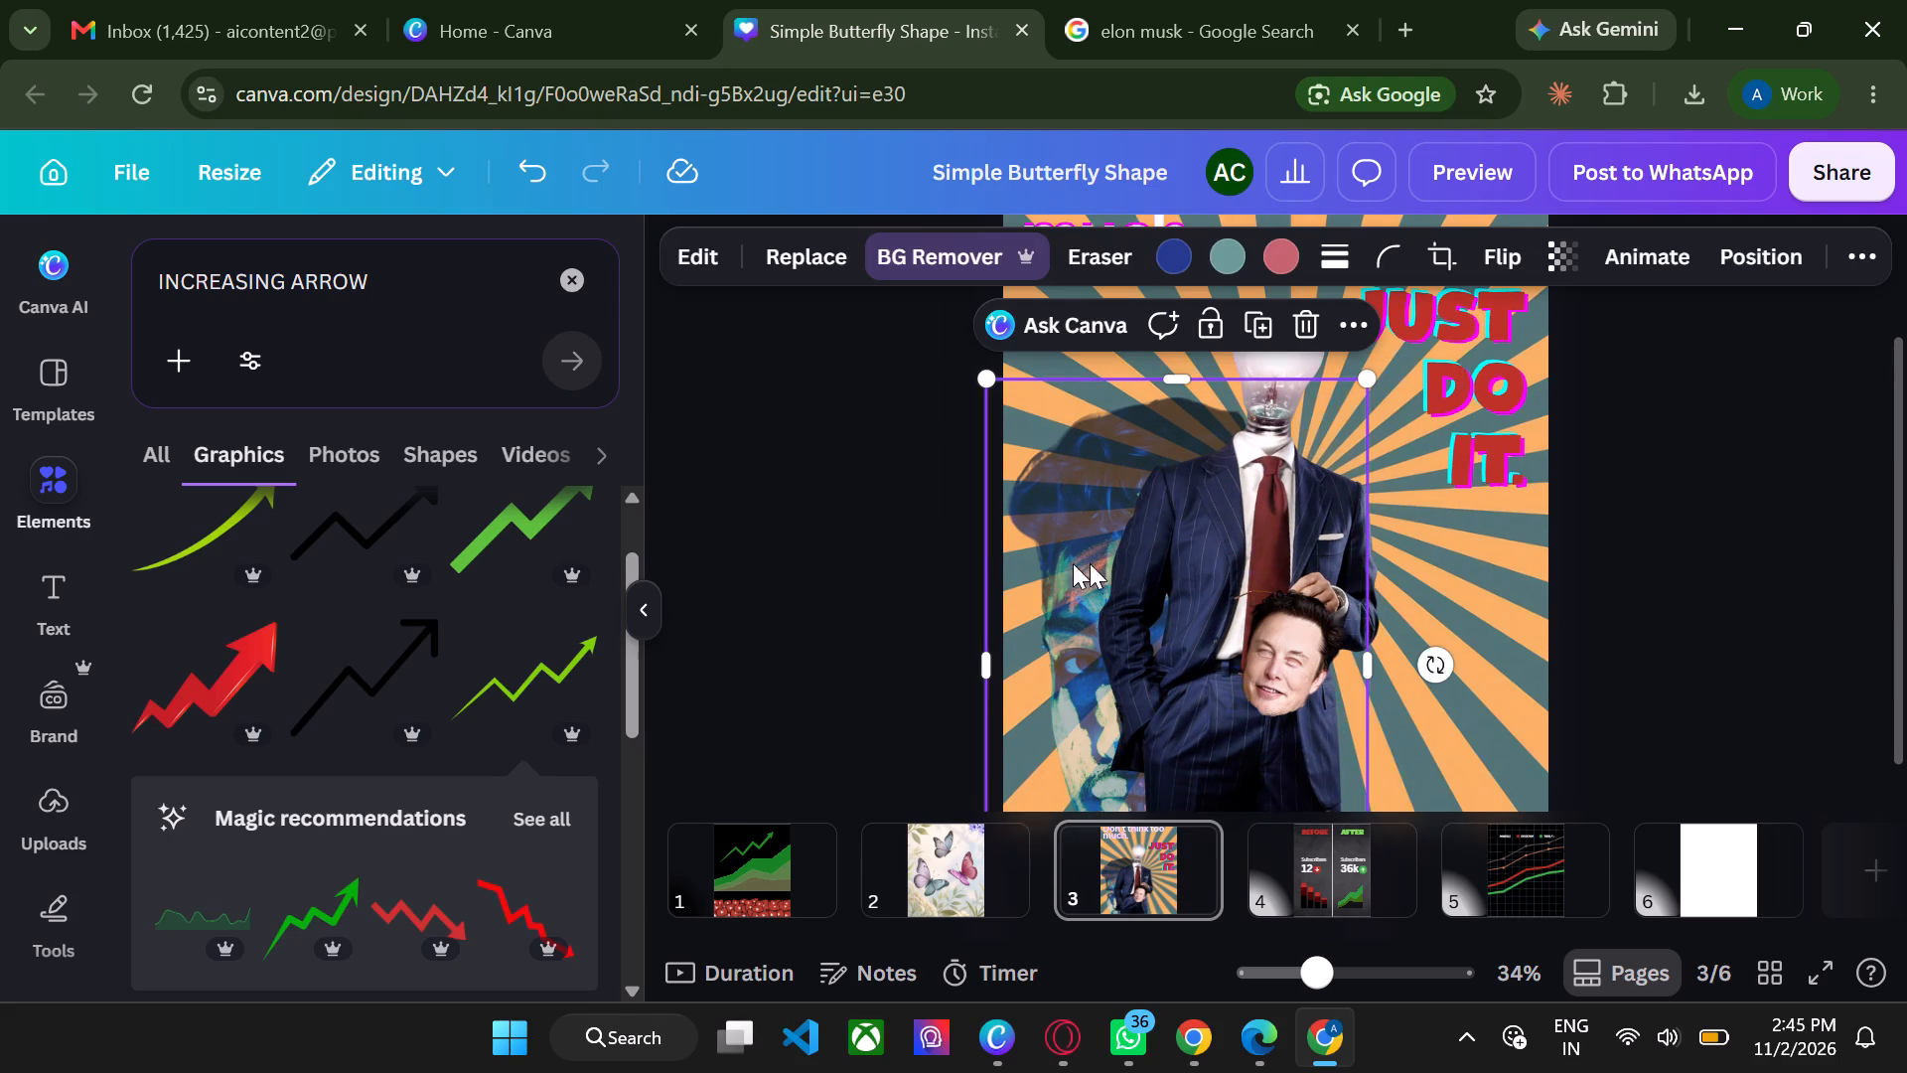
{"action": "left_click", "coordinate": [1802, 429]}
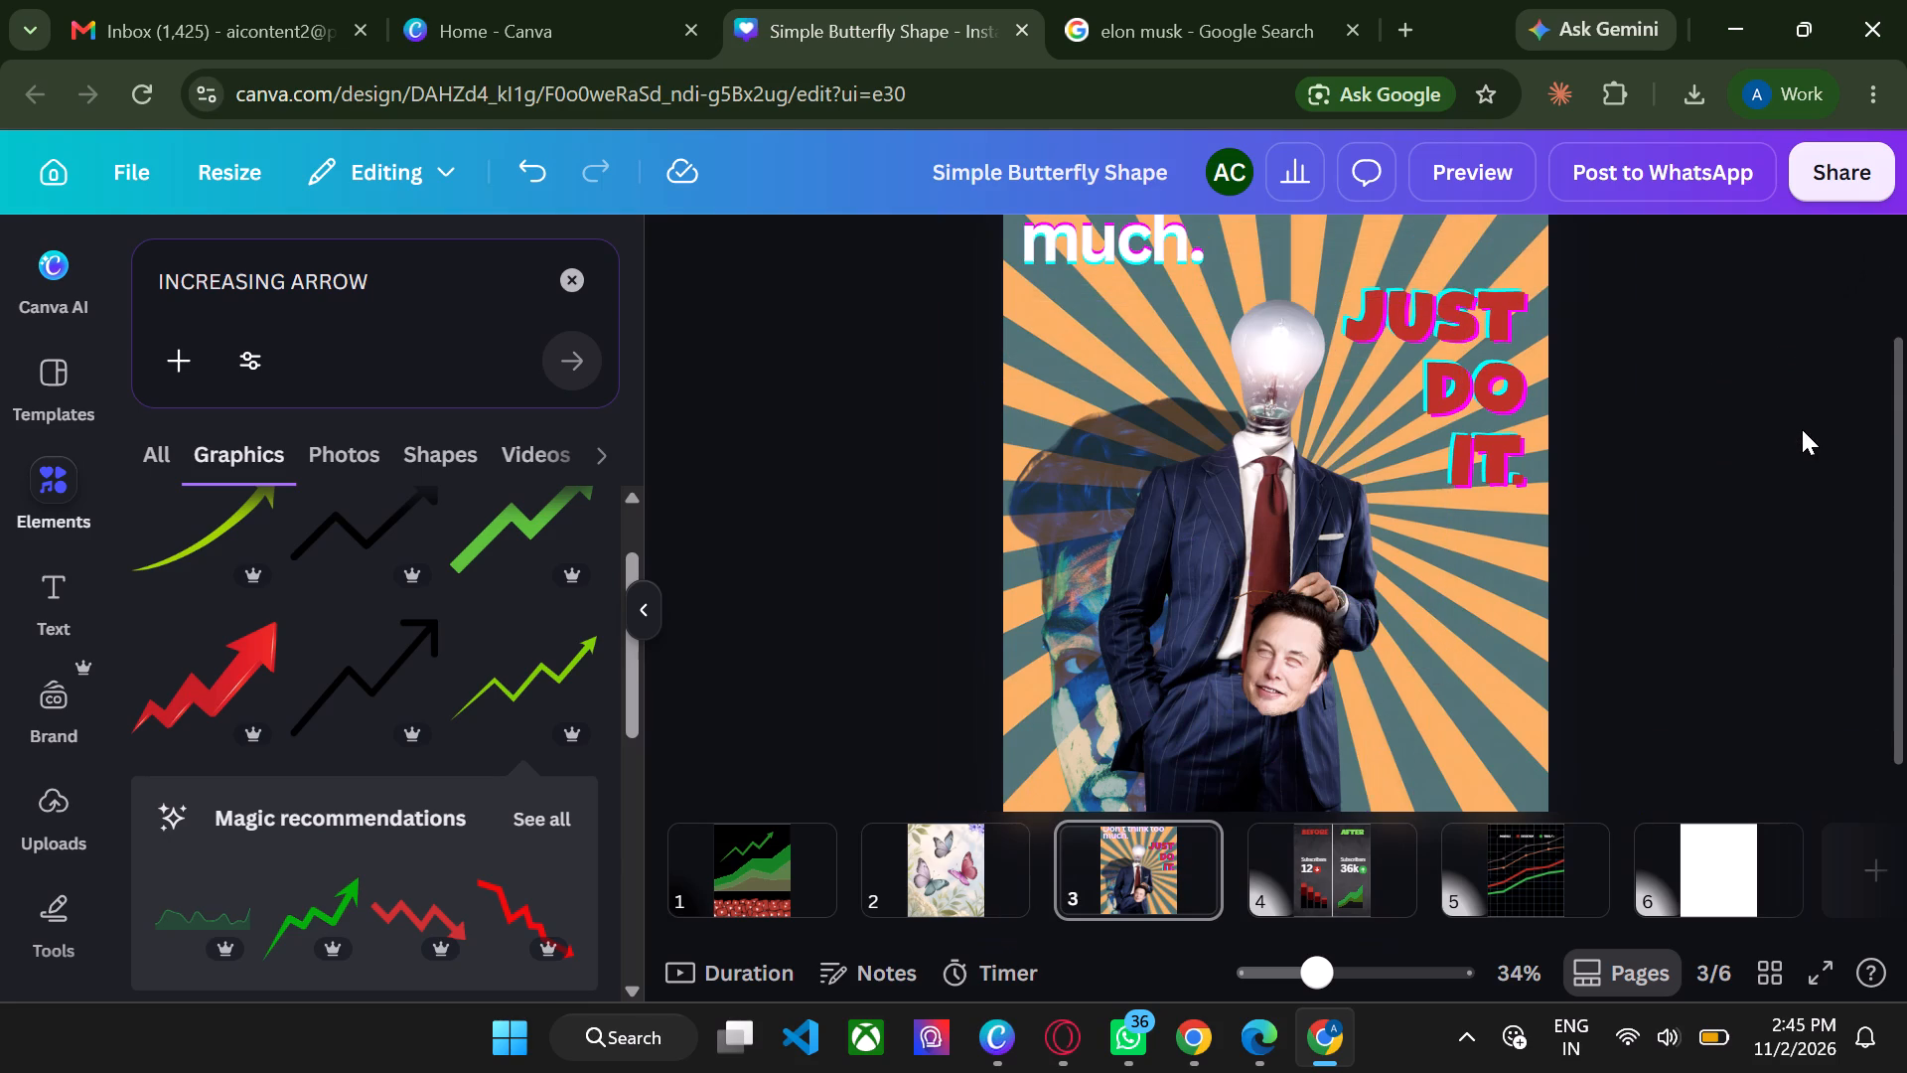
Move the BEFORE and AFTER headings on page 4 slightly lower, keeping them level with each other.
{"action": "scroll", "coordinate": [1802, 429], "scroll_direction": "right", "scroll_amount": 1}
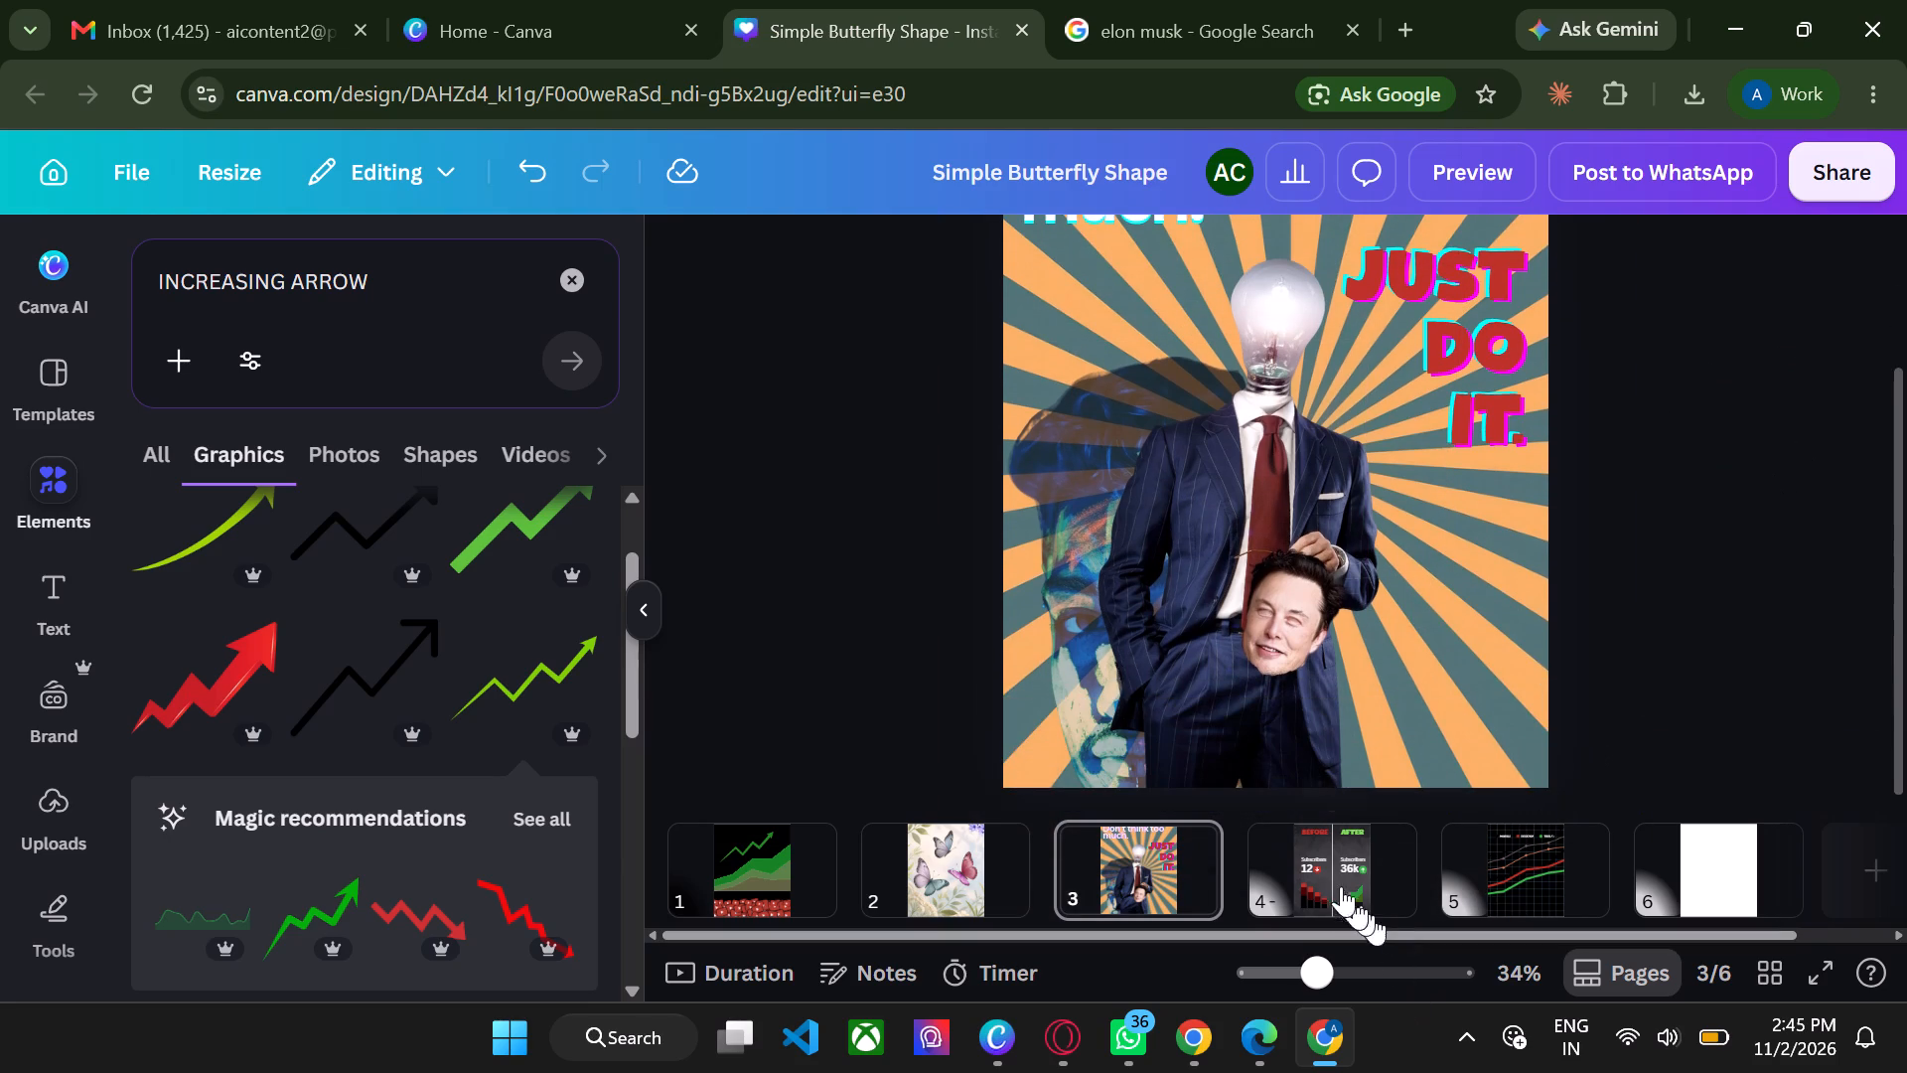
{"action": "left_click", "coordinate": [1333, 881]}
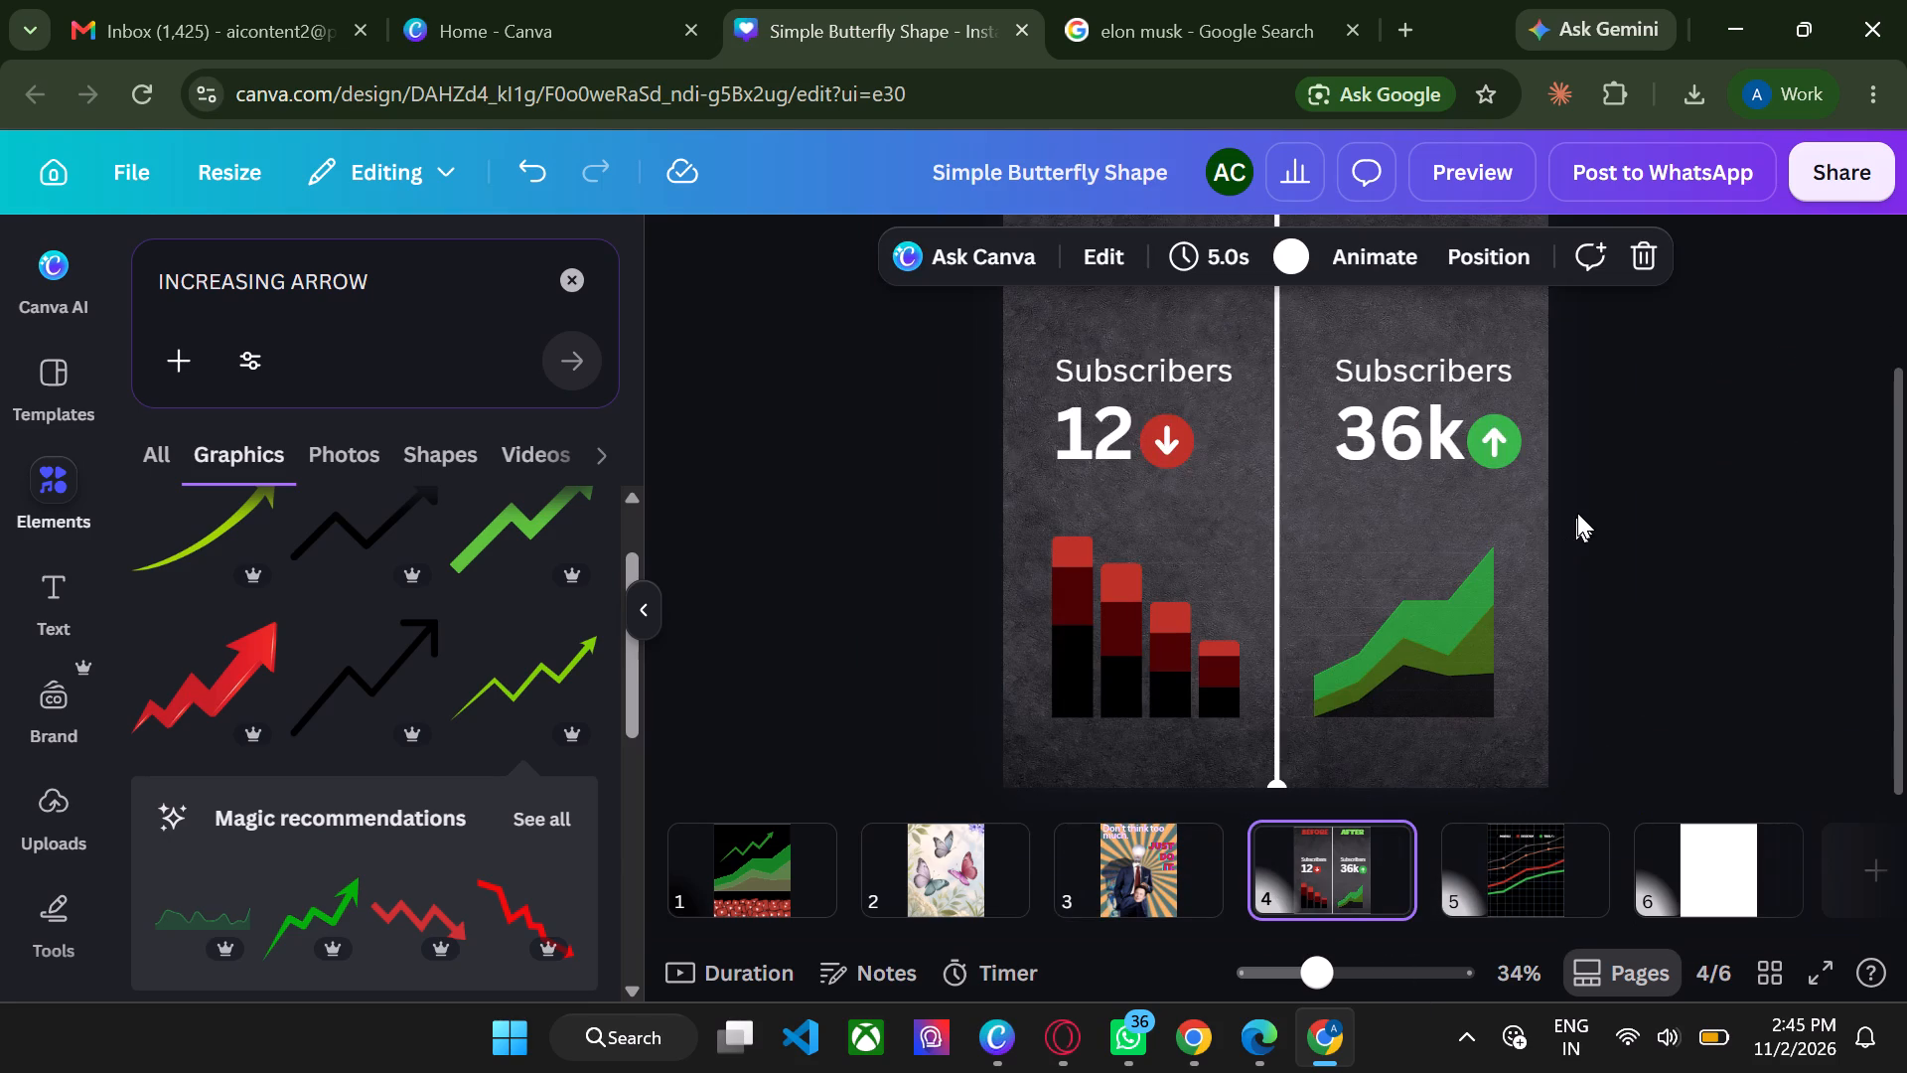
{"action": "scroll", "coordinate": [1577, 513], "scroll_direction": "up", "scroll_amount": 2}
{"action": "scroll", "coordinate": [1577, 513], "scroll_direction": "down", "scroll_amount": 1}
{"action": "scroll", "coordinate": [1577, 513], "scroll_direction": "up", "scroll_amount": 1}
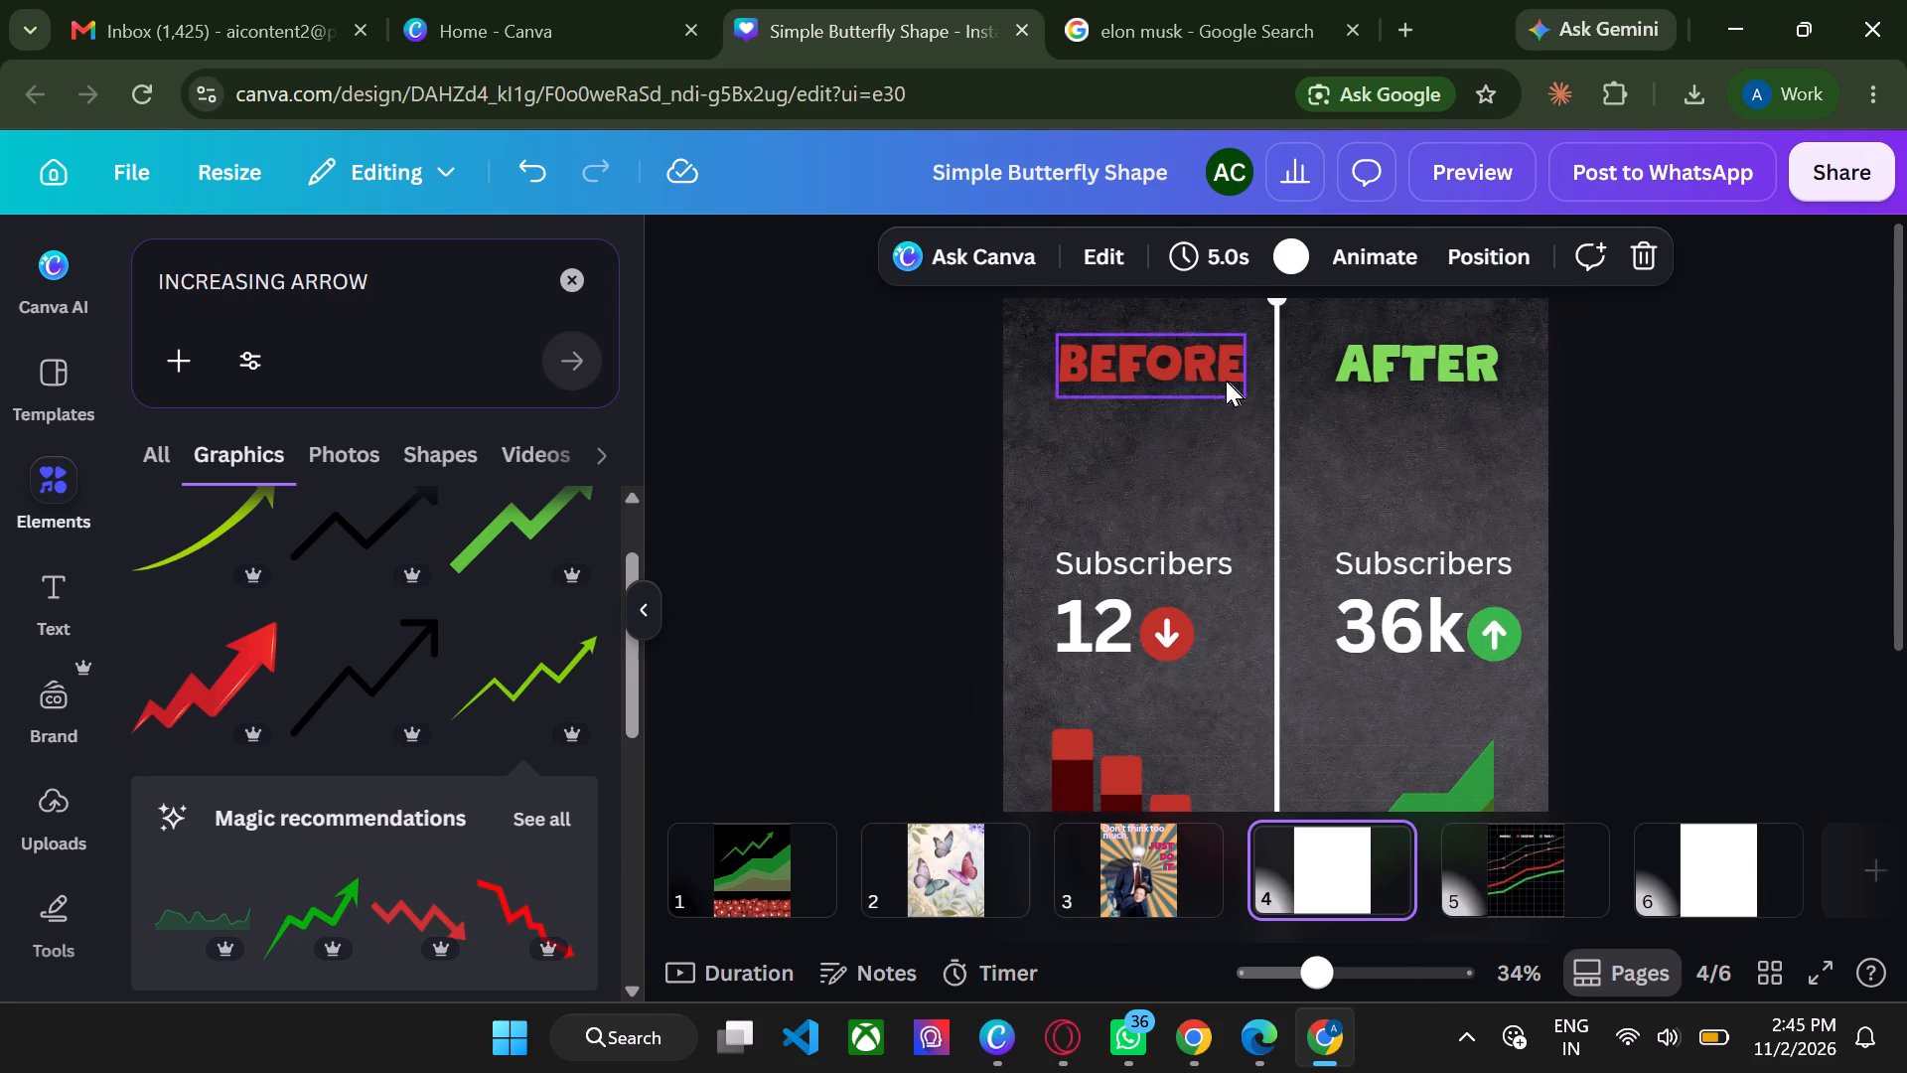
{"action": "left_click_drag", "start_coordinate": [1185, 376], "coordinate": [1178, 400]}
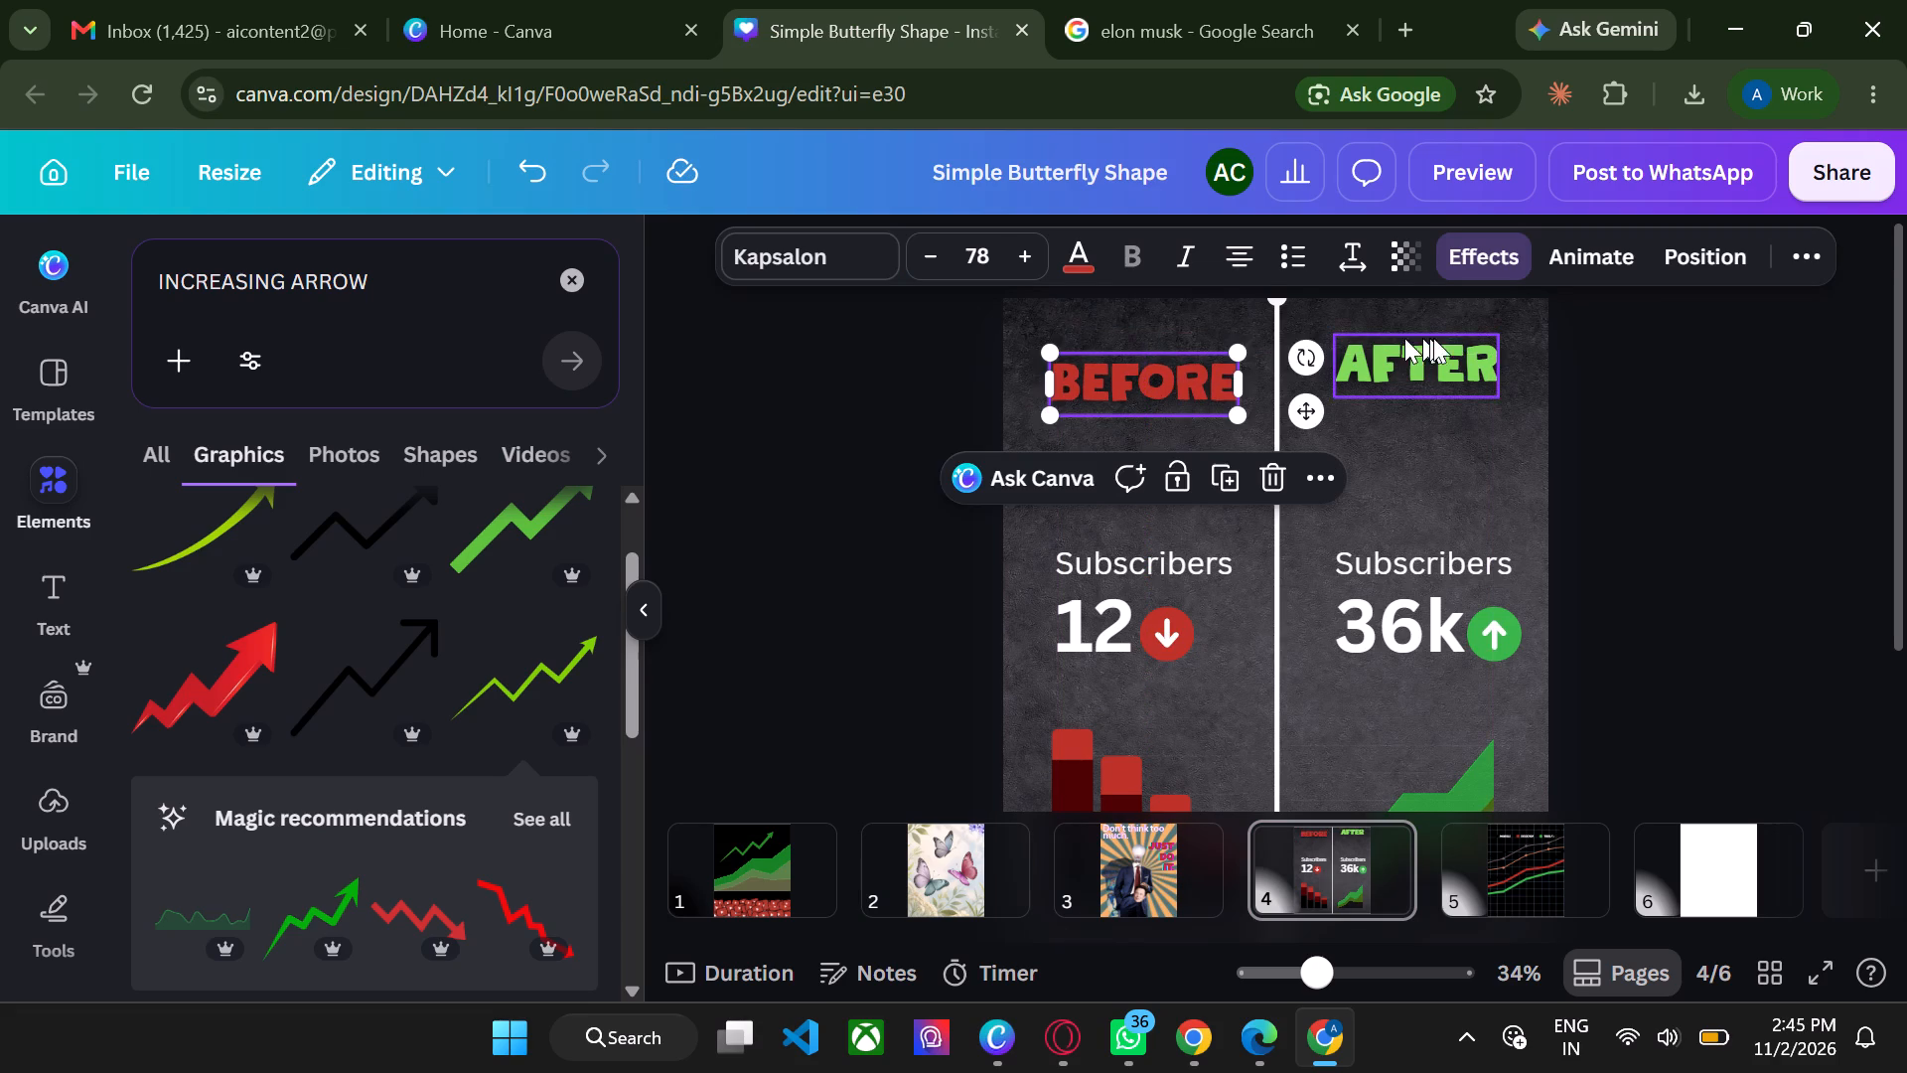
{"action": "left_click_drag", "start_coordinate": [1454, 342], "coordinate": [1448, 362]}
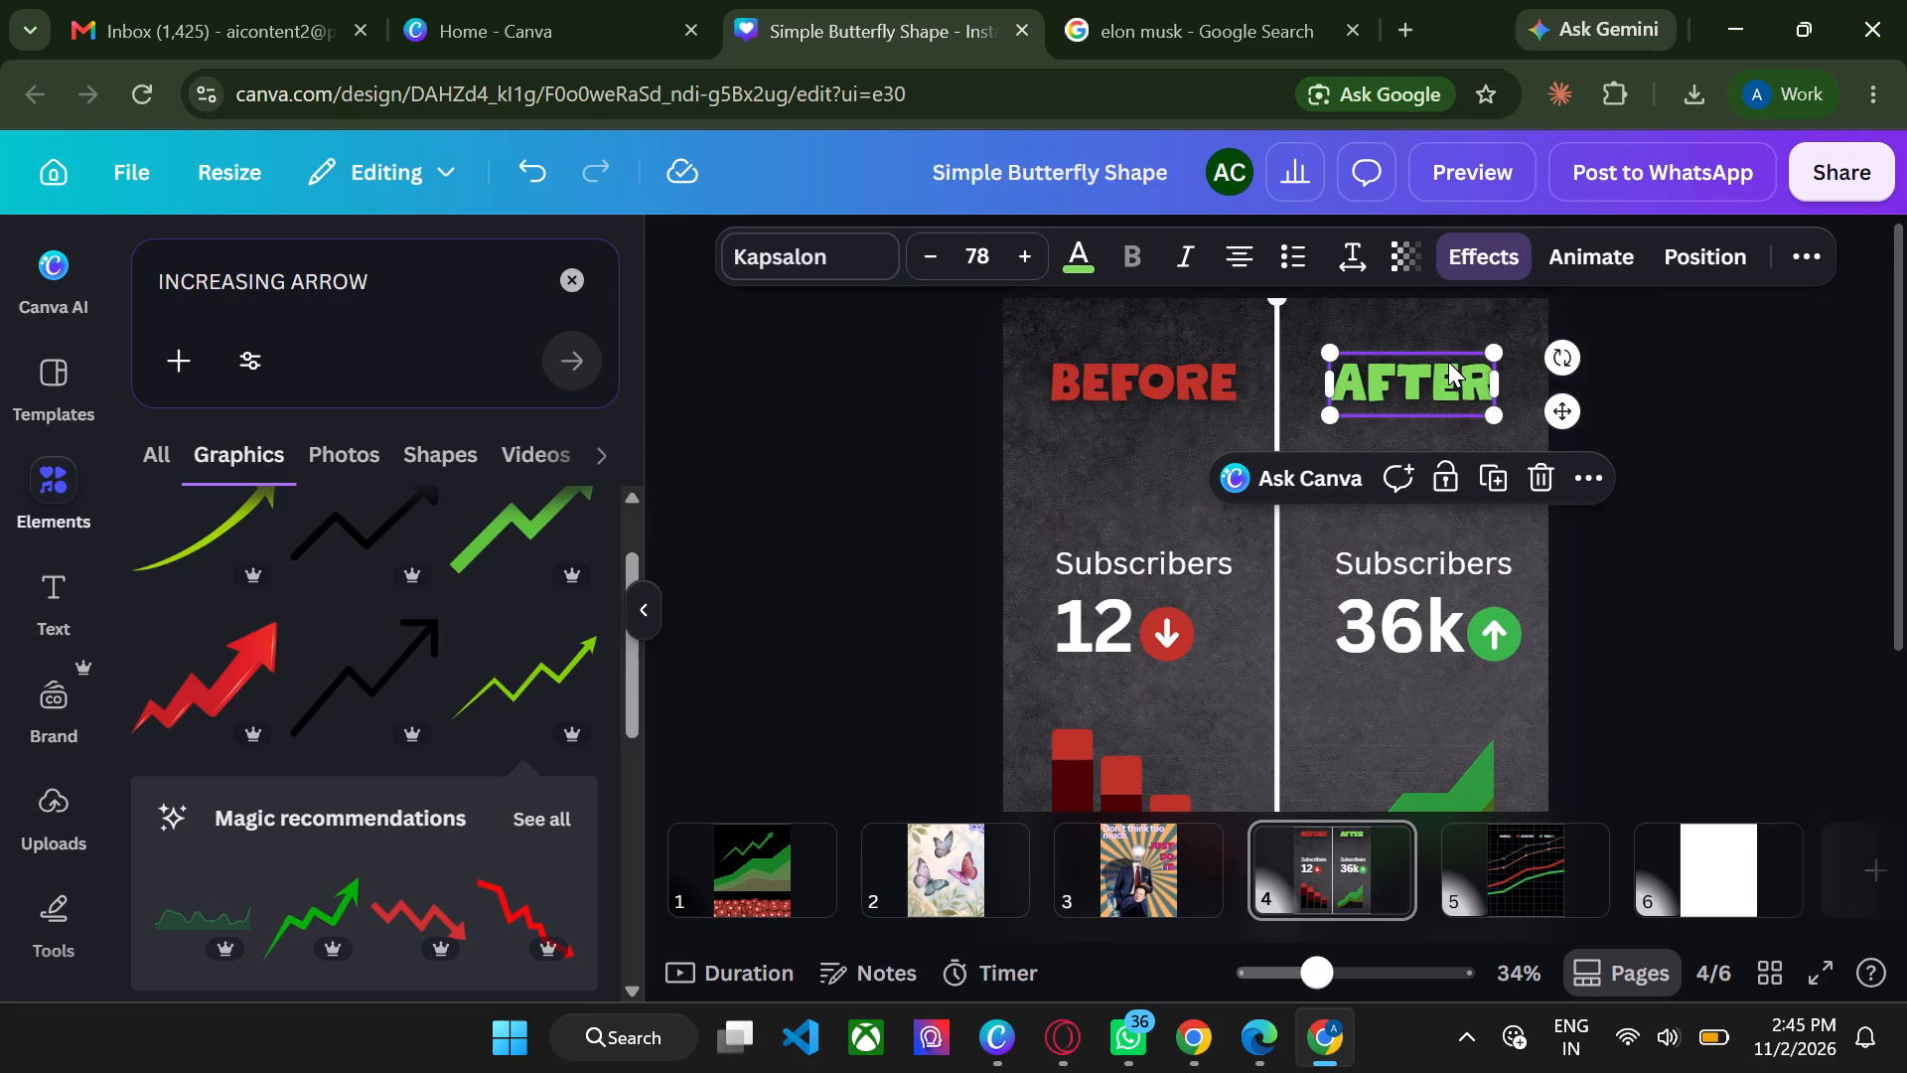
{"action": "left_click", "coordinate": [1725, 392]}
{"action": "scroll", "coordinate": [1725, 392], "scroll_direction": "down", "scroll_amount": 1}
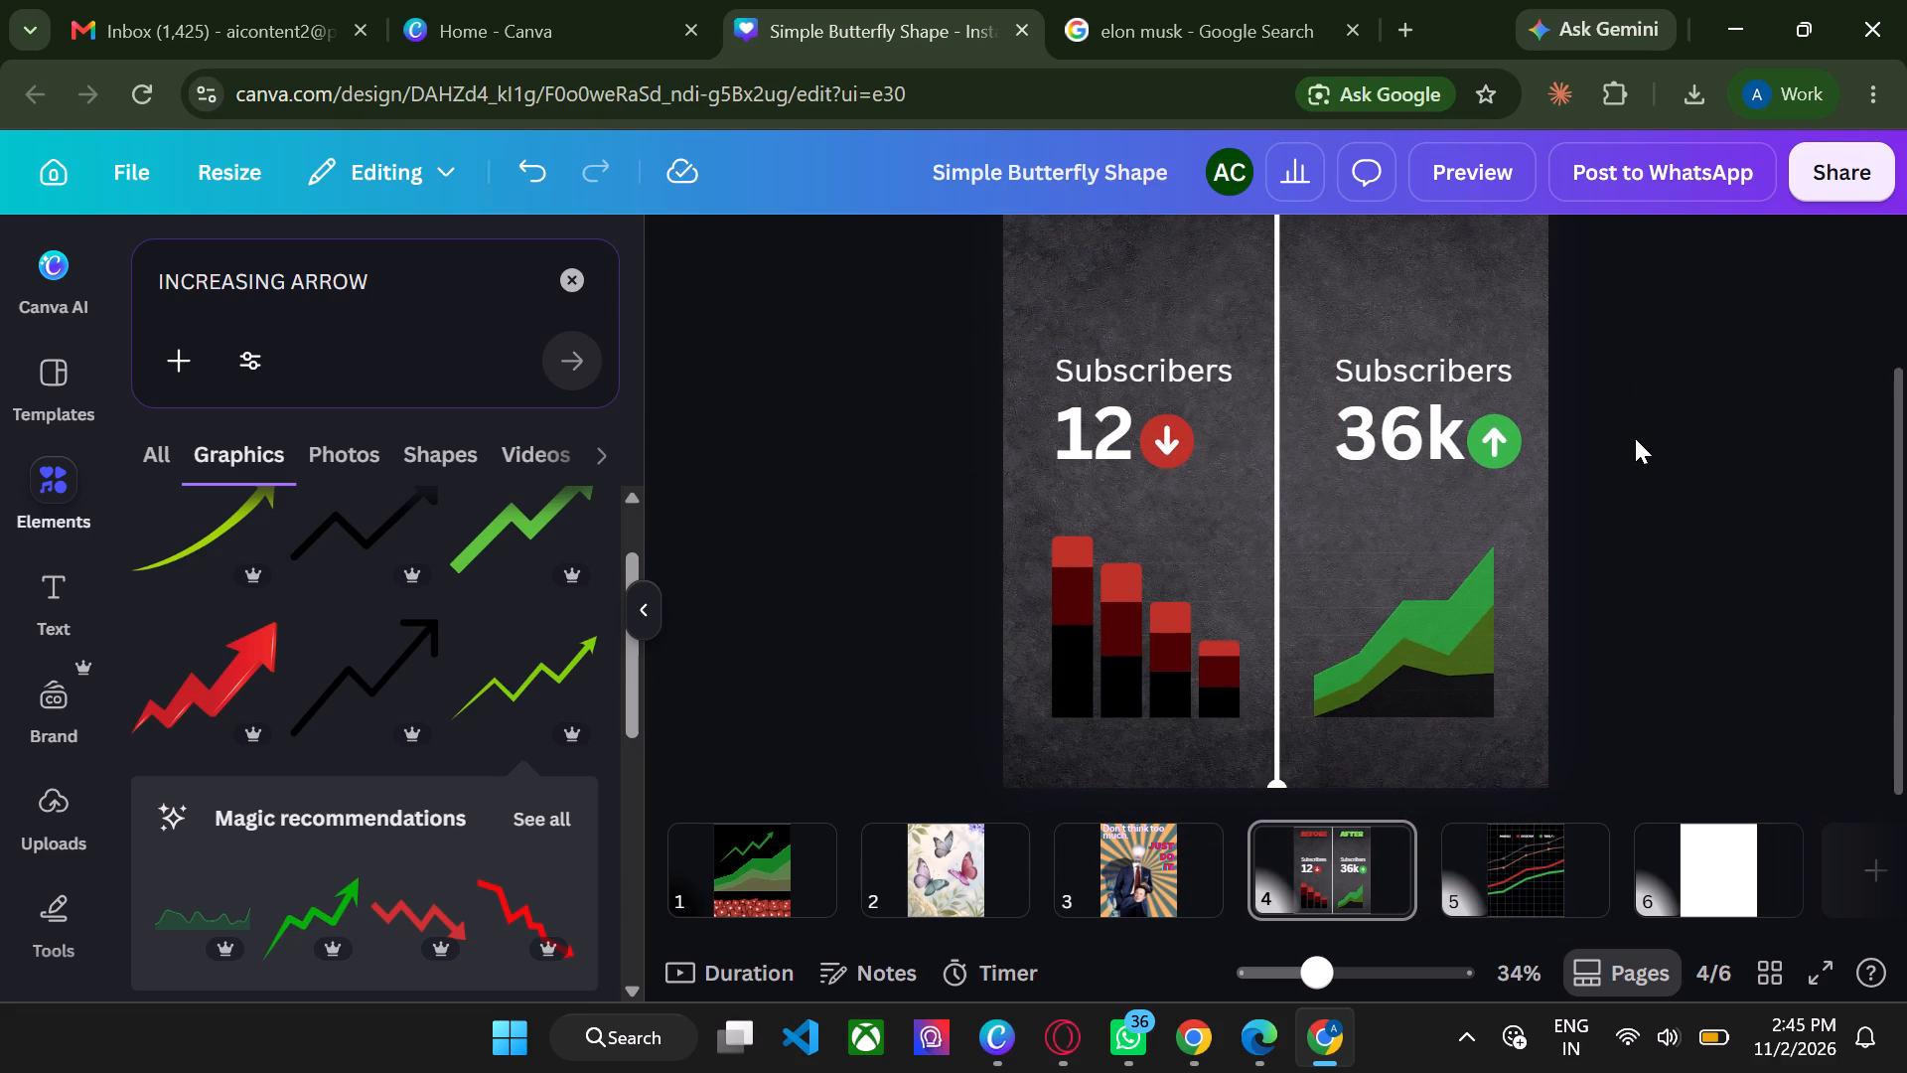
{"action": "scroll", "coordinate": [1635, 438], "scroll_direction": "down", "scroll_amount": 1}
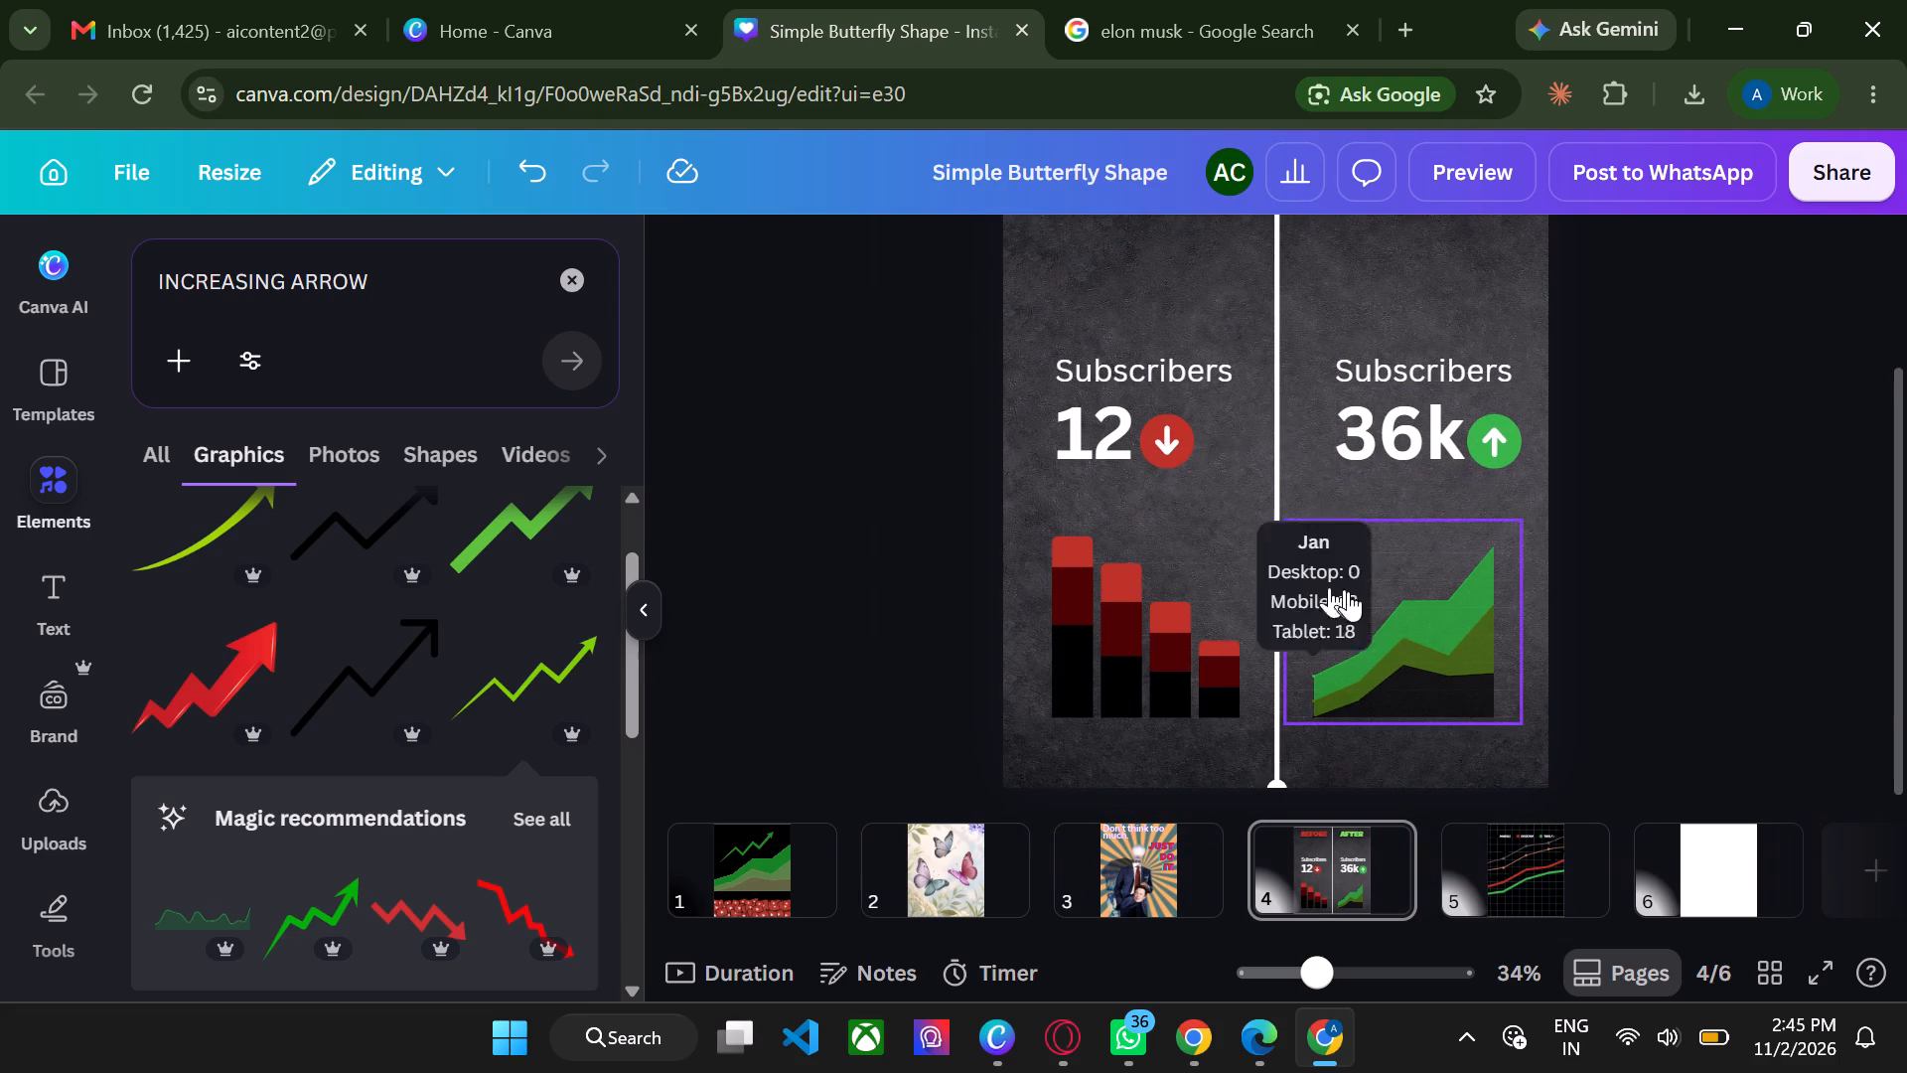
Delete both line charts from page 5, the grey-and-orange one and the red-and-green one with the legend, leaving the black grid.
{"action": "left_click", "coordinate": [1483, 840]}
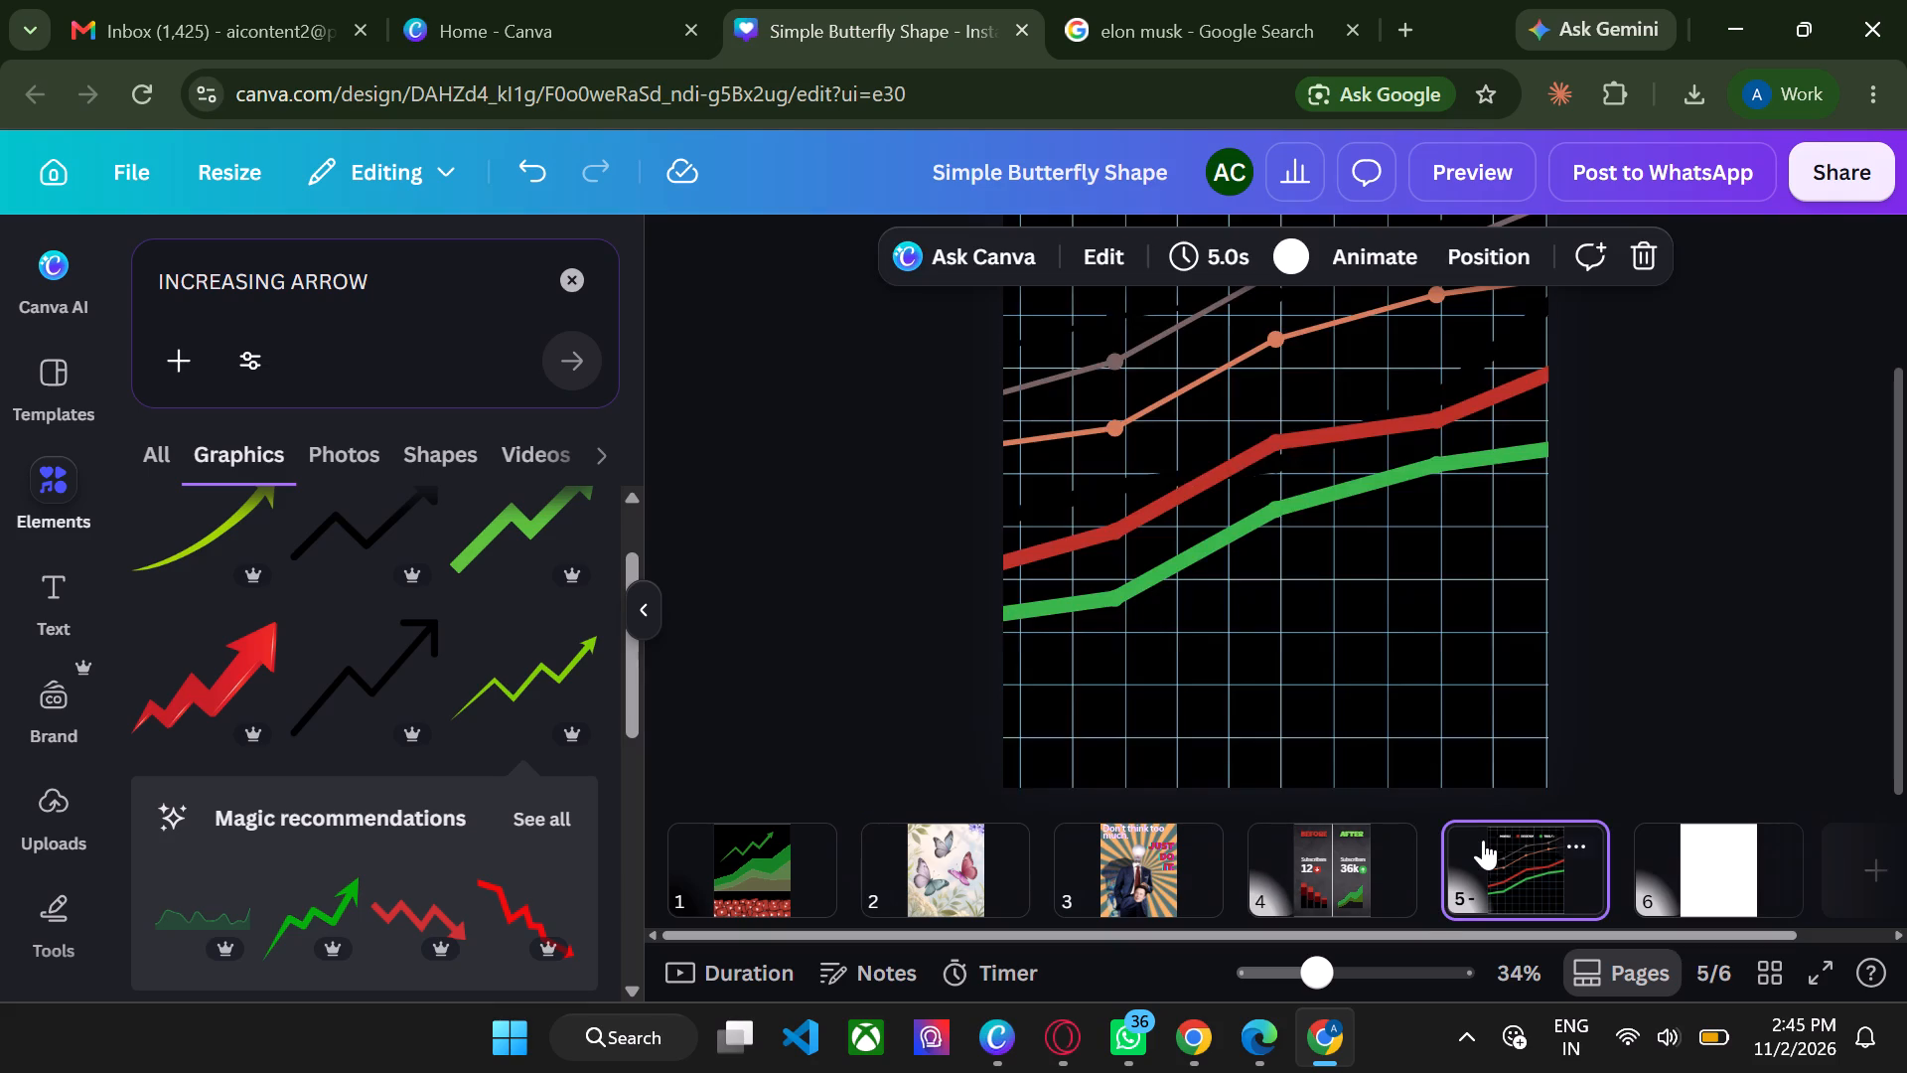
{"action": "scroll", "coordinate": [1313, 383], "scroll_direction": "up", "scroll_amount": 2}
{"action": "left_click", "coordinate": [1380, 440]}
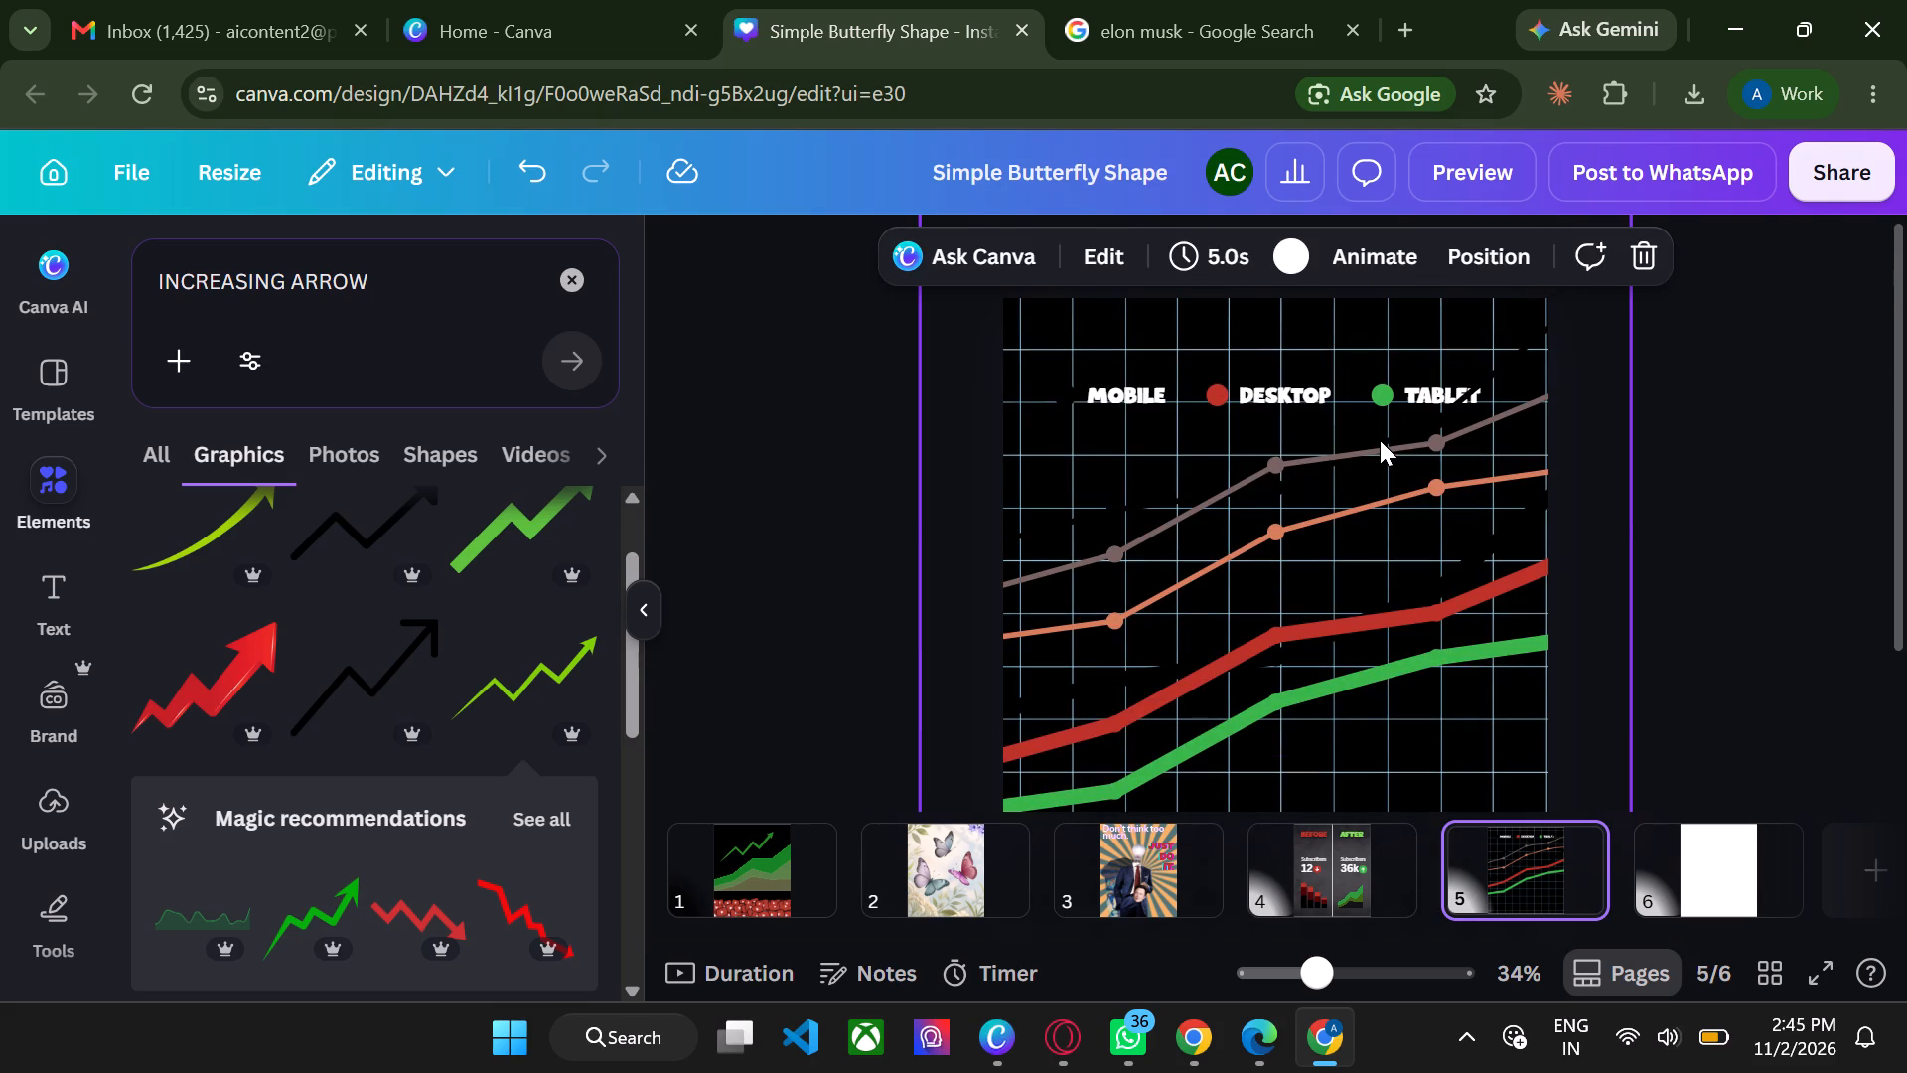
{"action": "key", "text": "BackSpace"}
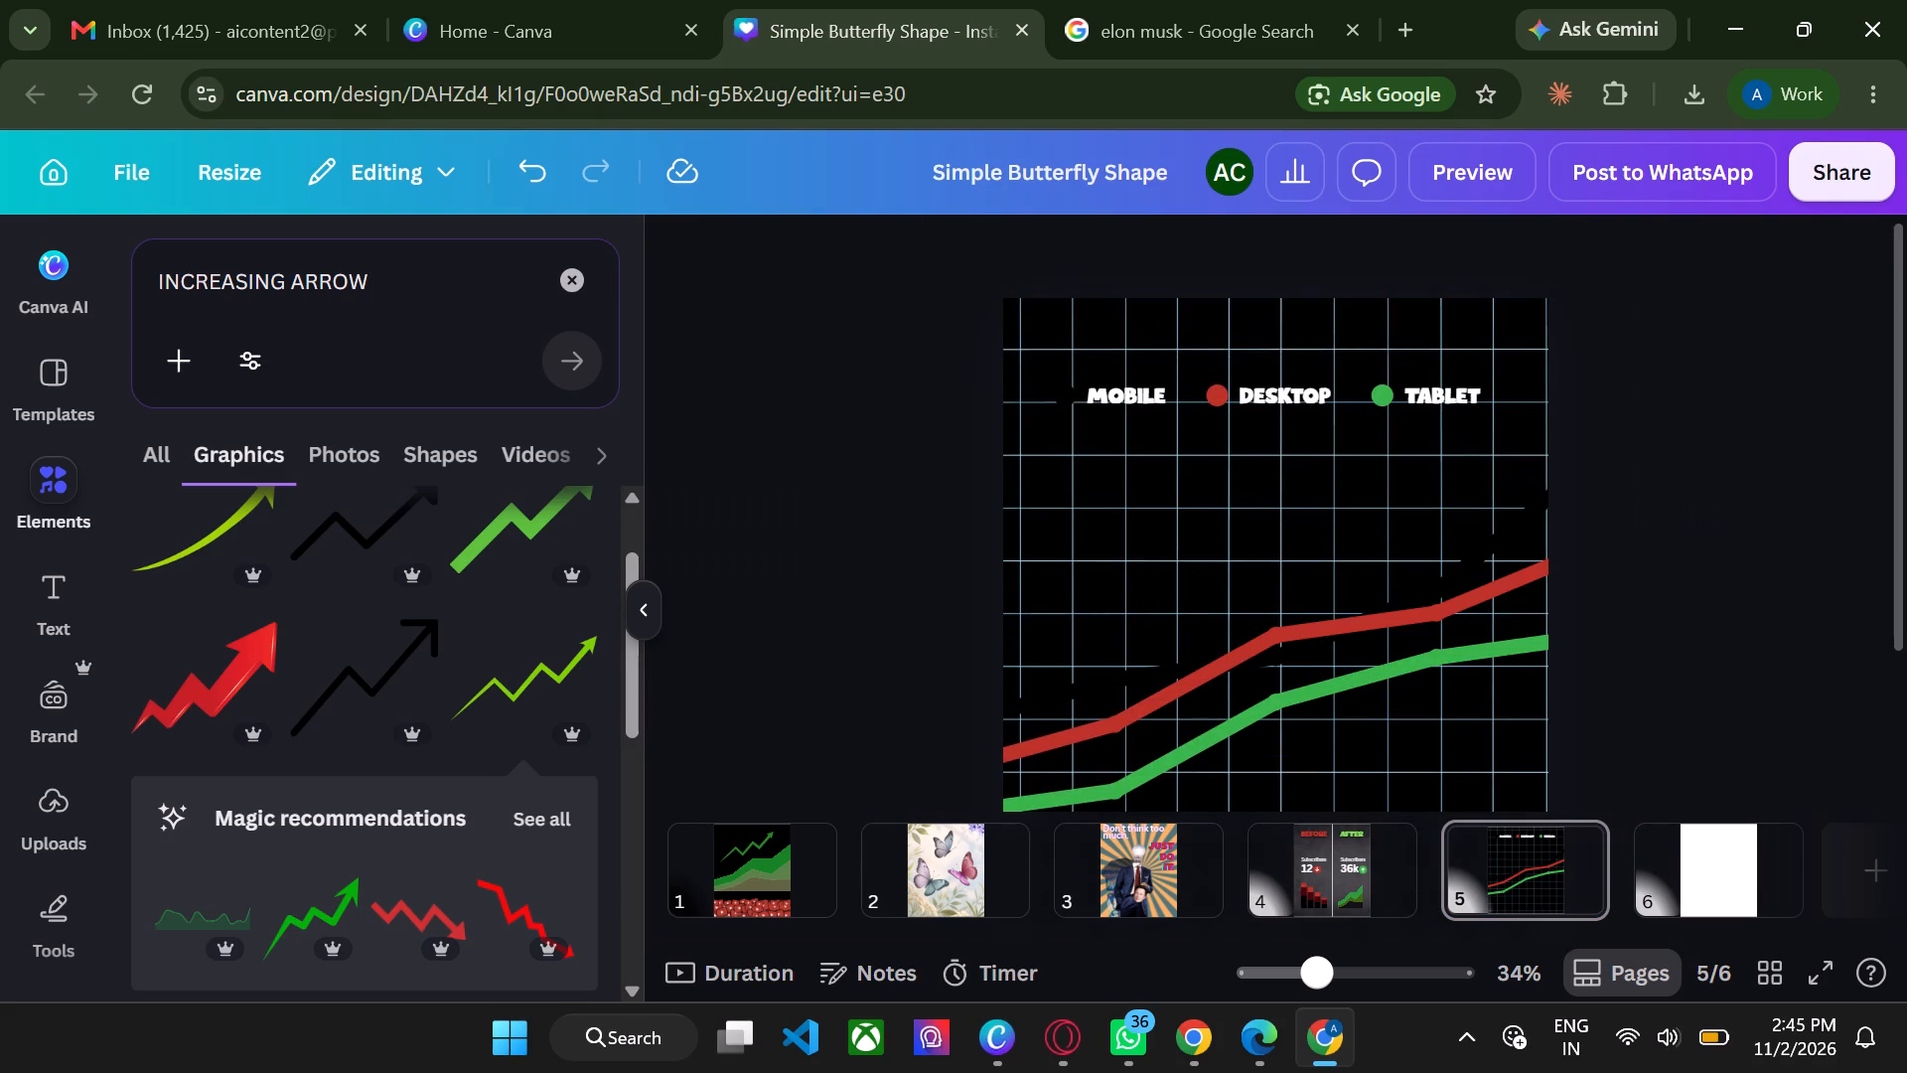
{"action": "left_click", "coordinate": [1343, 400]}
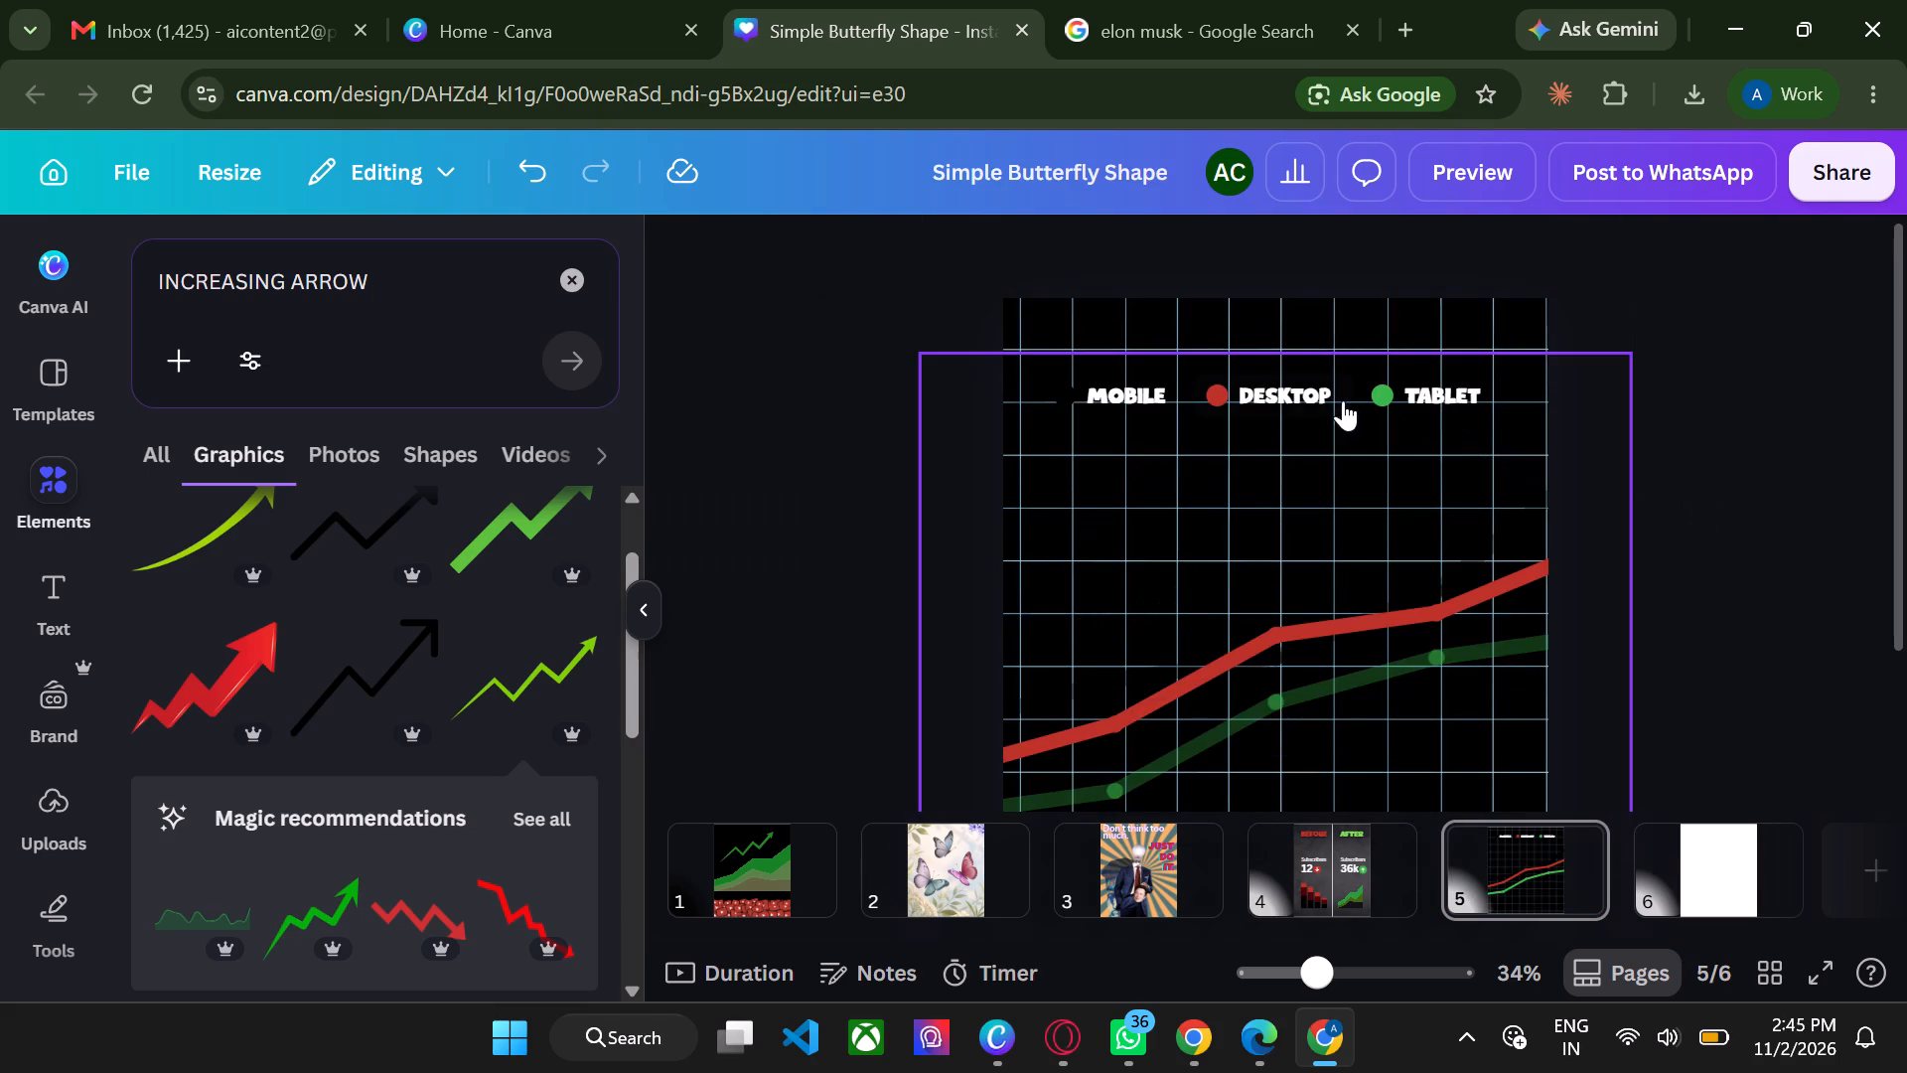
{"action": "key", "text": "BackSpace"}
{"action": "scroll", "coordinate": [1356, 484], "scroll_direction": "down", "scroll_amount": 2}
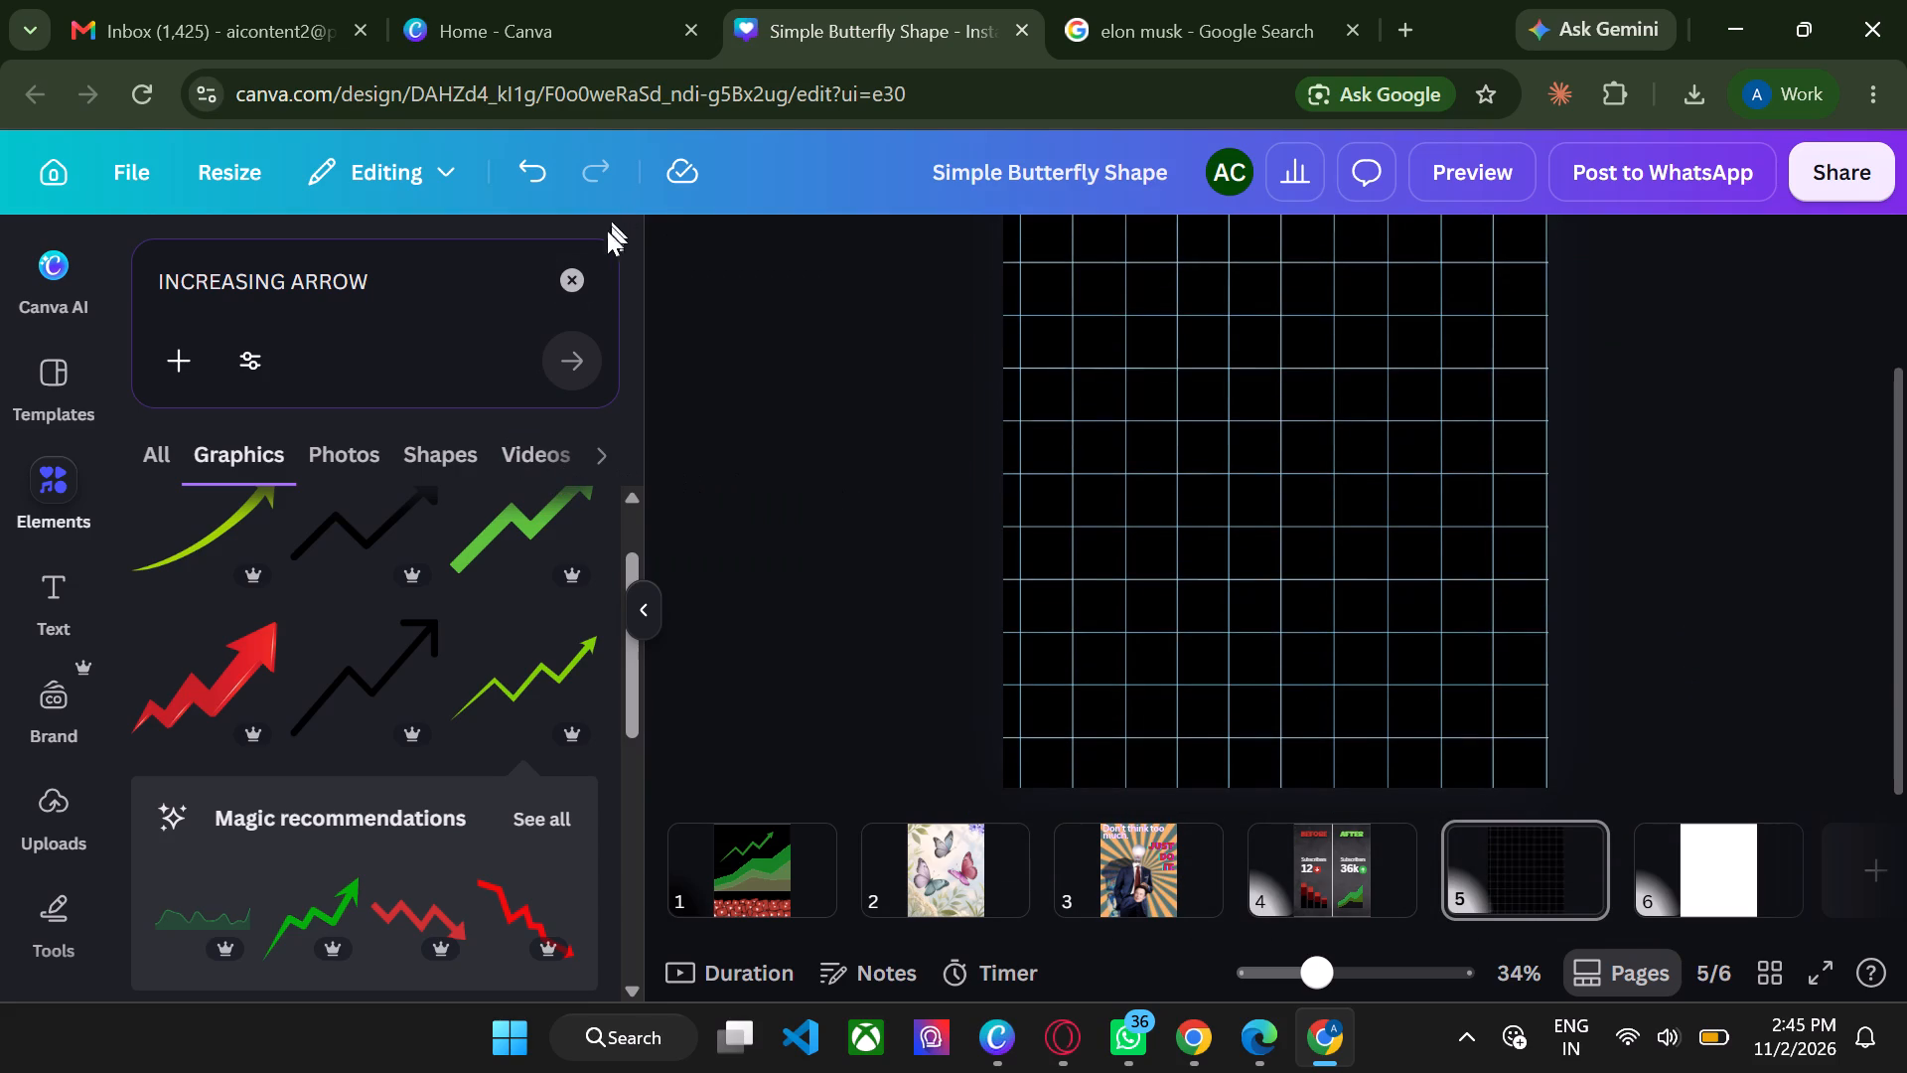
Look through the available content categories and the INCREASING ARROW graphics for something to use on the black grid page.
{"action": "scroll", "coordinate": [64, 731], "scroll_direction": "down", "scroll_amount": 2}
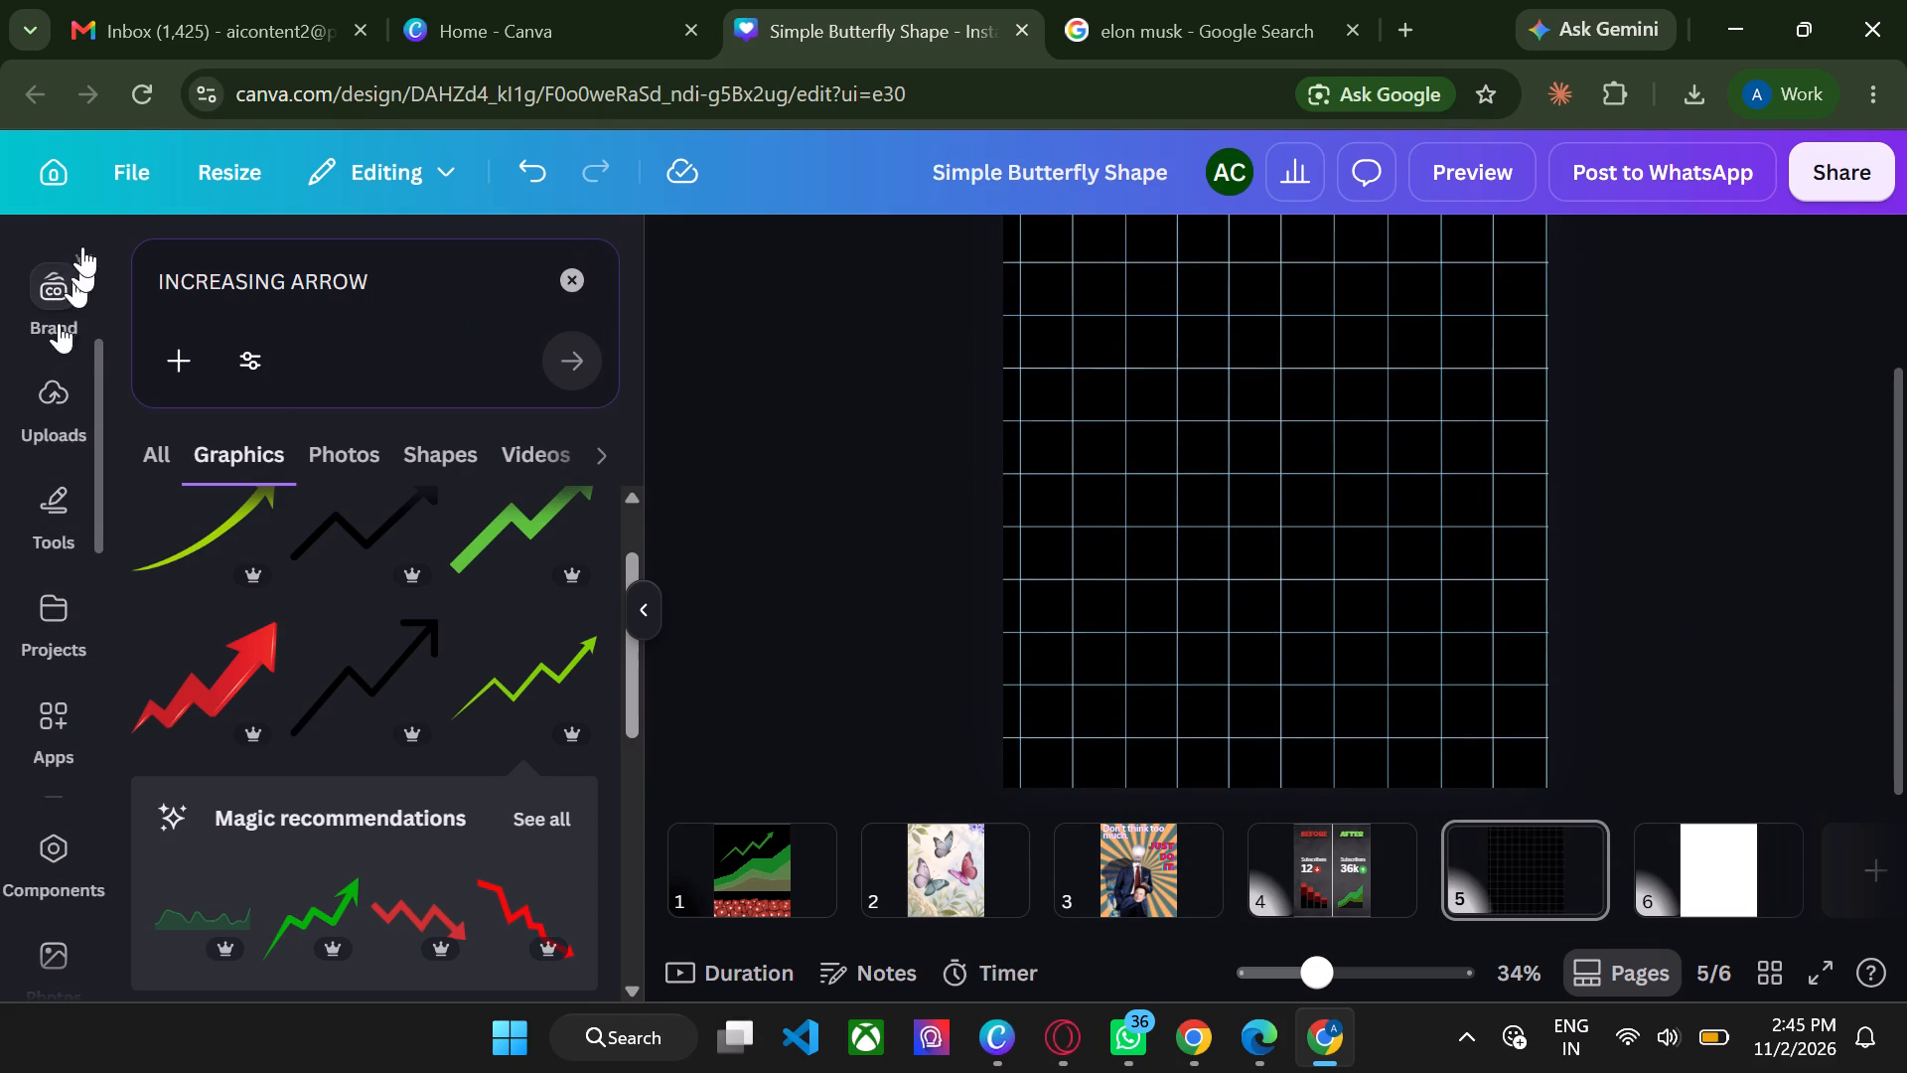
{"action": "scroll", "coordinate": [48, 662], "scroll_direction": "down", "scroll_amount": 2}
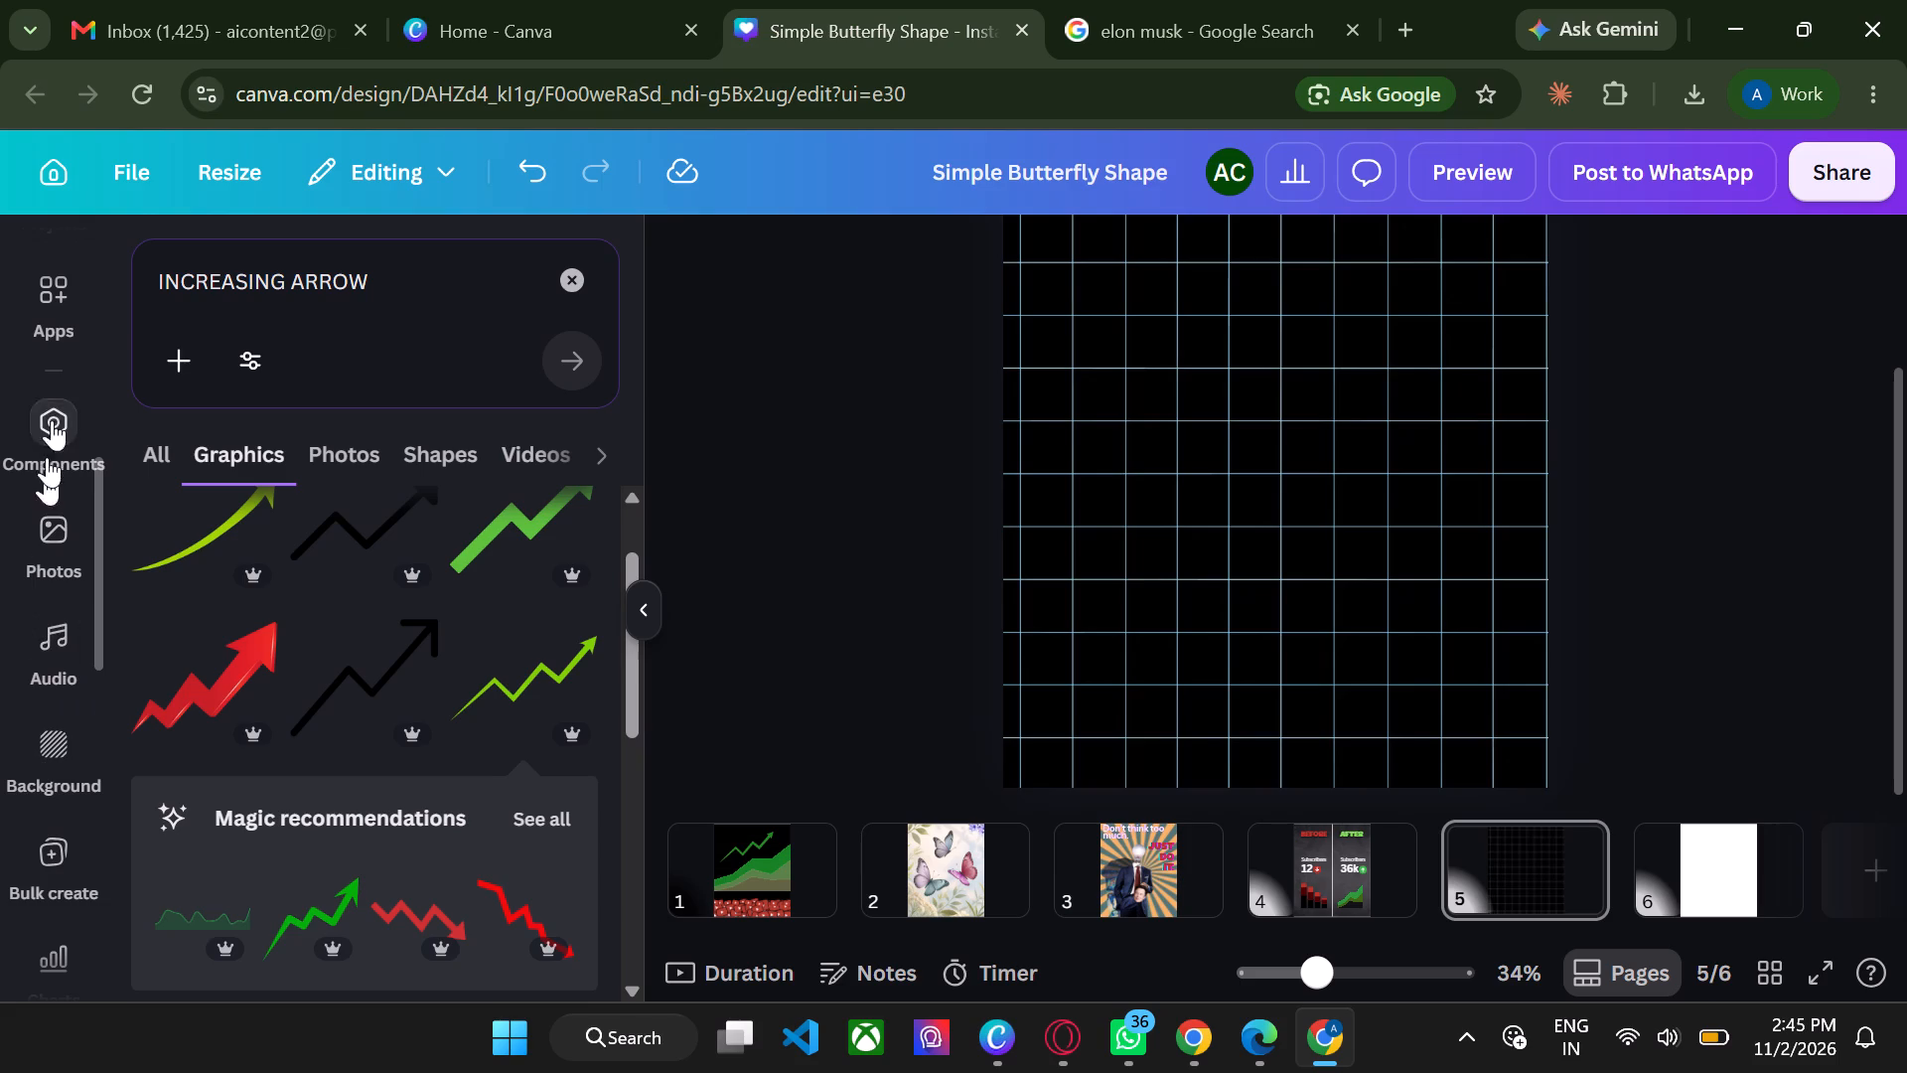
{"action": "scroll", "coordinate": [48, 603], "scroll_direction": "down", "scroll_amount": 1}
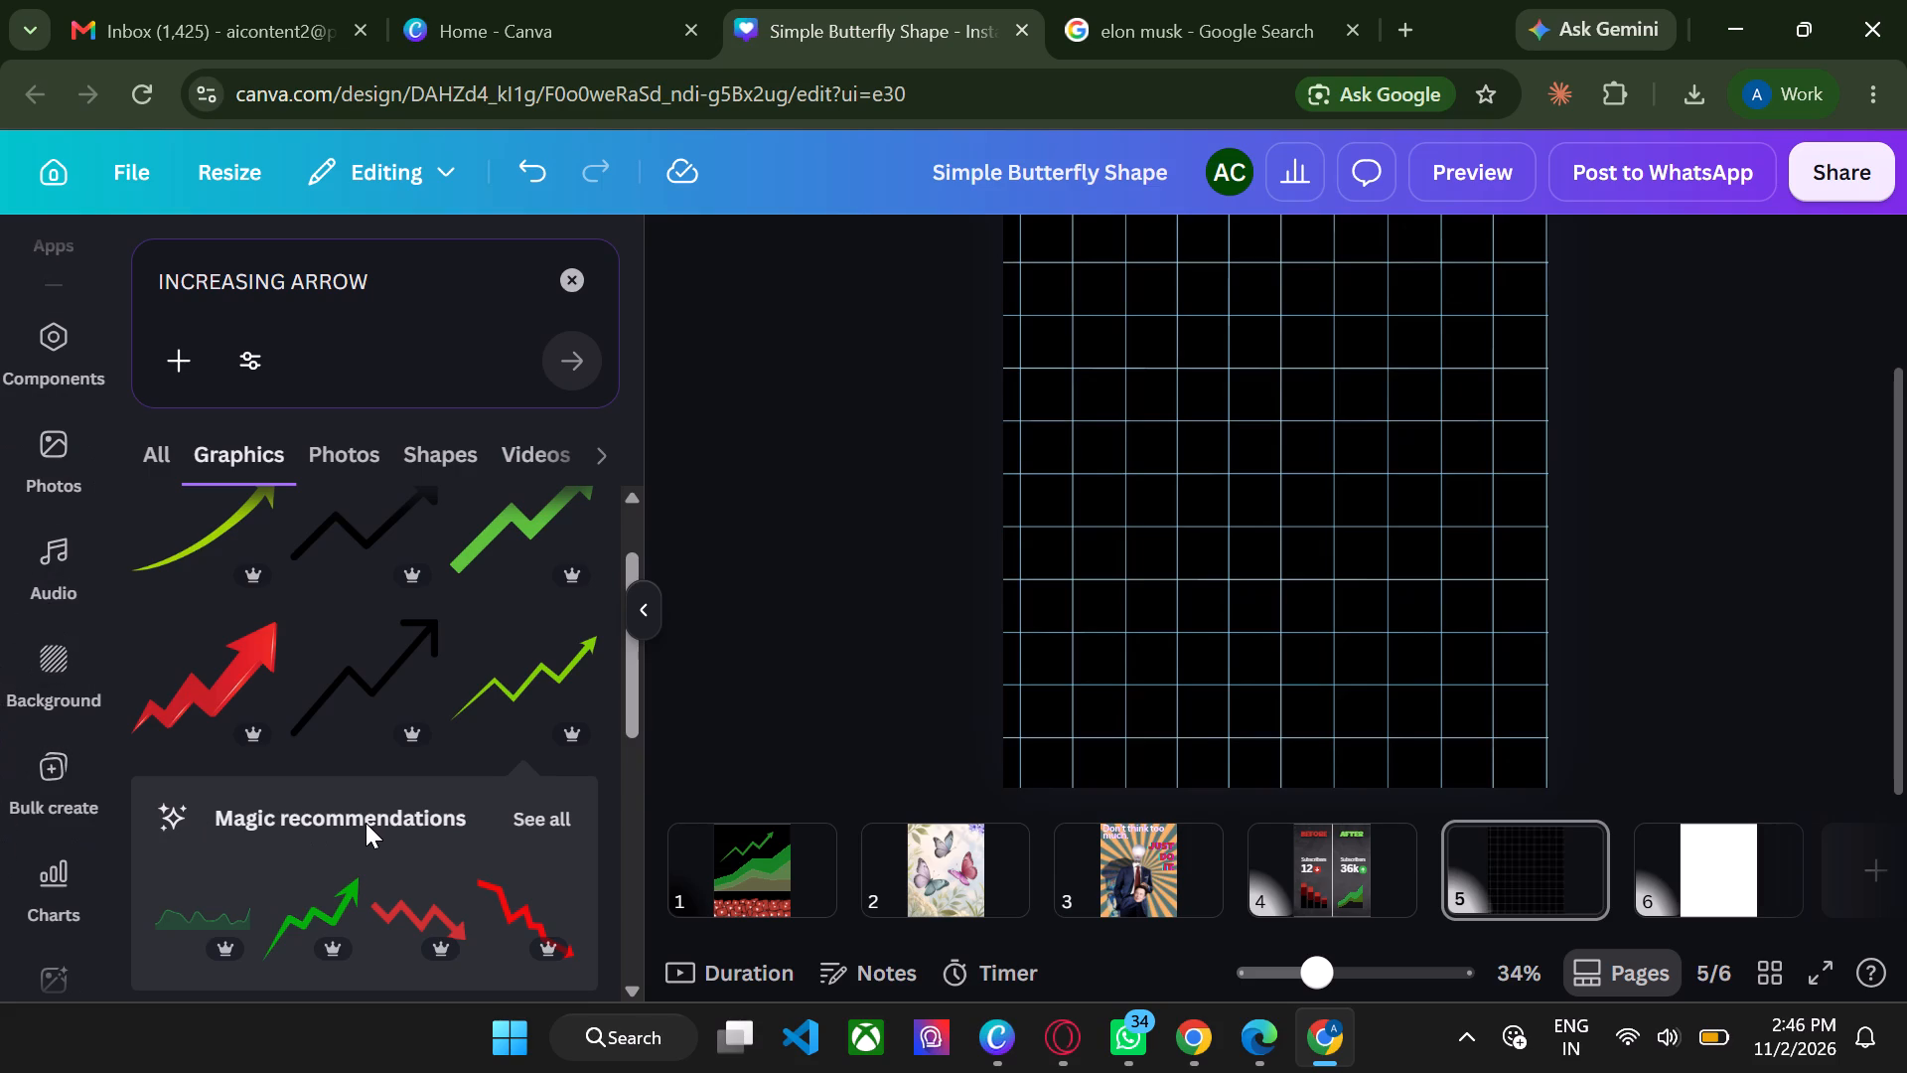
{"action": "scroll", "coordinate": [366, 823], "scroll_direction": "down", "scroll_amount": 1}
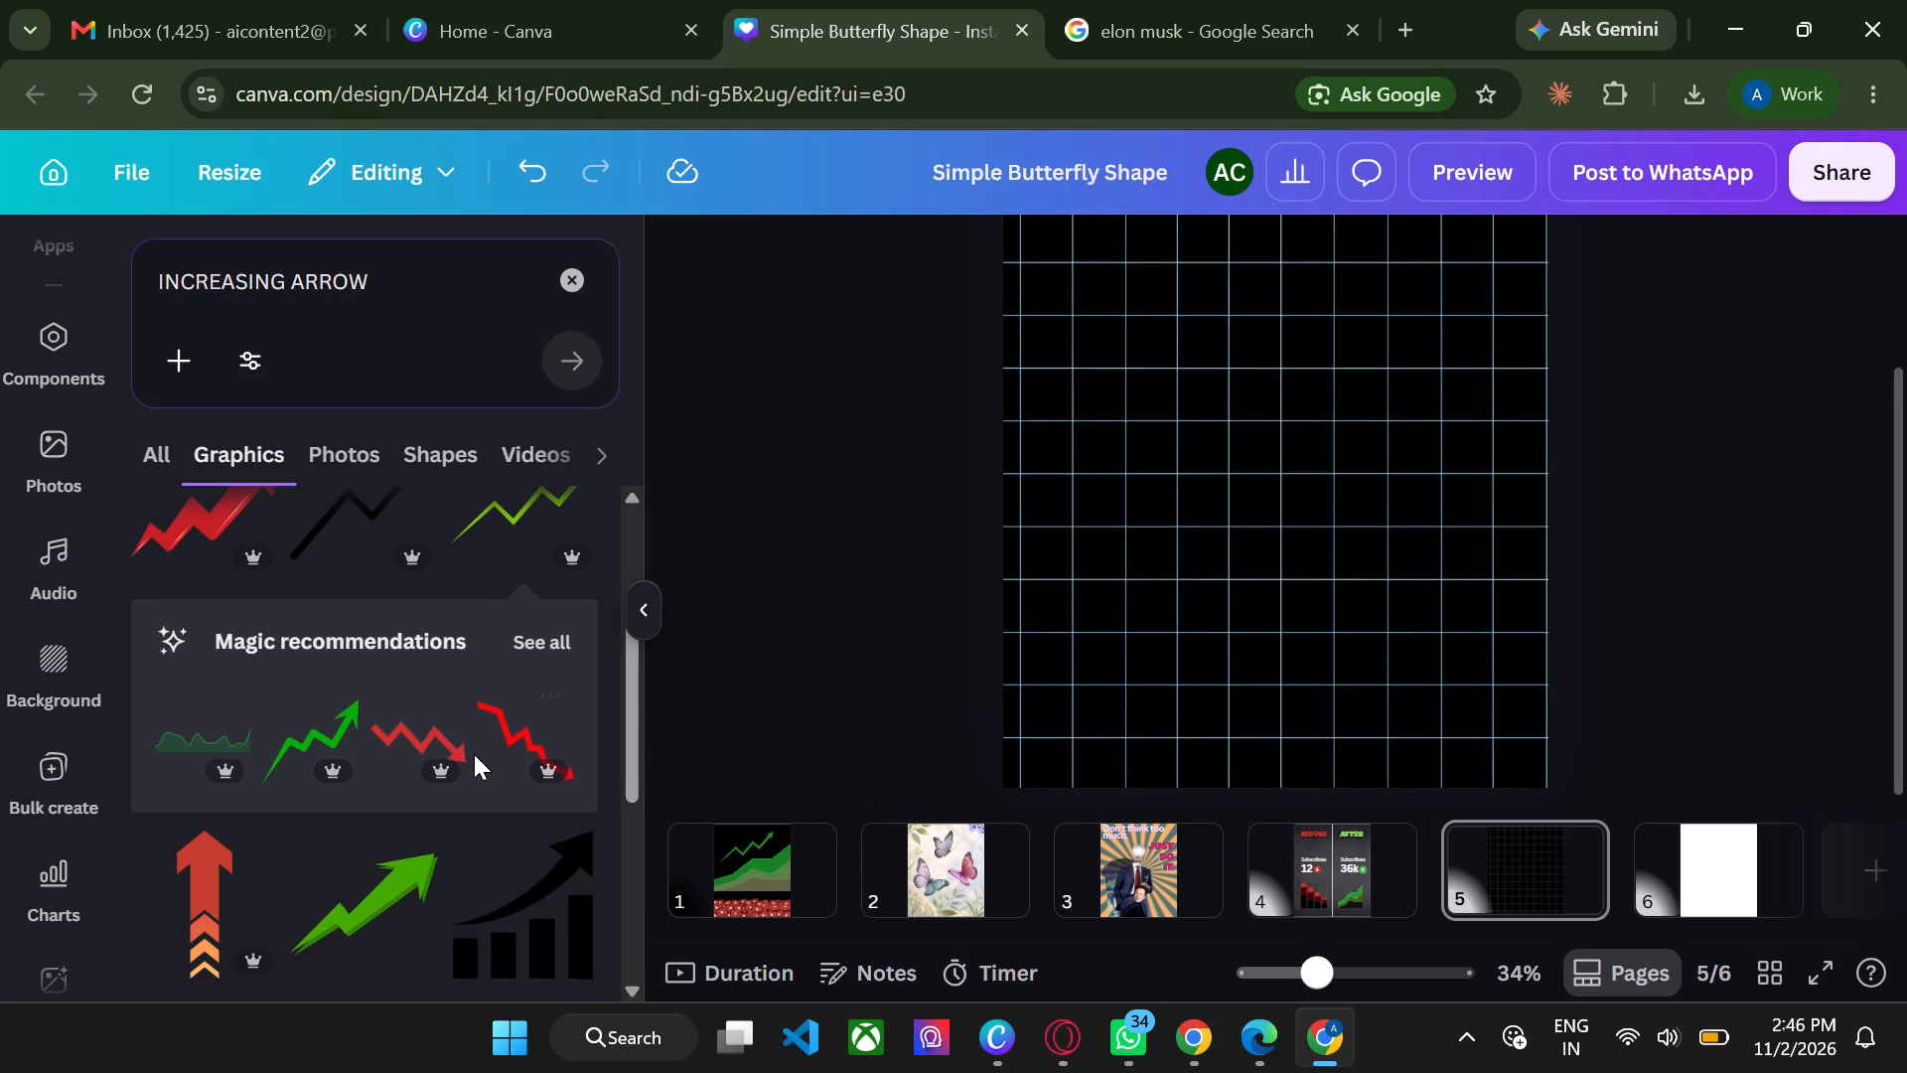
{"action": "scroll", "coordinate": [409, 808], "scroll_direction": "down", "scroll_amount": 1}
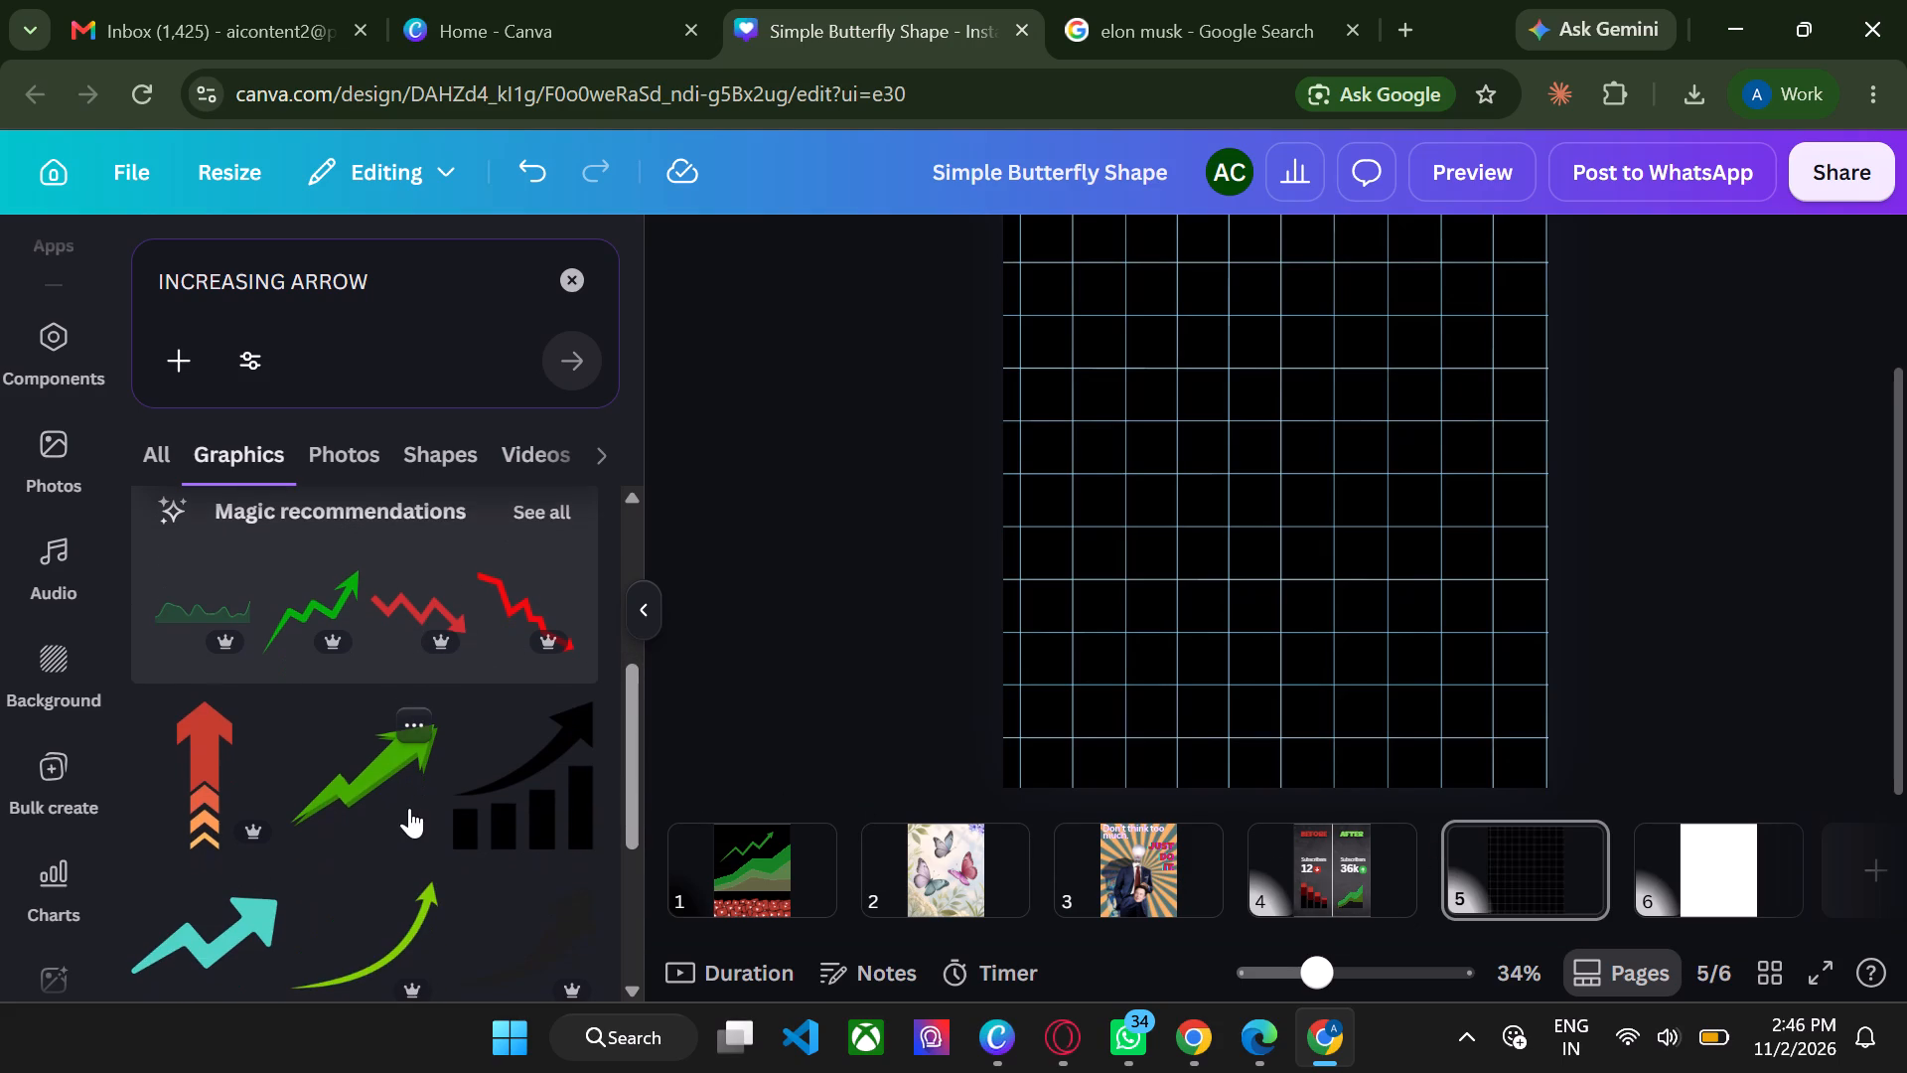
{"action": "scroll", "coordinate": [527, 766], "scroll_direction": "down", "scroll_amount": 2}
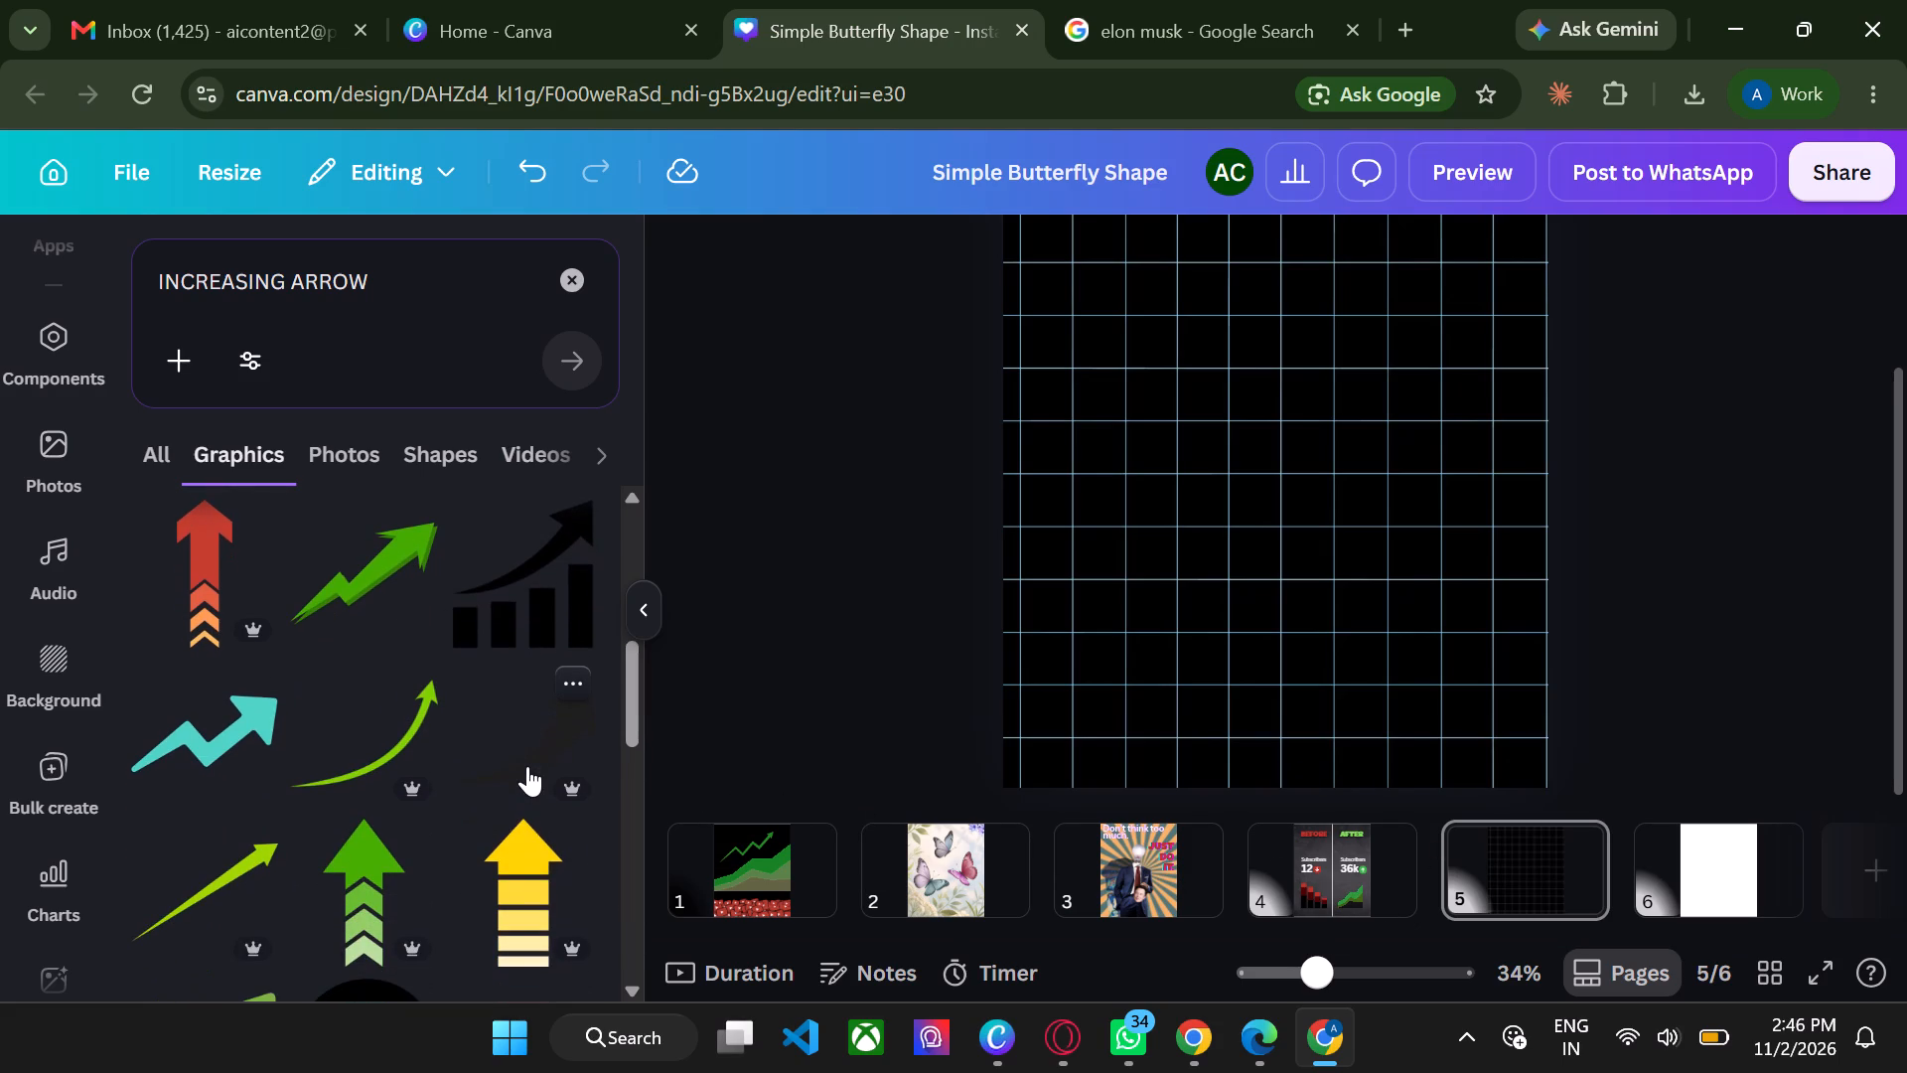
{"action": "scroll", "coordinate": [527, 766], "scroll_direction": "down", "scroll_amount": 1}
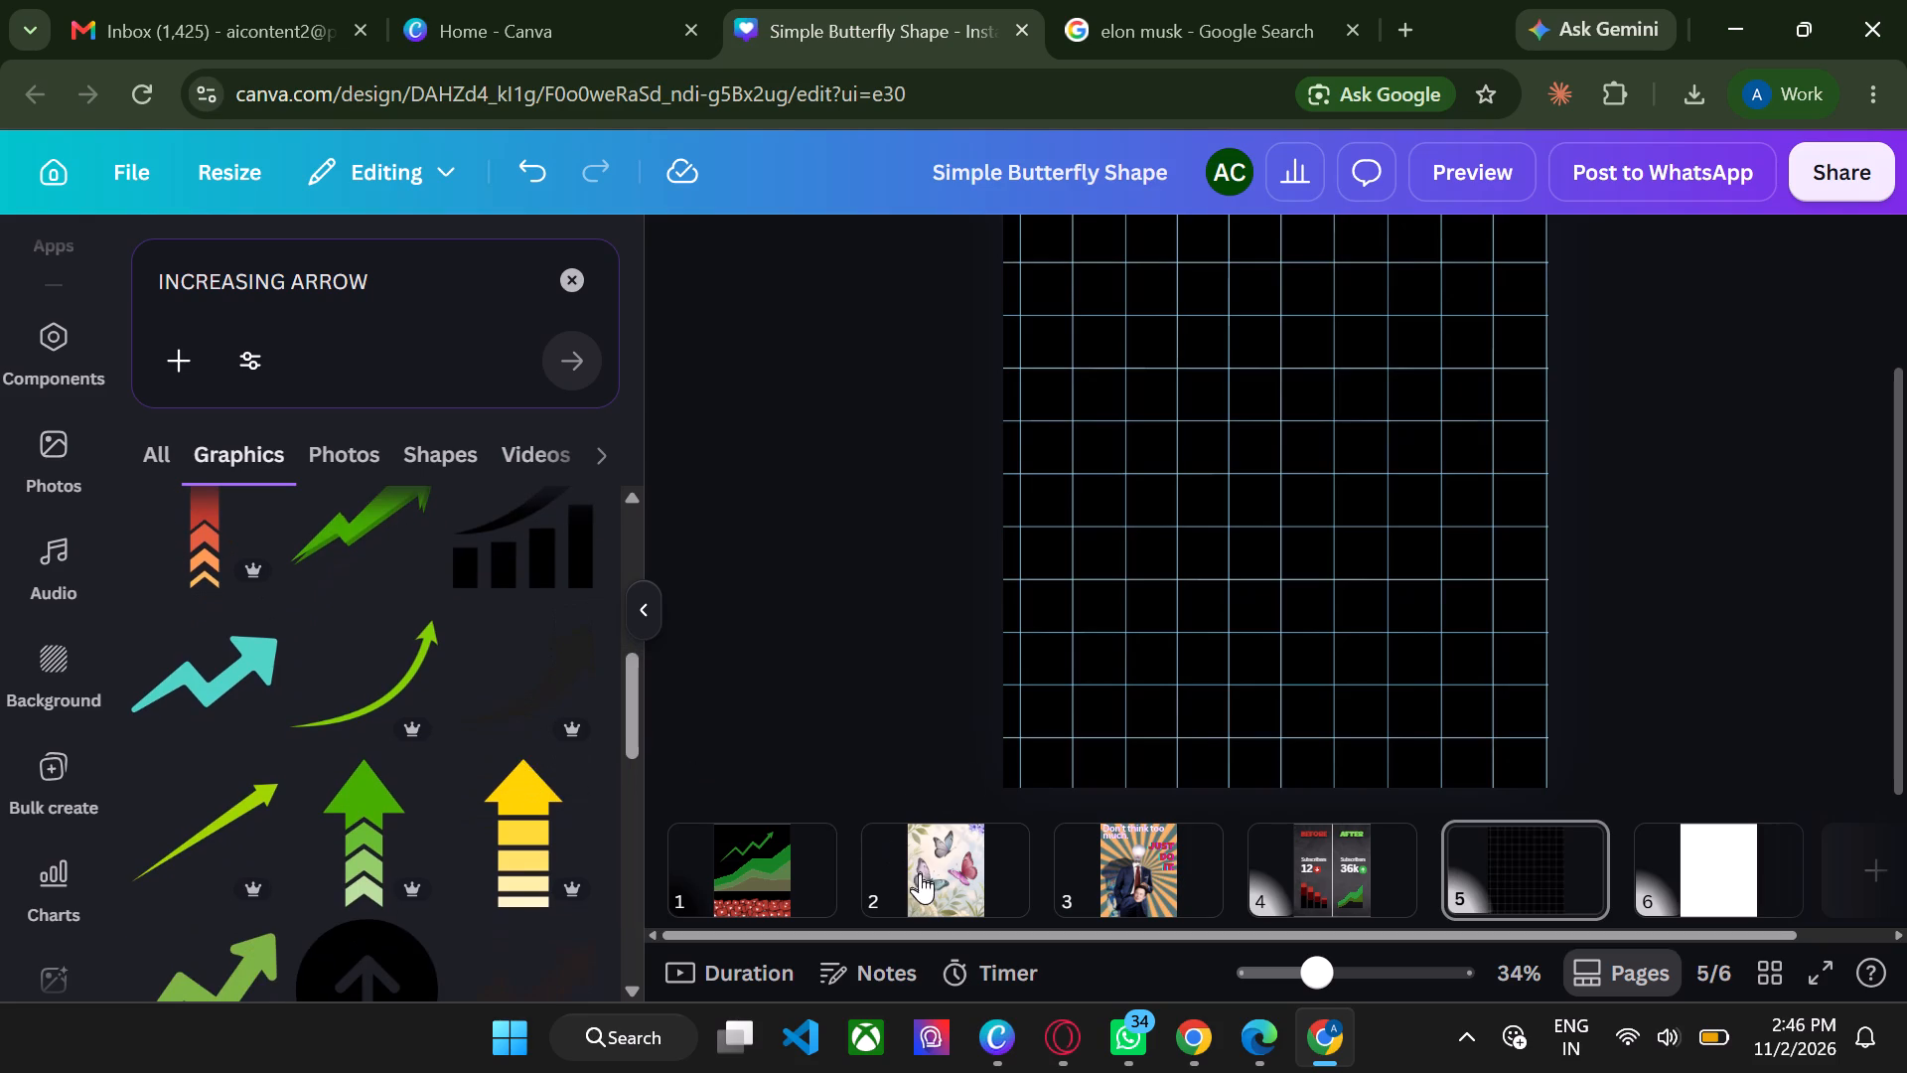
Delete page 2 with the butterflies from the design.
{"action": "right_click", "coordinate": [927, 873]}
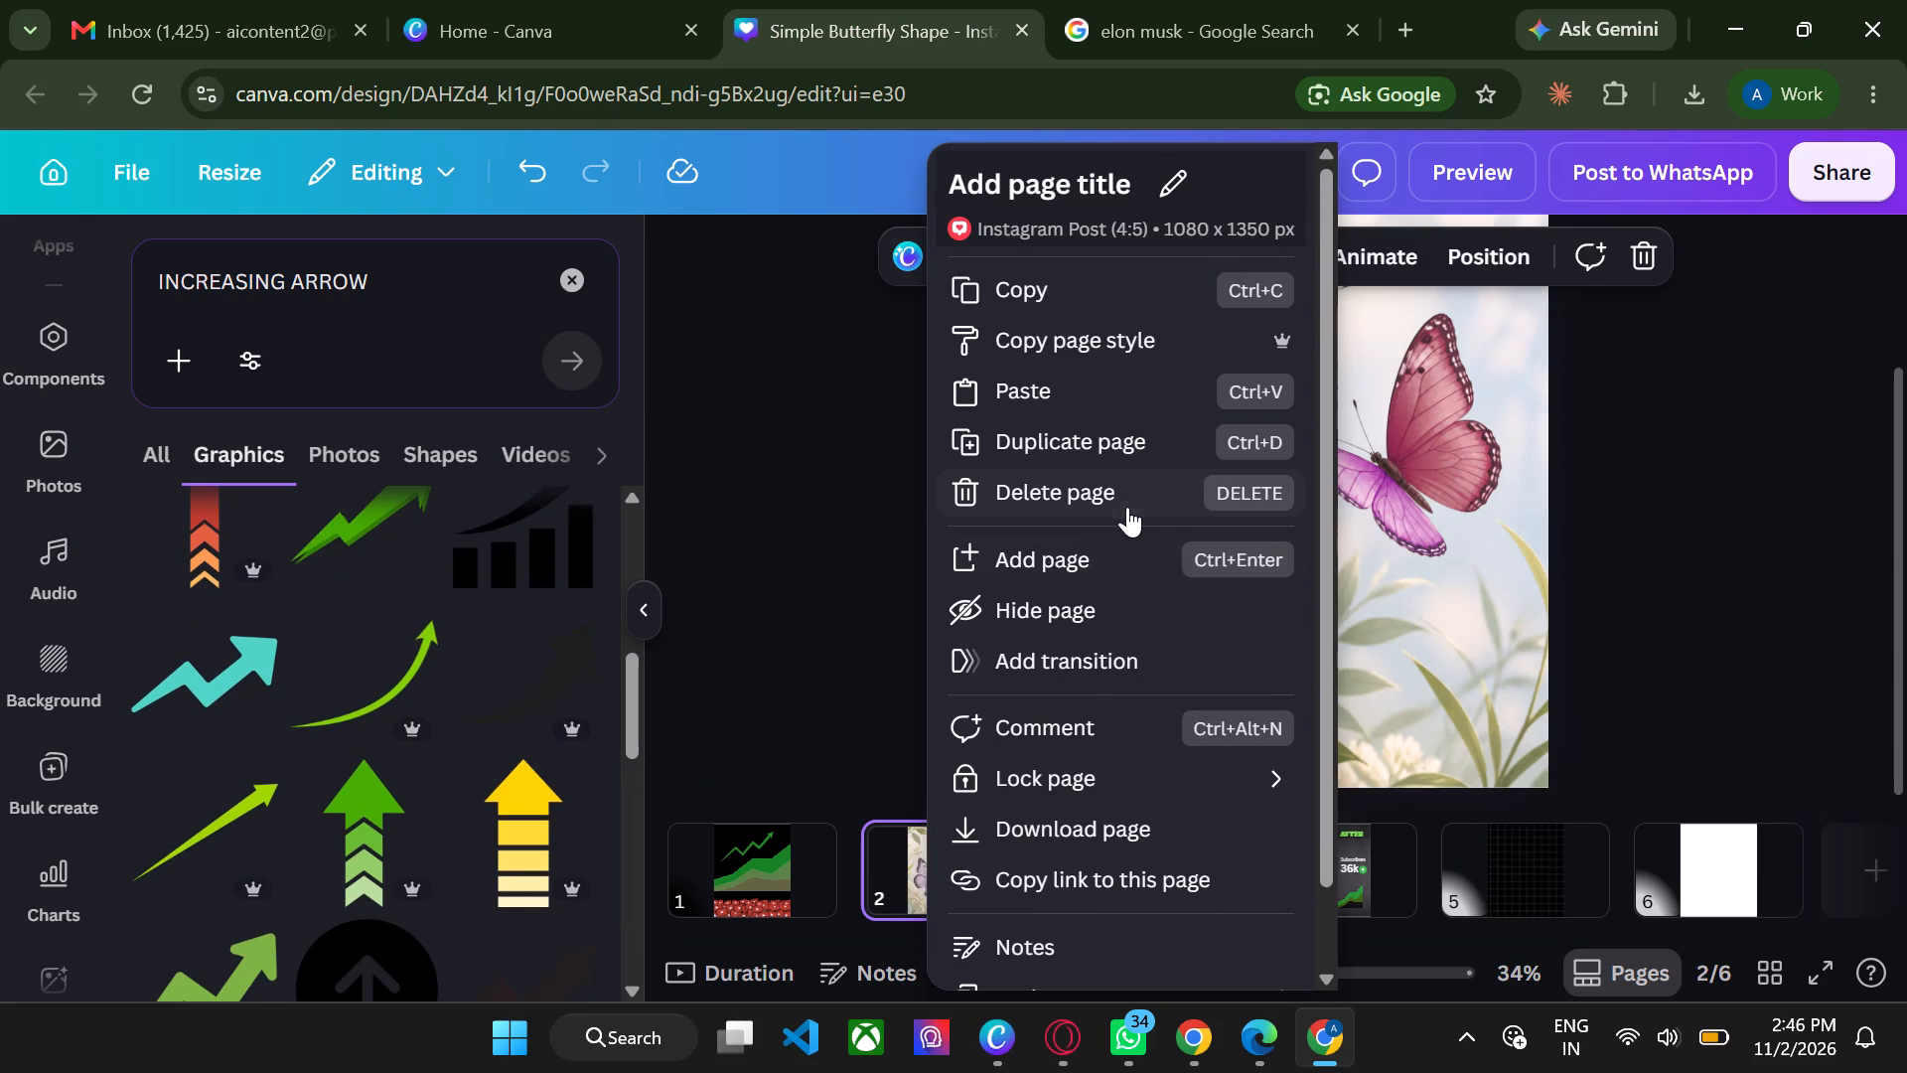
{"action": "left_click", "coordinate": [1127, 505]}
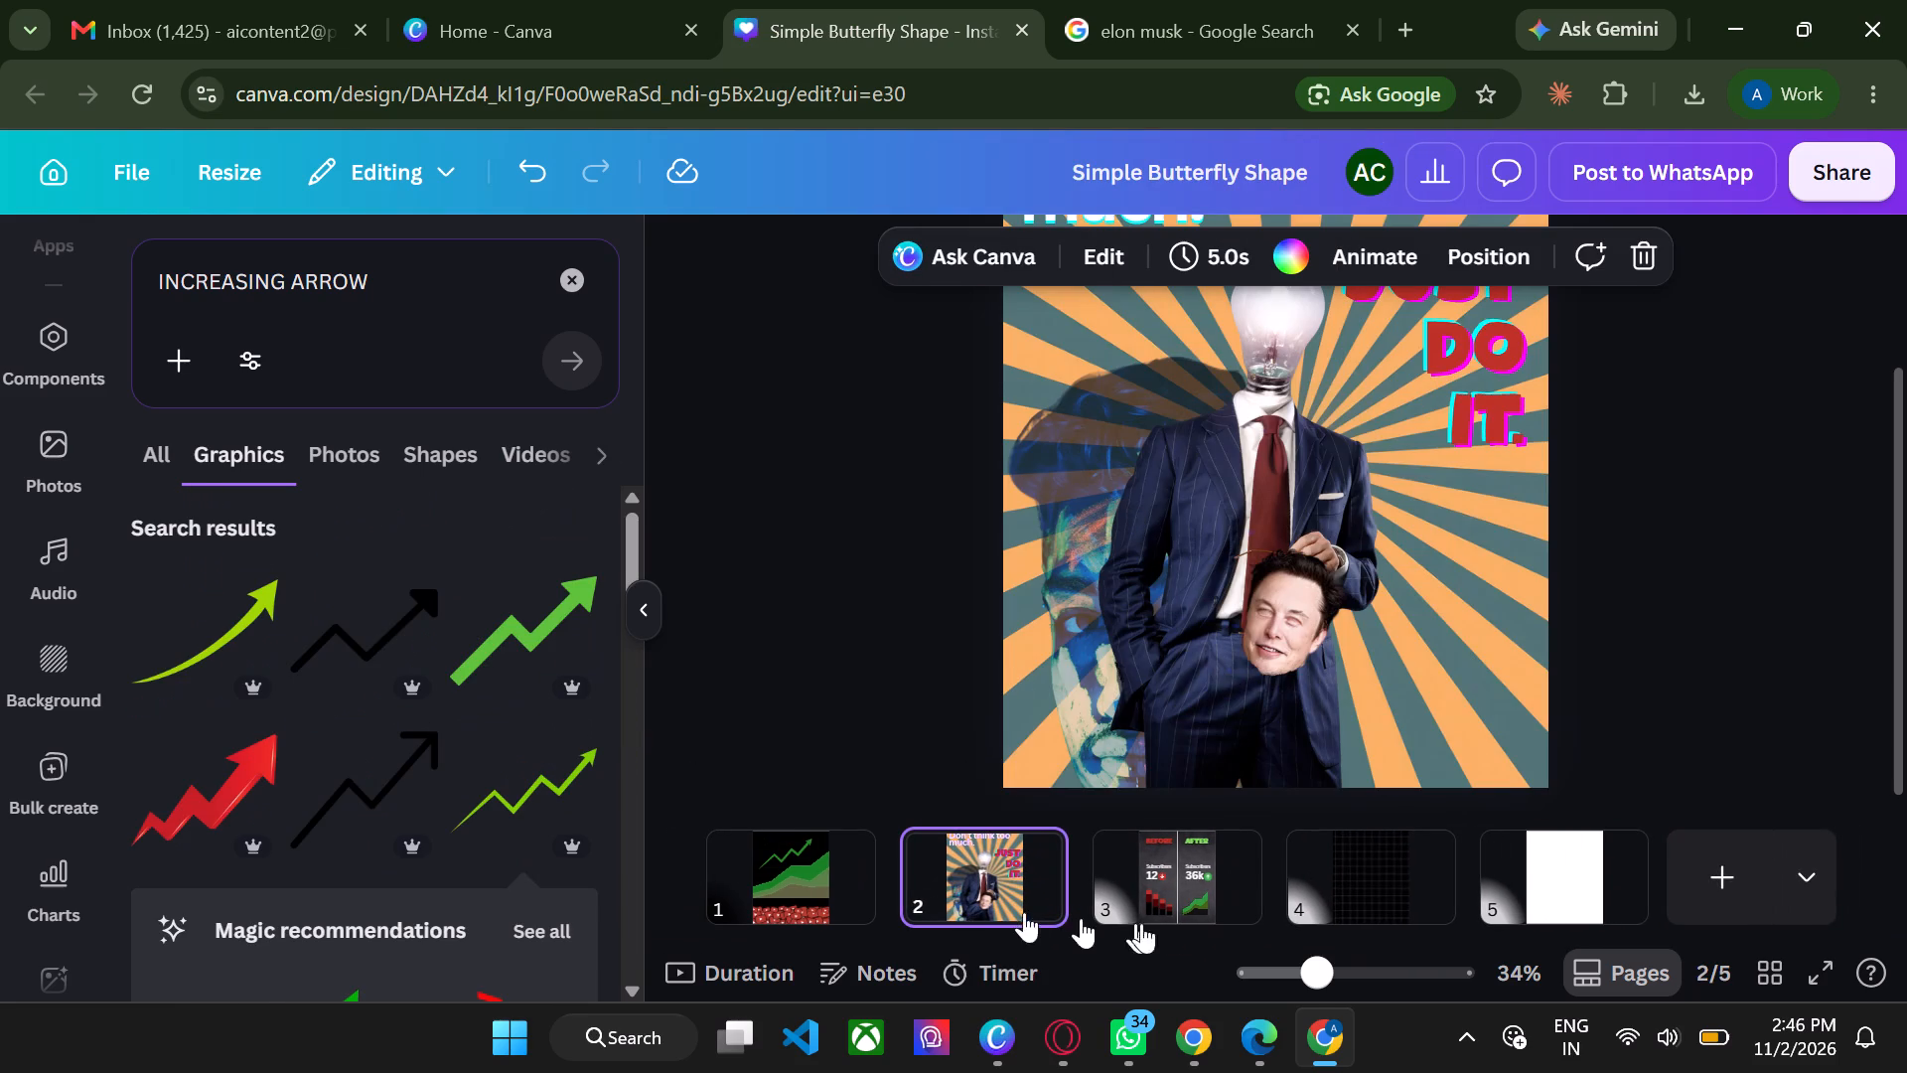
Open the black grid page and browse further through the INCREASING ARROW graphics for a rising arrow to place on it.
{"action": "left_click", "coordinate": [1353, 883]}
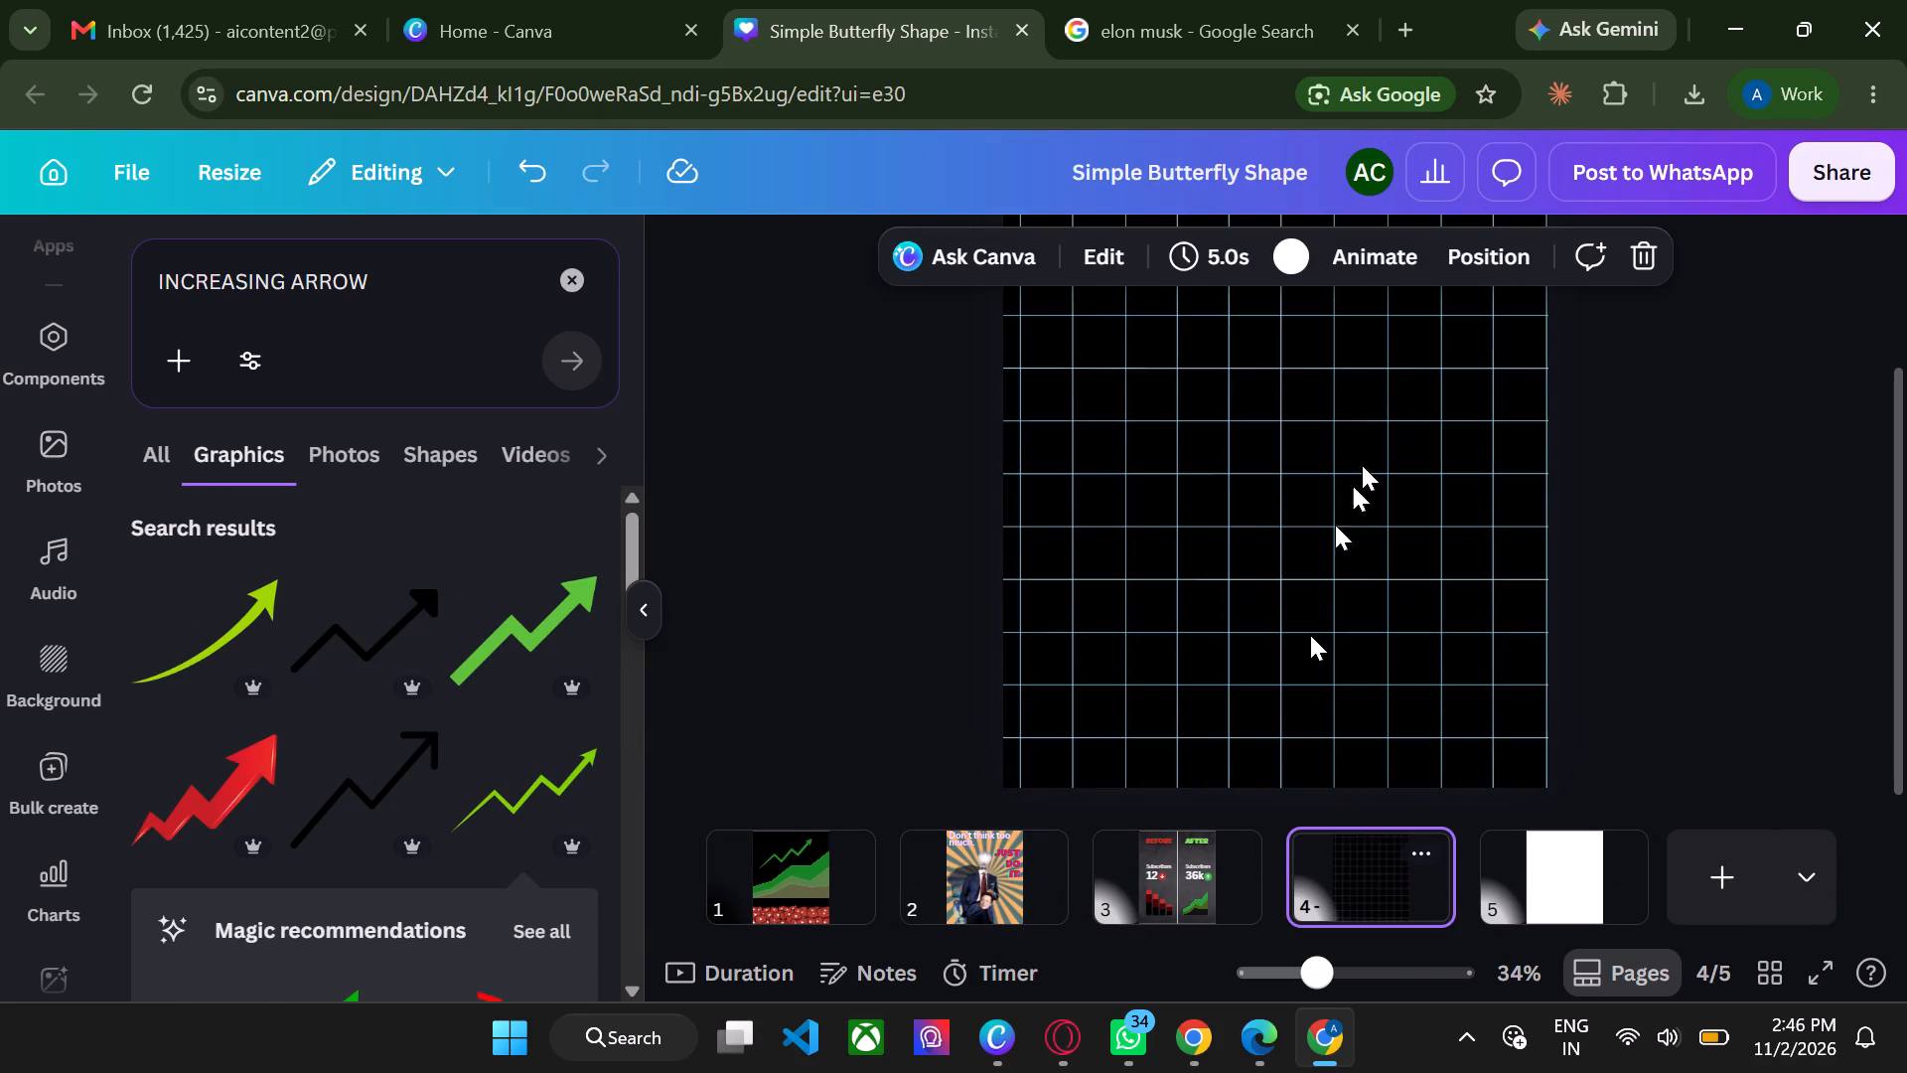
{"action": "scroll", "coordinate": [1409, 426], "scroll_direction": "up", "scroll_amount": 1}
{"action": "scroll", "coordinate": [1195, 453], "scroll_direction": "up", "scroll_amount": 1}
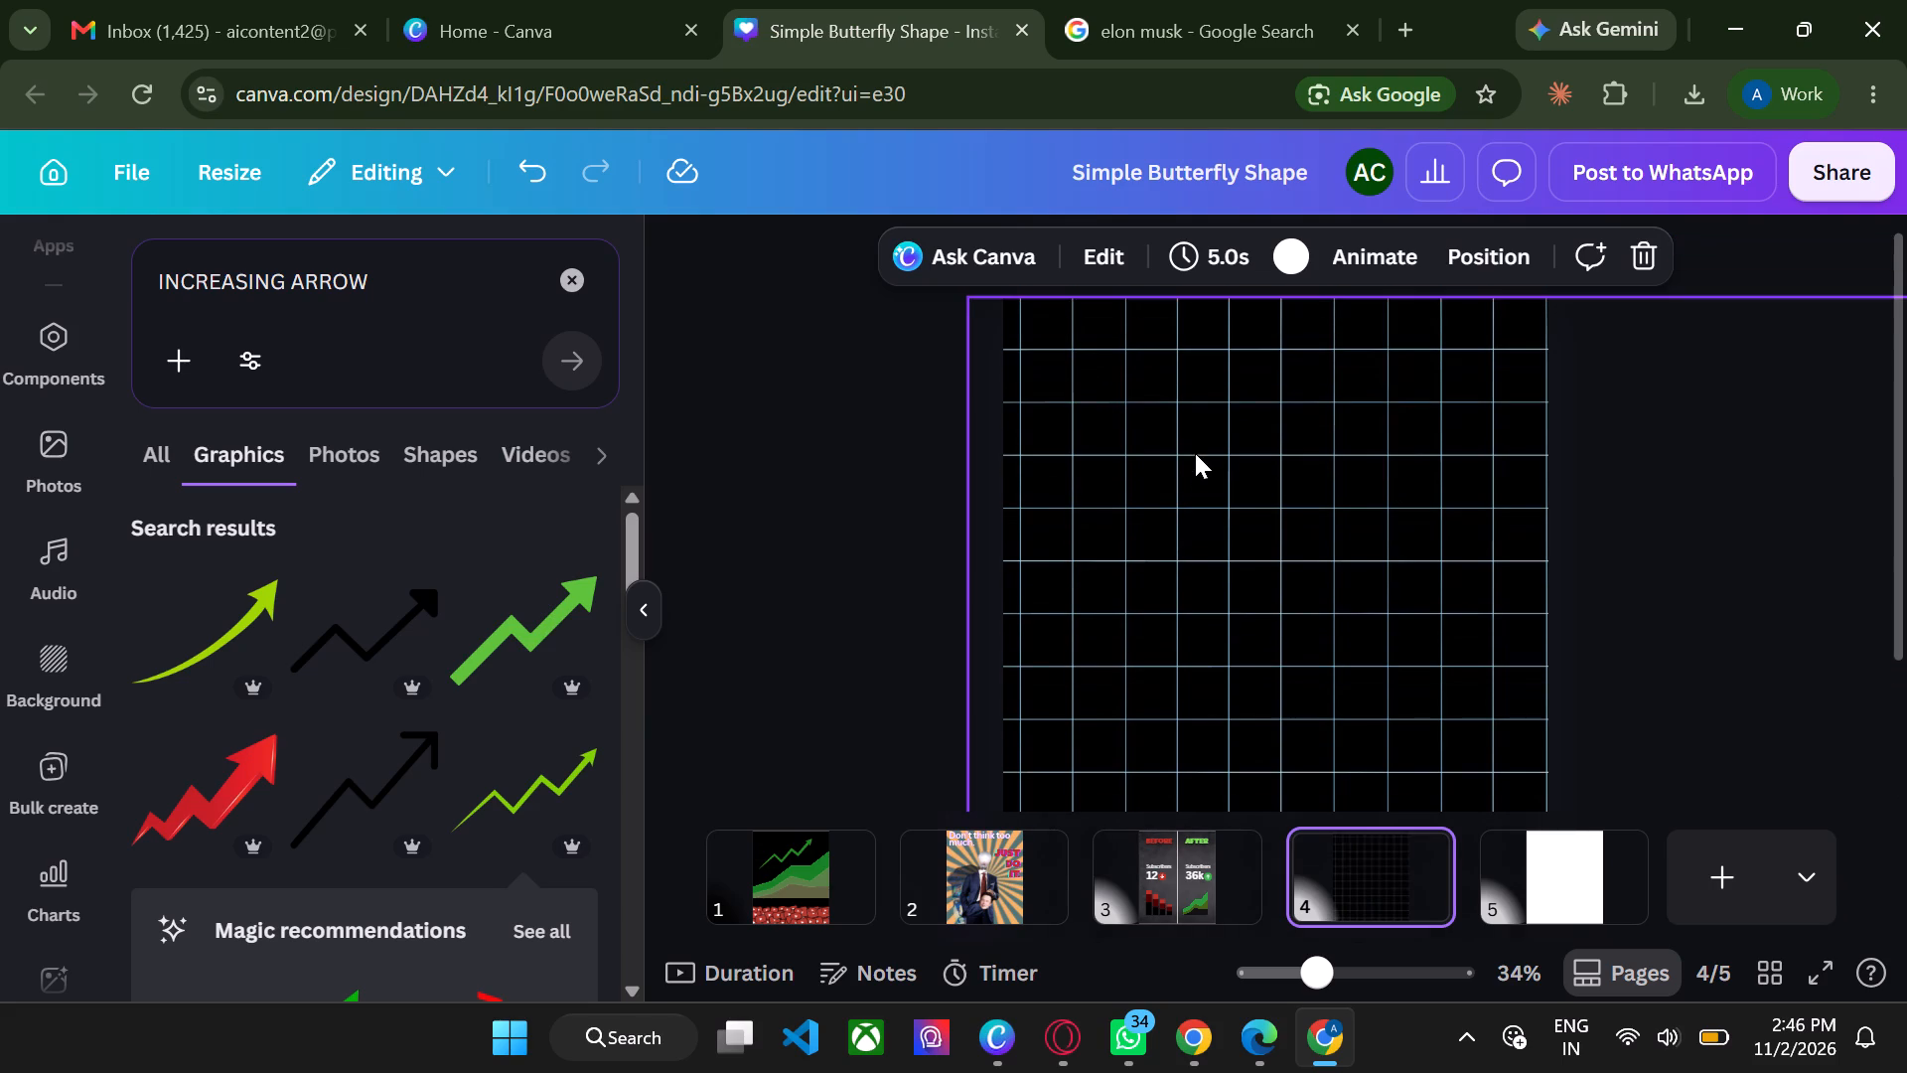
{"action": "scroll", "coordinate": [1195, 453], "scroll_direction": "up", "scroll_amount": 2}
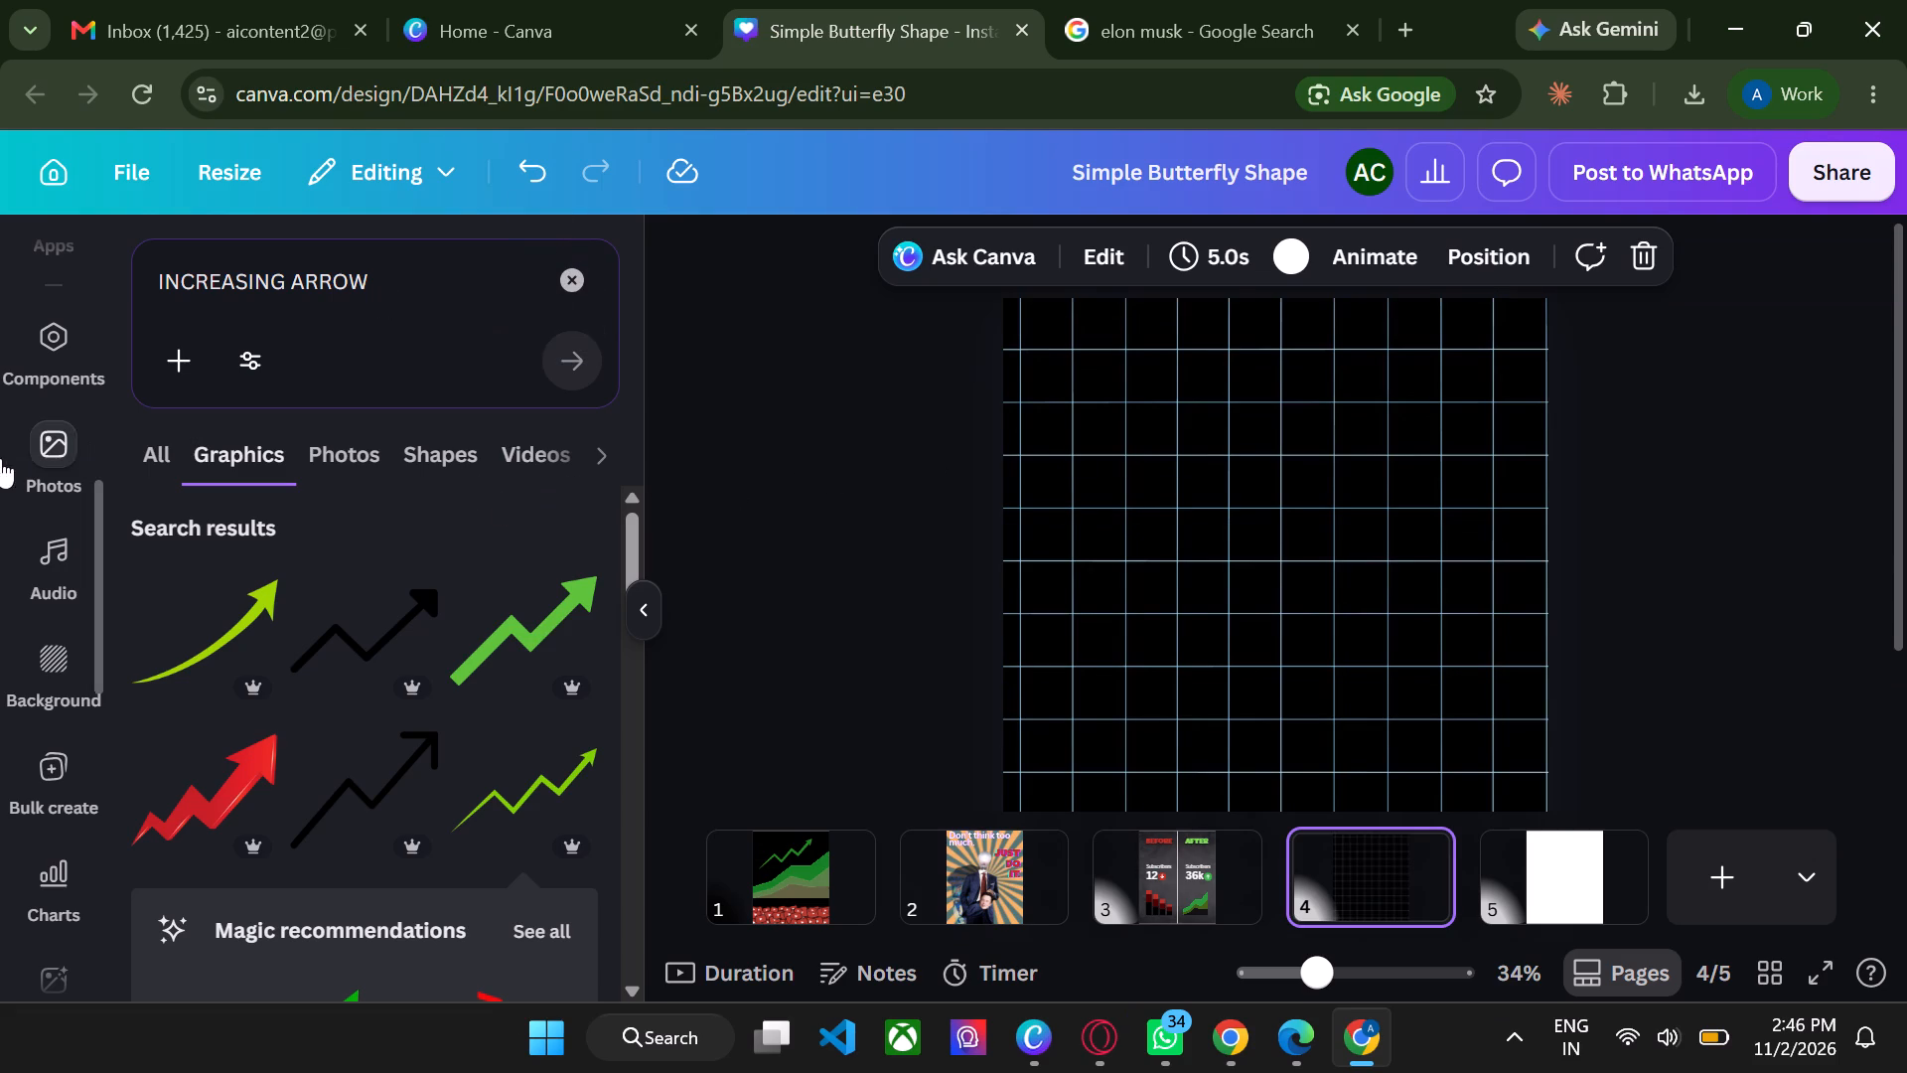
{"action": "scroll", "coordinate": [66, 454], "scroll_direction": "up", "scroll_amount": 9}
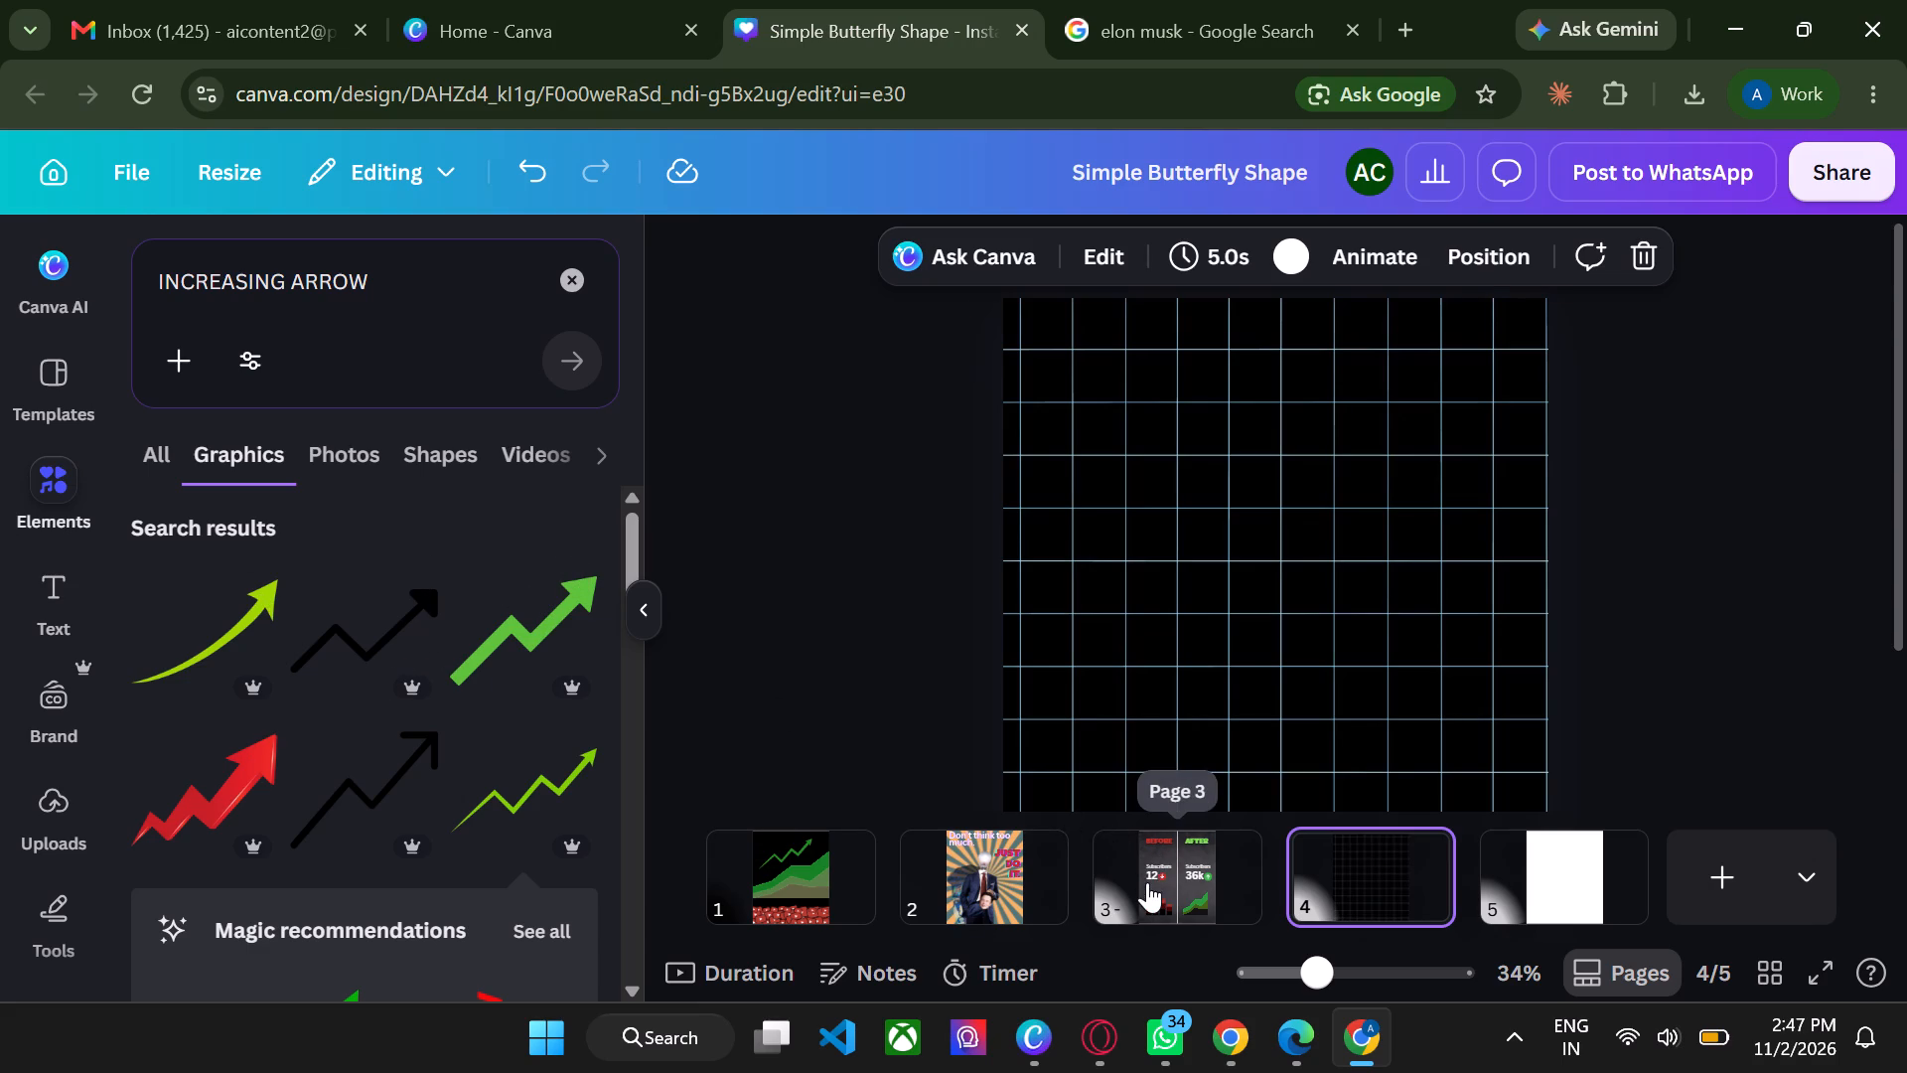
{"action": "scroll", "coordinate": [557, 619], "scroll_direction": "down", "scroll_amount": 1}
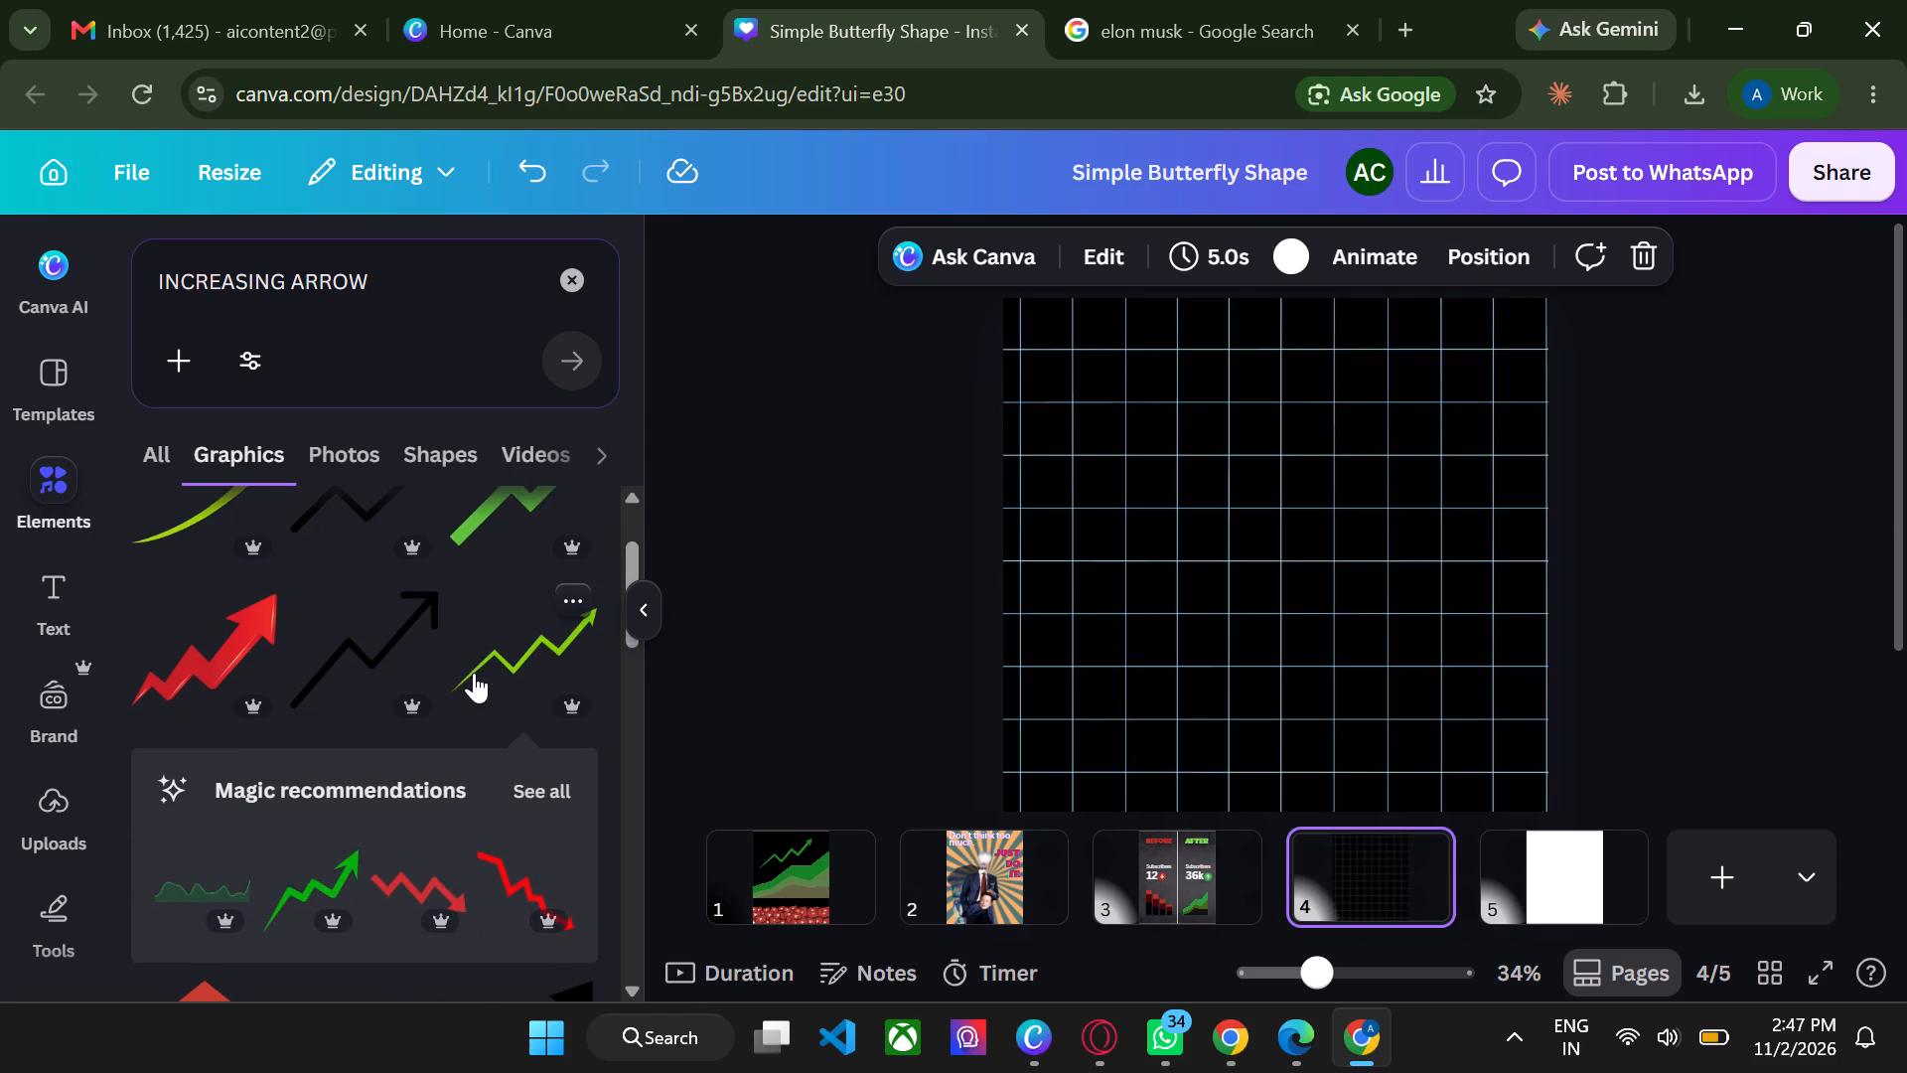
{"action": "scroll", "coordinate": [474, 673], "scroll_direction": "down", "scroll_amount": 3}
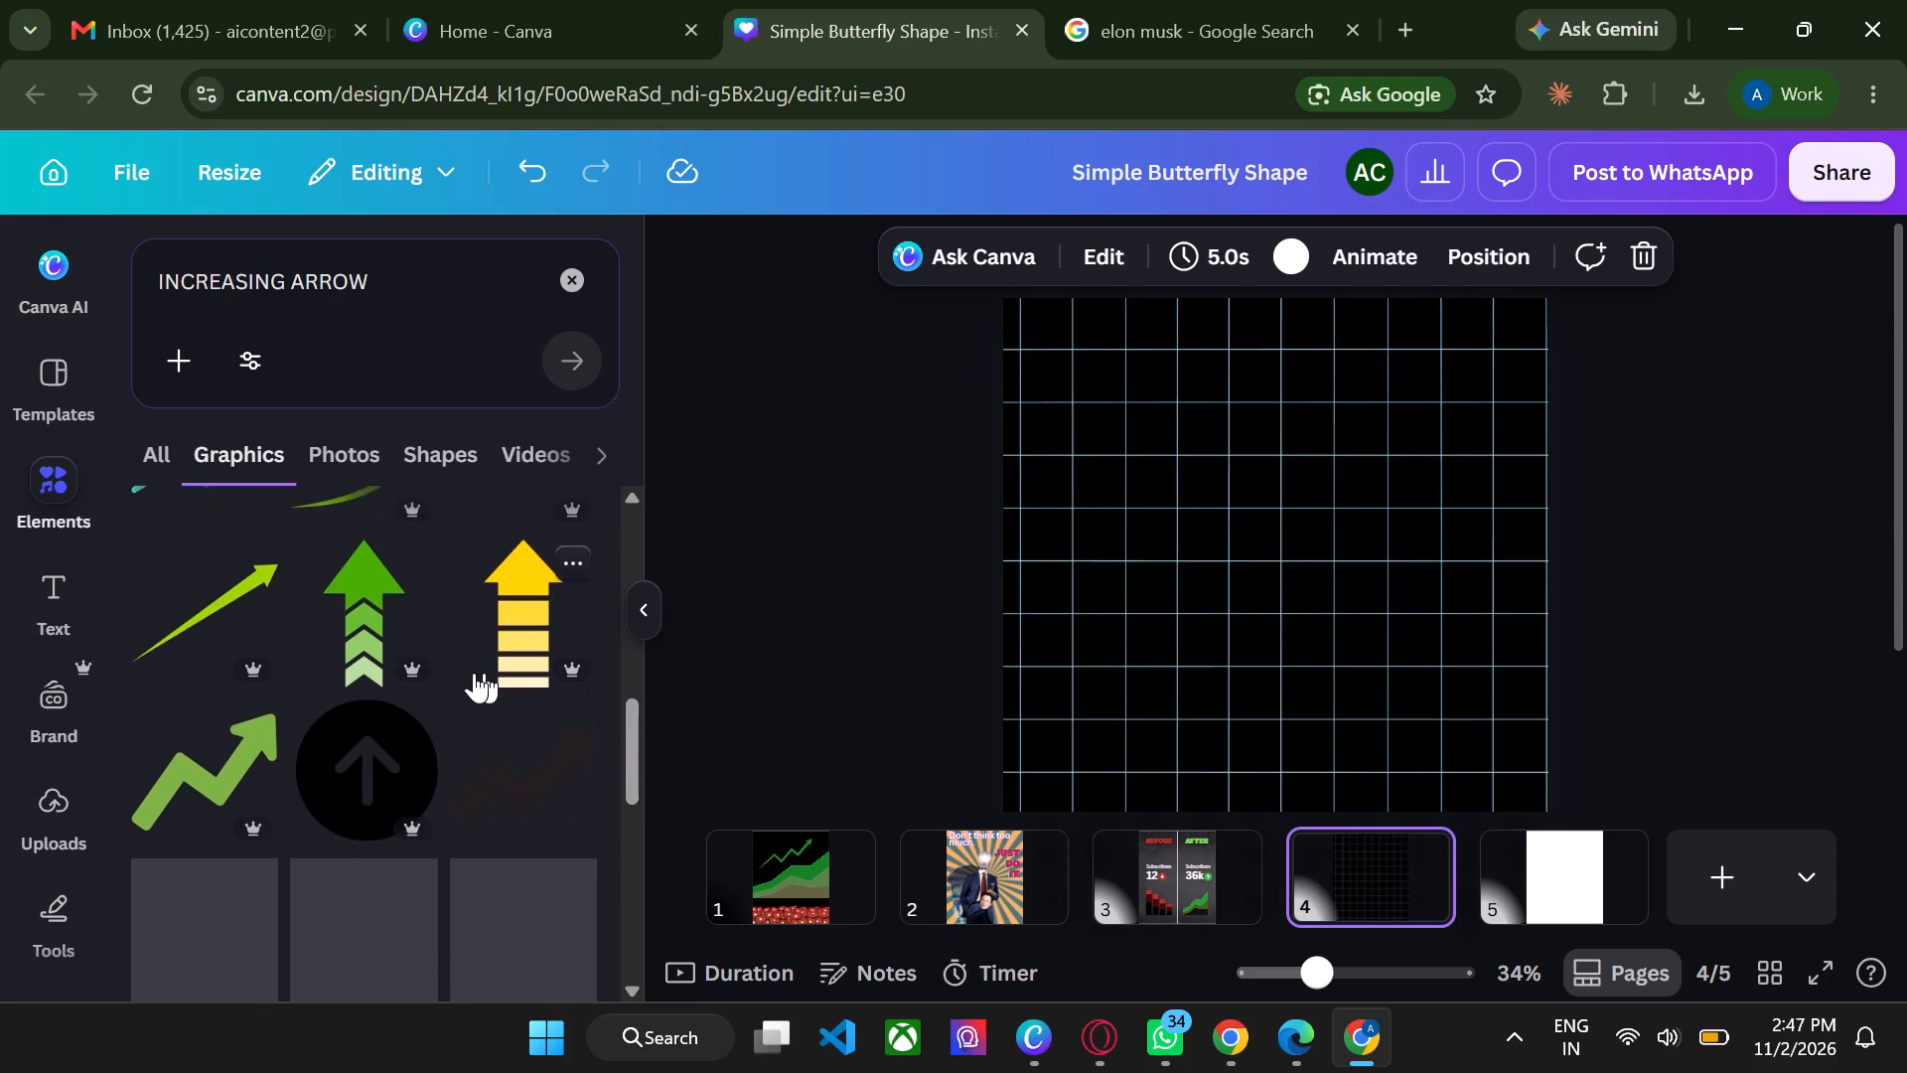
{"action": "scroll", "coordinate": [508, 623], "scroll_direction": "down", "scroll_amount": 1}
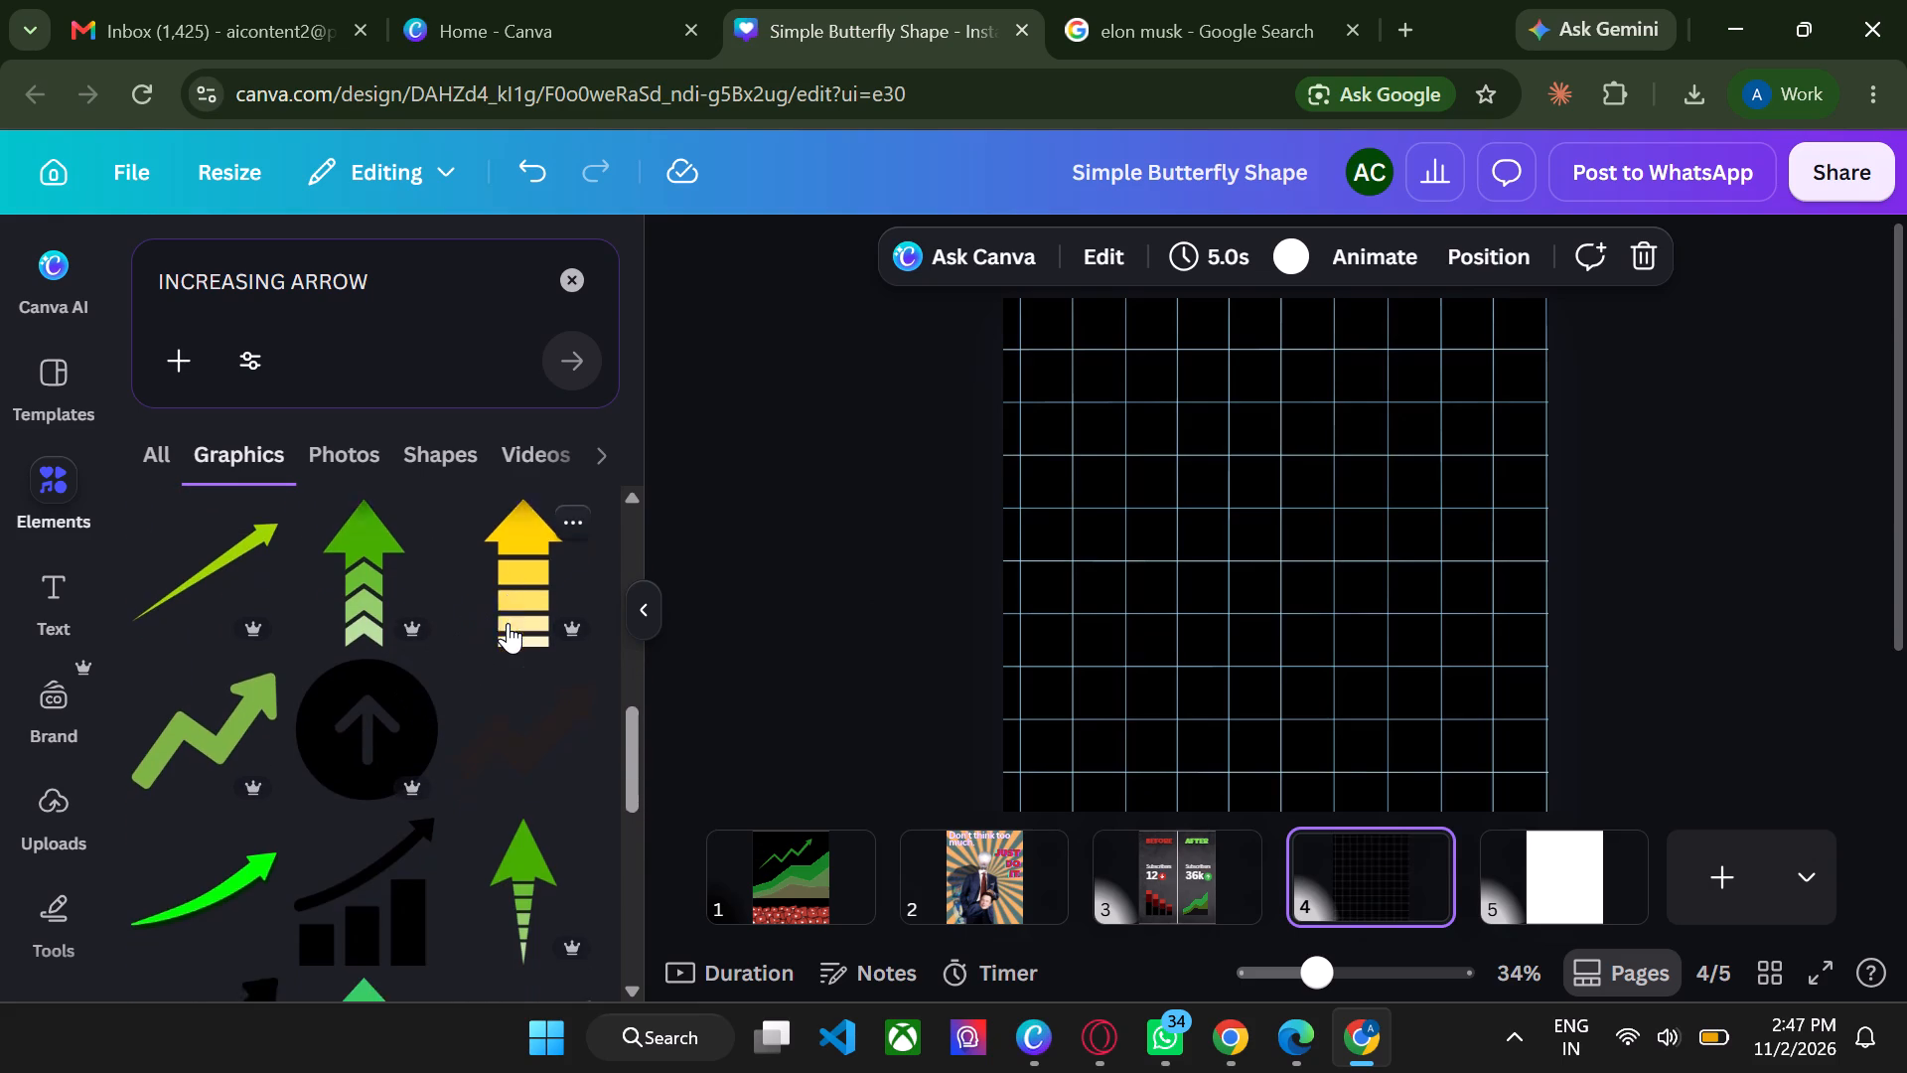
{"action": "scroll", "coordinate": [508, 623], "scroll_direction": "down", "scroll_amount": 1}
{"action": "scroll", "coordinate": [397, 692], "scroll_direction": "down", "scroll_amount": 1}
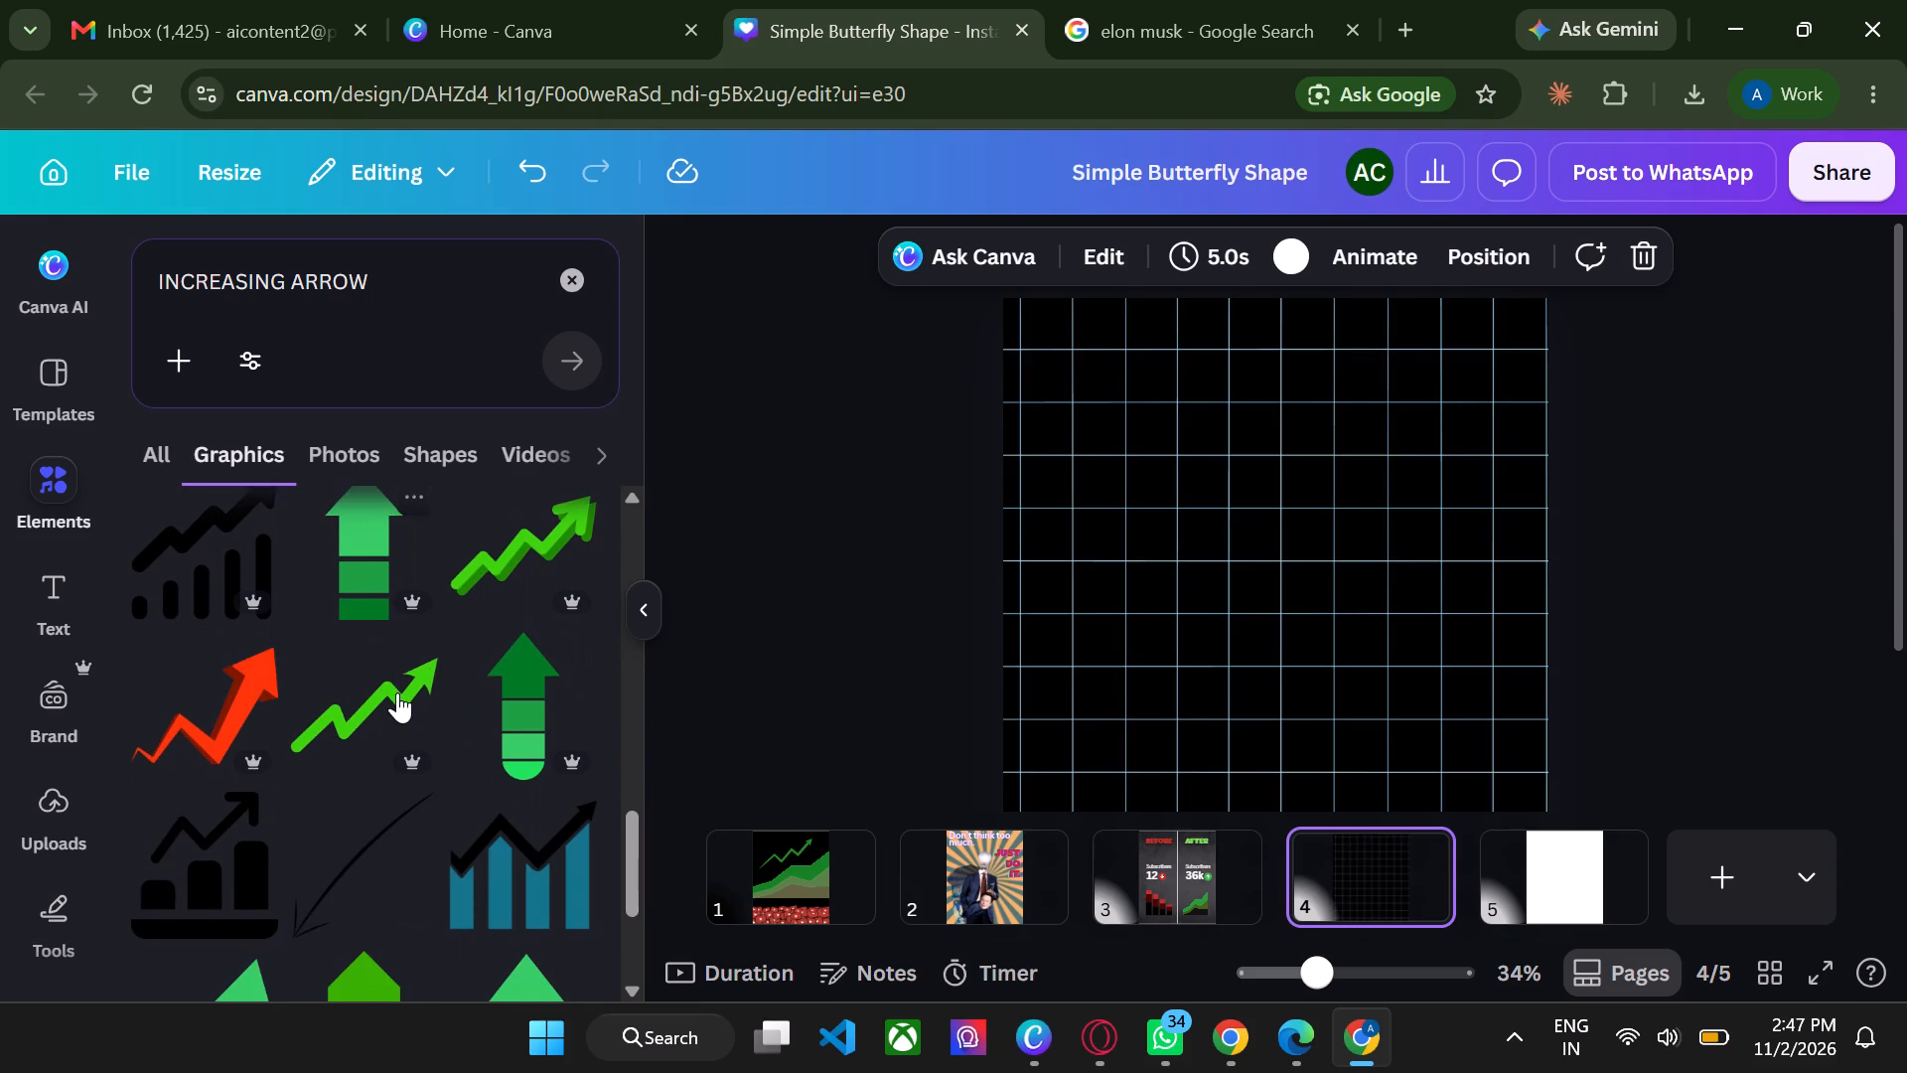
{"action": "scroll", "coordinate": [384, 843], "scroll_direction": "down", "scroll_amount": 1}
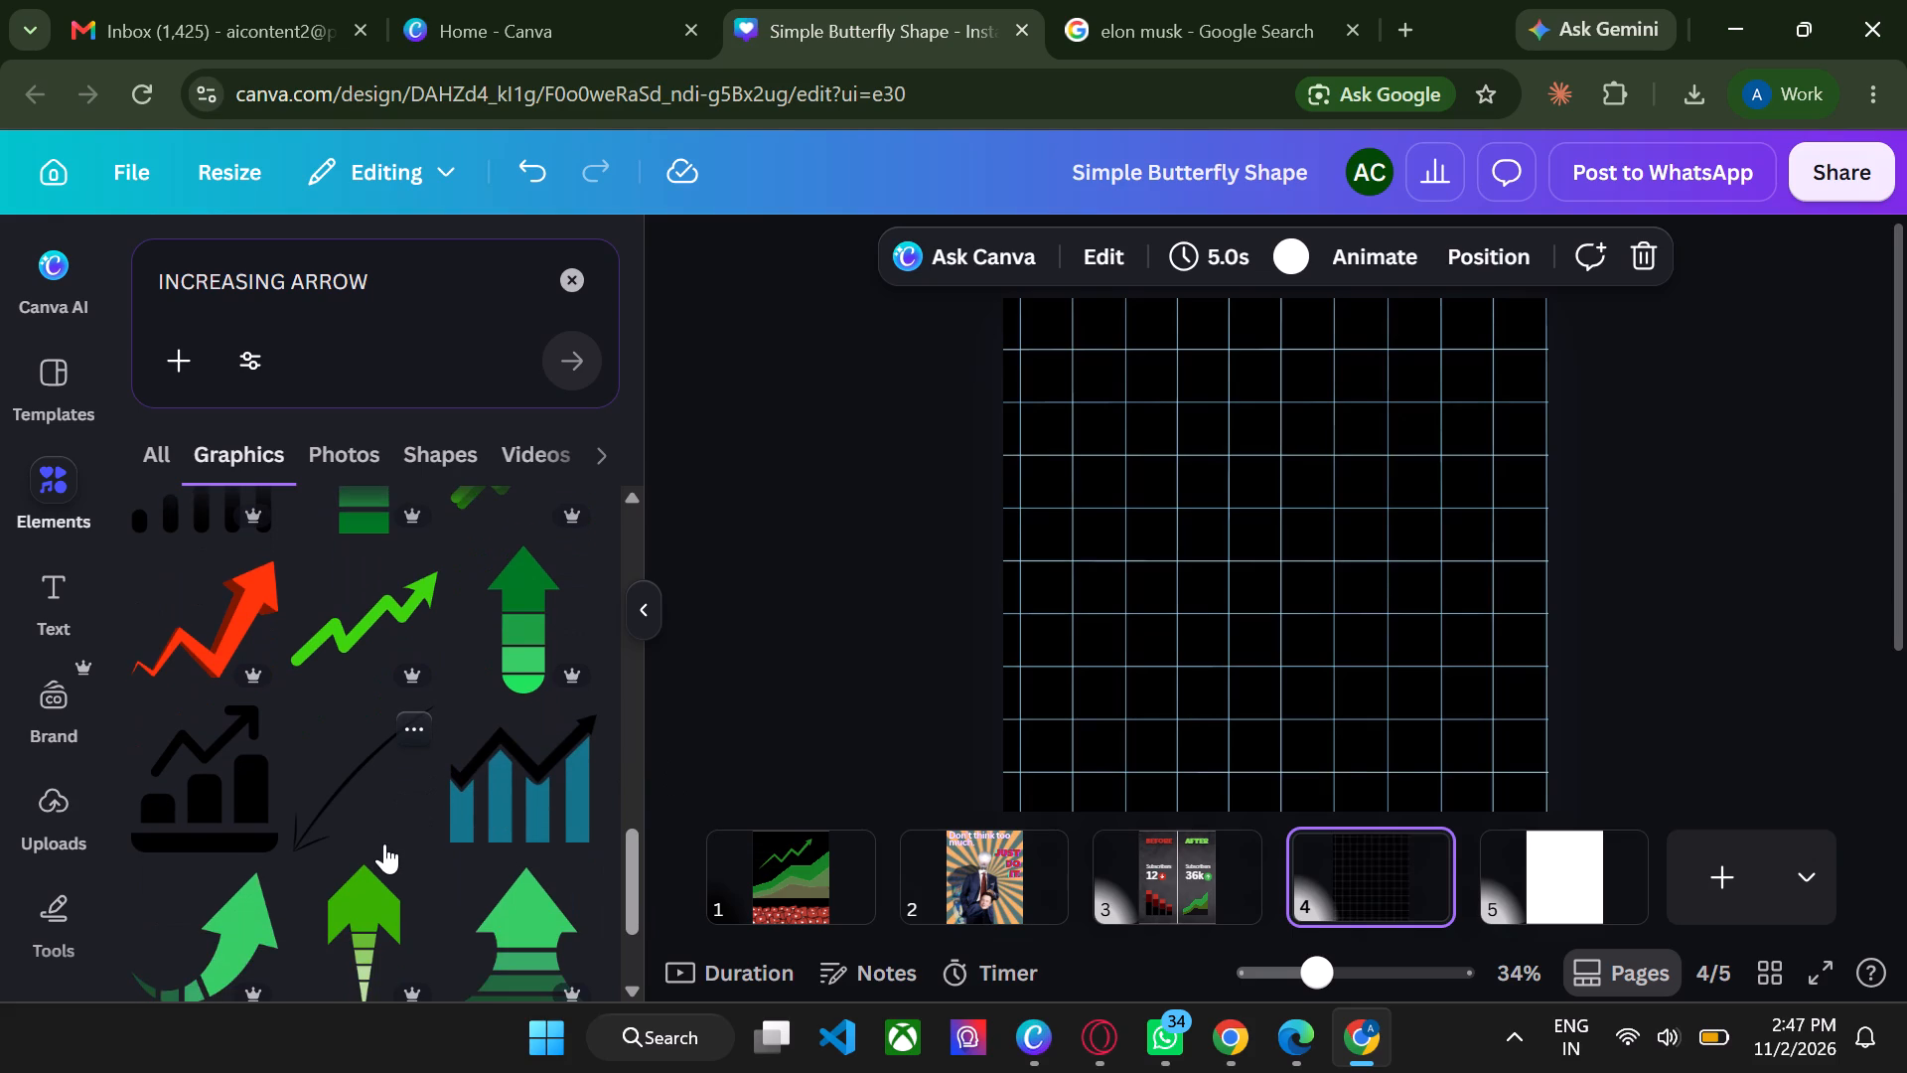
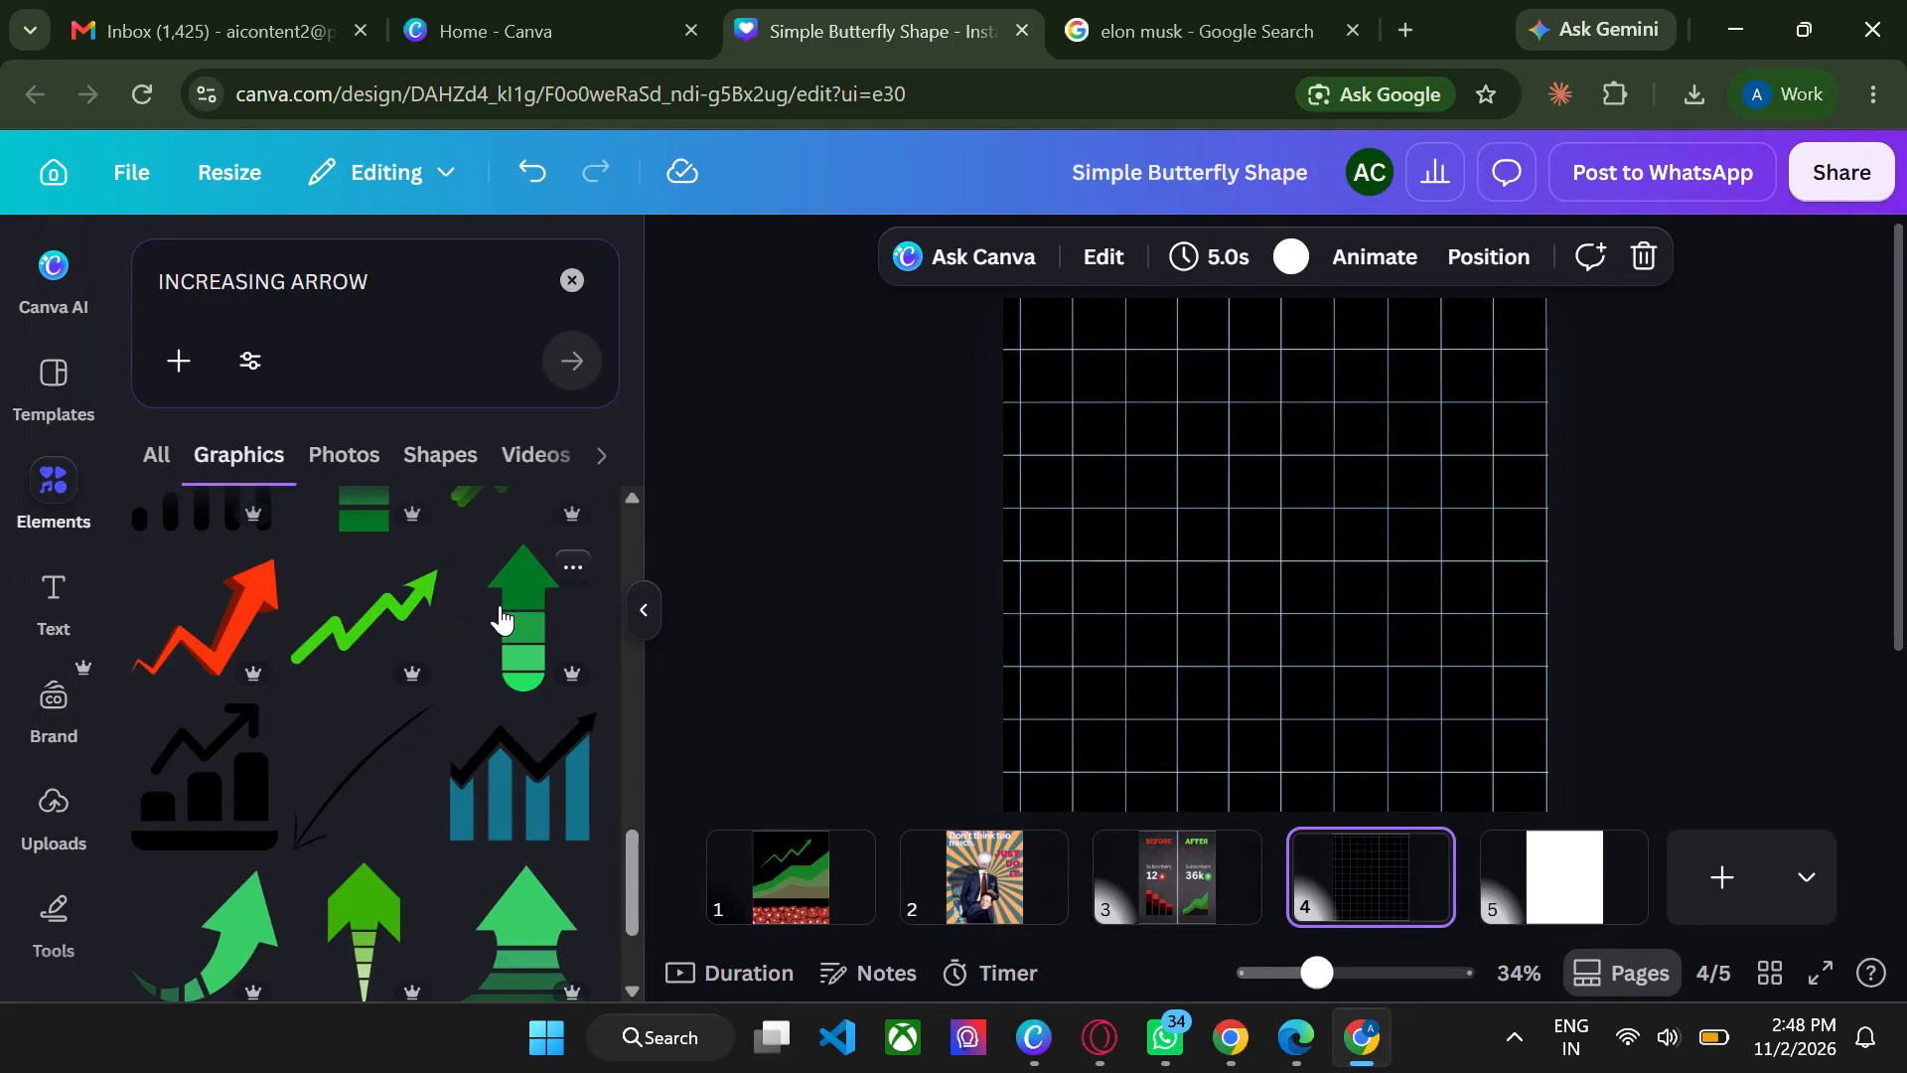
Search the element graphics for "sshinchan", then clear the search term.
{"action": "scroll", "coordinate": [734, 698], "scroll_direction": "down", "scroll_amount": 1}
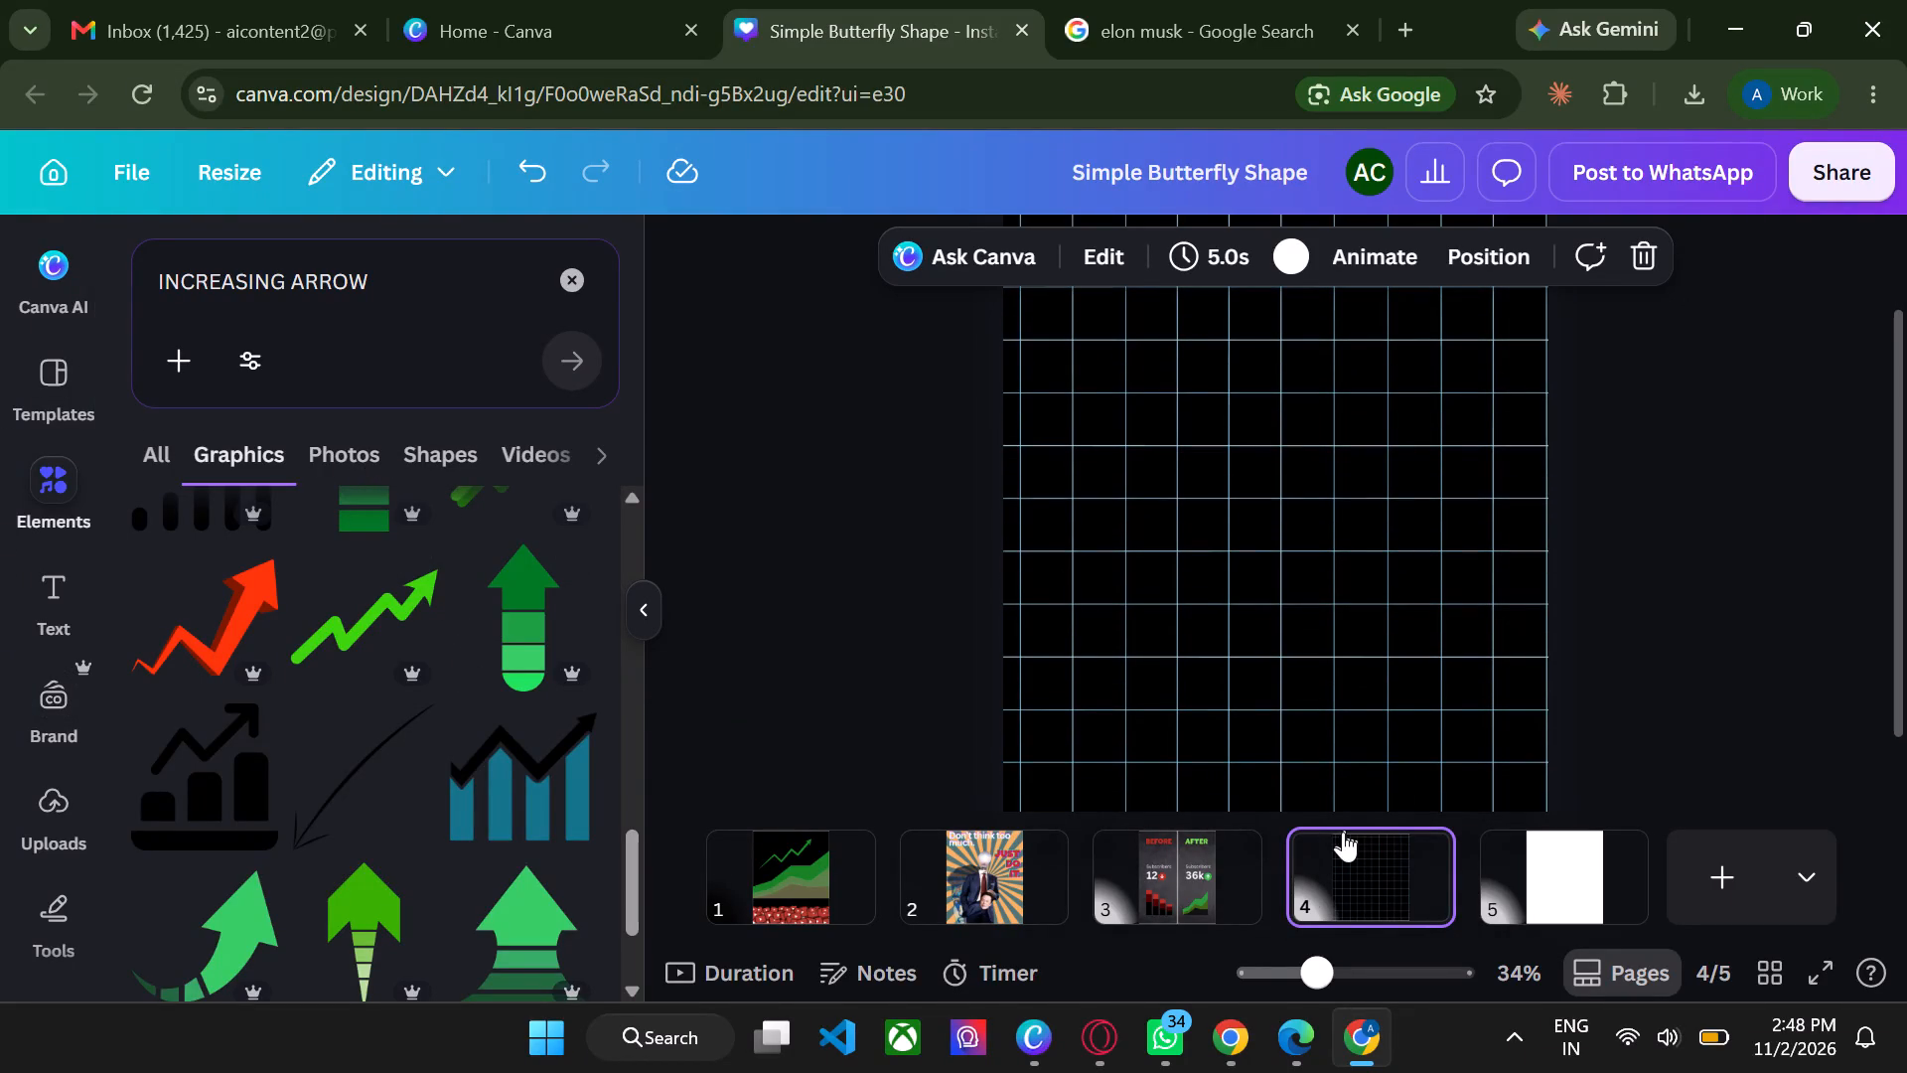
{"action": "scroll", "coordinate": [1258, 664], "scroll_direction": "up", "scroll_amount": 5}
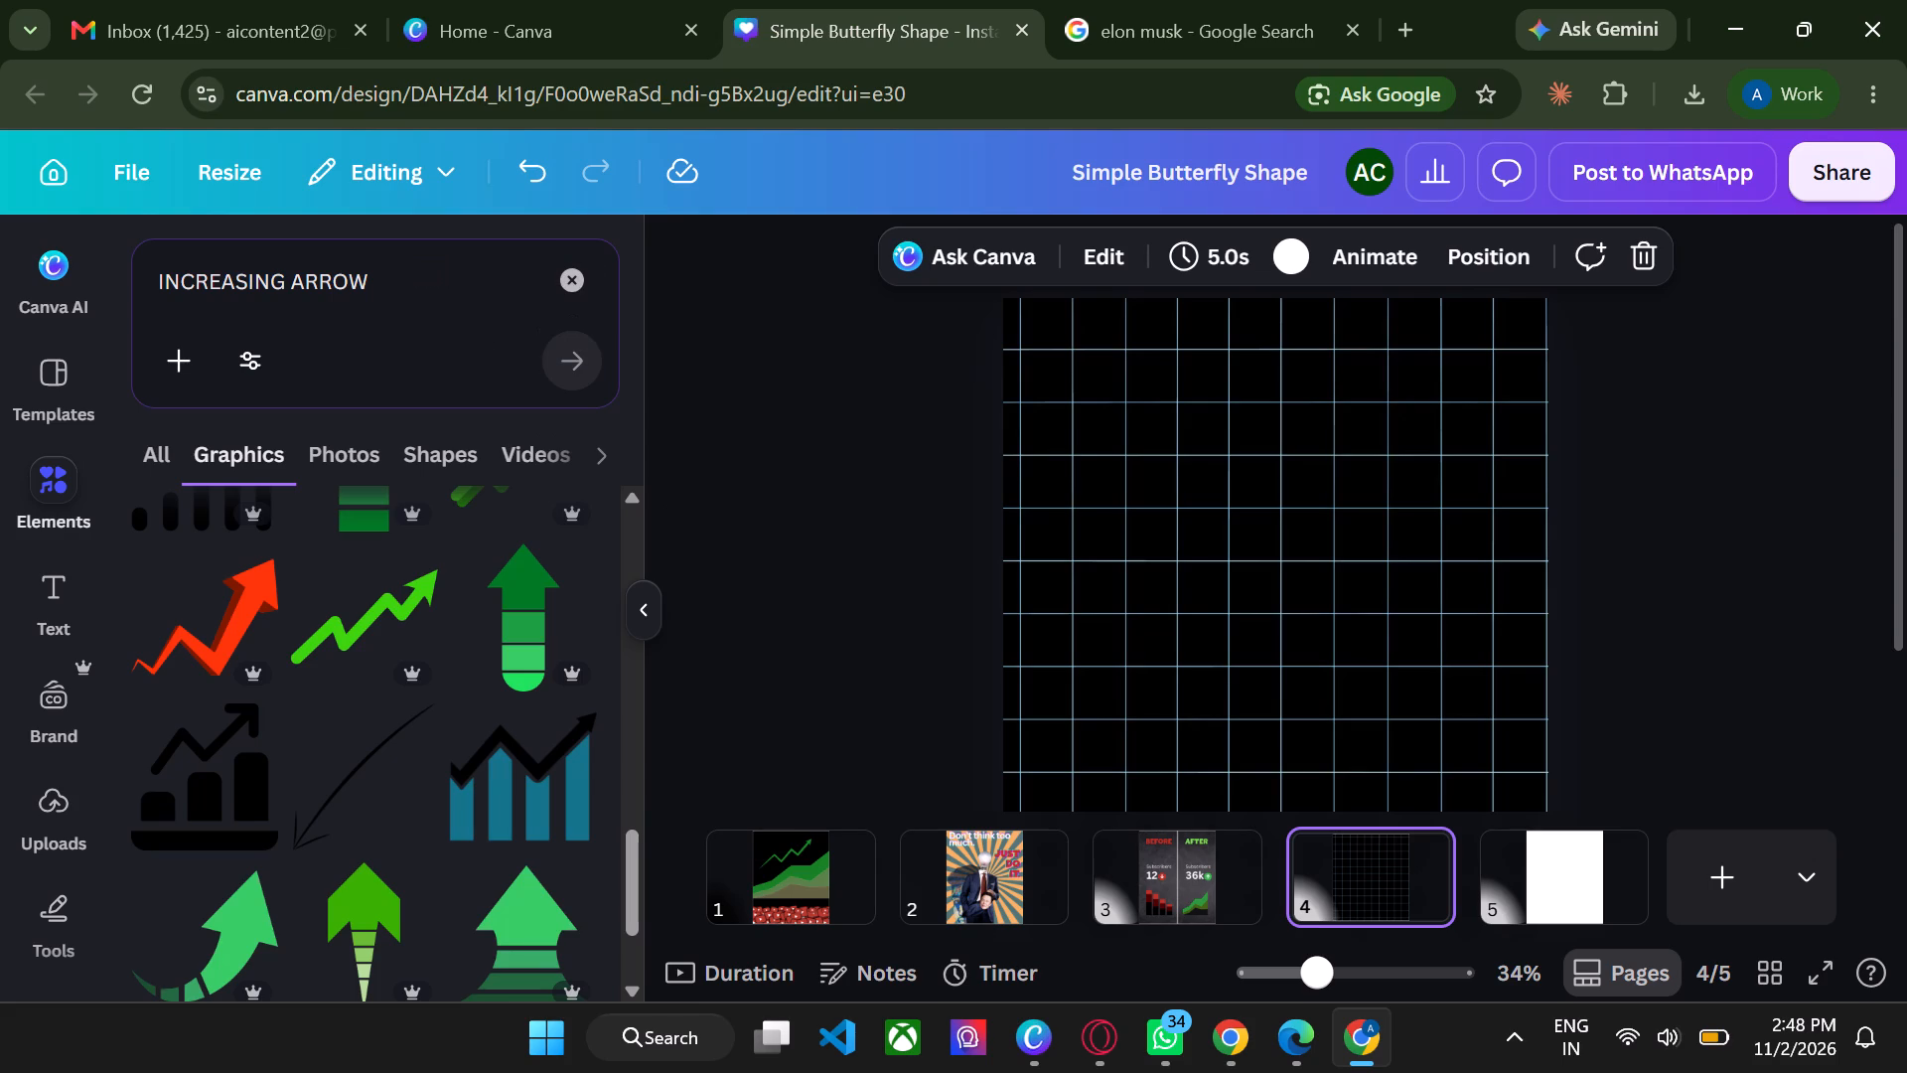
{"action": "left_click_drag", "start_coordinate": [409, 270], "coordinate": [151, 274]}
{"action": "key", "text": "BackSpace"}
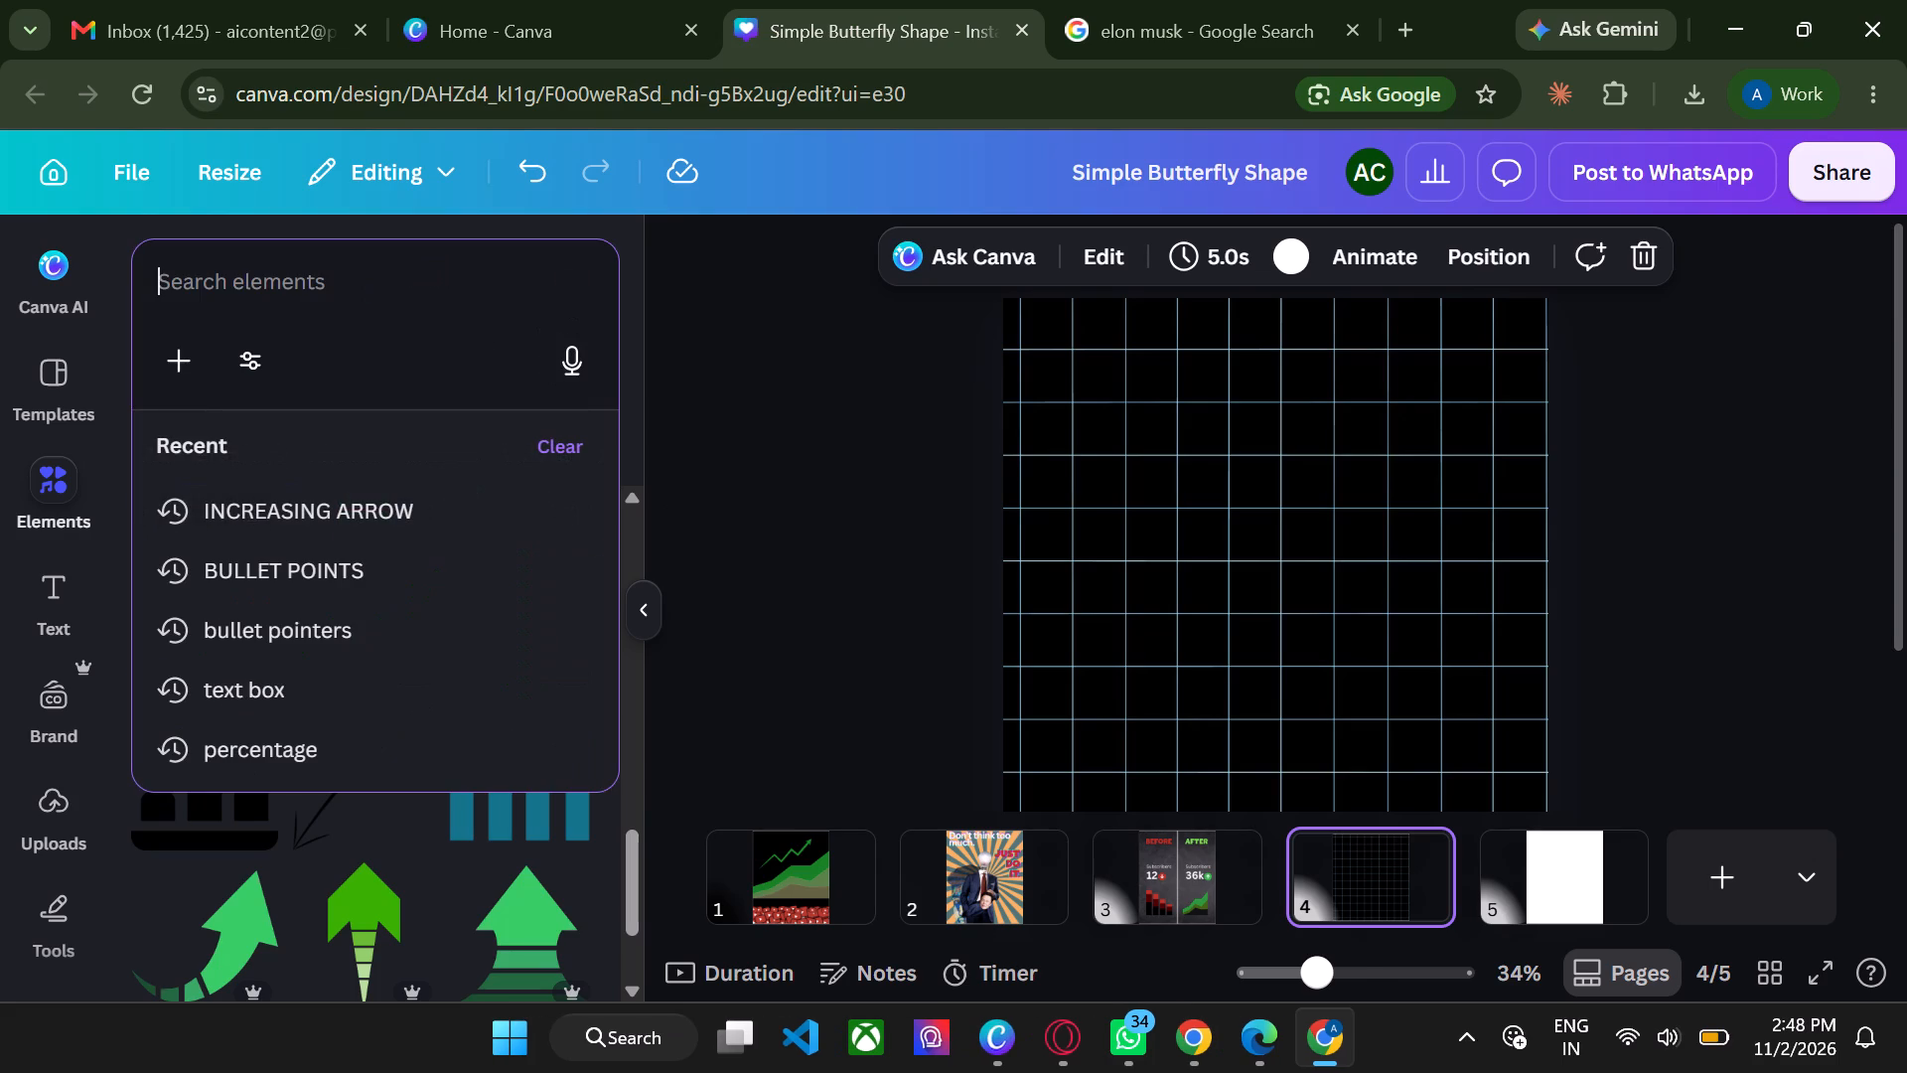
{"action": "type", "text": "sshinchan"}
{"action": "key", "text": "Return"}
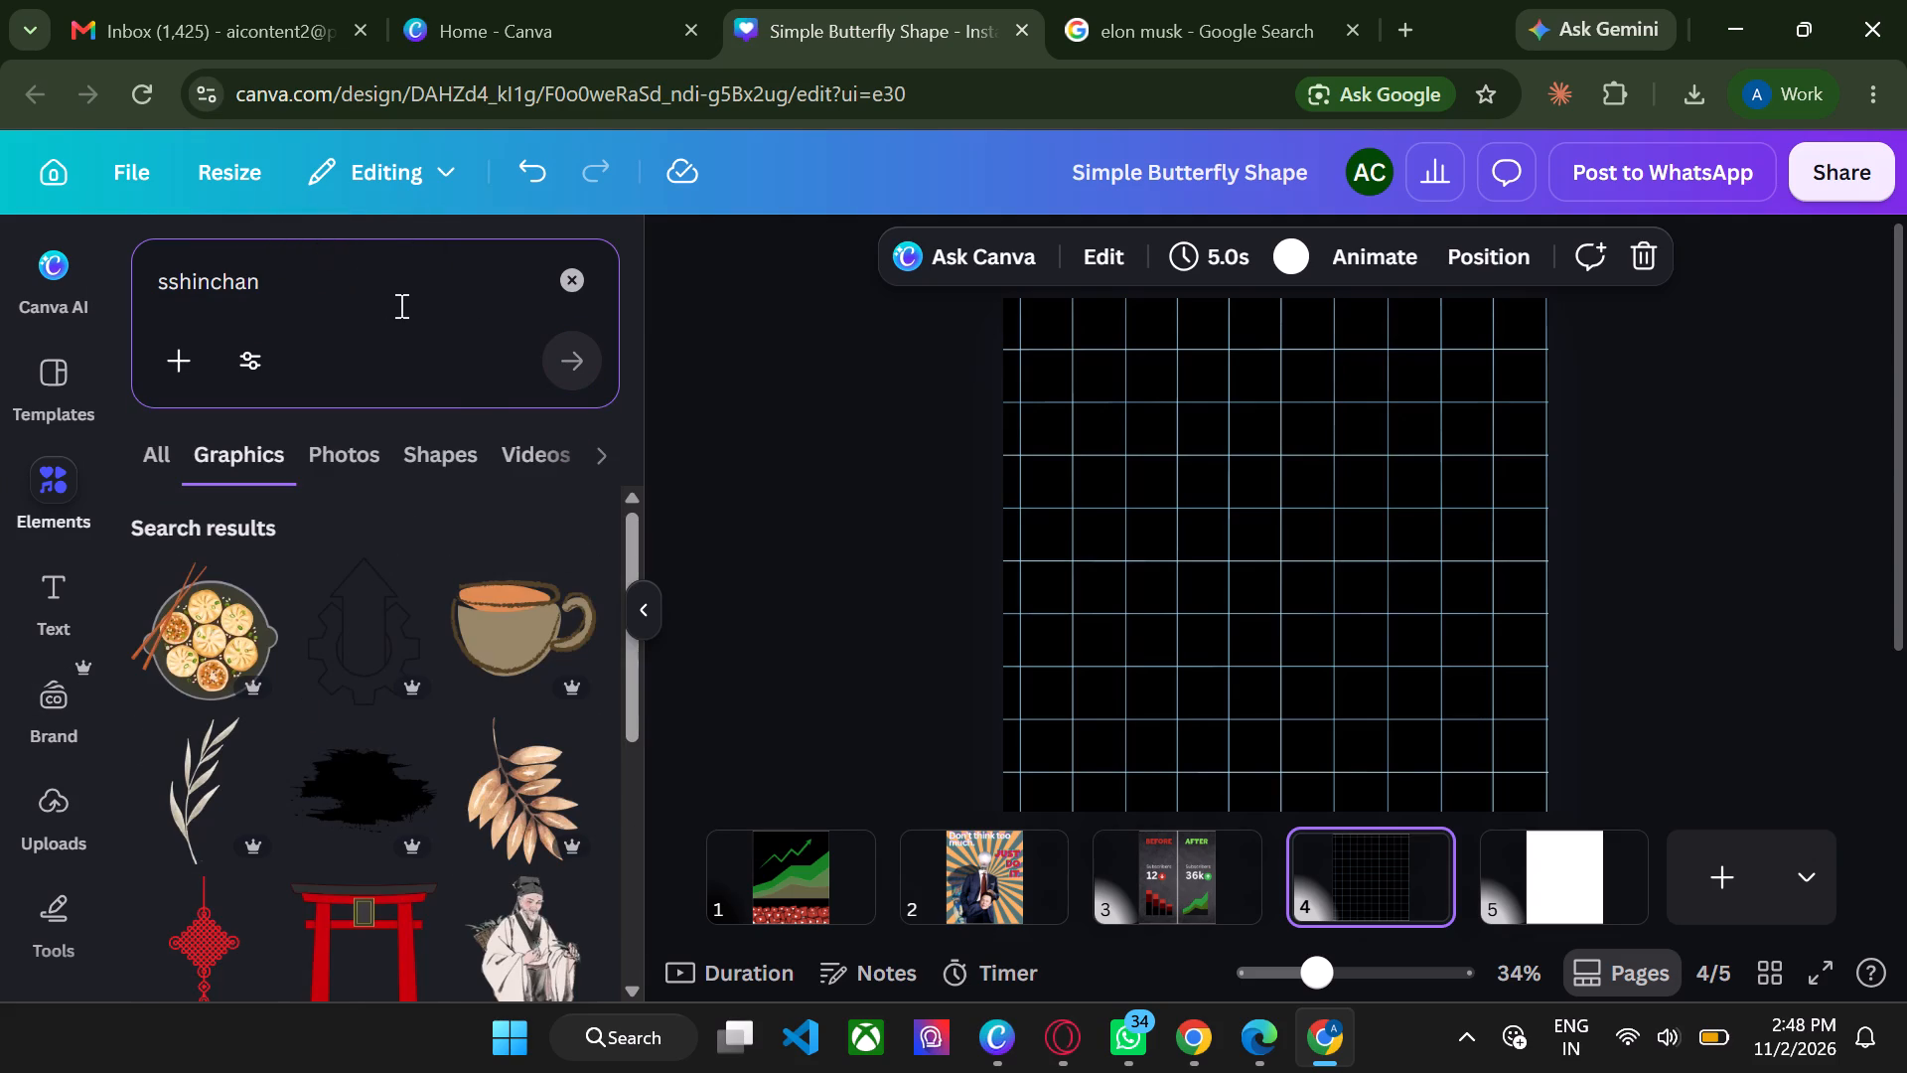
{"action": "key", "text": "ctrl+a"}
{"action": "key", "text": "BackSpace"}
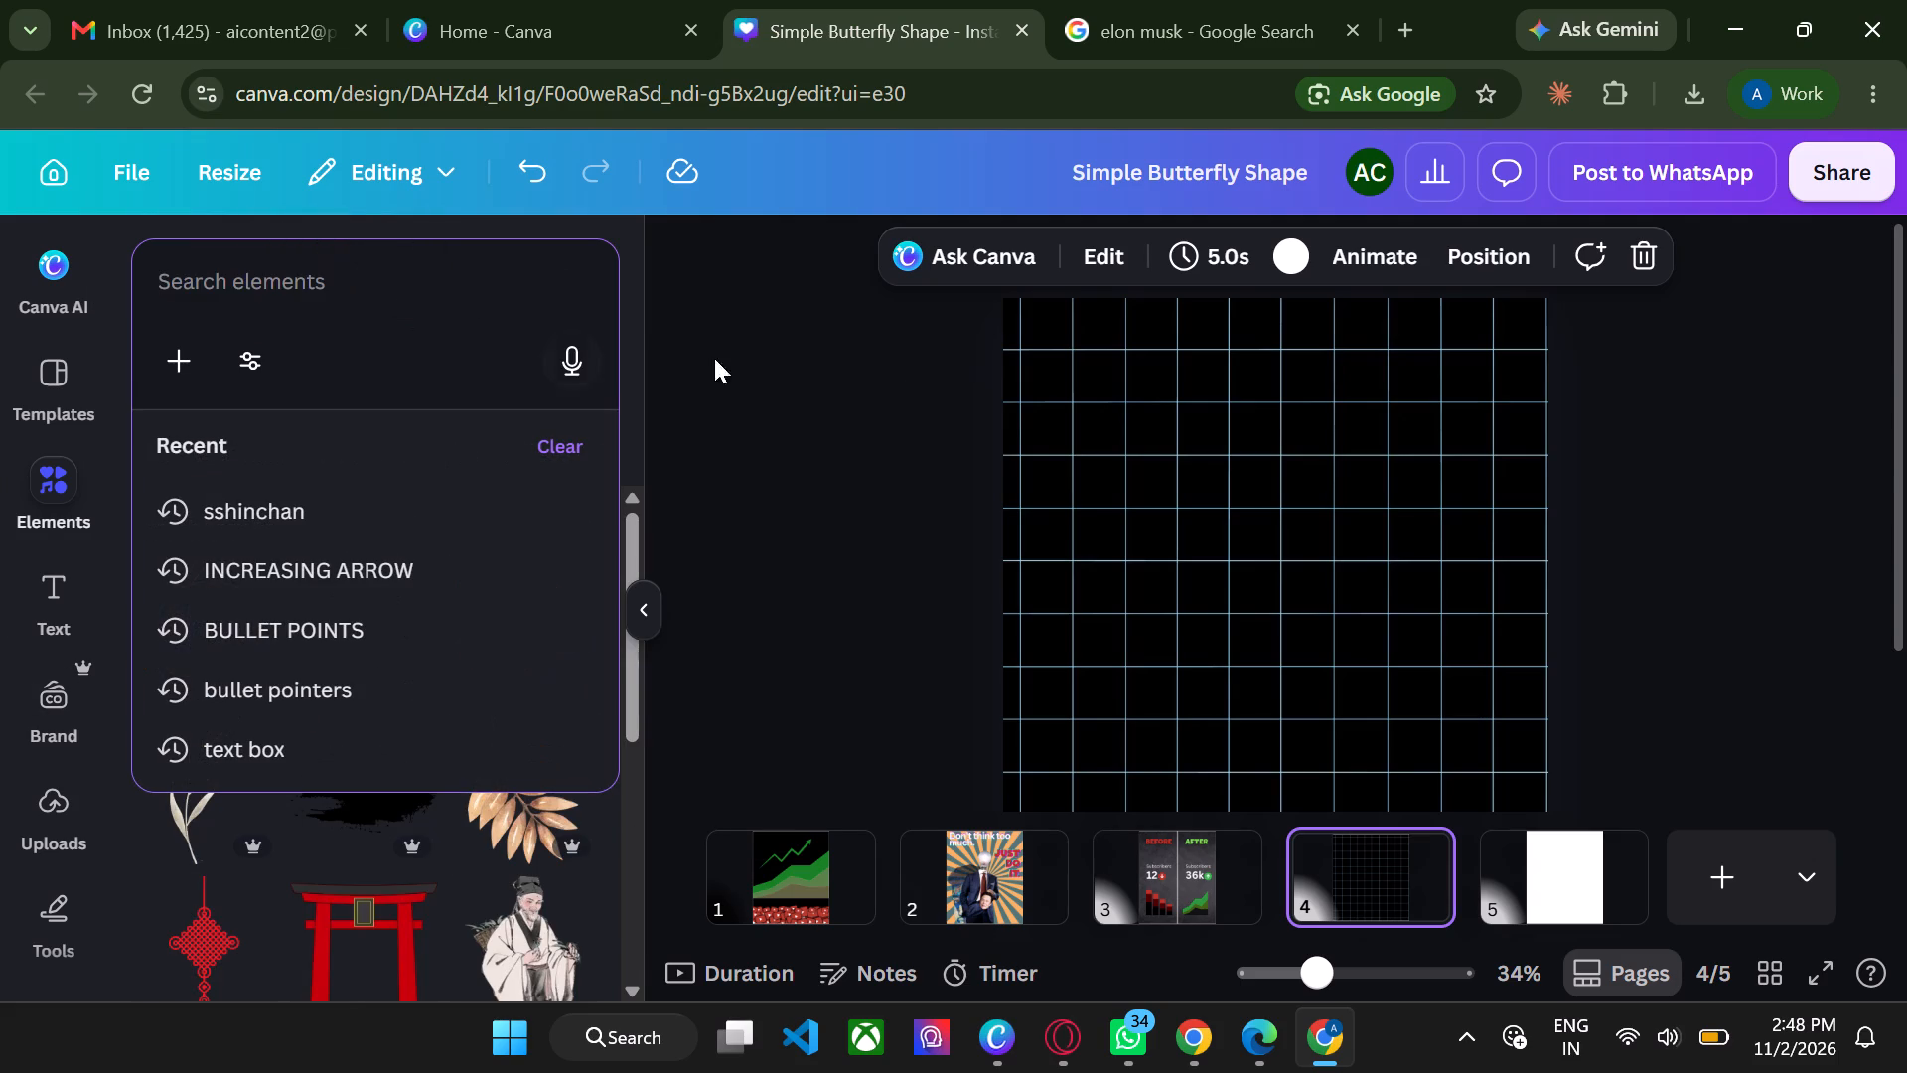
{"action": "scroll", "coordinate": [1182, 414], "scroll_direction": "down", "scroll_amount": 1}
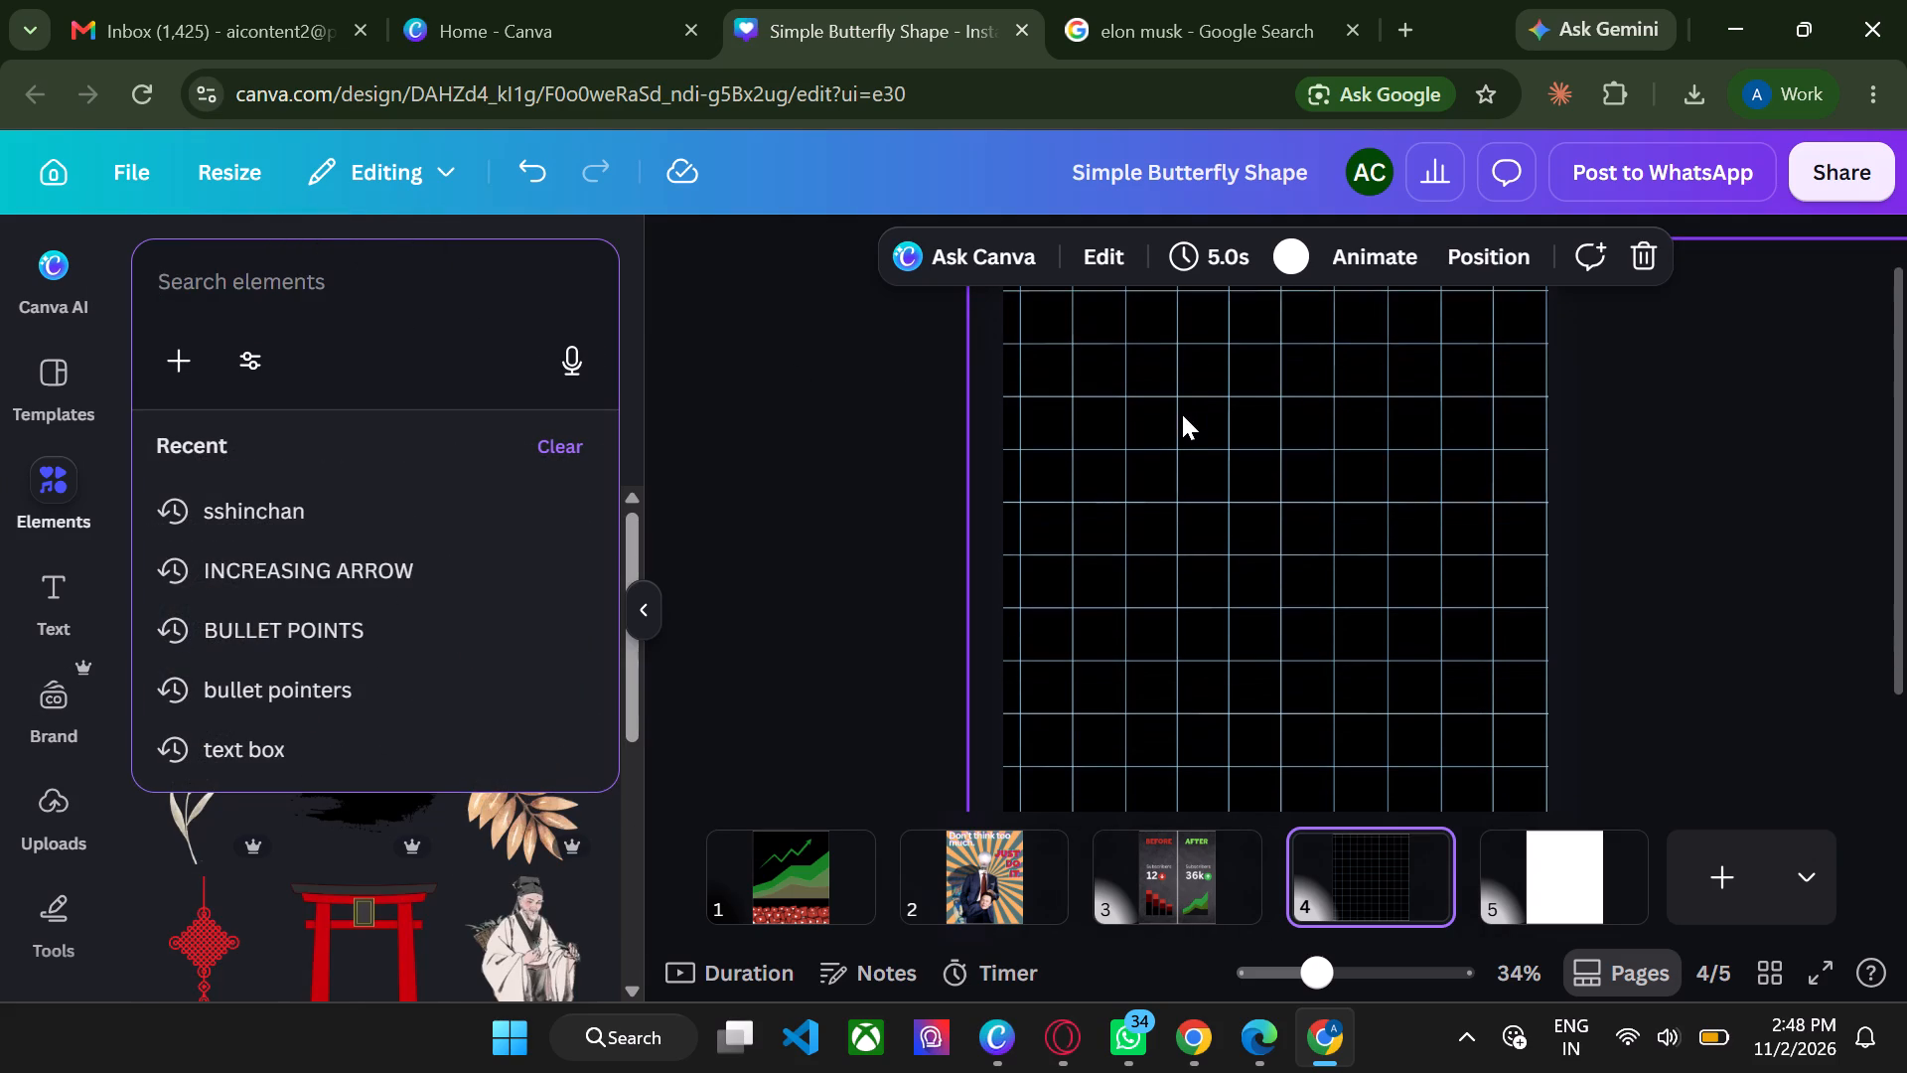
{"action": "scroll", "coordinate": [1182, 414], "scroll_direction": "up", "scroll_amount": 1}
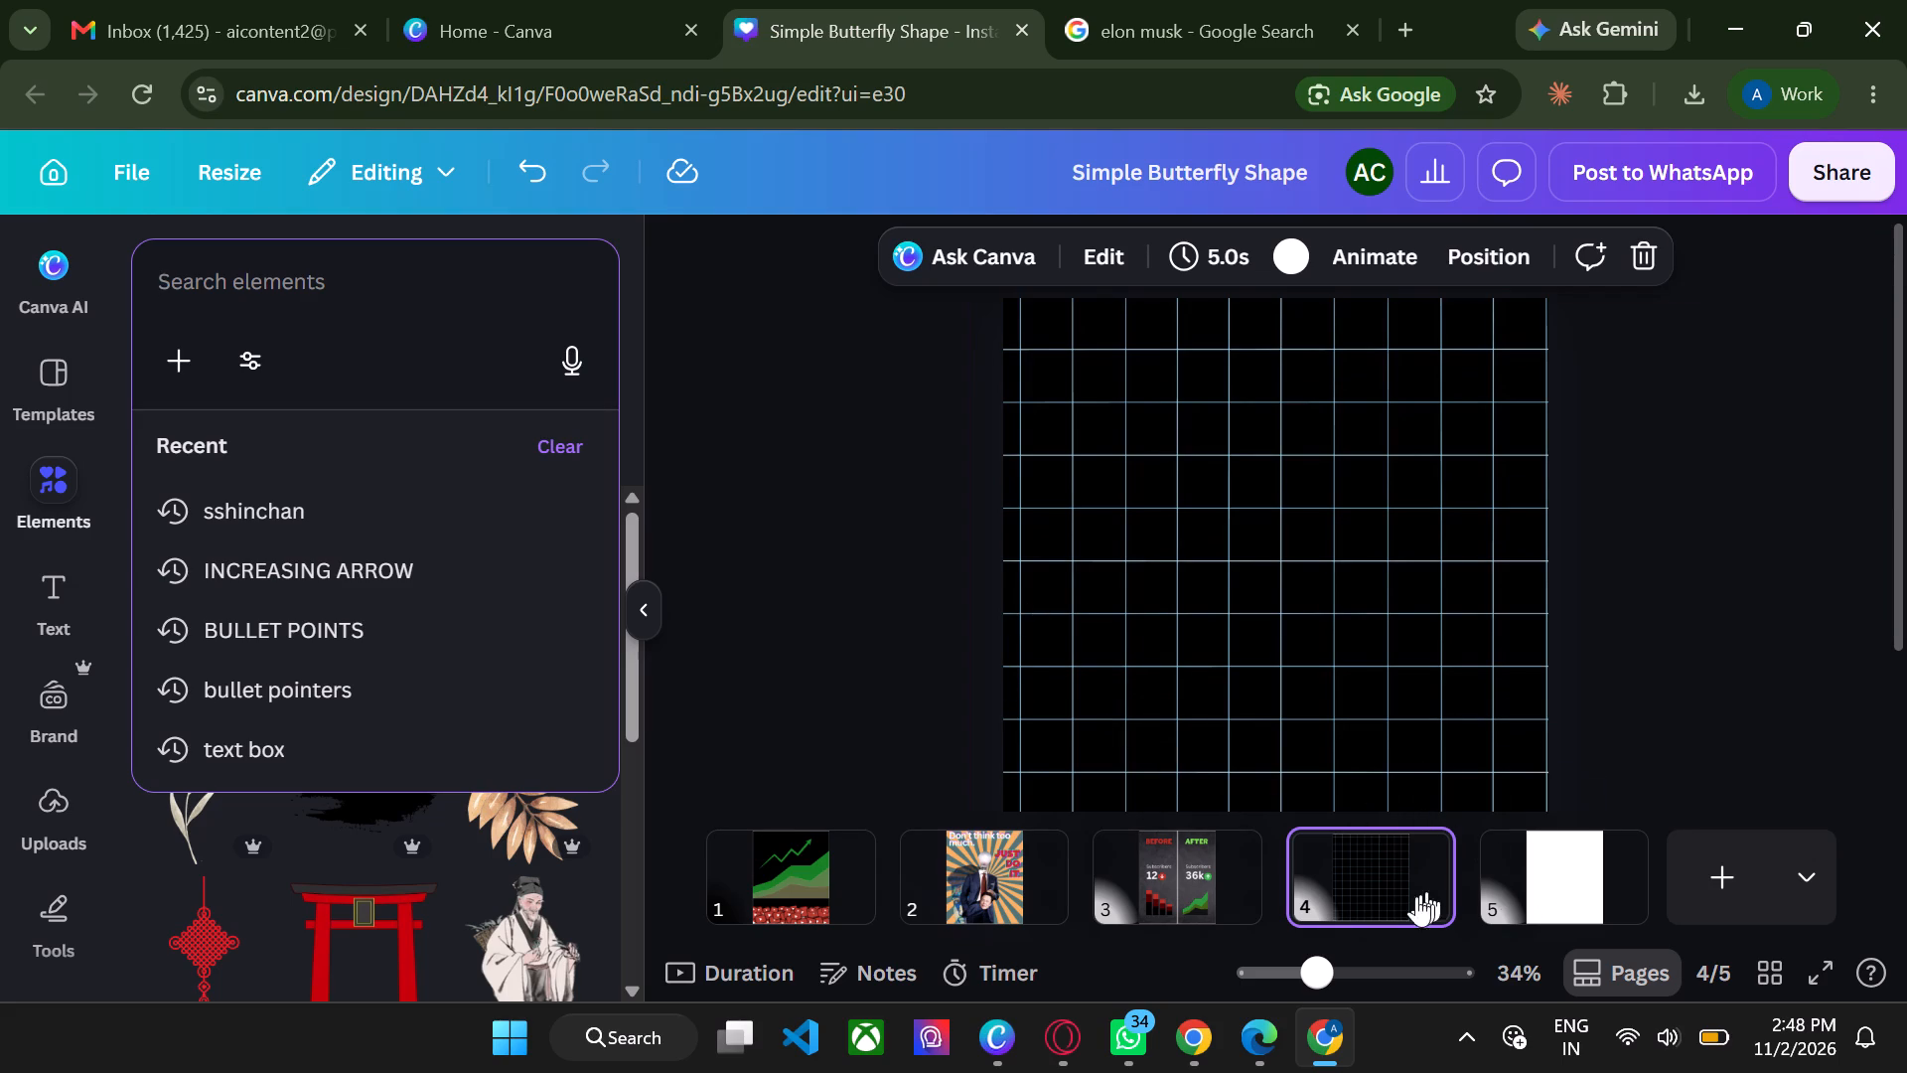
Check the blank page 5, then return to the black grid page and browse the element graphics for something to place on it.
{"action": "left_click", "coordinate": [1546, 856]}
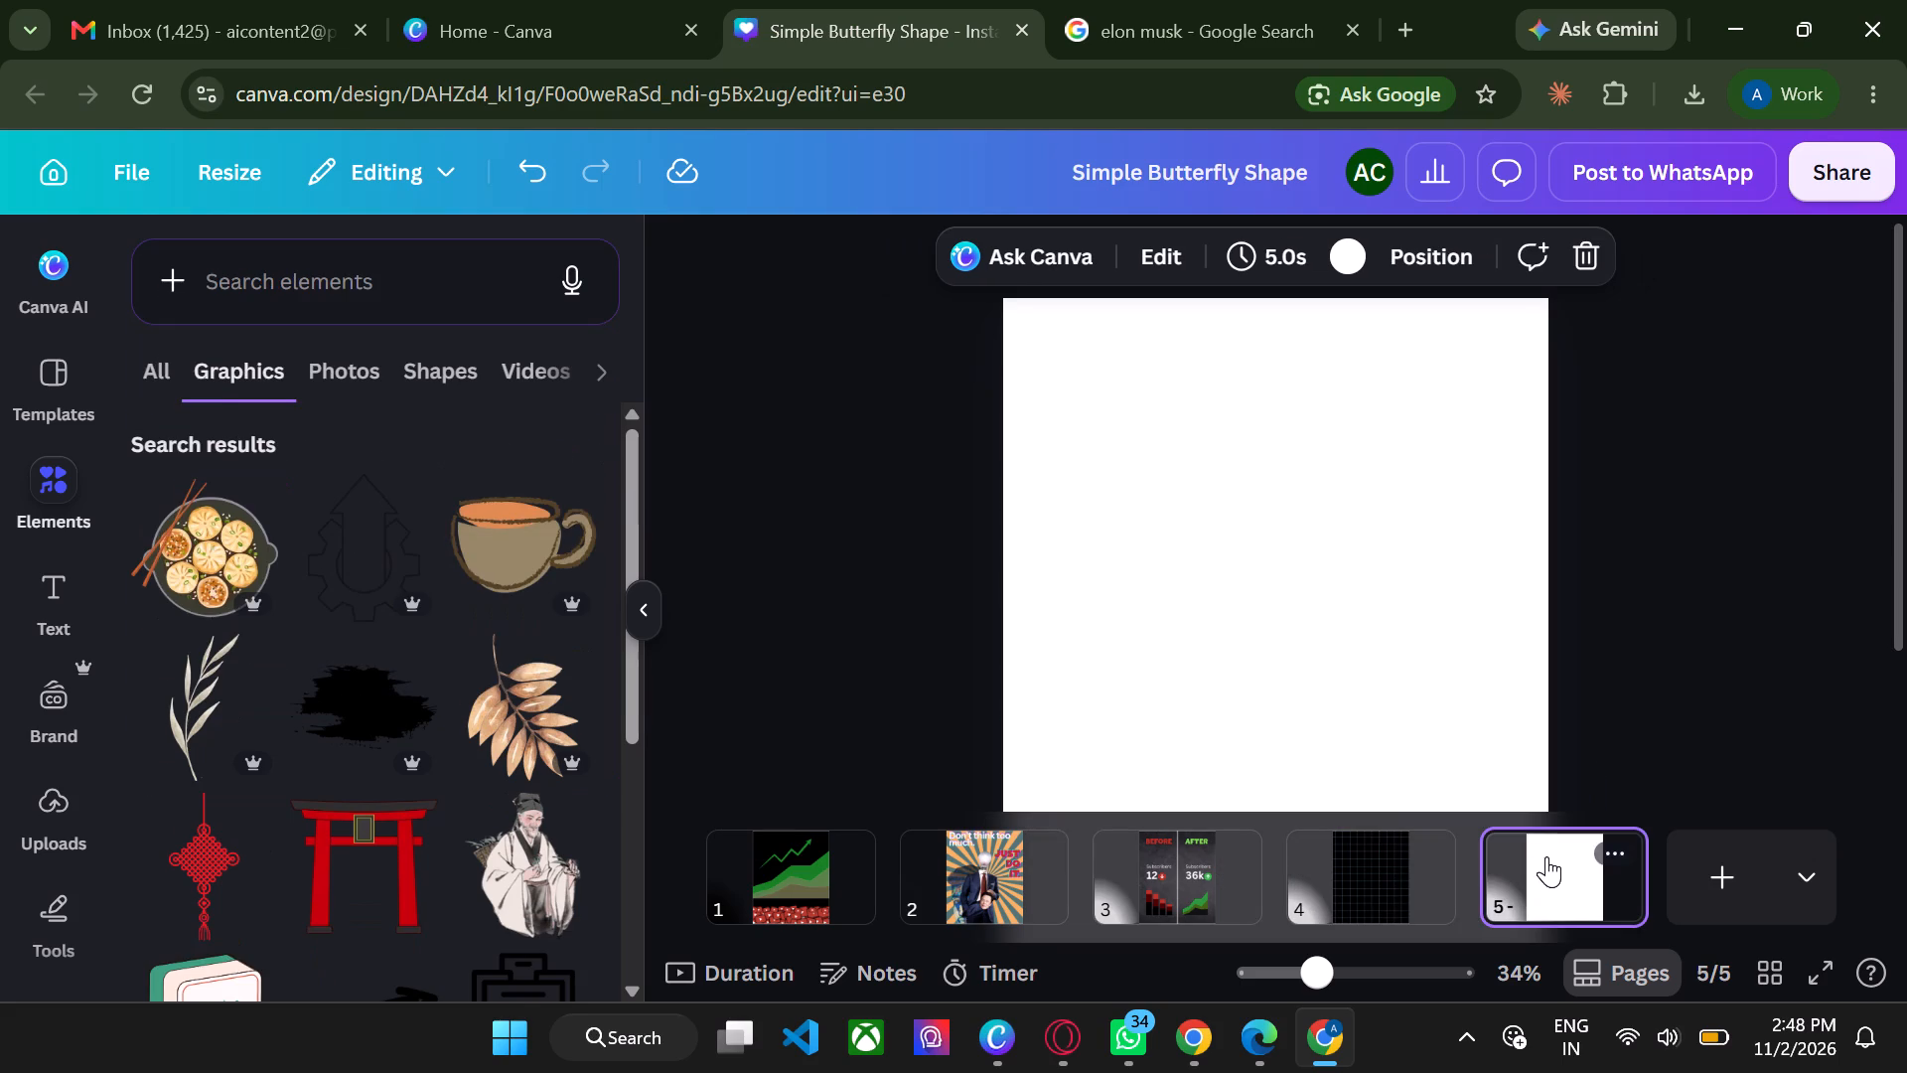
{"action": "scroll", "coordinate": [1372, 686], "scroll_direction": "down", "scroll_amount": 2}
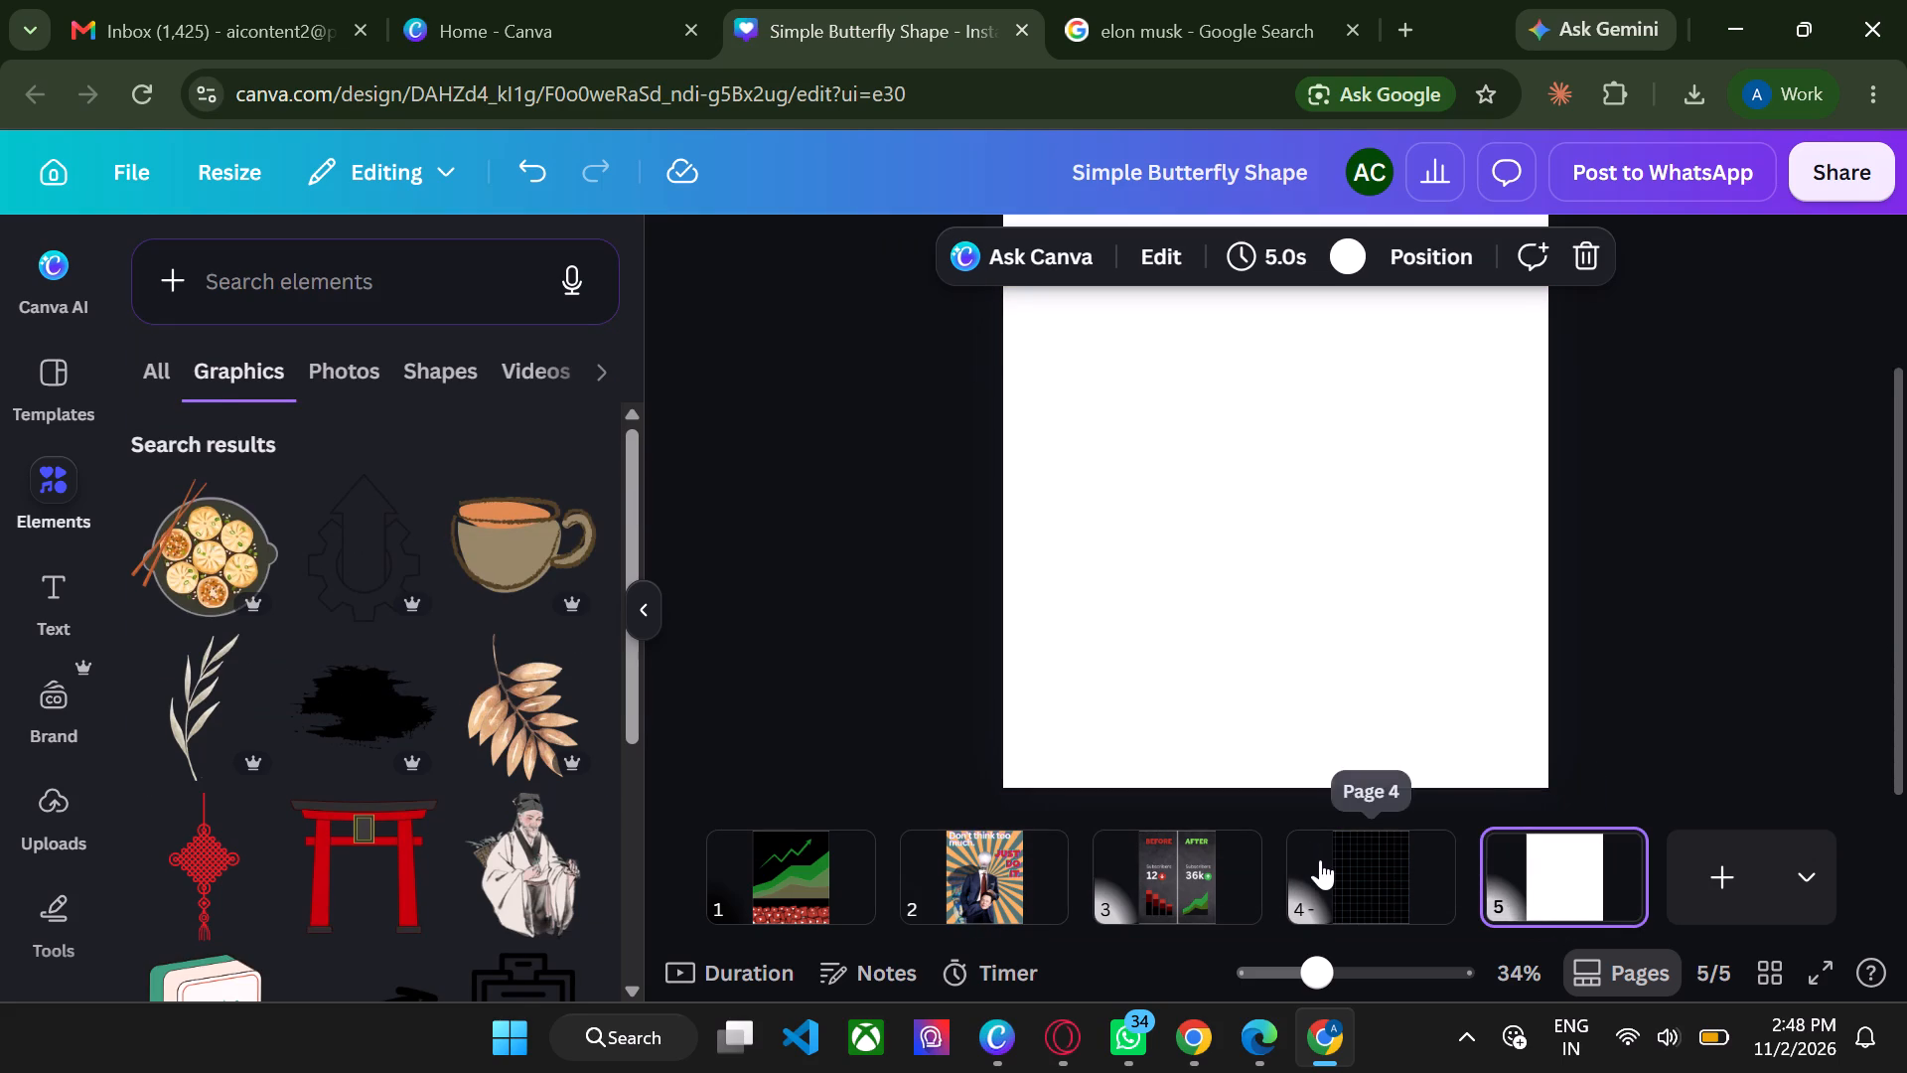
{"action": "left_click", "coordinate": [1320, 859]}
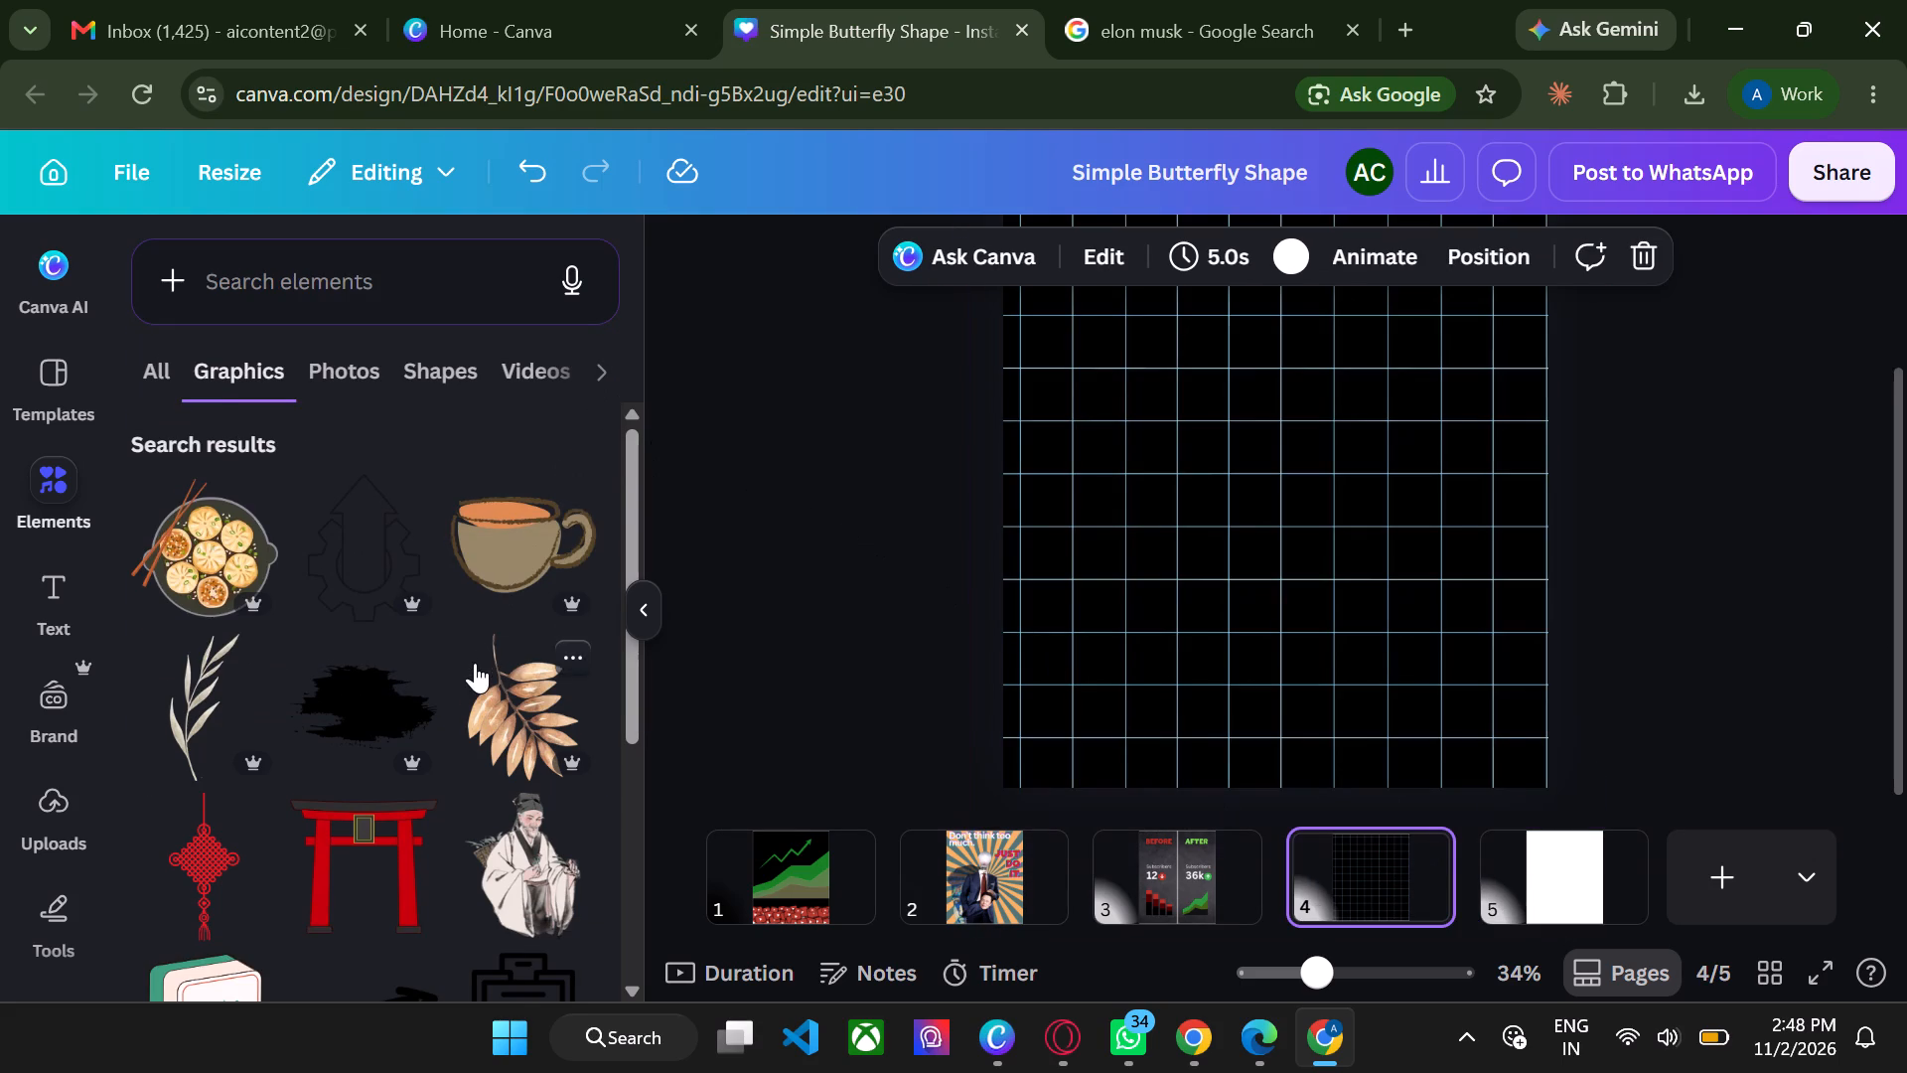
{"action": "scroll", "coordinate": [475, 663], "scroll_direction": "down", "scroll_amount": 3}
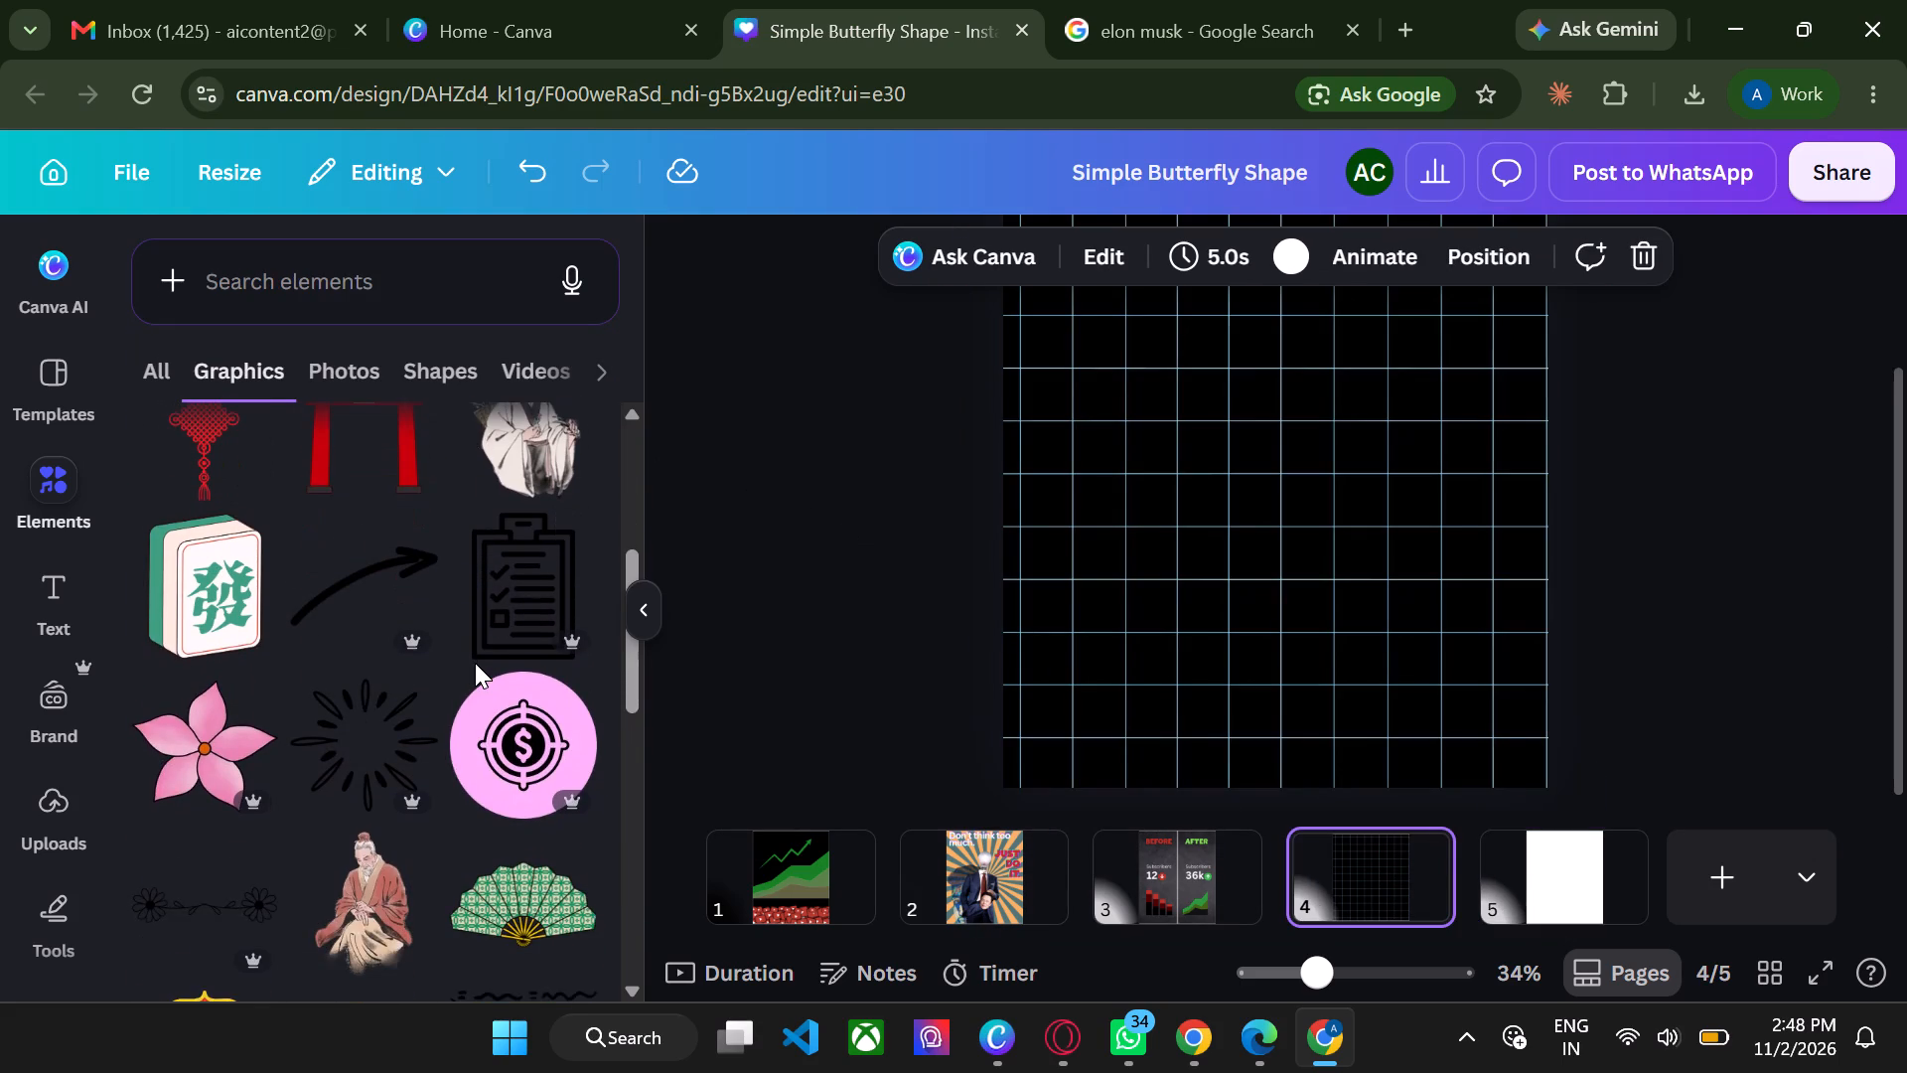
{"action": "scroll", "coordinate": [475, 663], "scroll_direction": "down", "scroll_amount": 1}
{"action": "scroll", "coordinate": [475, 663], "scroll_direction": "up", "scroll_amount": 7}
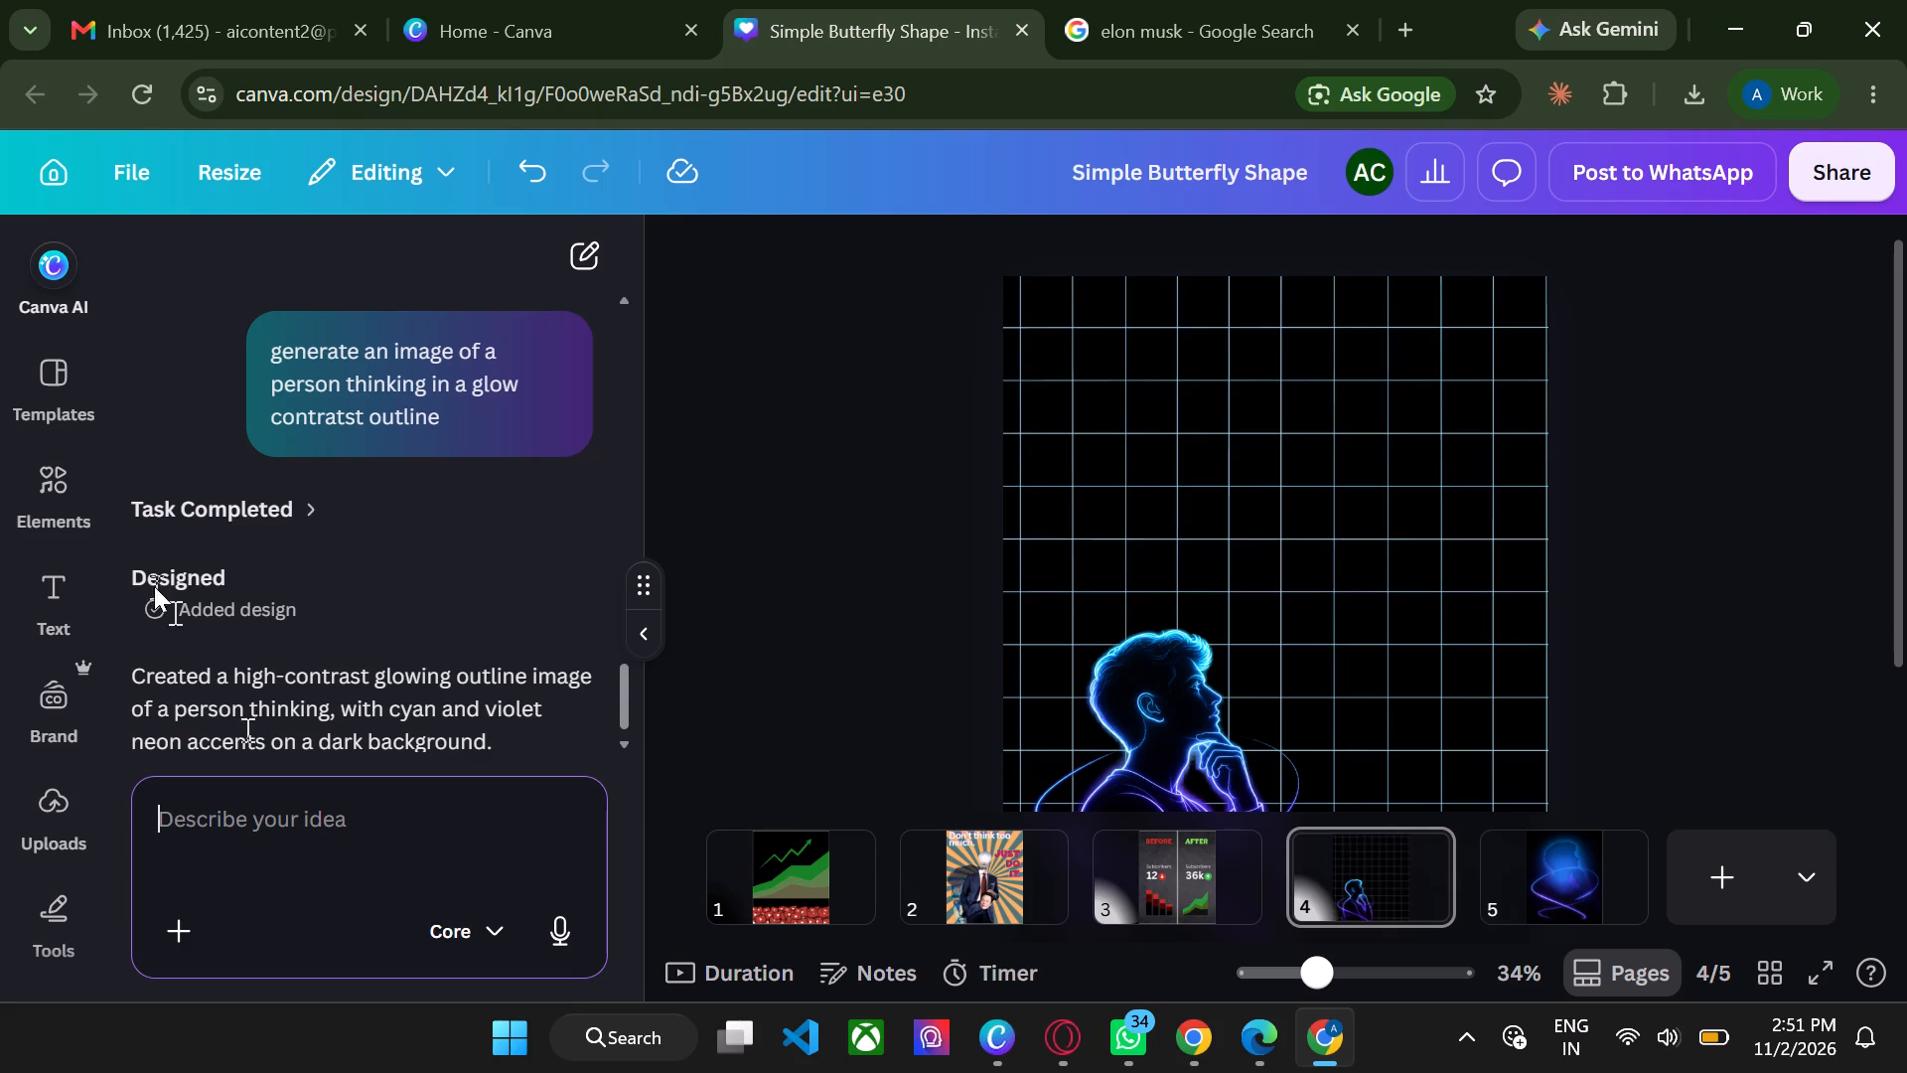
Search the element graphics for "outlines cloud".
{"action": "left_click", "coordinate": [60, 394]}
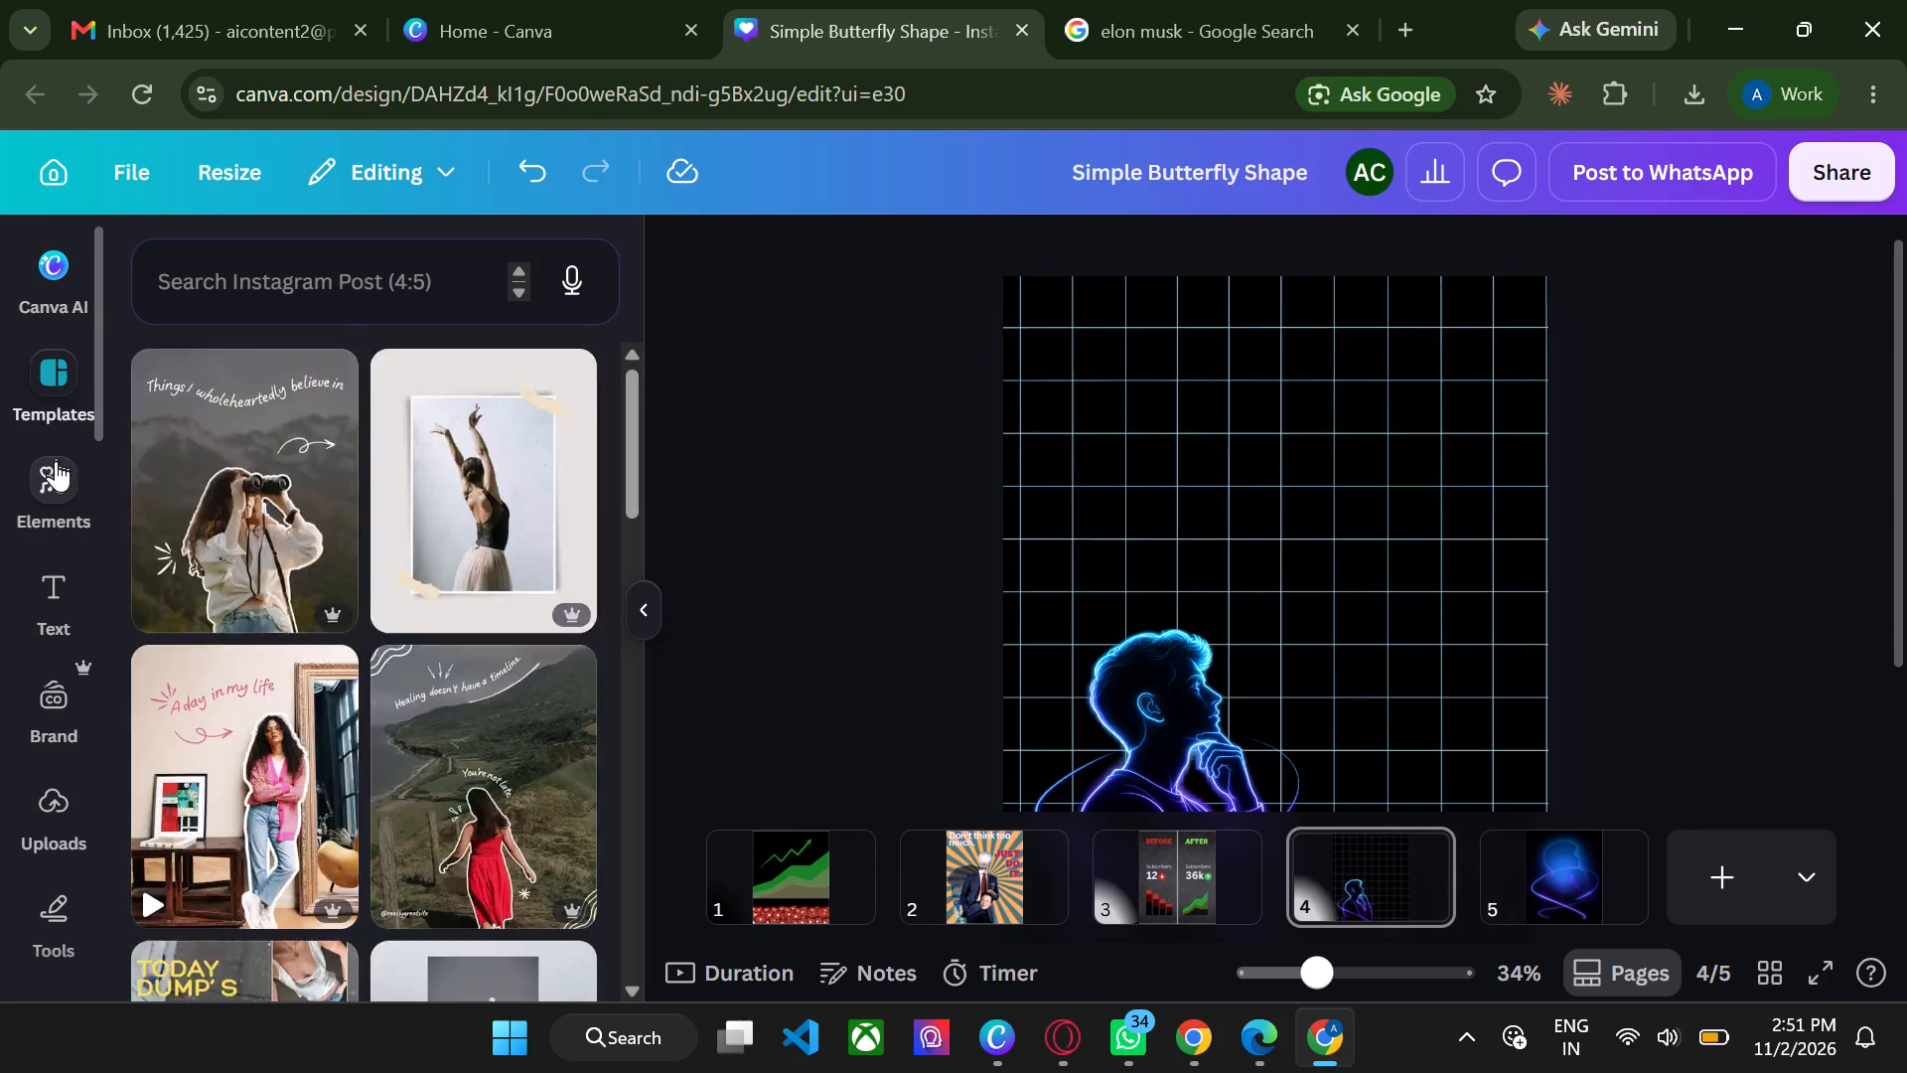
{"action": "left_click", "coordinate": [56, 463]}
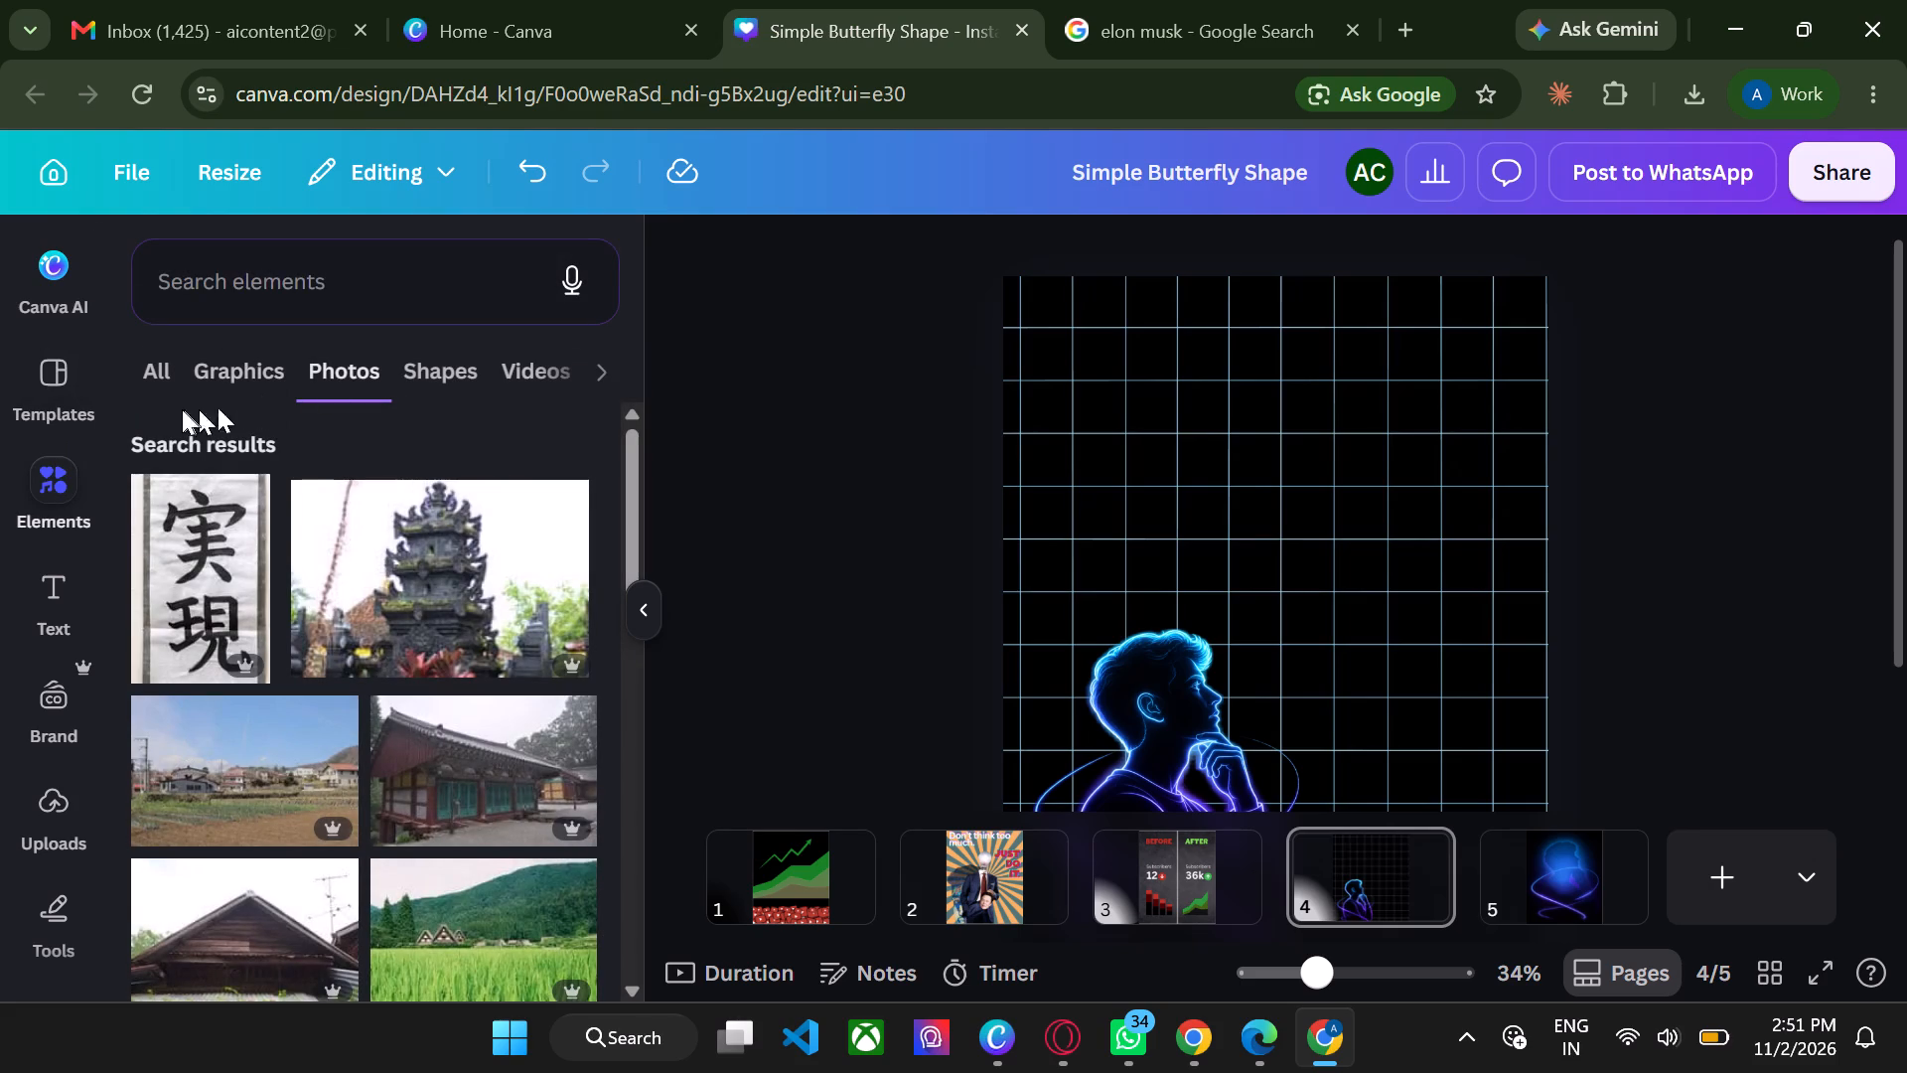
{"action": "left_click", "coordinate": [243, 343]}
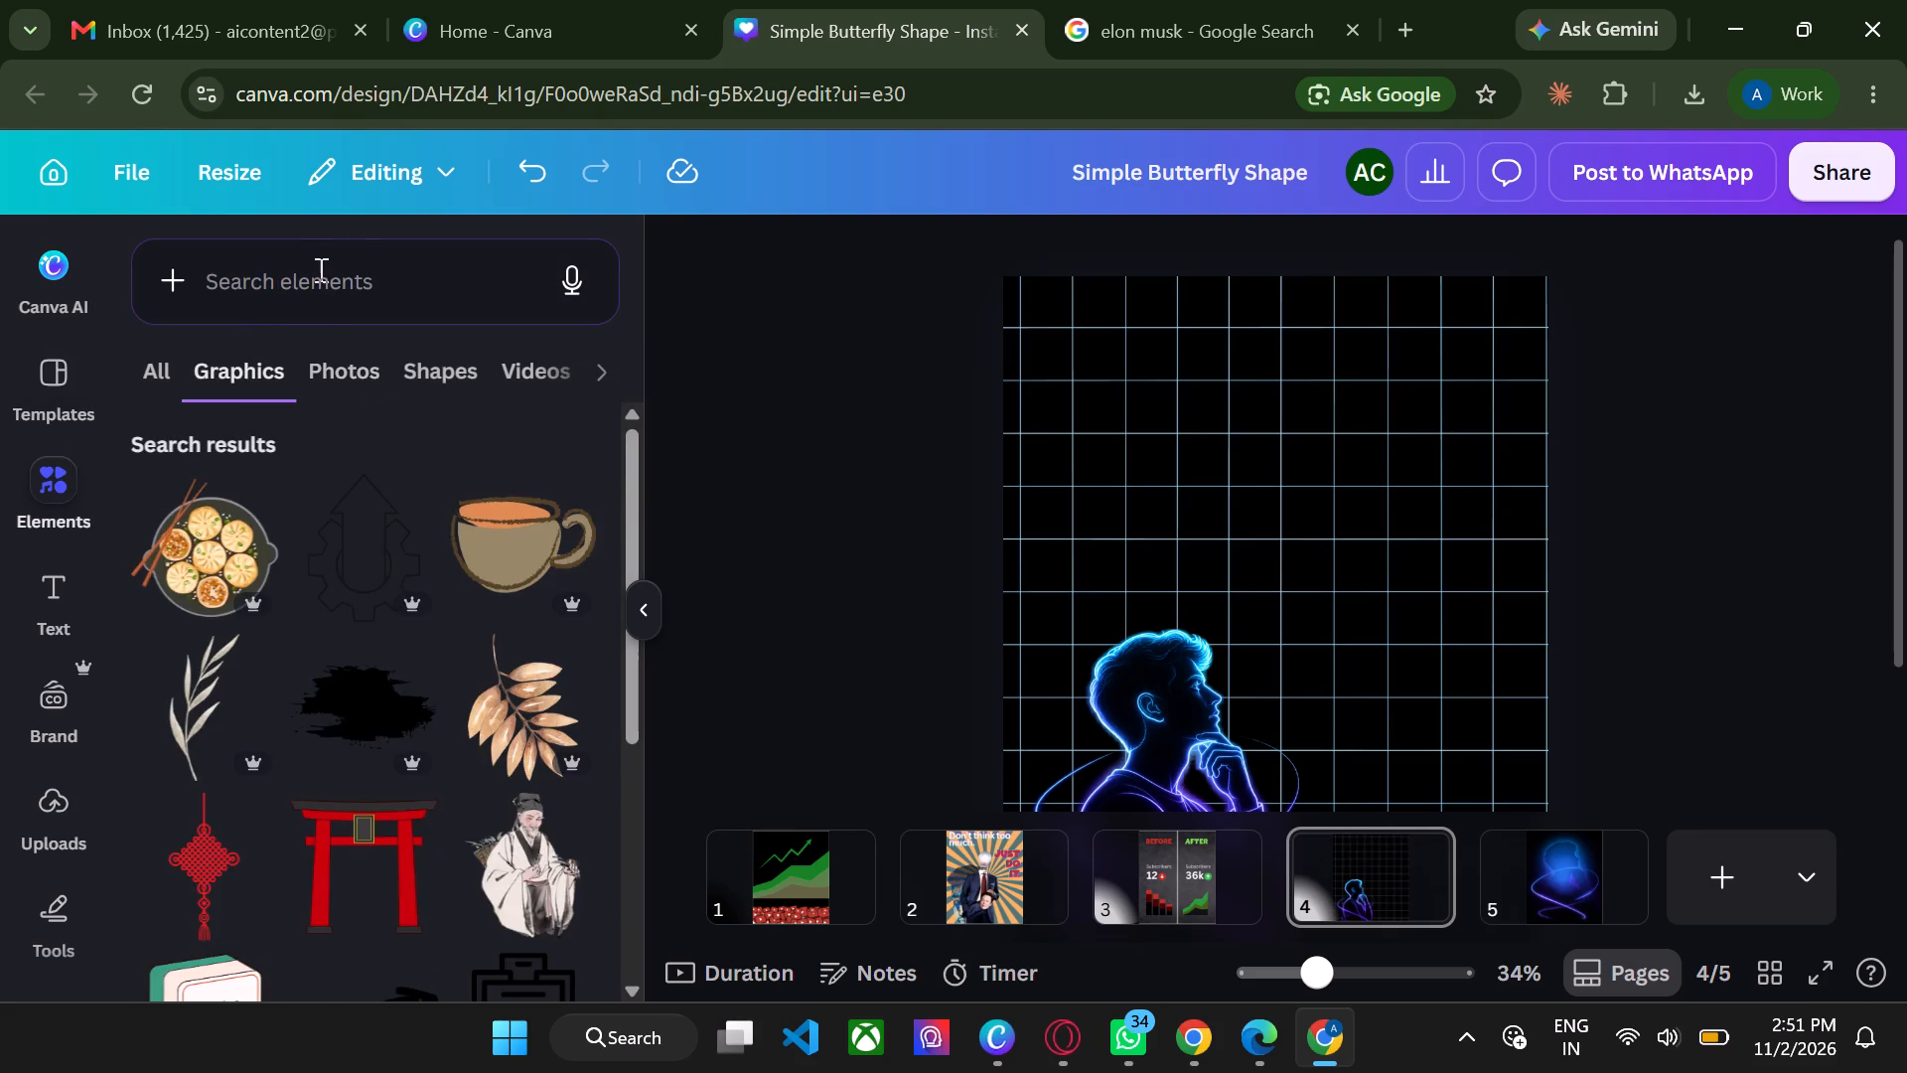
{"action": "left_click", "coordinate": [319, 269]}
{"action": "type", "text": "outlines cloud"}
{"action": "key", "text": "Return"}
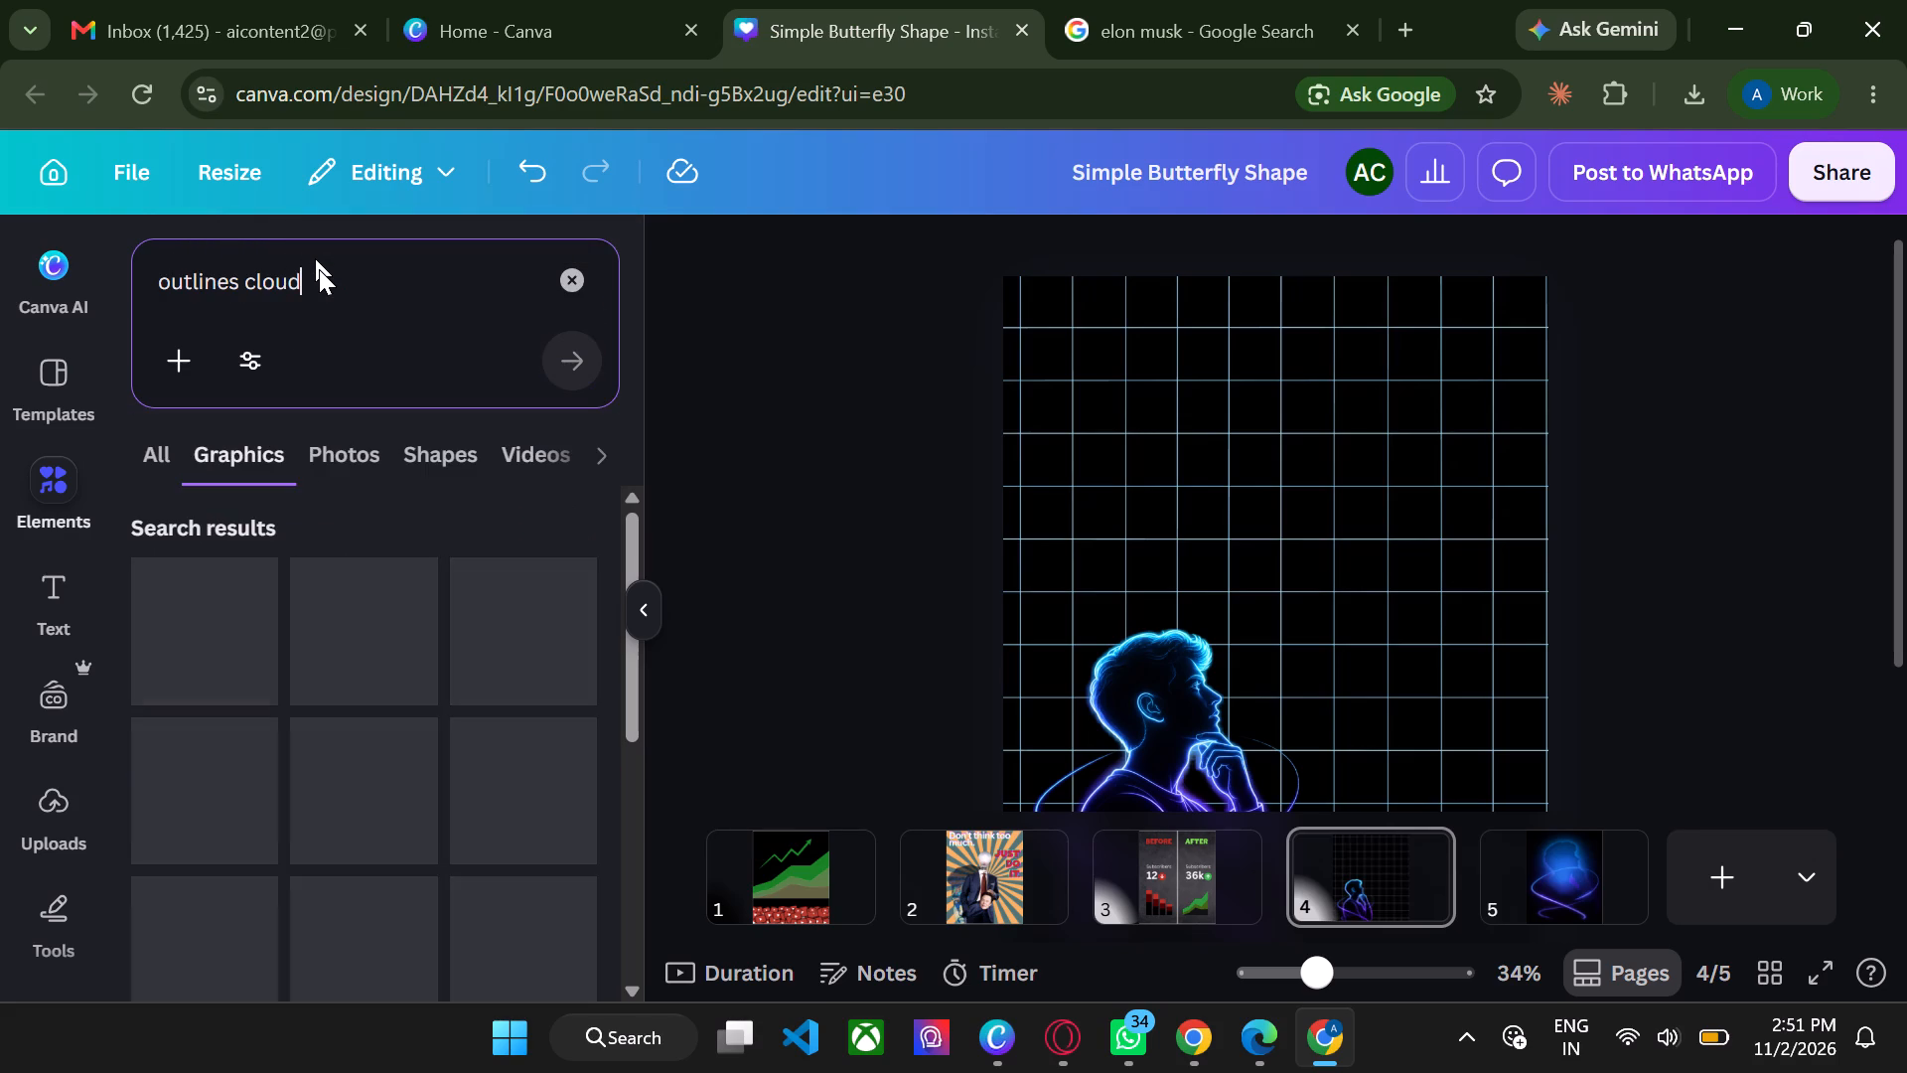
Look through the "outlines cloud" graphics for a cloud that suits the black grid page.
{"action": "scroll", "coordinate": [280, 630], "scroll_direction": "down", "scroll_amount": 1}
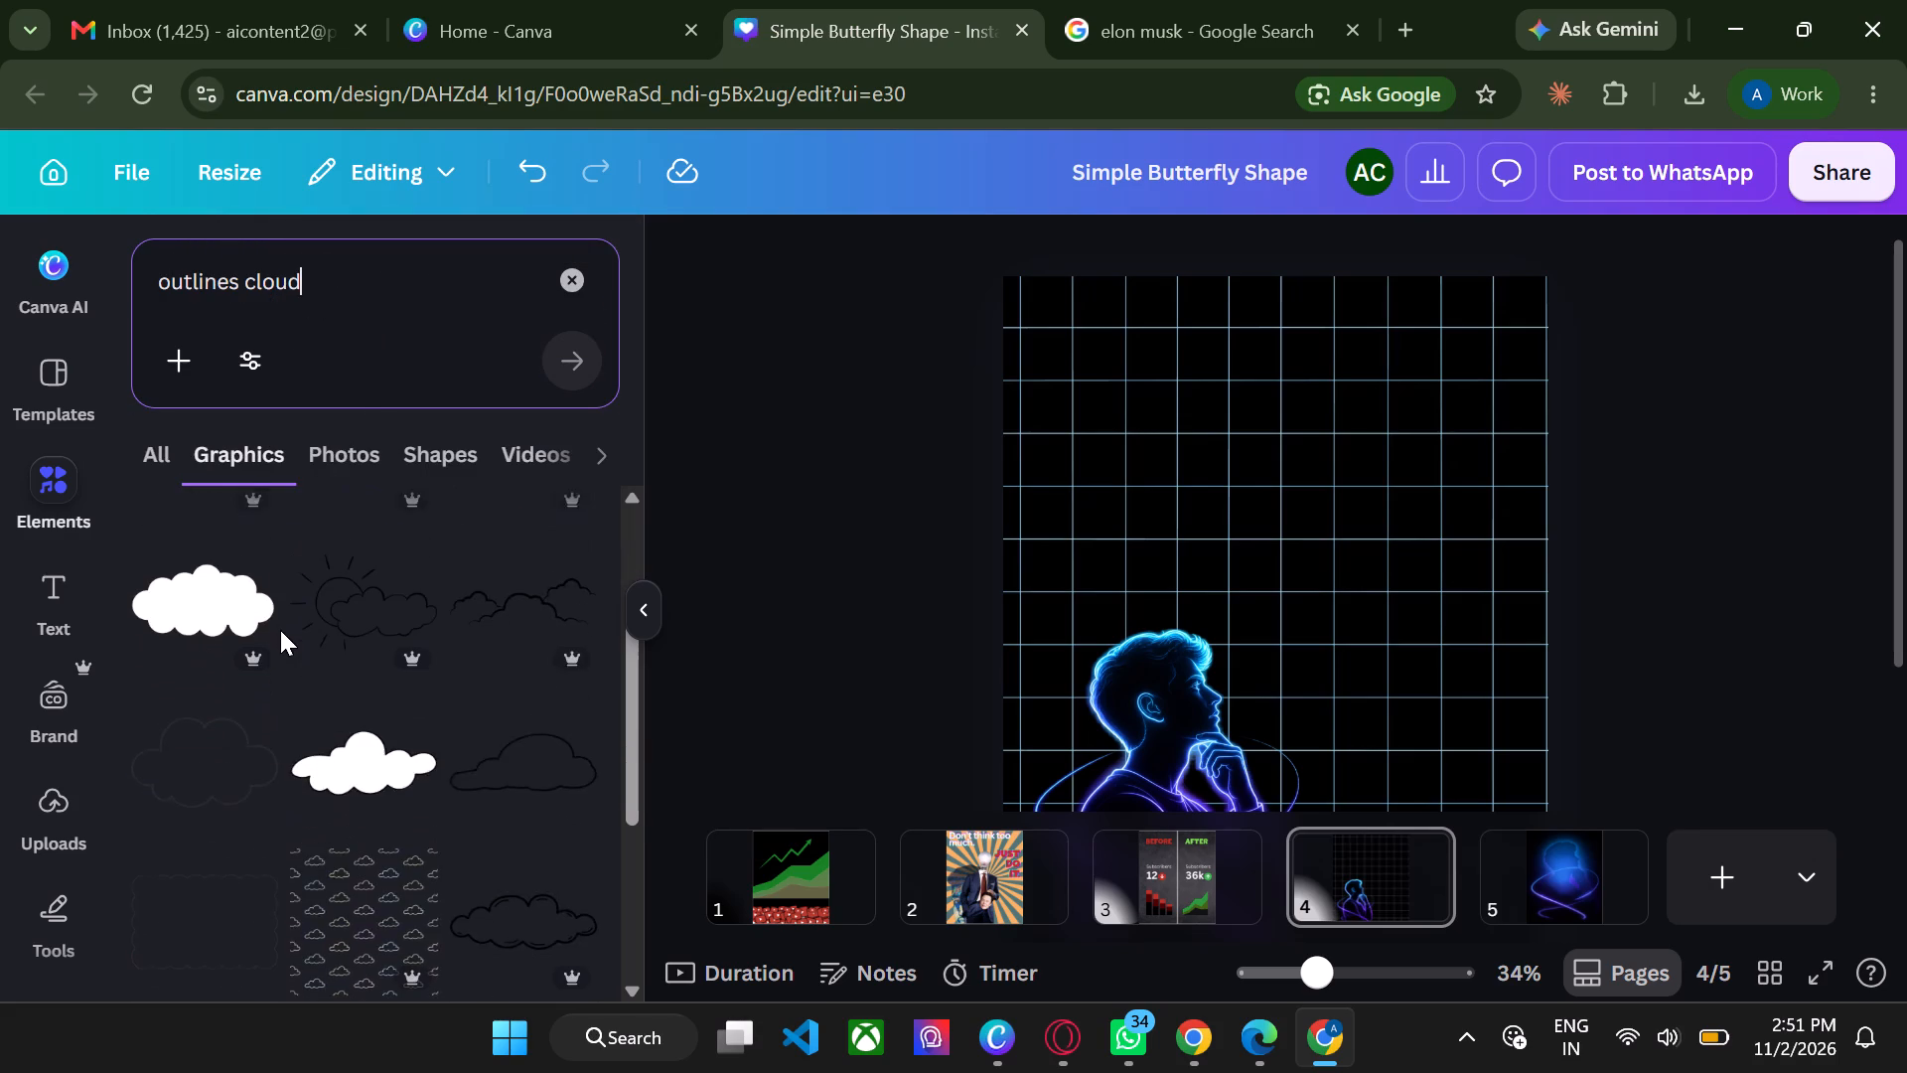
{"action": "scroll", "coordinate": [280, 630], "scroll_direction": "down", "scroll_amount": 1}
{"action": "scroll", "coordinate": [314, 648], "scroll_direction": "up", "scroll_amount": 1}
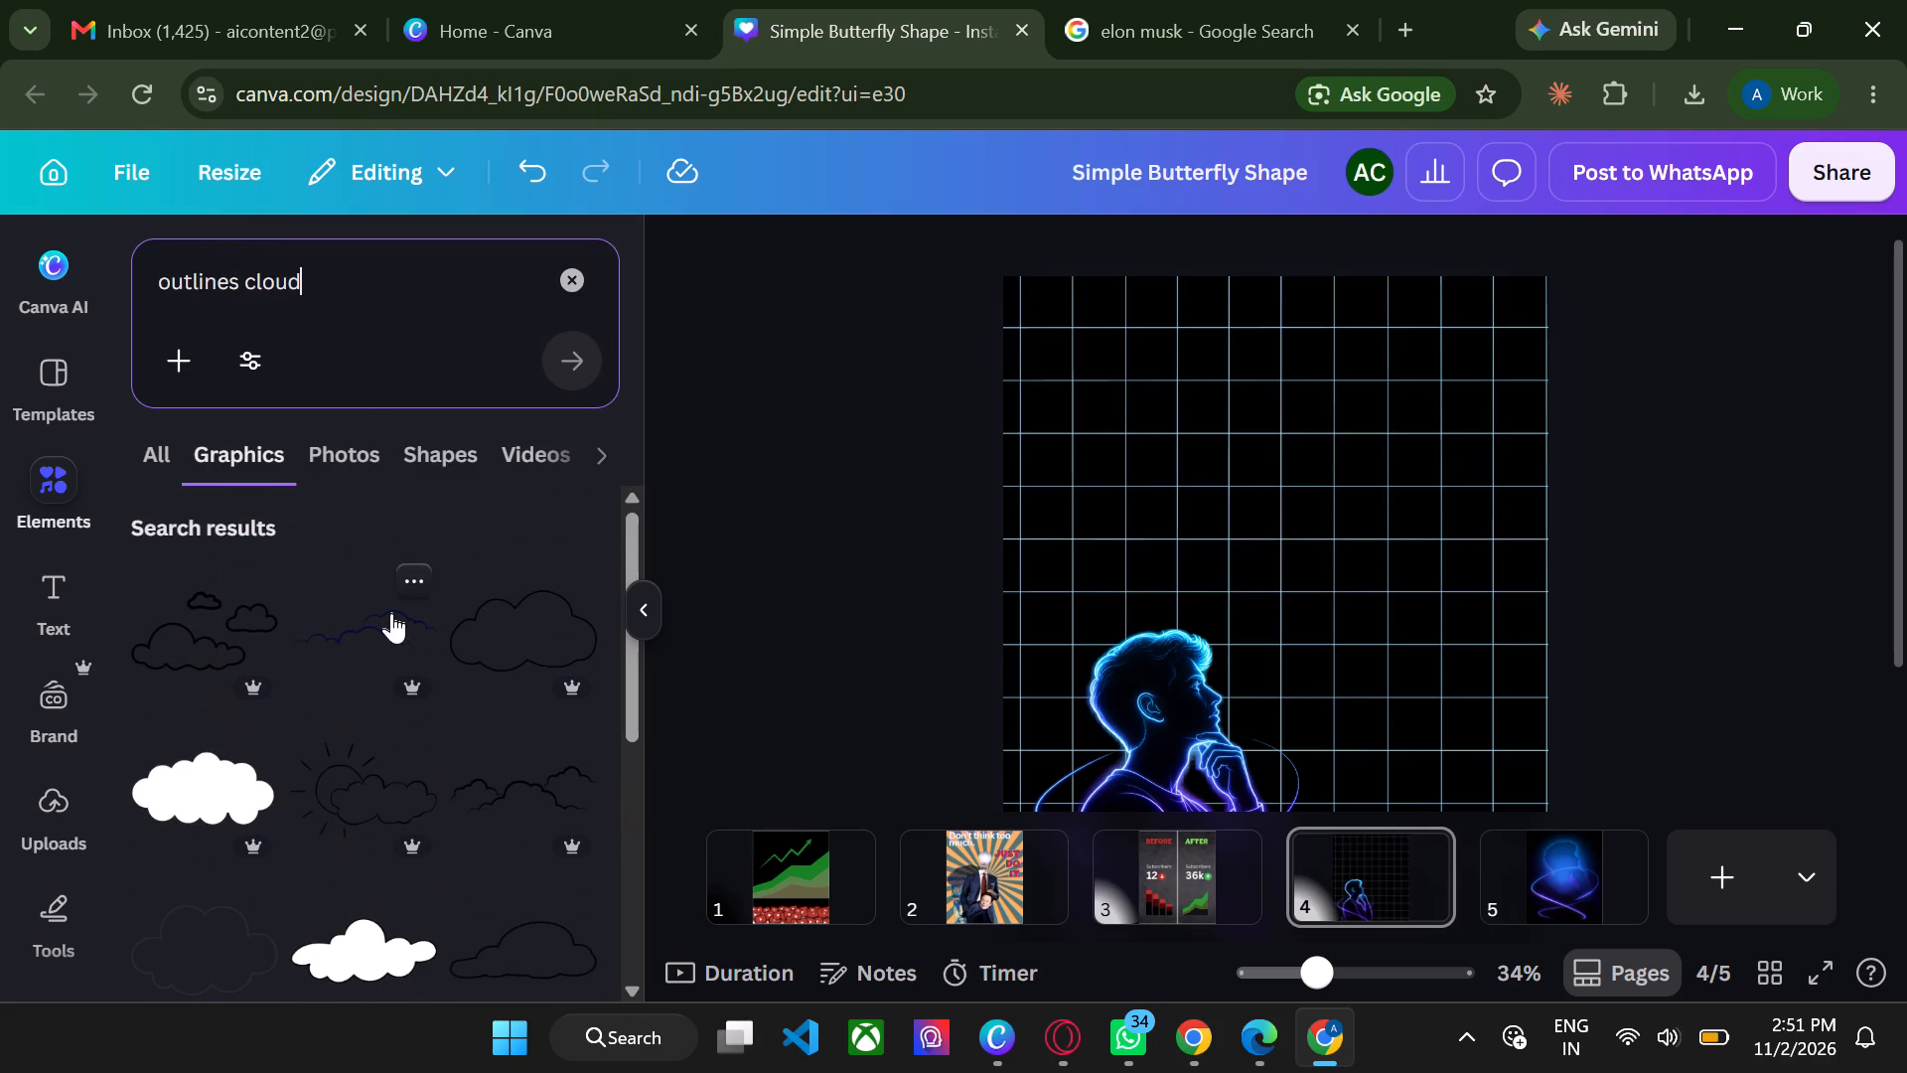
{"action": "scroll", "coordinate": [391, 615], "scroll_direction": "down", "scroll_amount": 2}
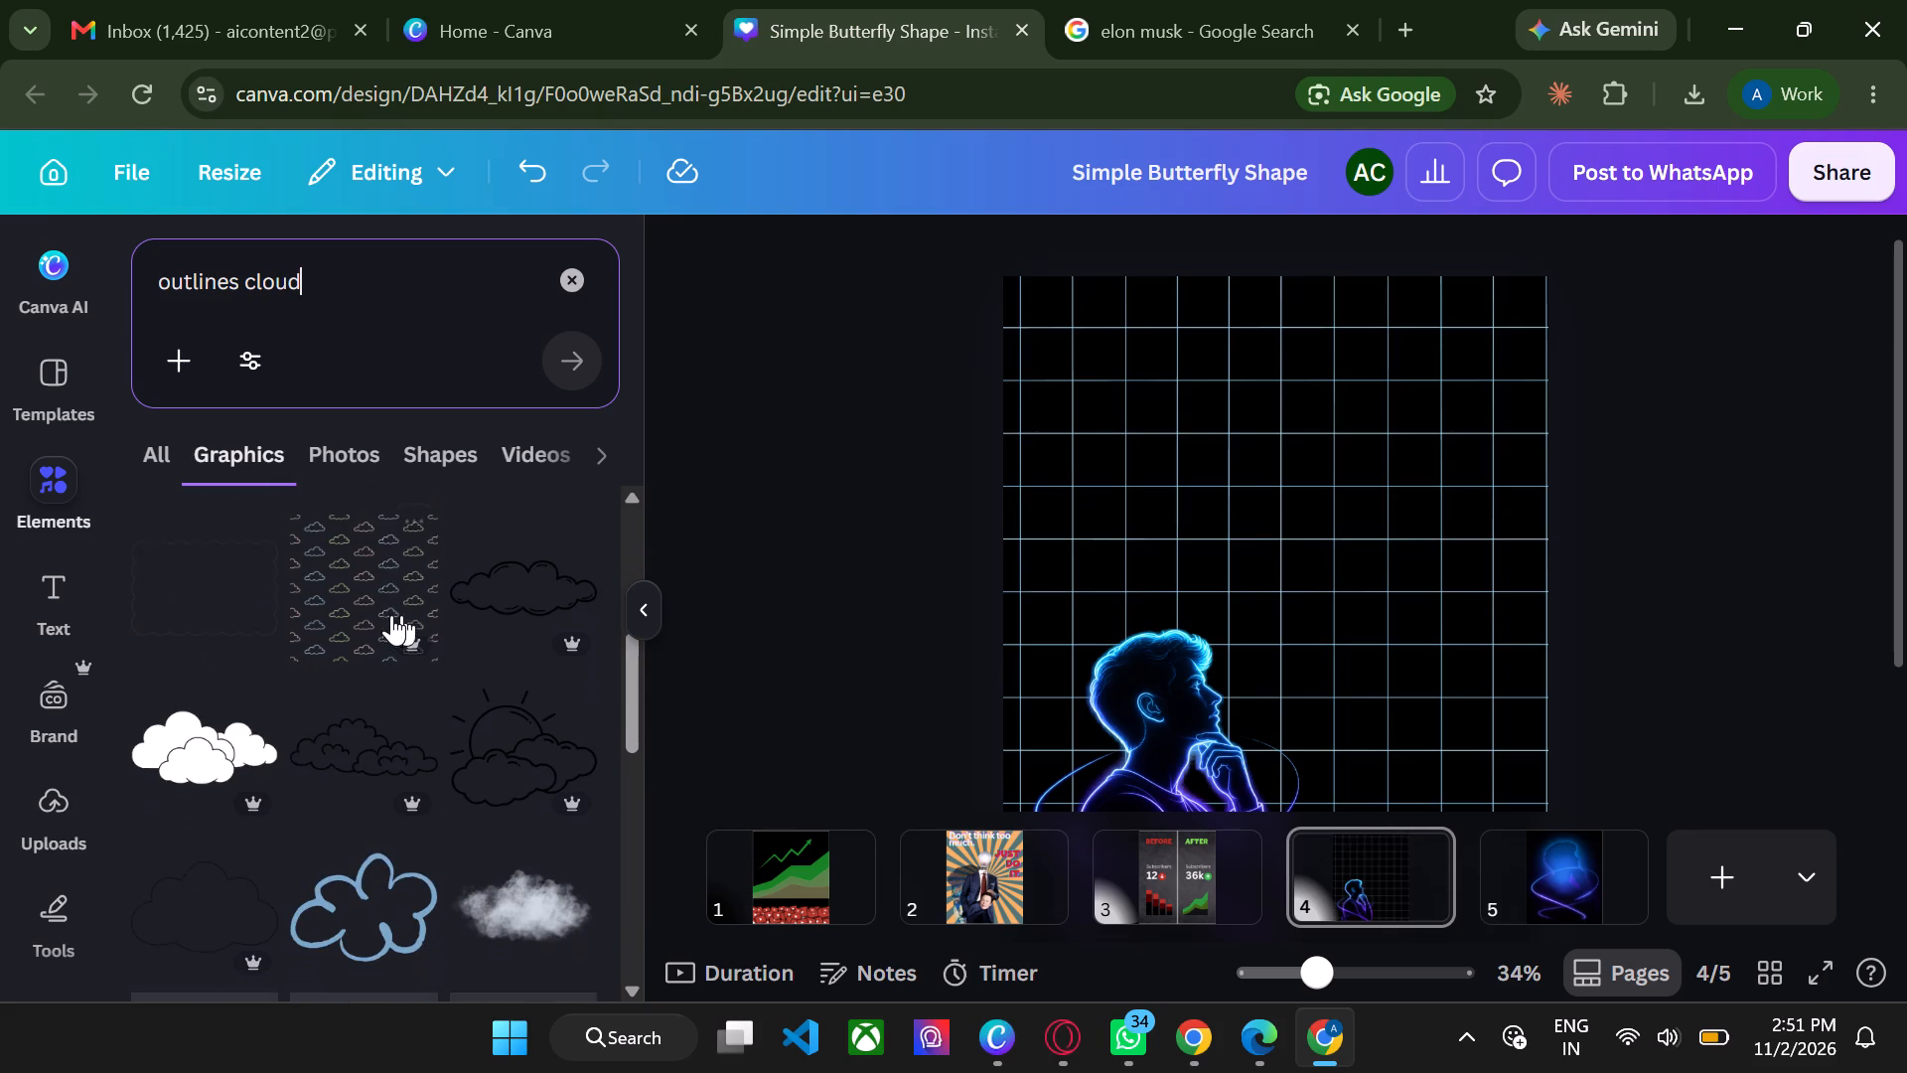
{"action": "scroll", "coordinate": [272, 707], "scroll_direction": "down", "scroll_amount": 2}
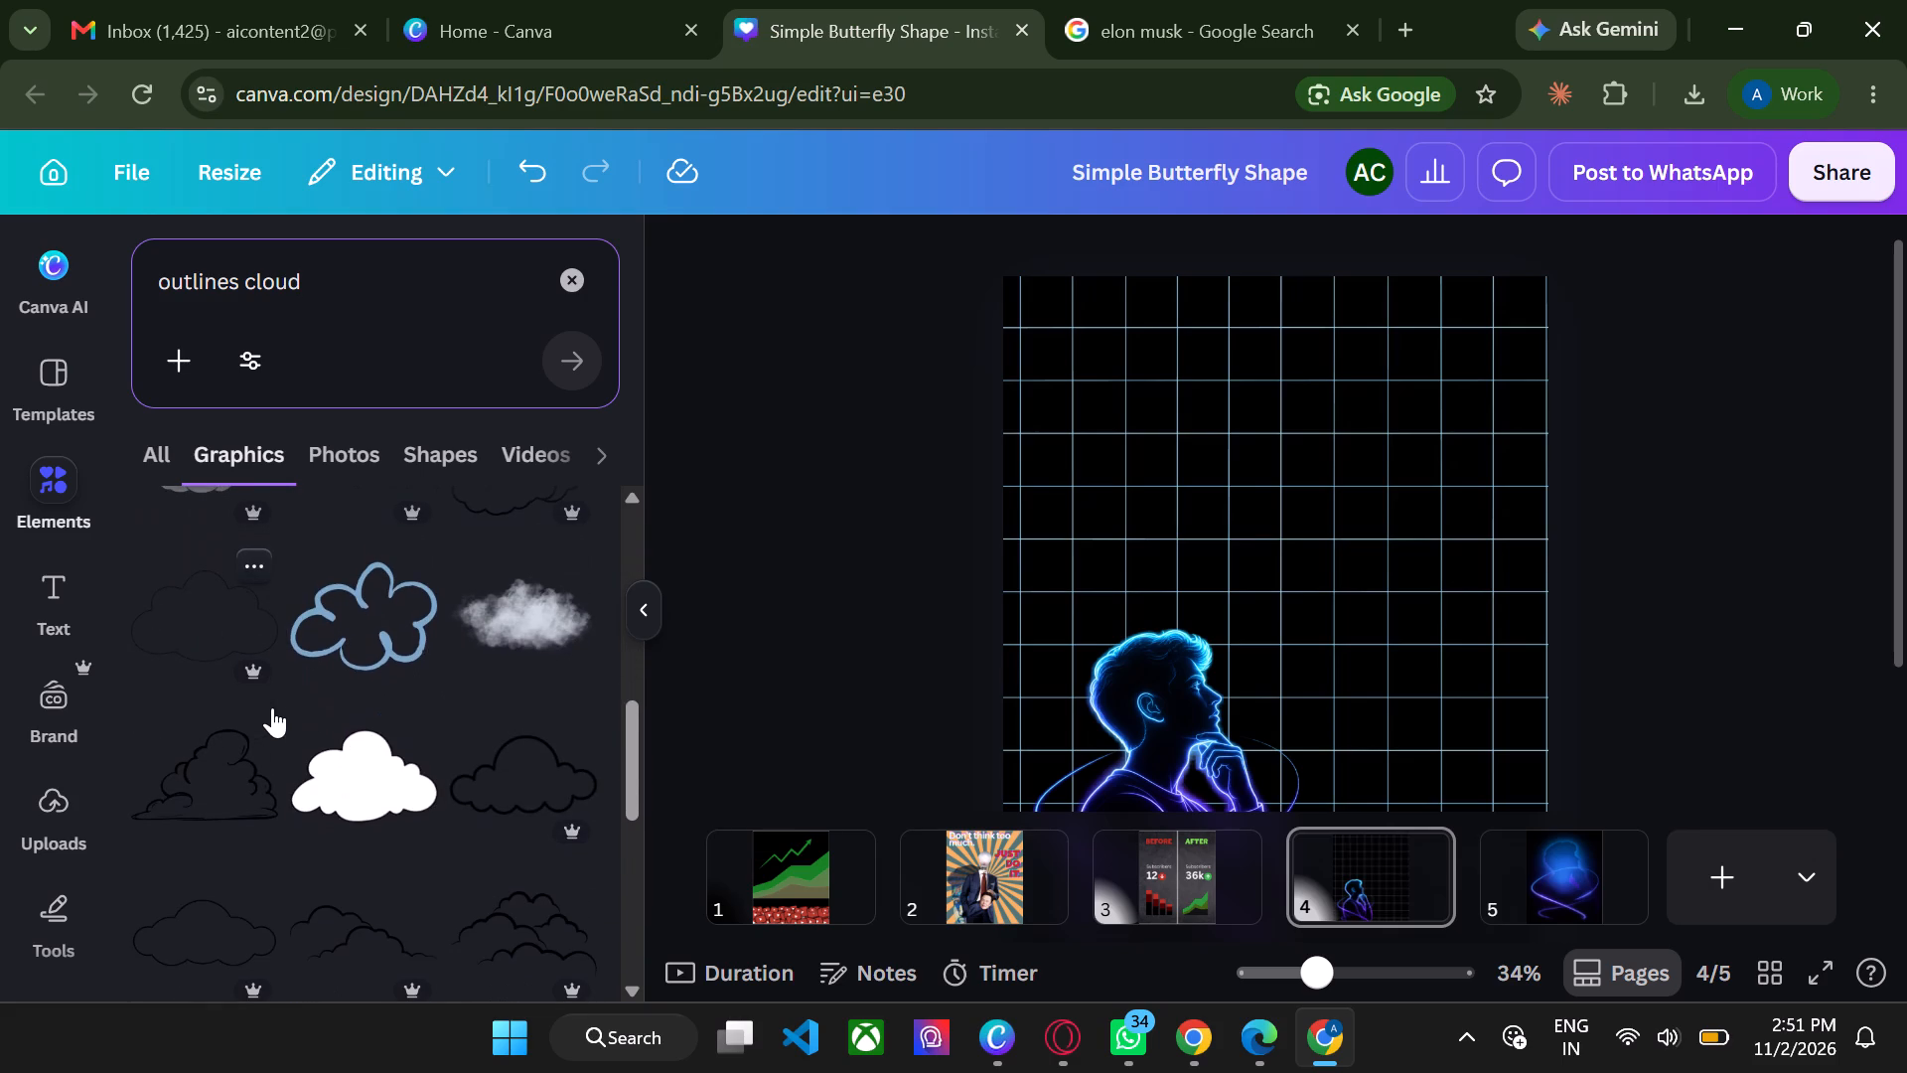
{"action": "scroll", "coordinate": [369, 782], "scroll_direction": "down", "scroll_amount": 1}
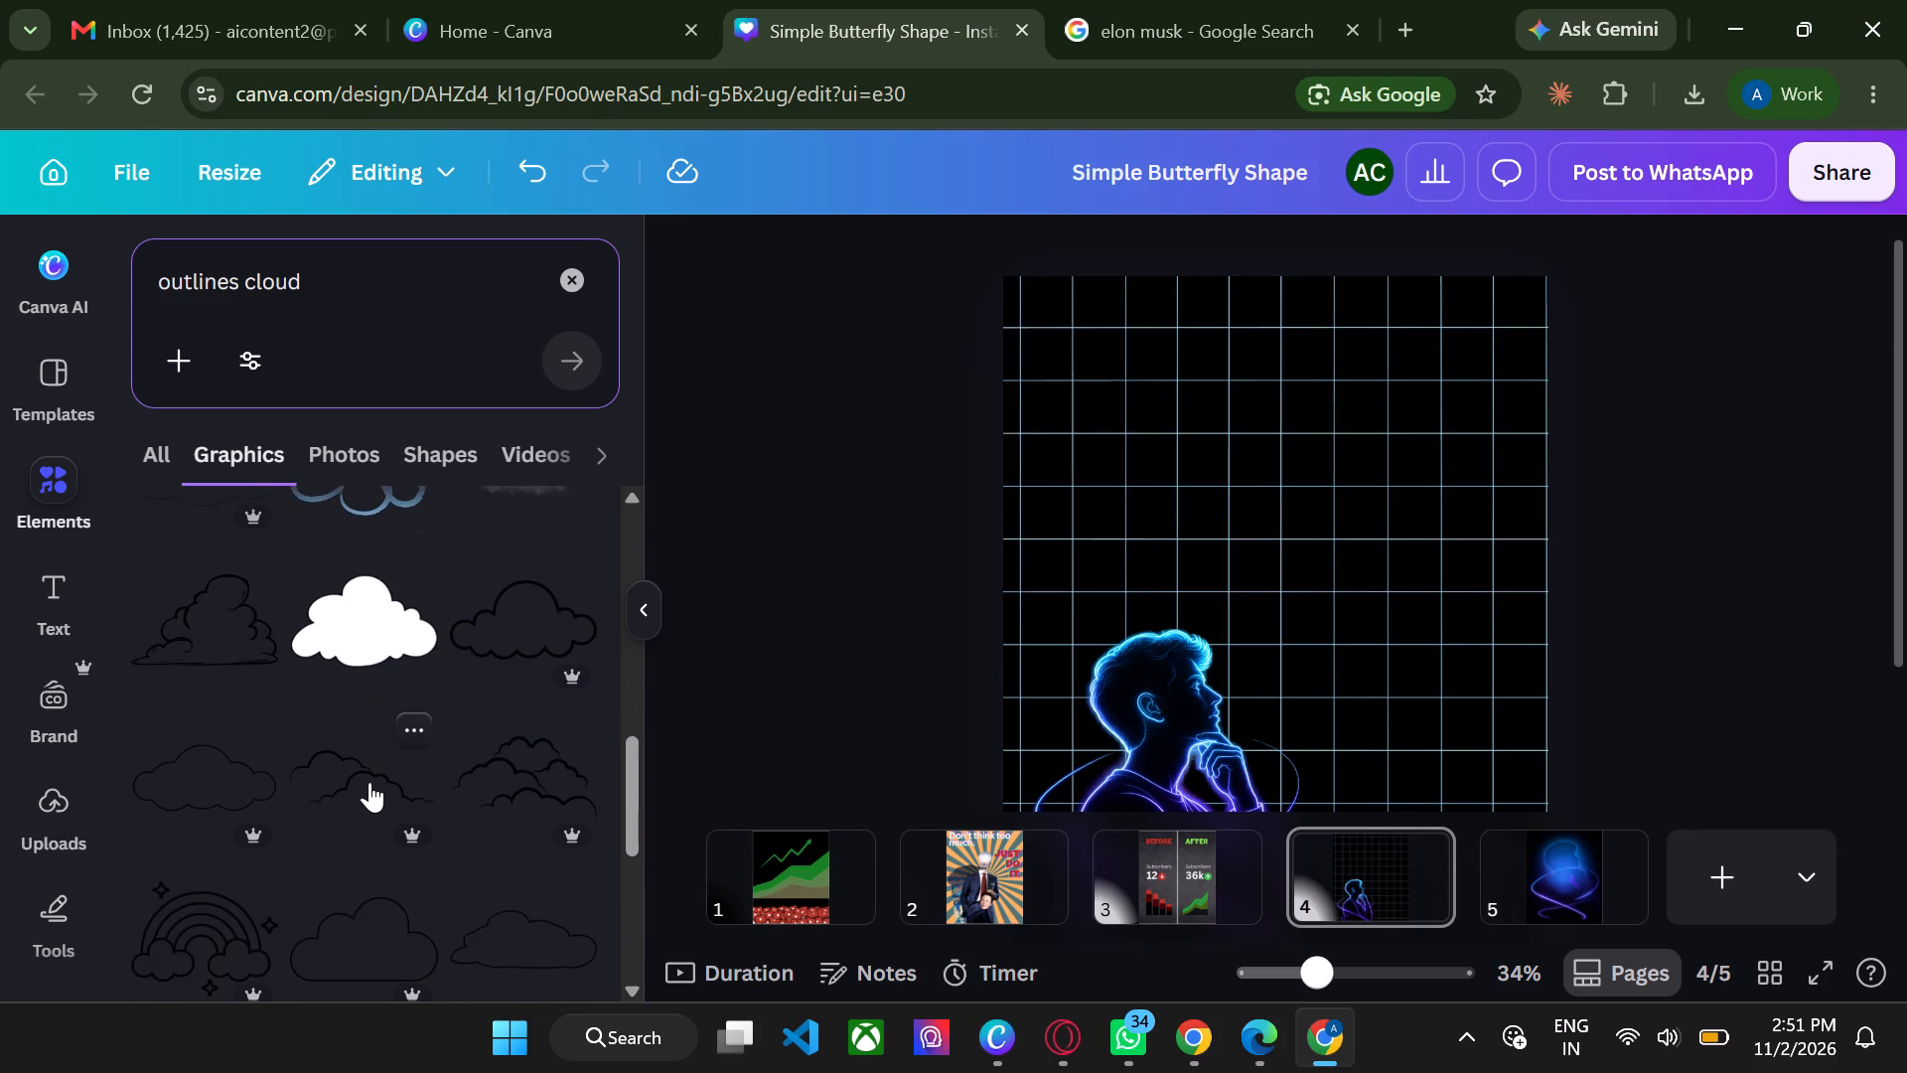
{"action": "scroll", "coordinate": [369, 782], "scroll_direction": "up", "scroll_amount": 8}
{"action": "scroll", "coordinate": [369, 782], "scroll_direction": "down", "scroll_amount": 1}
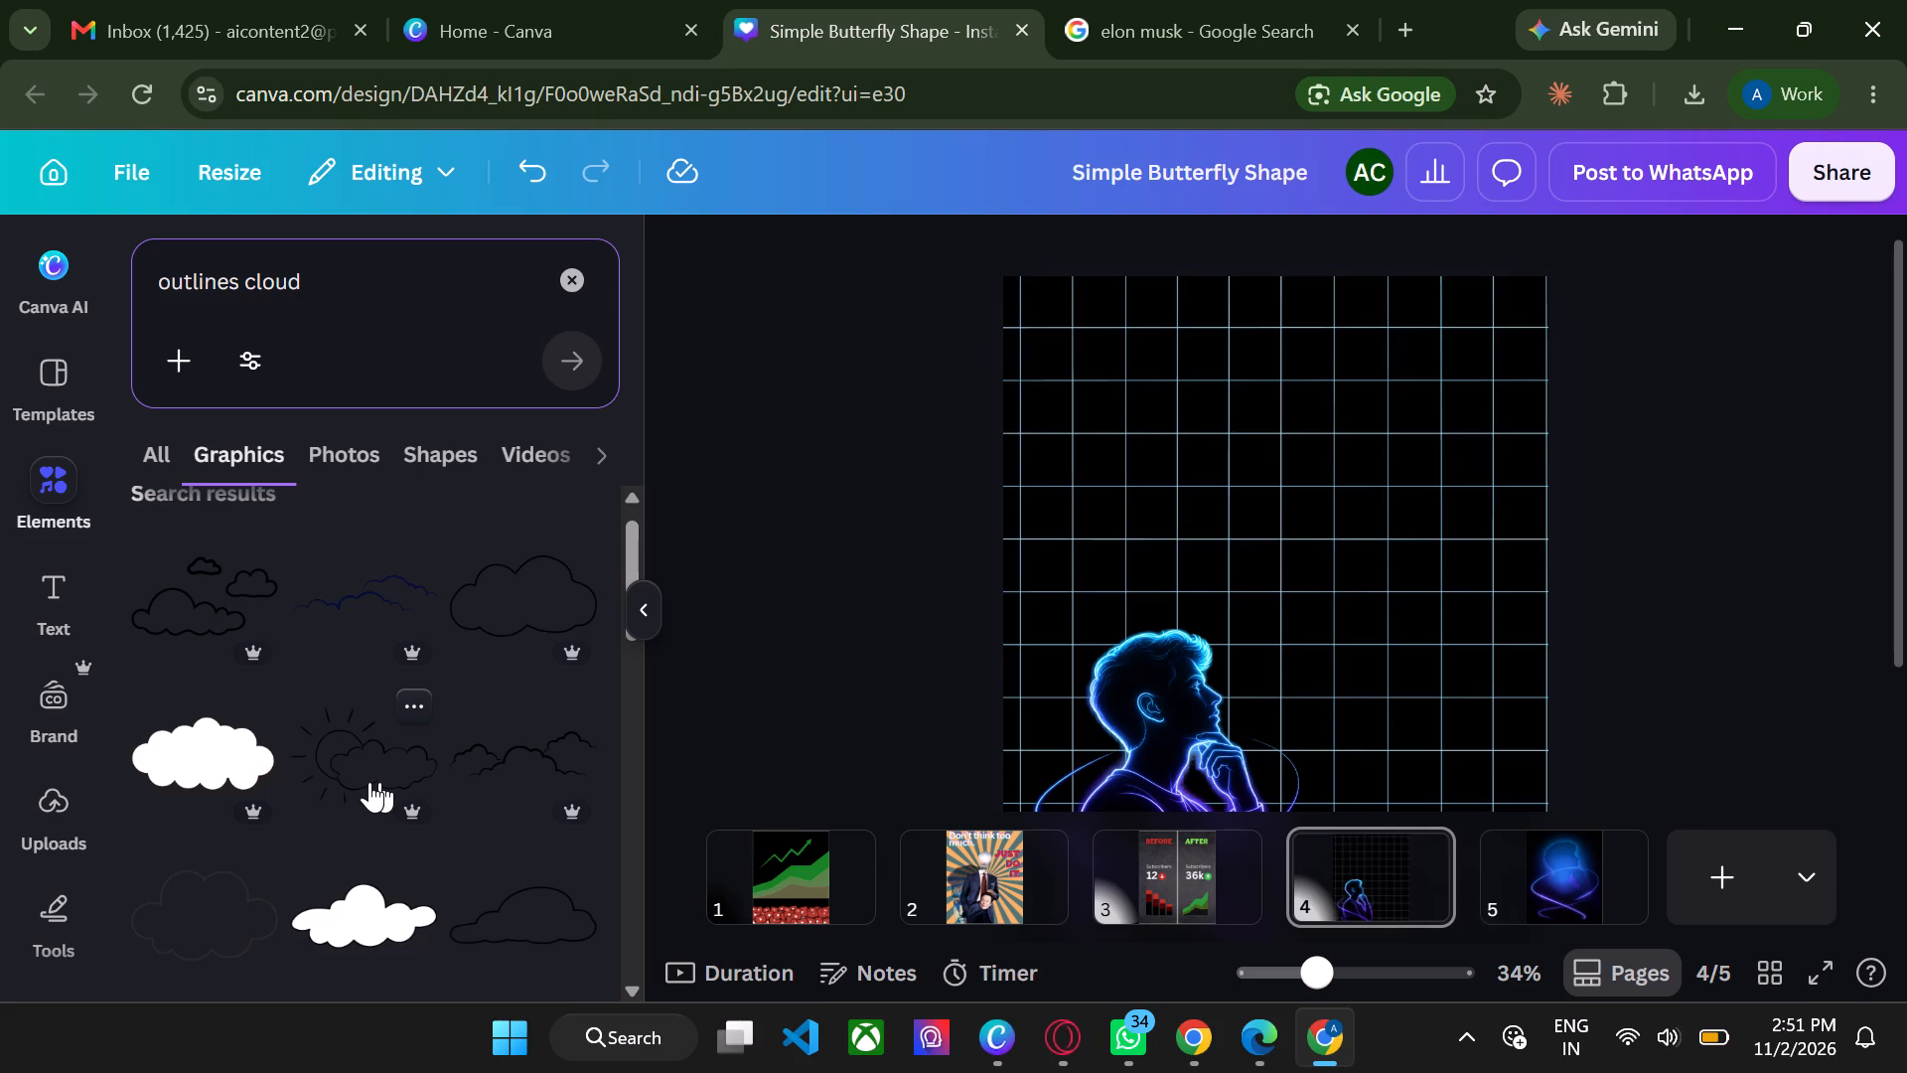
{"action": "scroll", "coordinate": [749, 638], "scroll_direction": "down", "scroll_amount": 1}
Delete the leftover blue glow image from page 5.
{"action": "left_click", "coordinate": [1530, 875]}
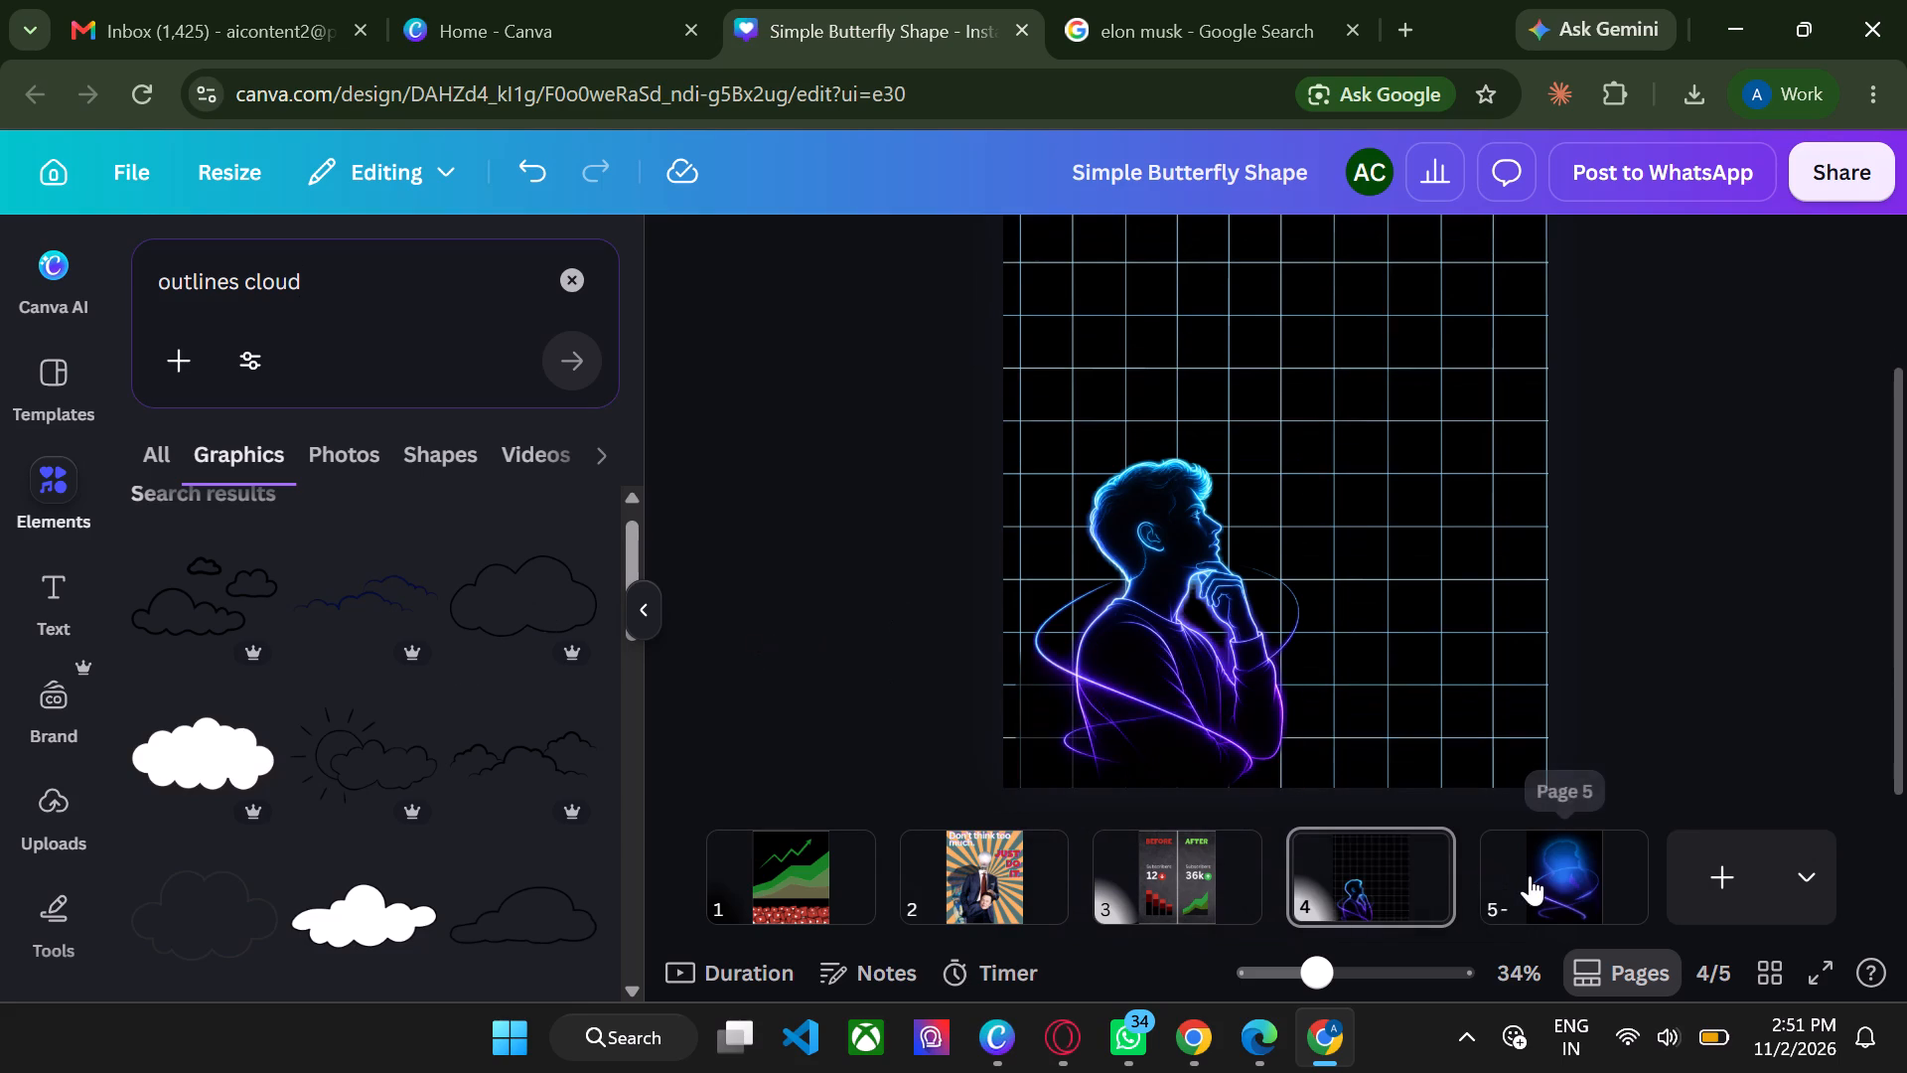
{"action": "left_click", "coordinate": [1401, 520]}
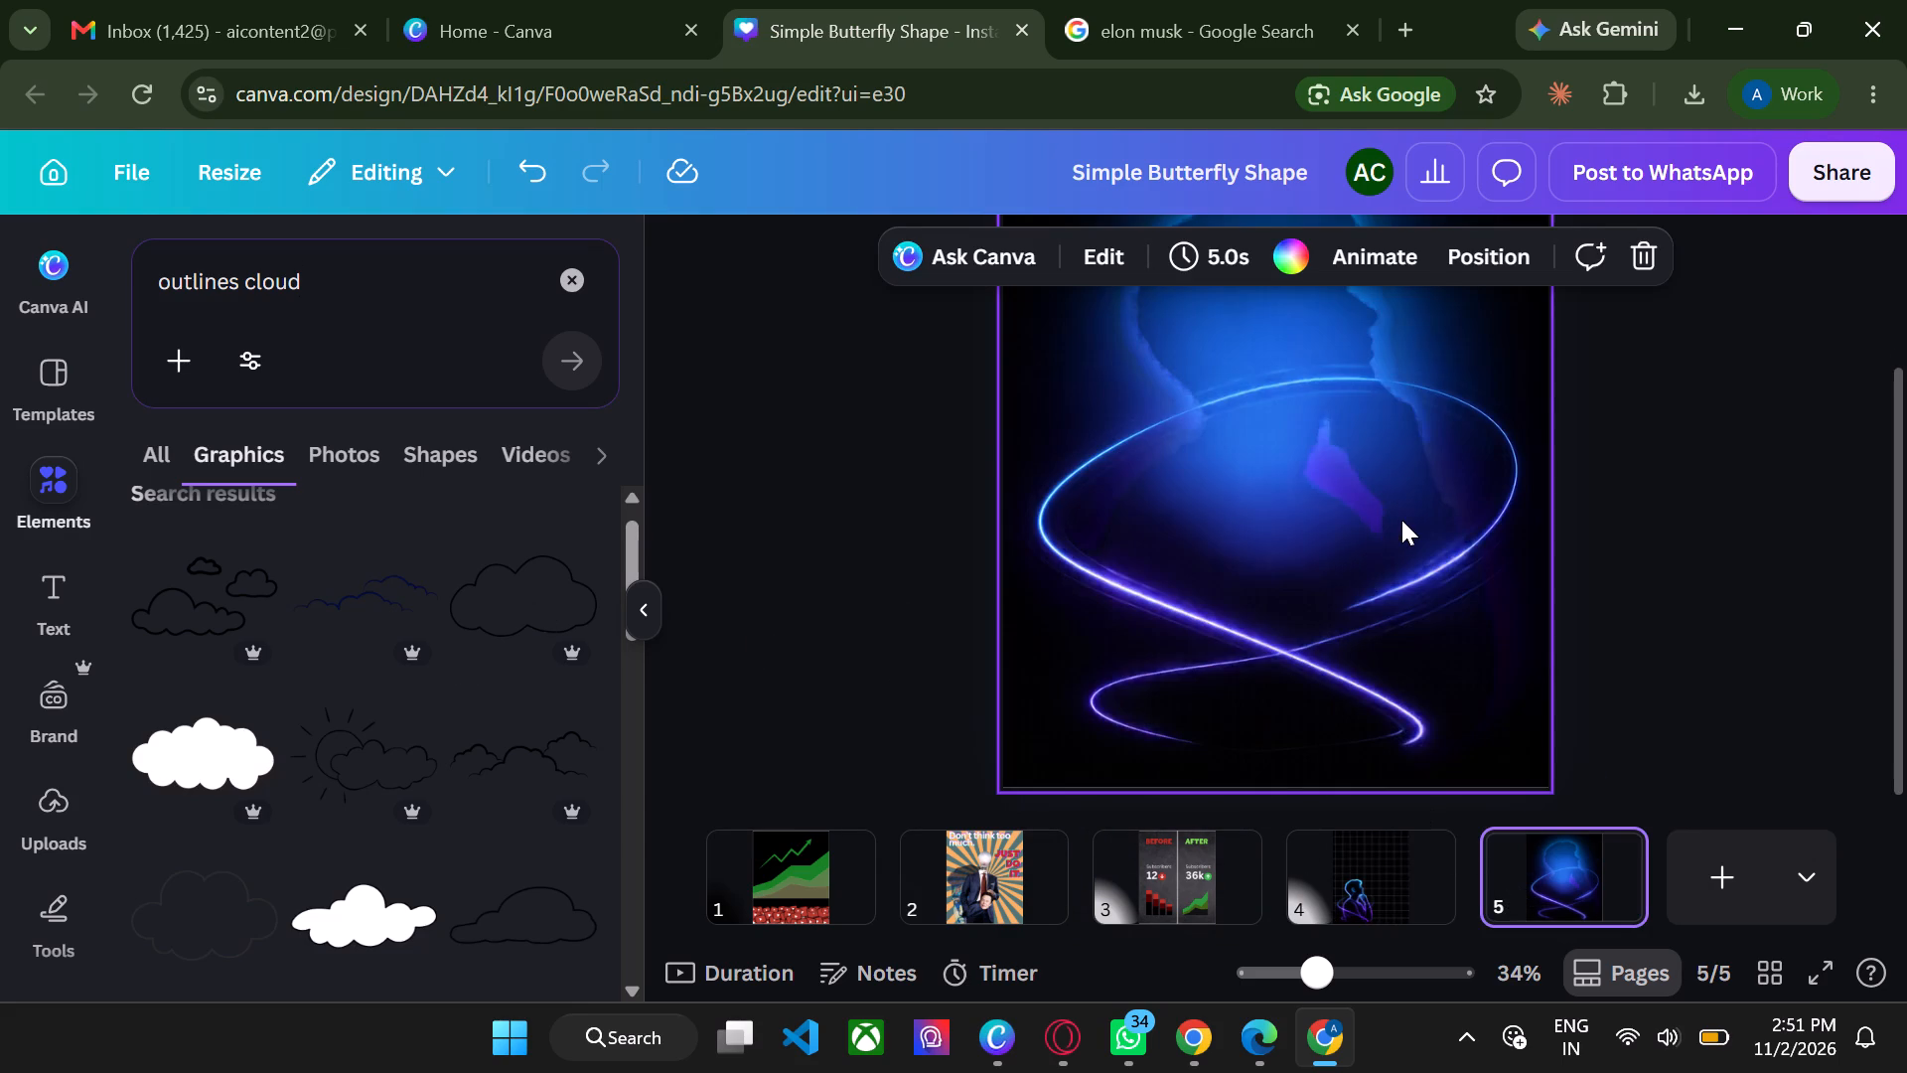
{"action": "scroll", "coordinate": [1401, 520], "scroll_direction": "up", "scroll_amount": 1}
{"action": "key", "text": "BackSpace"}
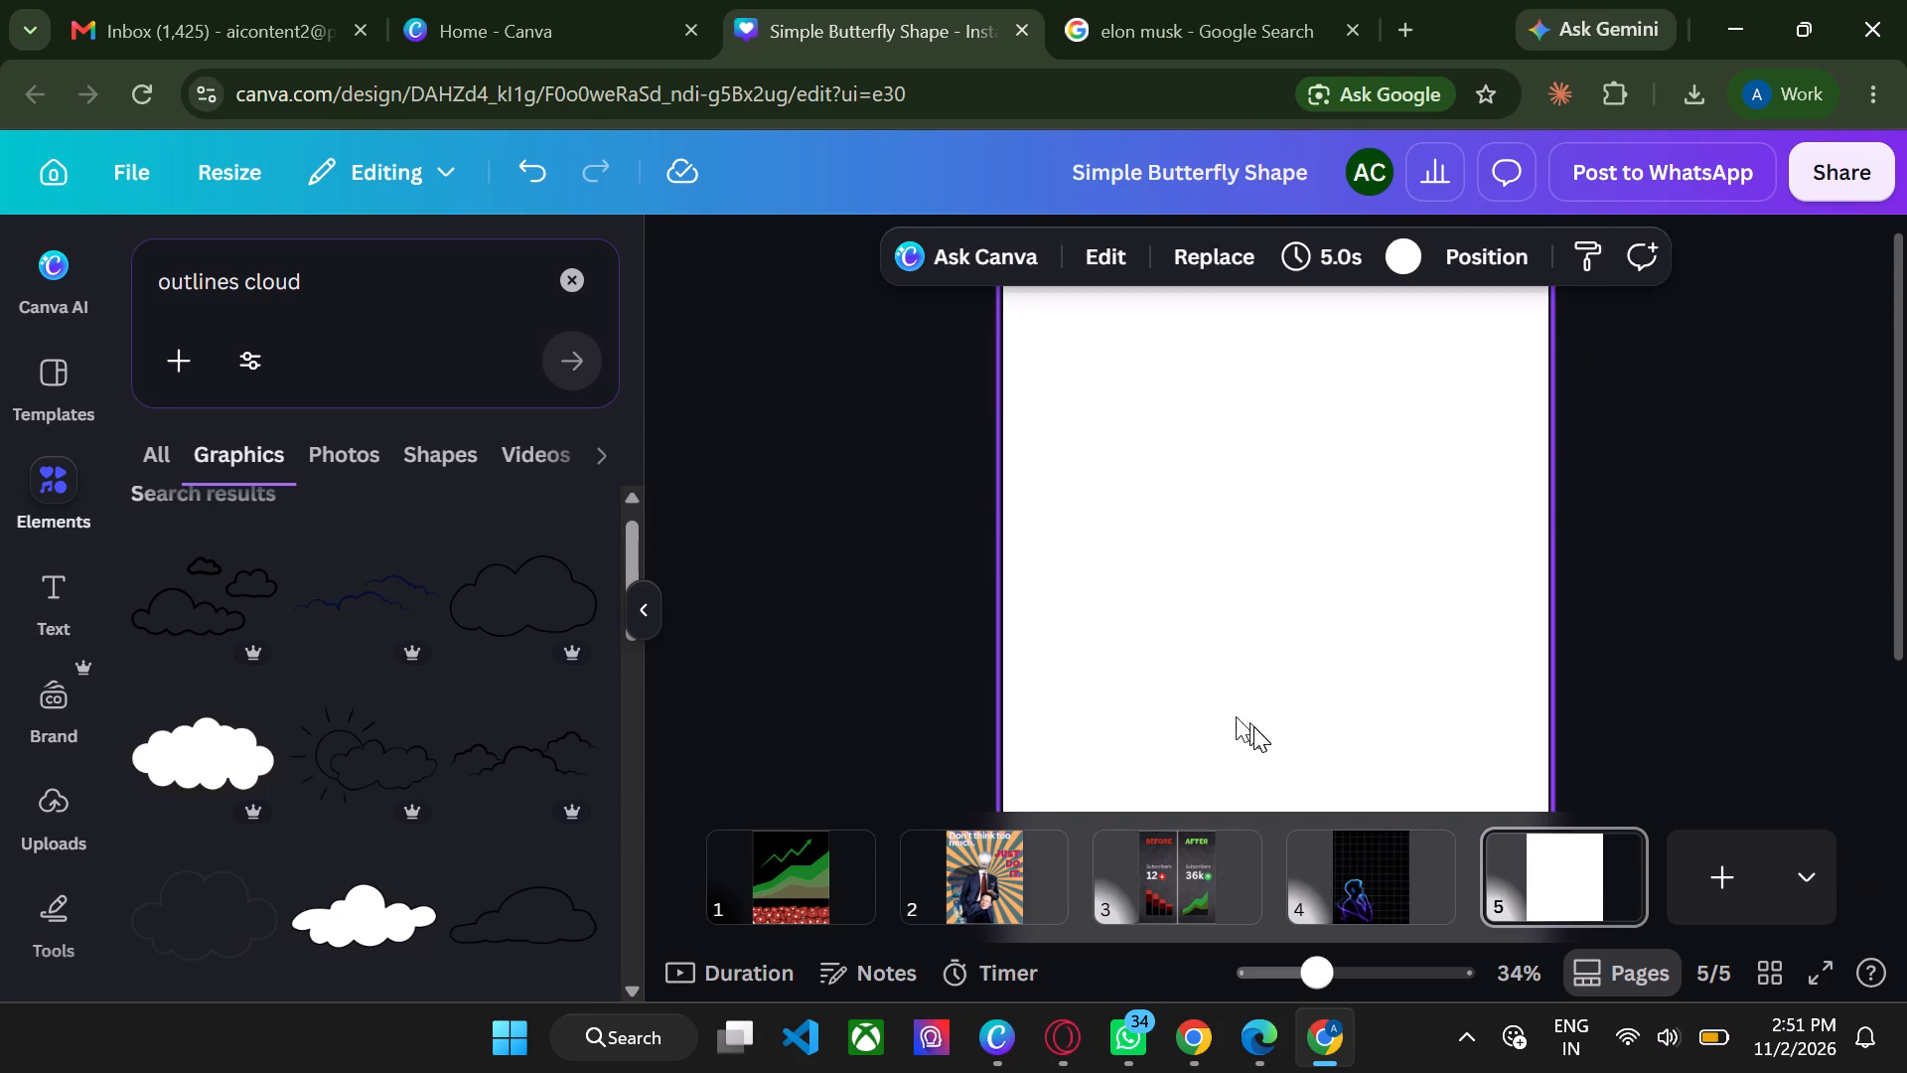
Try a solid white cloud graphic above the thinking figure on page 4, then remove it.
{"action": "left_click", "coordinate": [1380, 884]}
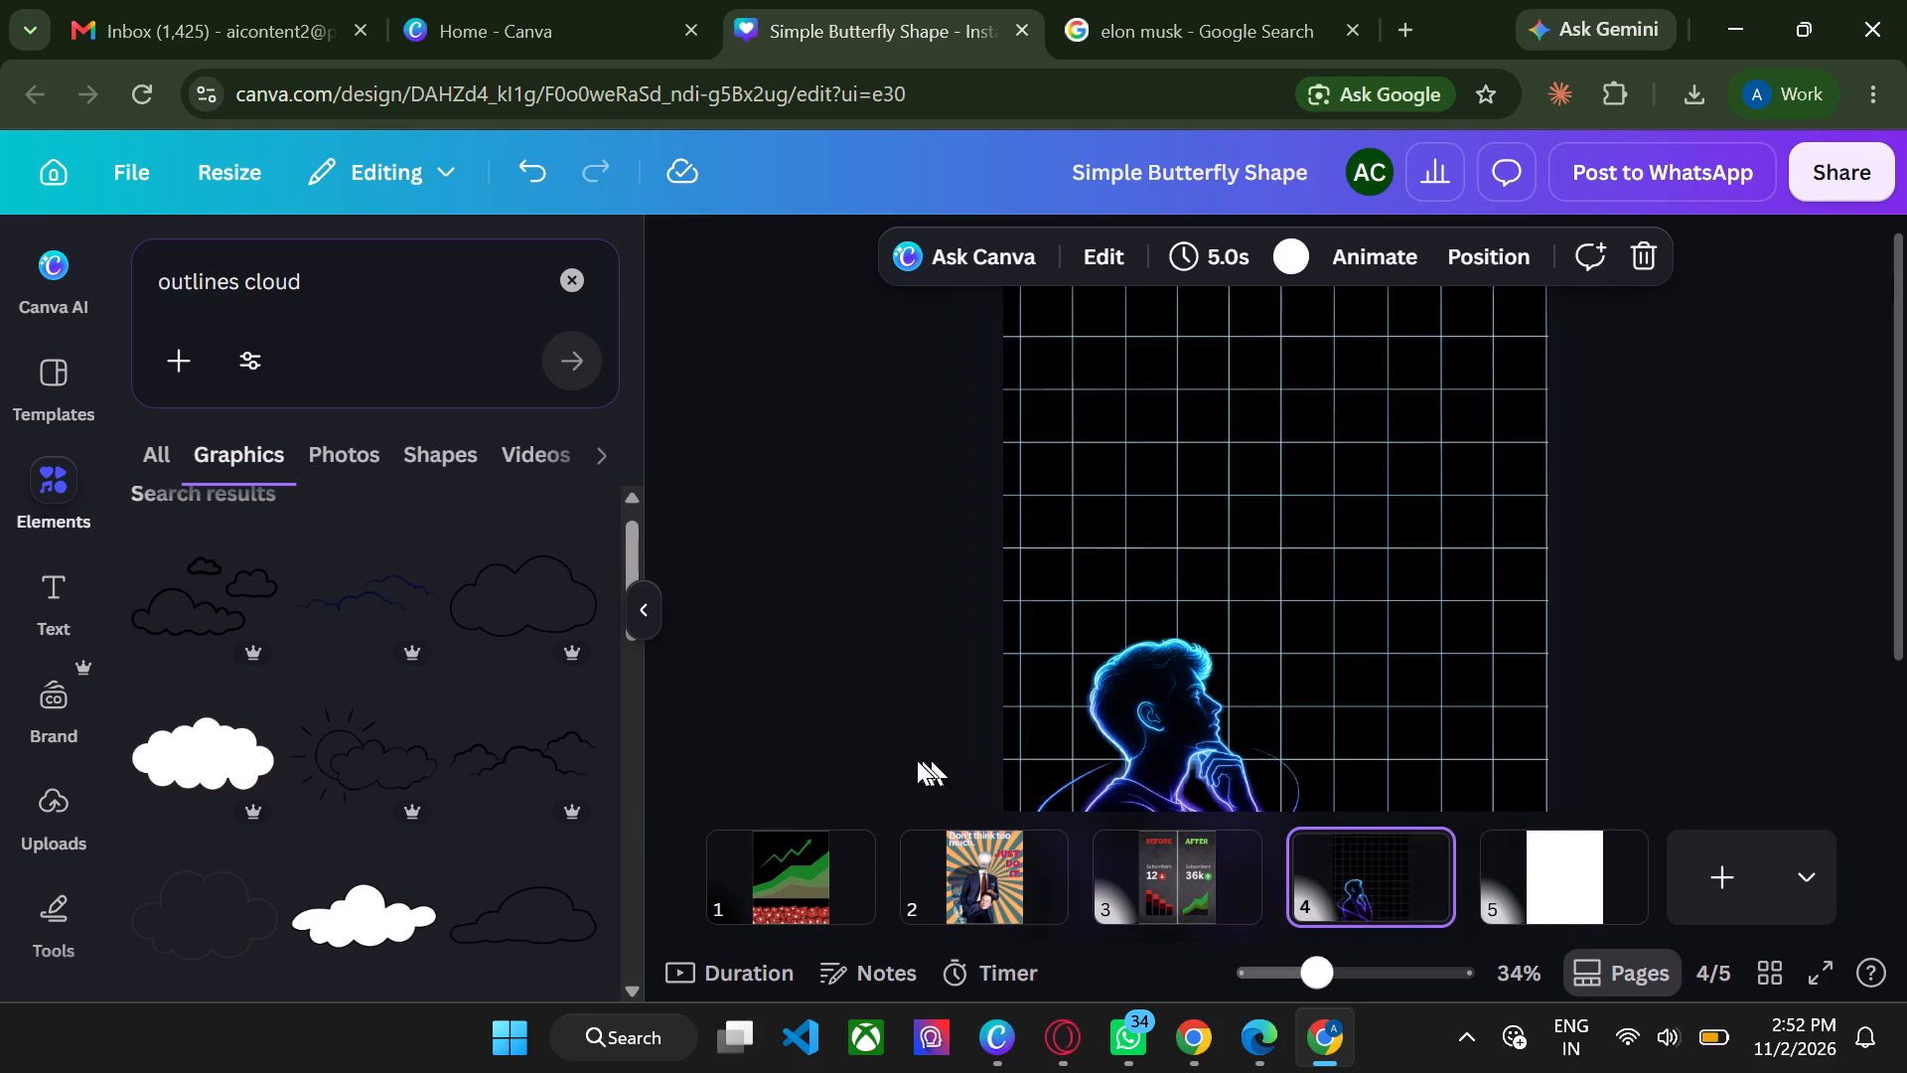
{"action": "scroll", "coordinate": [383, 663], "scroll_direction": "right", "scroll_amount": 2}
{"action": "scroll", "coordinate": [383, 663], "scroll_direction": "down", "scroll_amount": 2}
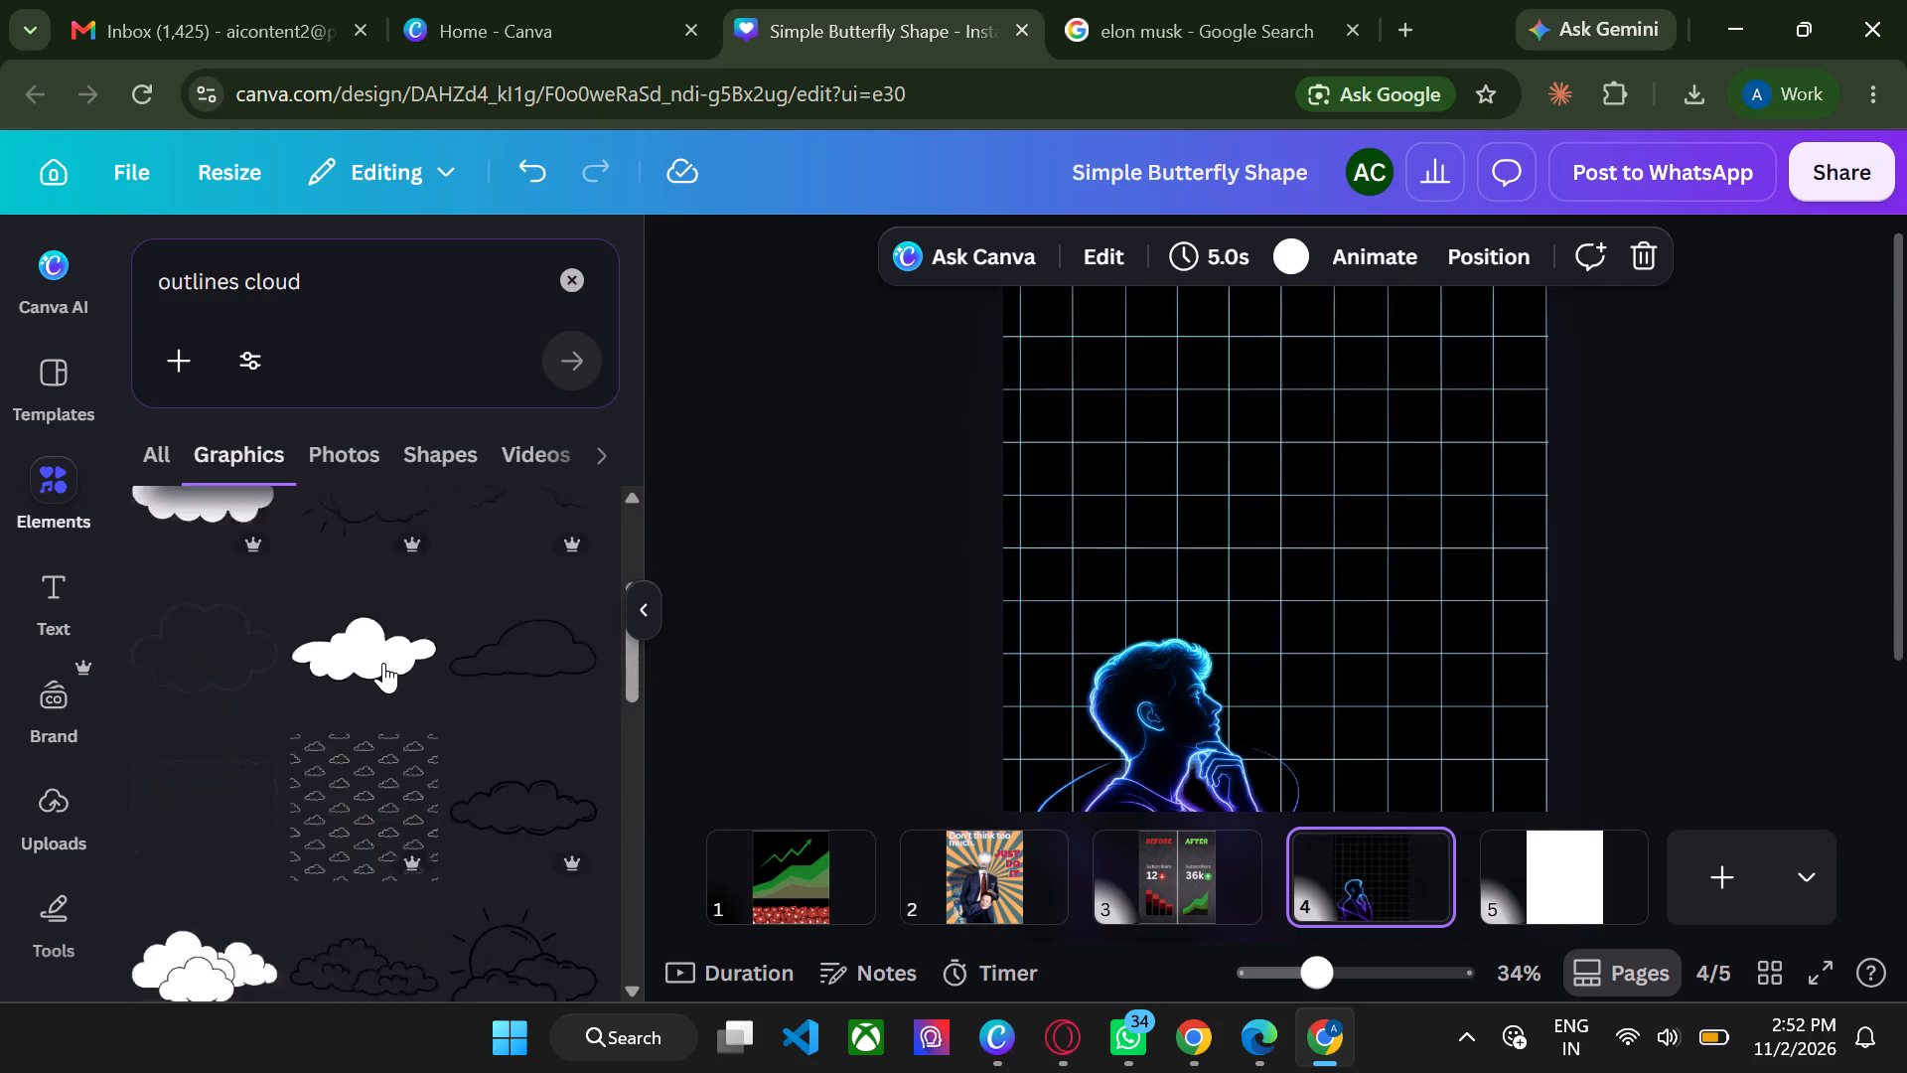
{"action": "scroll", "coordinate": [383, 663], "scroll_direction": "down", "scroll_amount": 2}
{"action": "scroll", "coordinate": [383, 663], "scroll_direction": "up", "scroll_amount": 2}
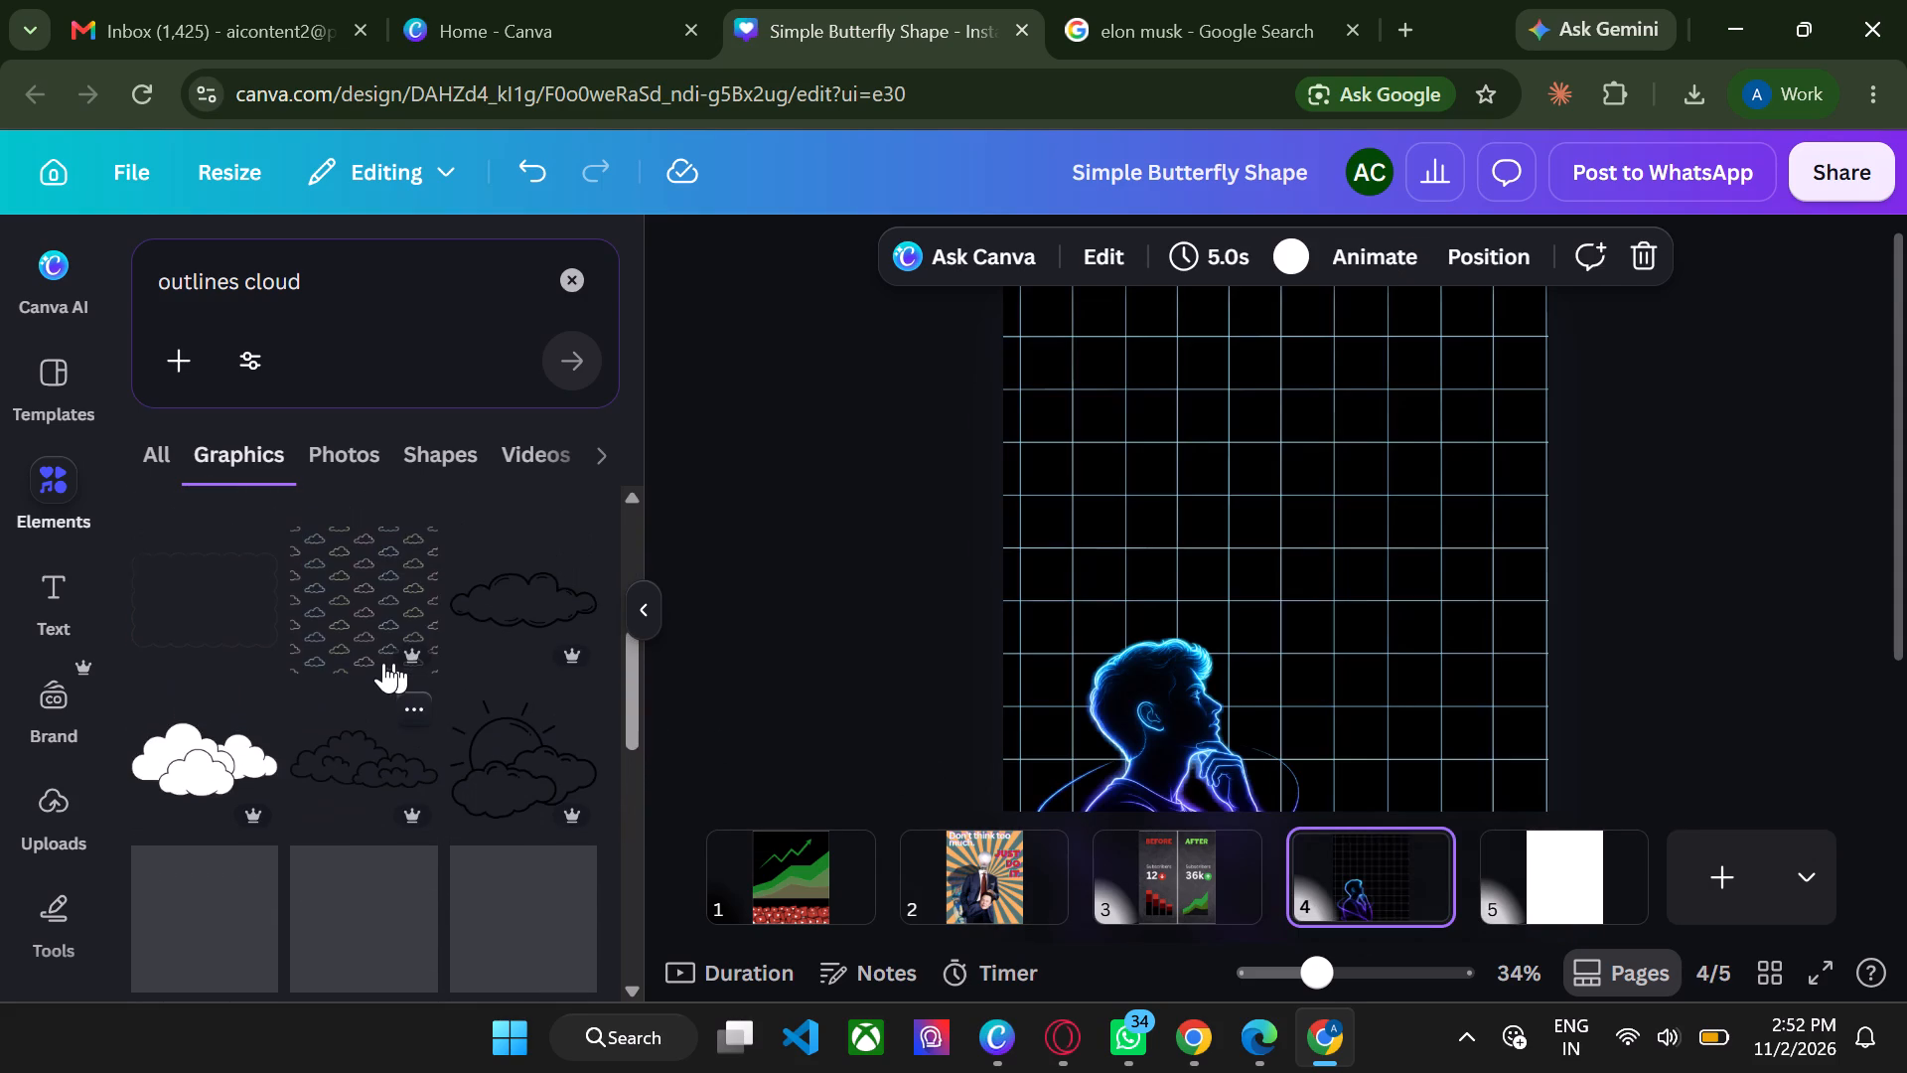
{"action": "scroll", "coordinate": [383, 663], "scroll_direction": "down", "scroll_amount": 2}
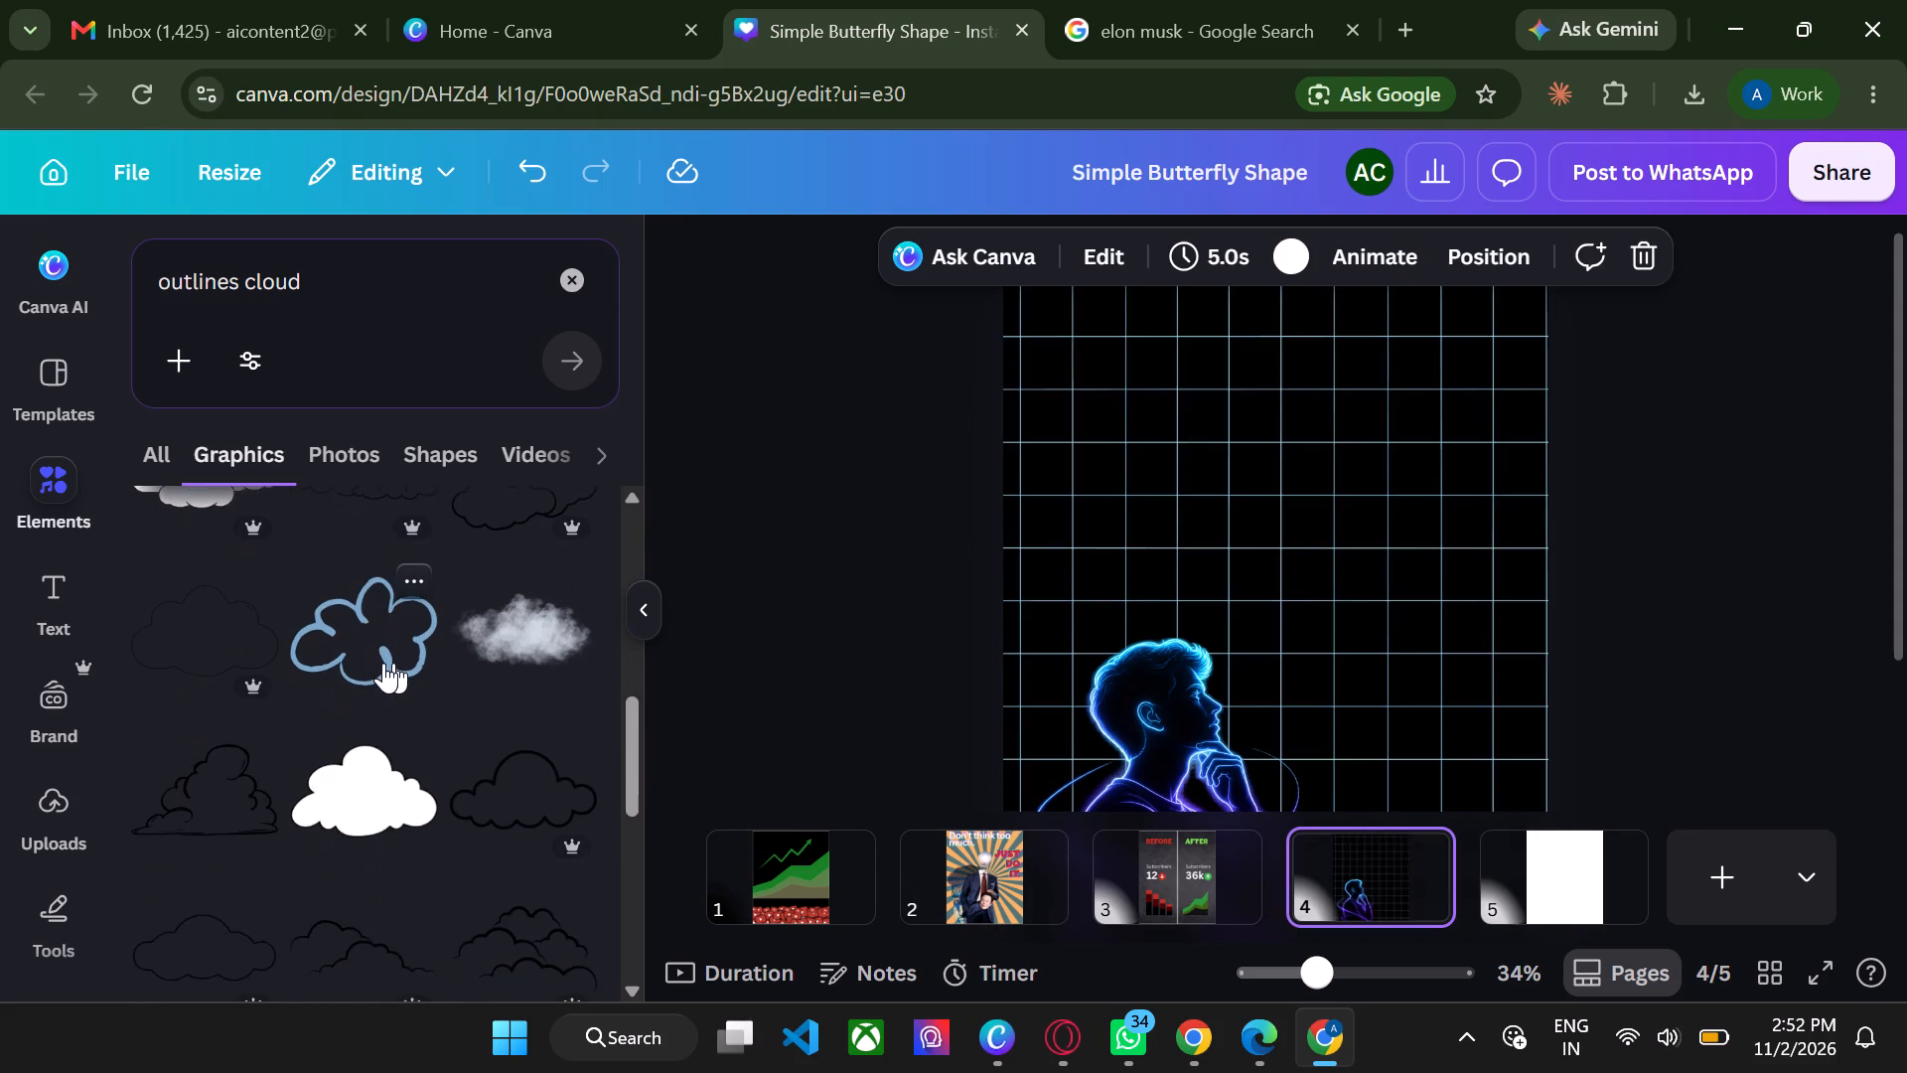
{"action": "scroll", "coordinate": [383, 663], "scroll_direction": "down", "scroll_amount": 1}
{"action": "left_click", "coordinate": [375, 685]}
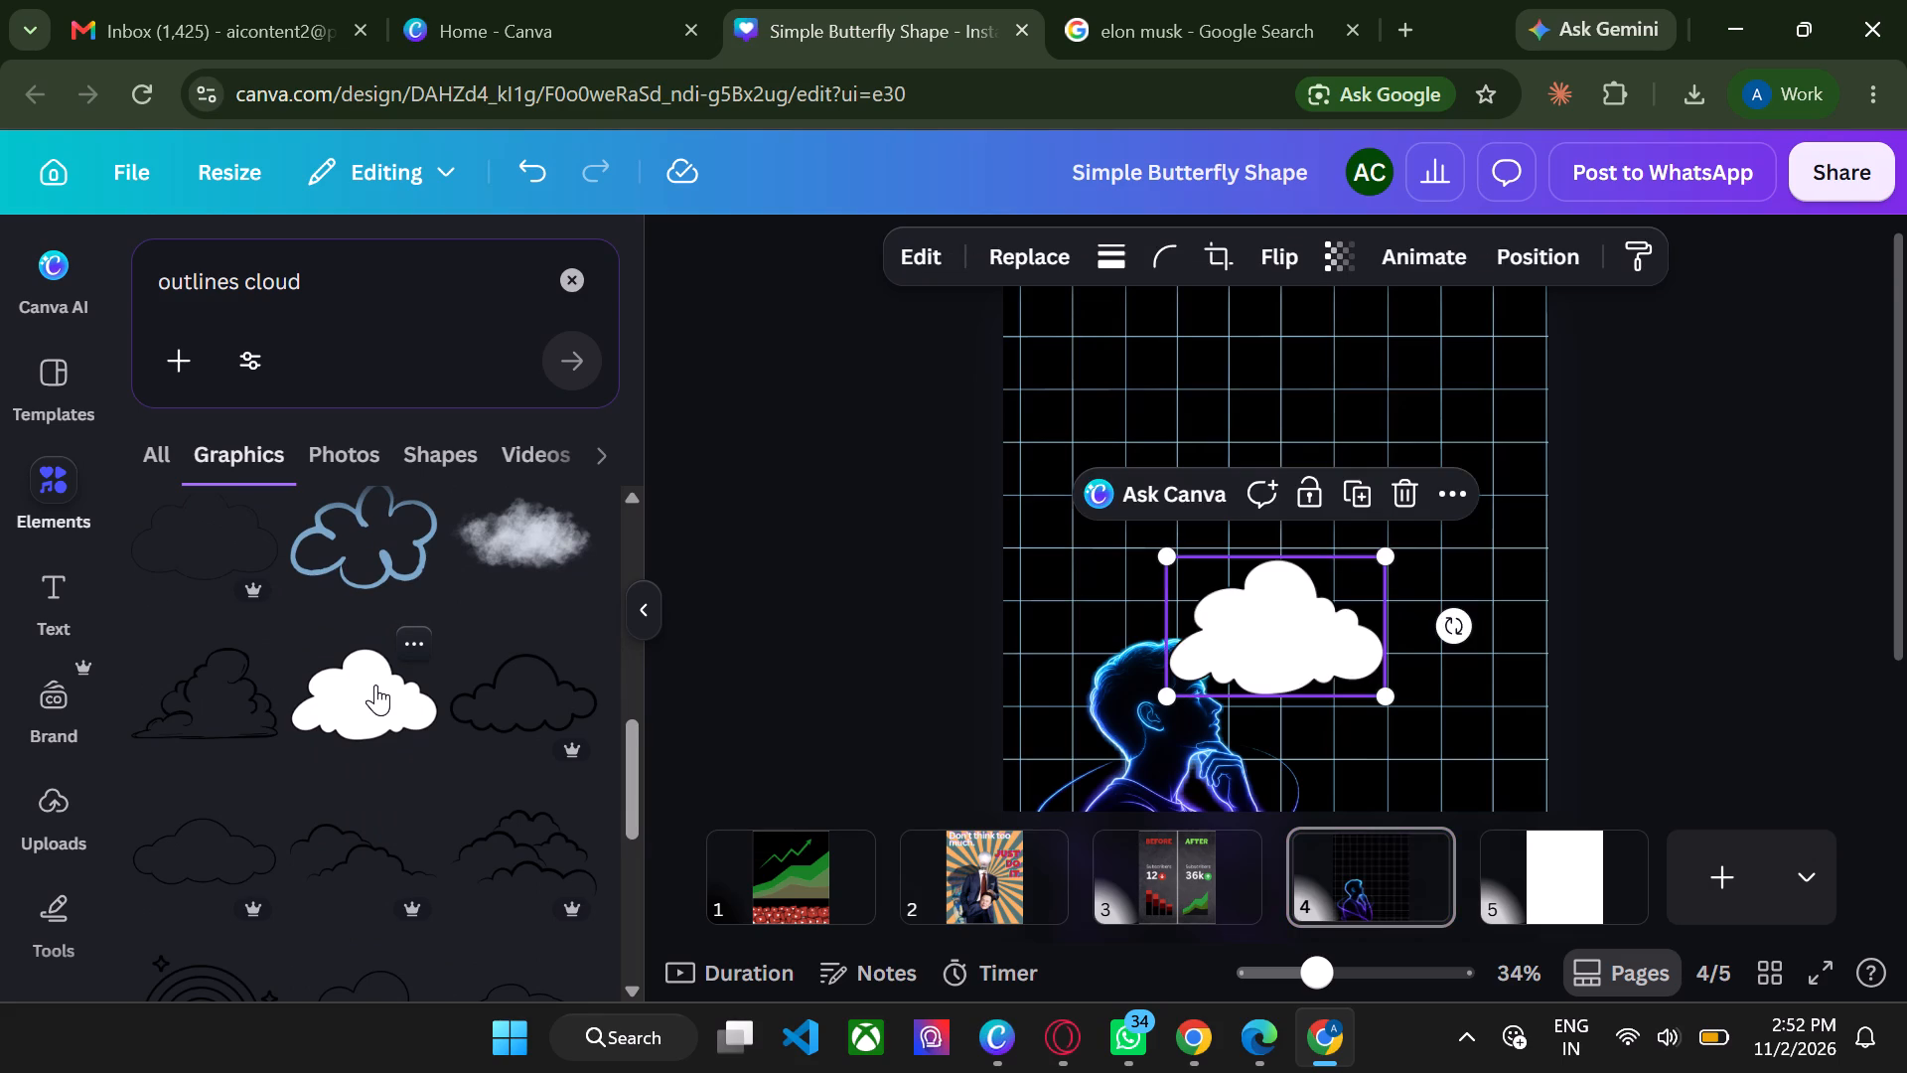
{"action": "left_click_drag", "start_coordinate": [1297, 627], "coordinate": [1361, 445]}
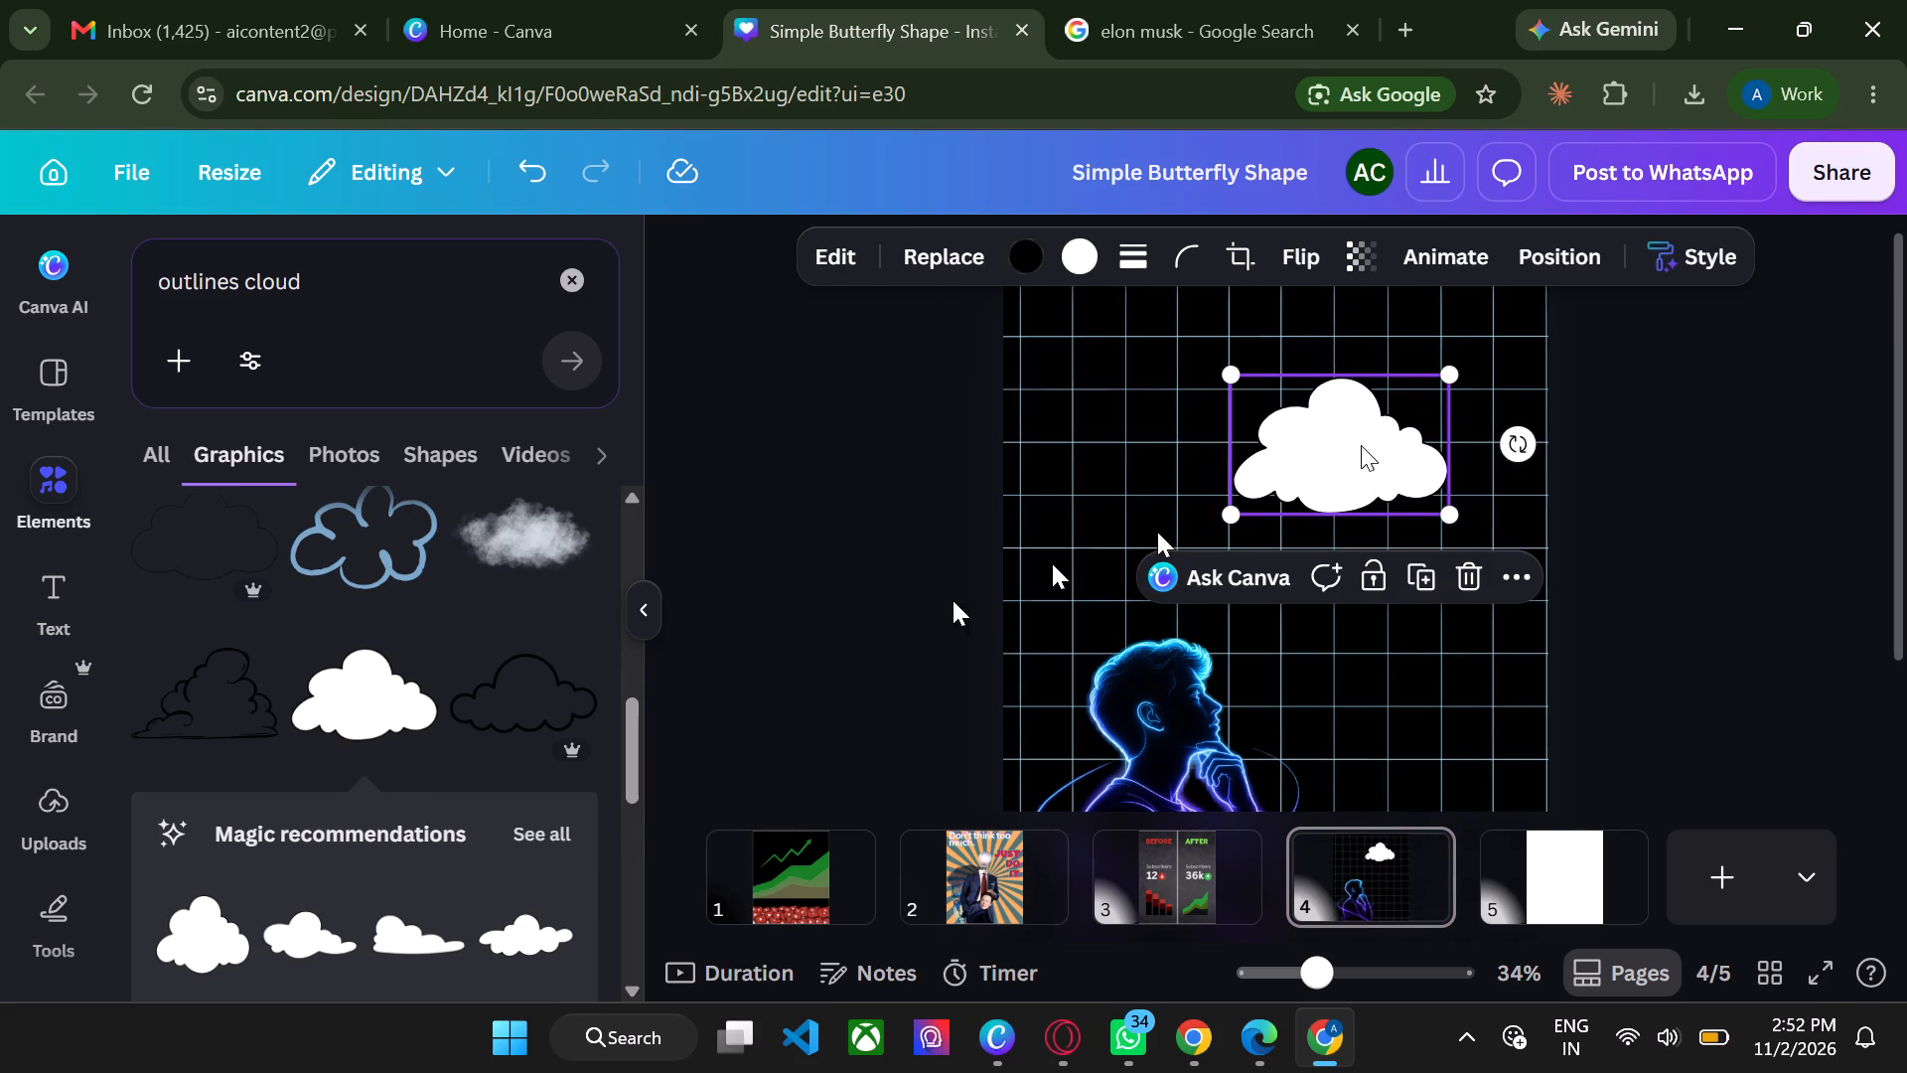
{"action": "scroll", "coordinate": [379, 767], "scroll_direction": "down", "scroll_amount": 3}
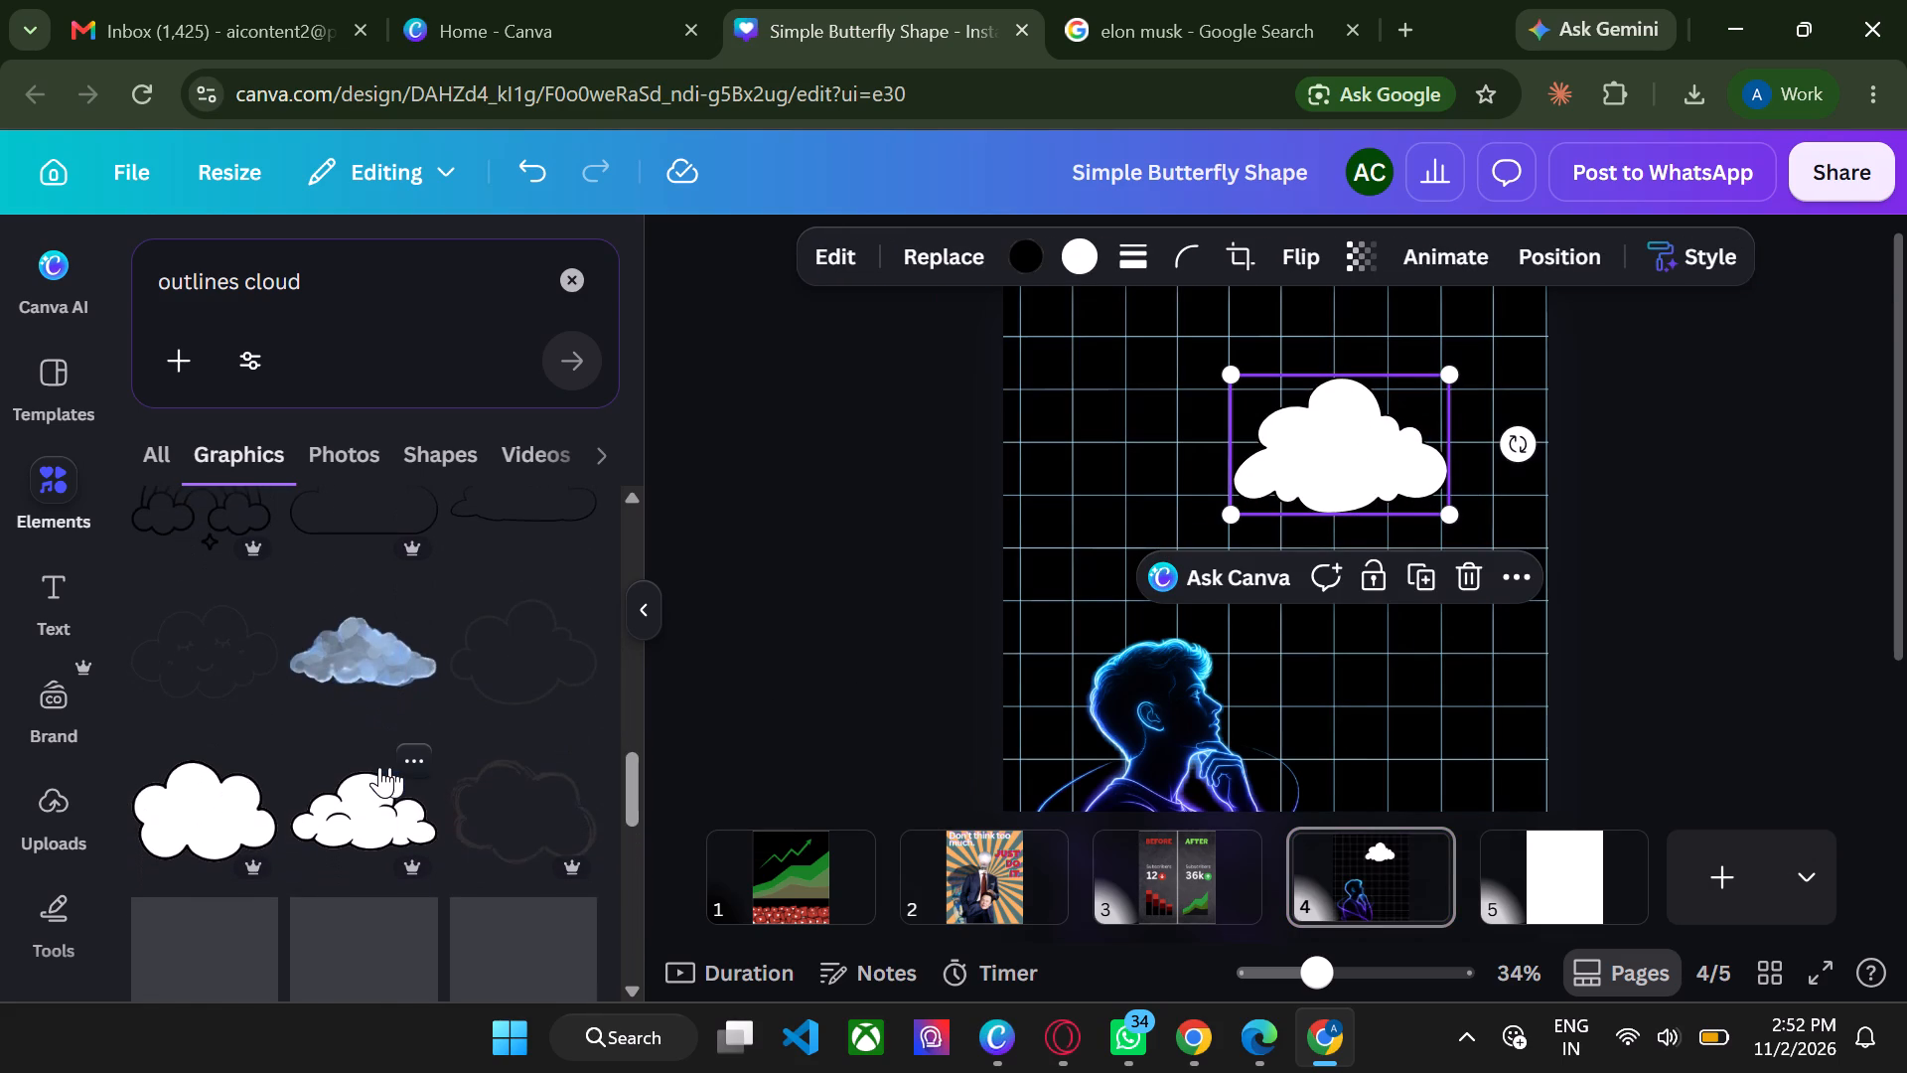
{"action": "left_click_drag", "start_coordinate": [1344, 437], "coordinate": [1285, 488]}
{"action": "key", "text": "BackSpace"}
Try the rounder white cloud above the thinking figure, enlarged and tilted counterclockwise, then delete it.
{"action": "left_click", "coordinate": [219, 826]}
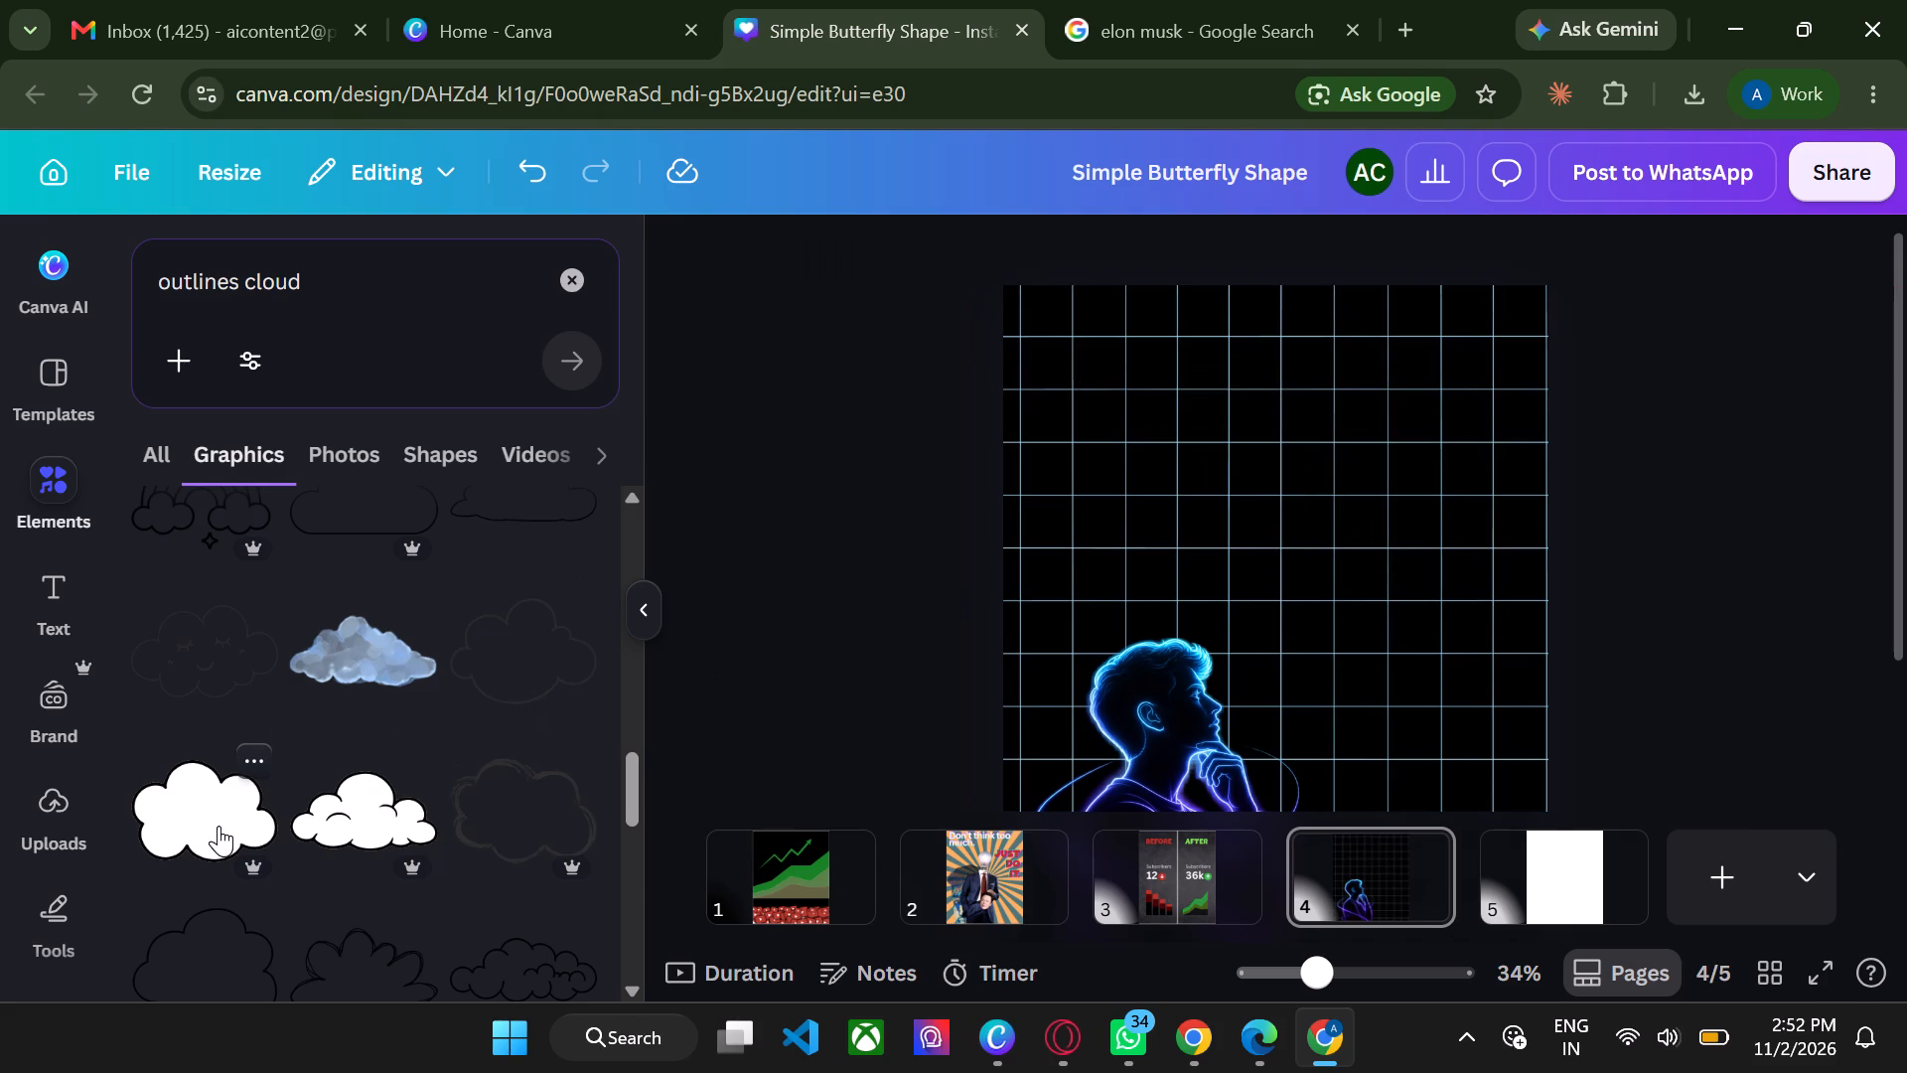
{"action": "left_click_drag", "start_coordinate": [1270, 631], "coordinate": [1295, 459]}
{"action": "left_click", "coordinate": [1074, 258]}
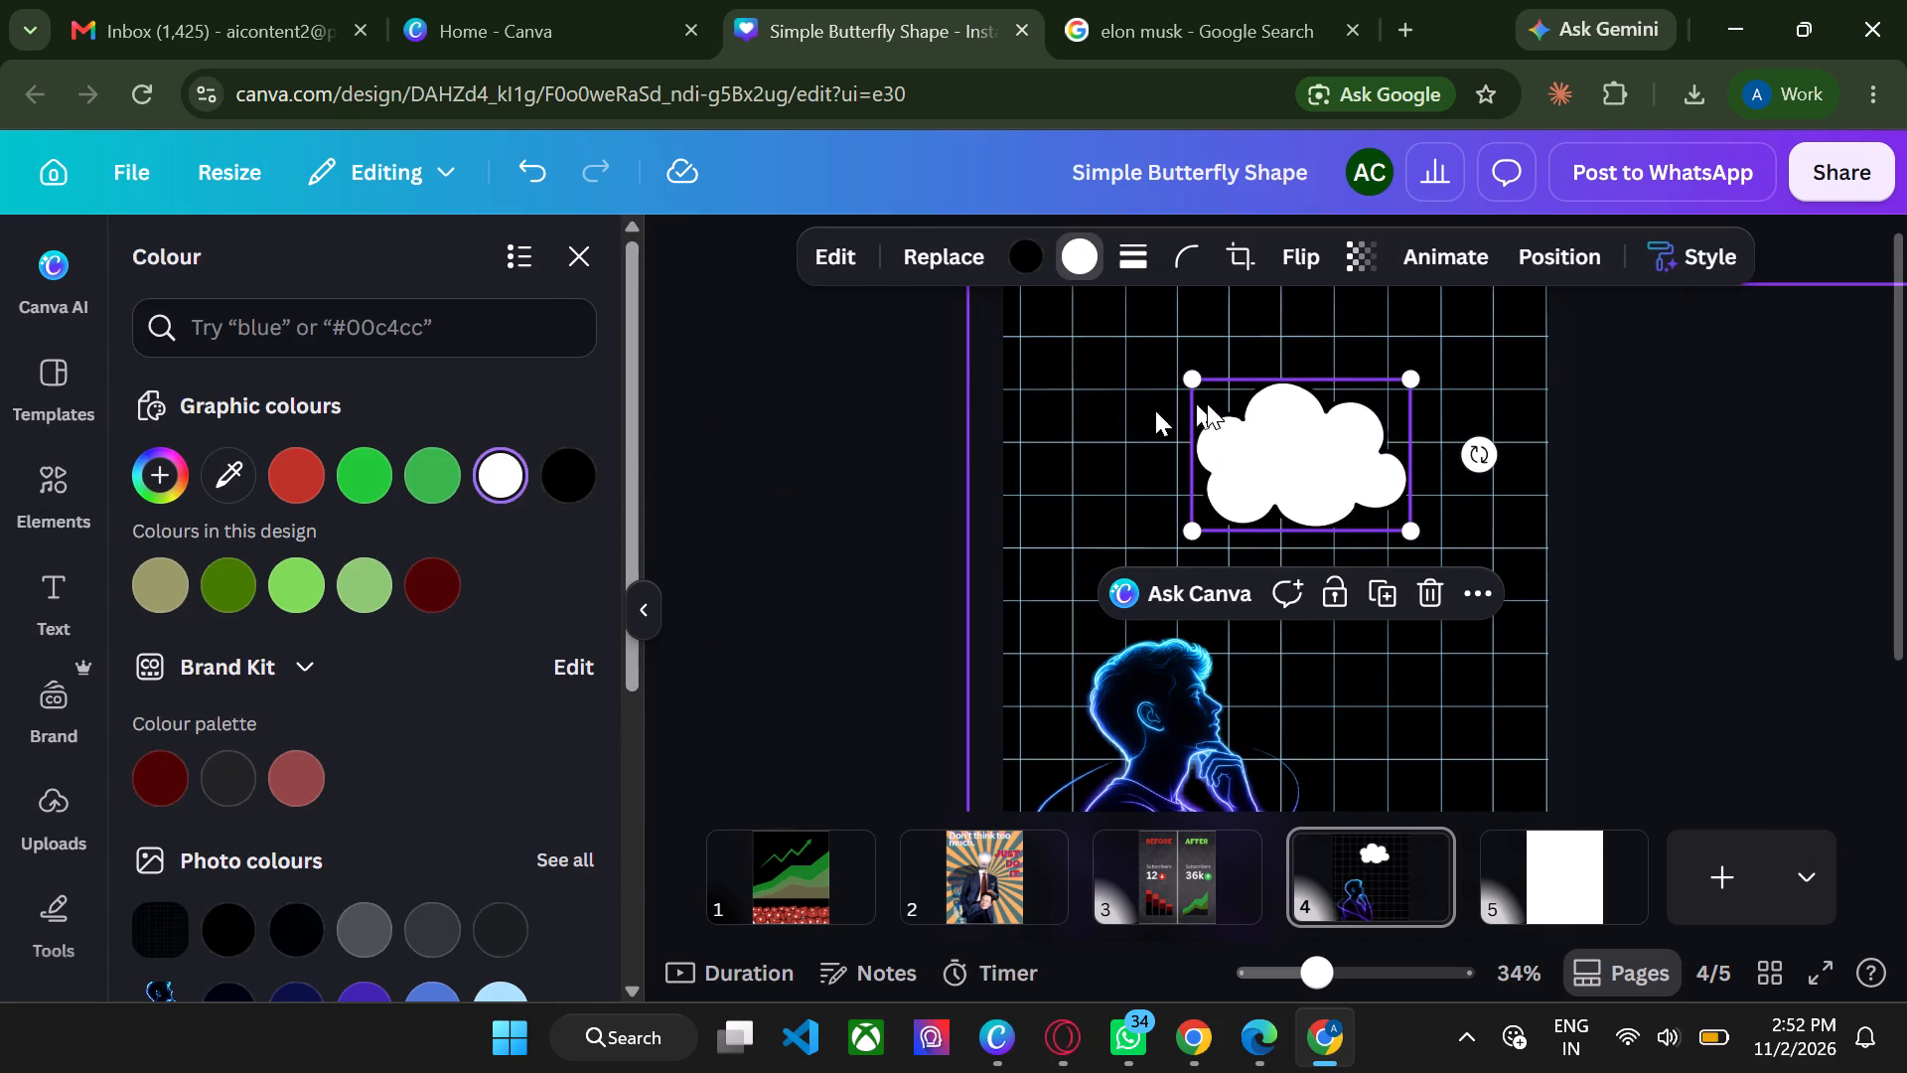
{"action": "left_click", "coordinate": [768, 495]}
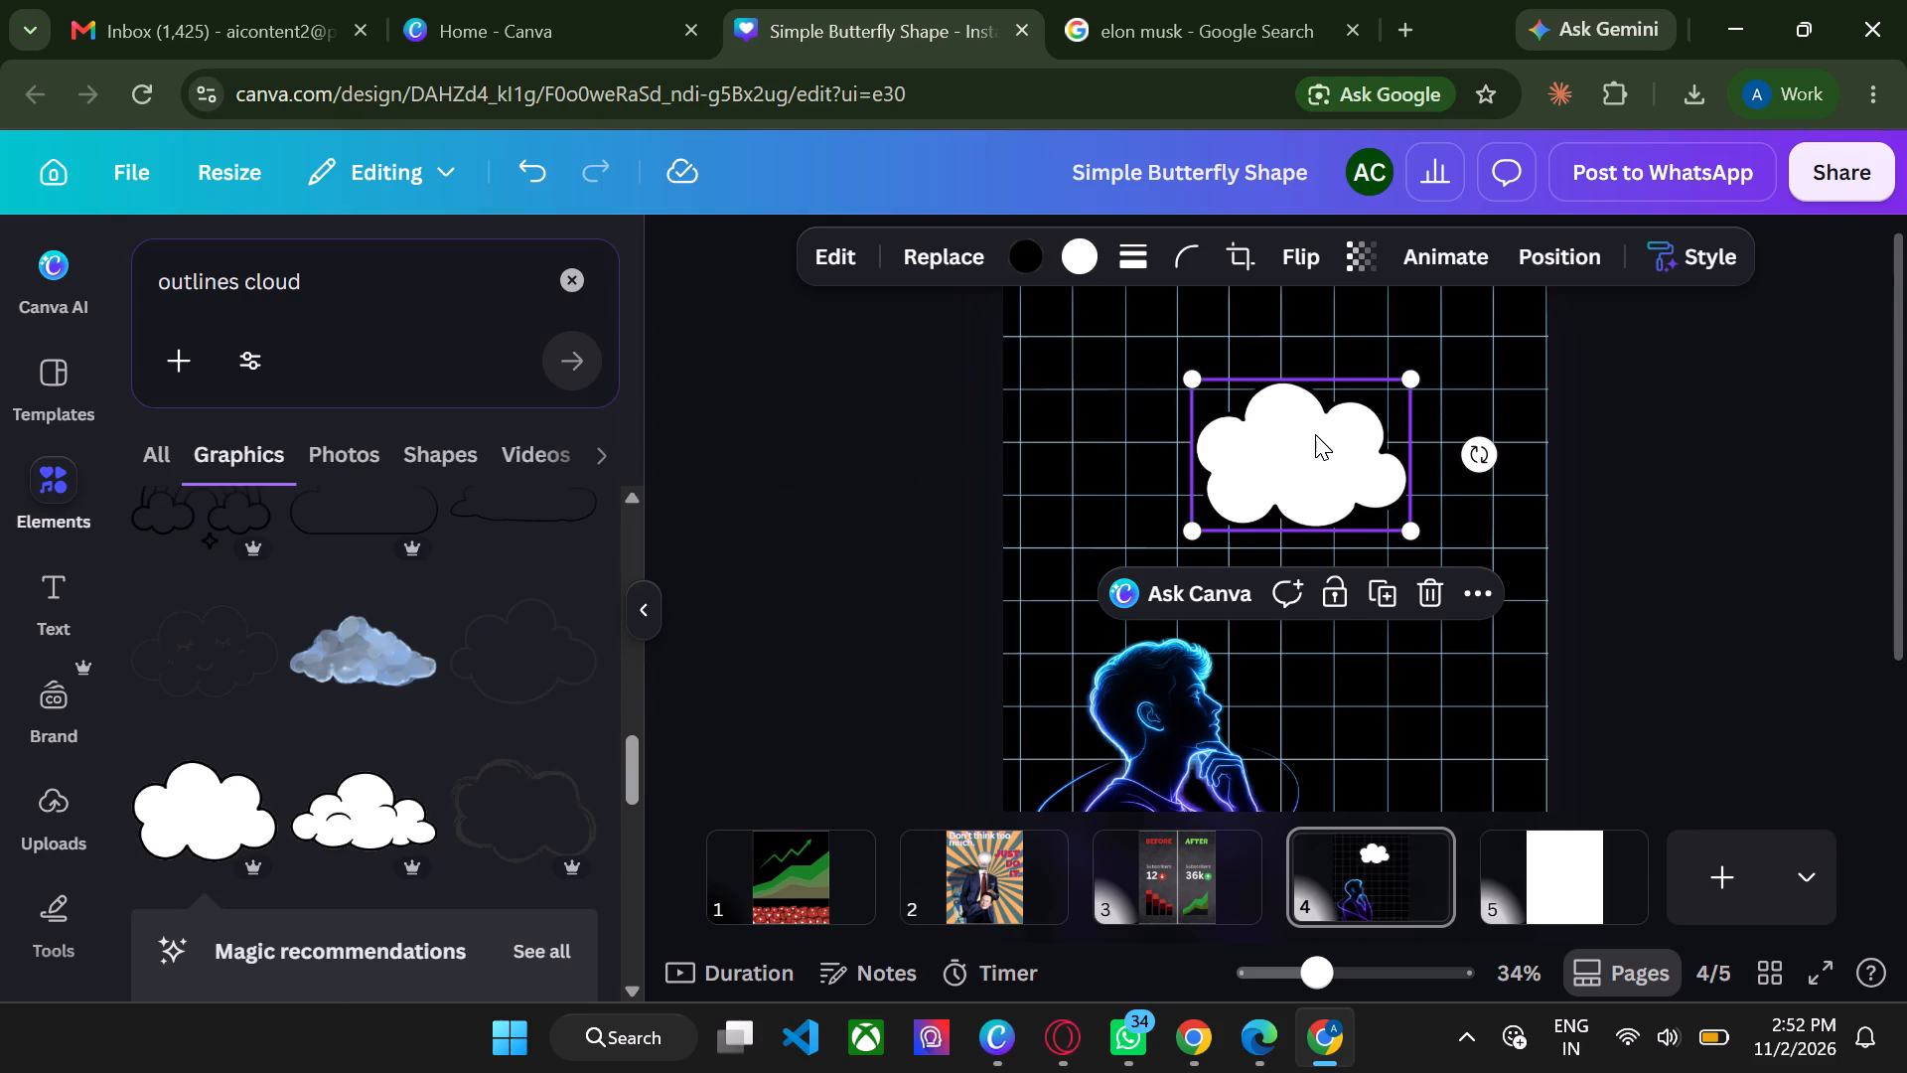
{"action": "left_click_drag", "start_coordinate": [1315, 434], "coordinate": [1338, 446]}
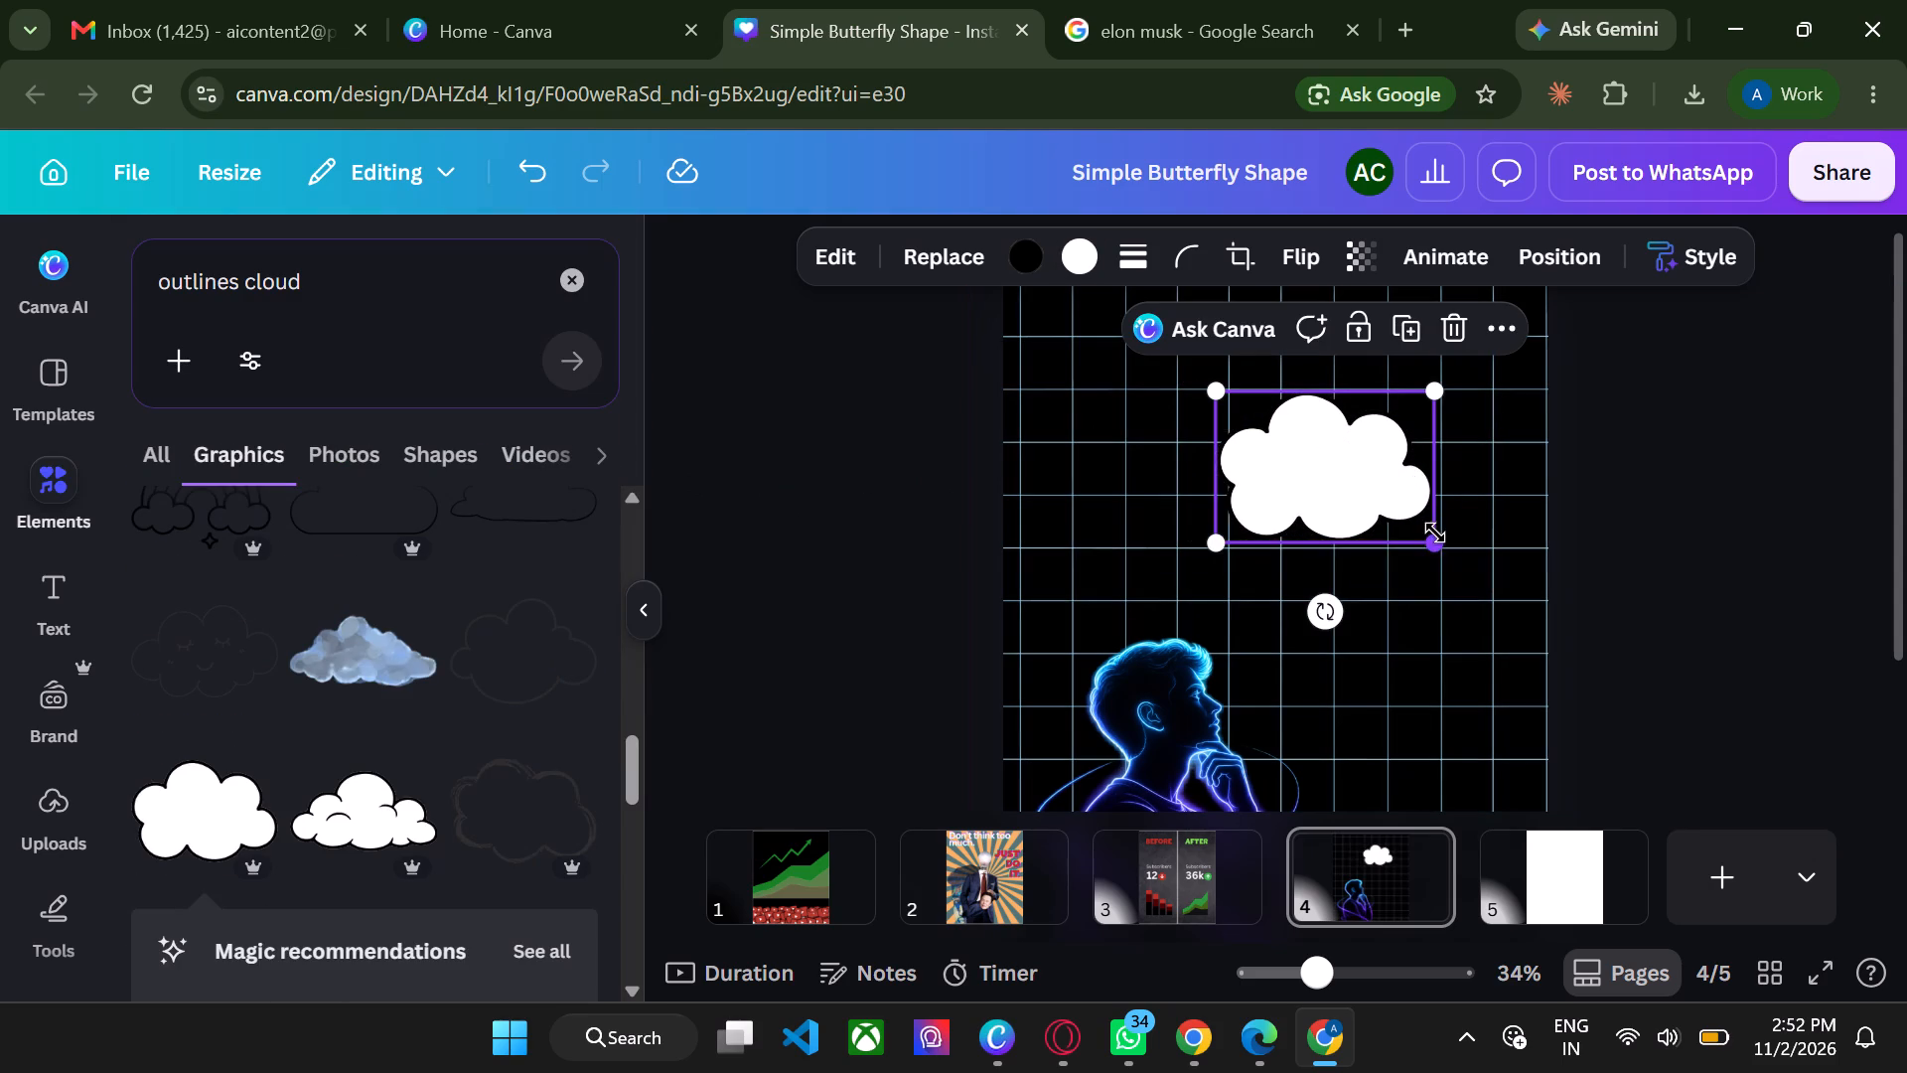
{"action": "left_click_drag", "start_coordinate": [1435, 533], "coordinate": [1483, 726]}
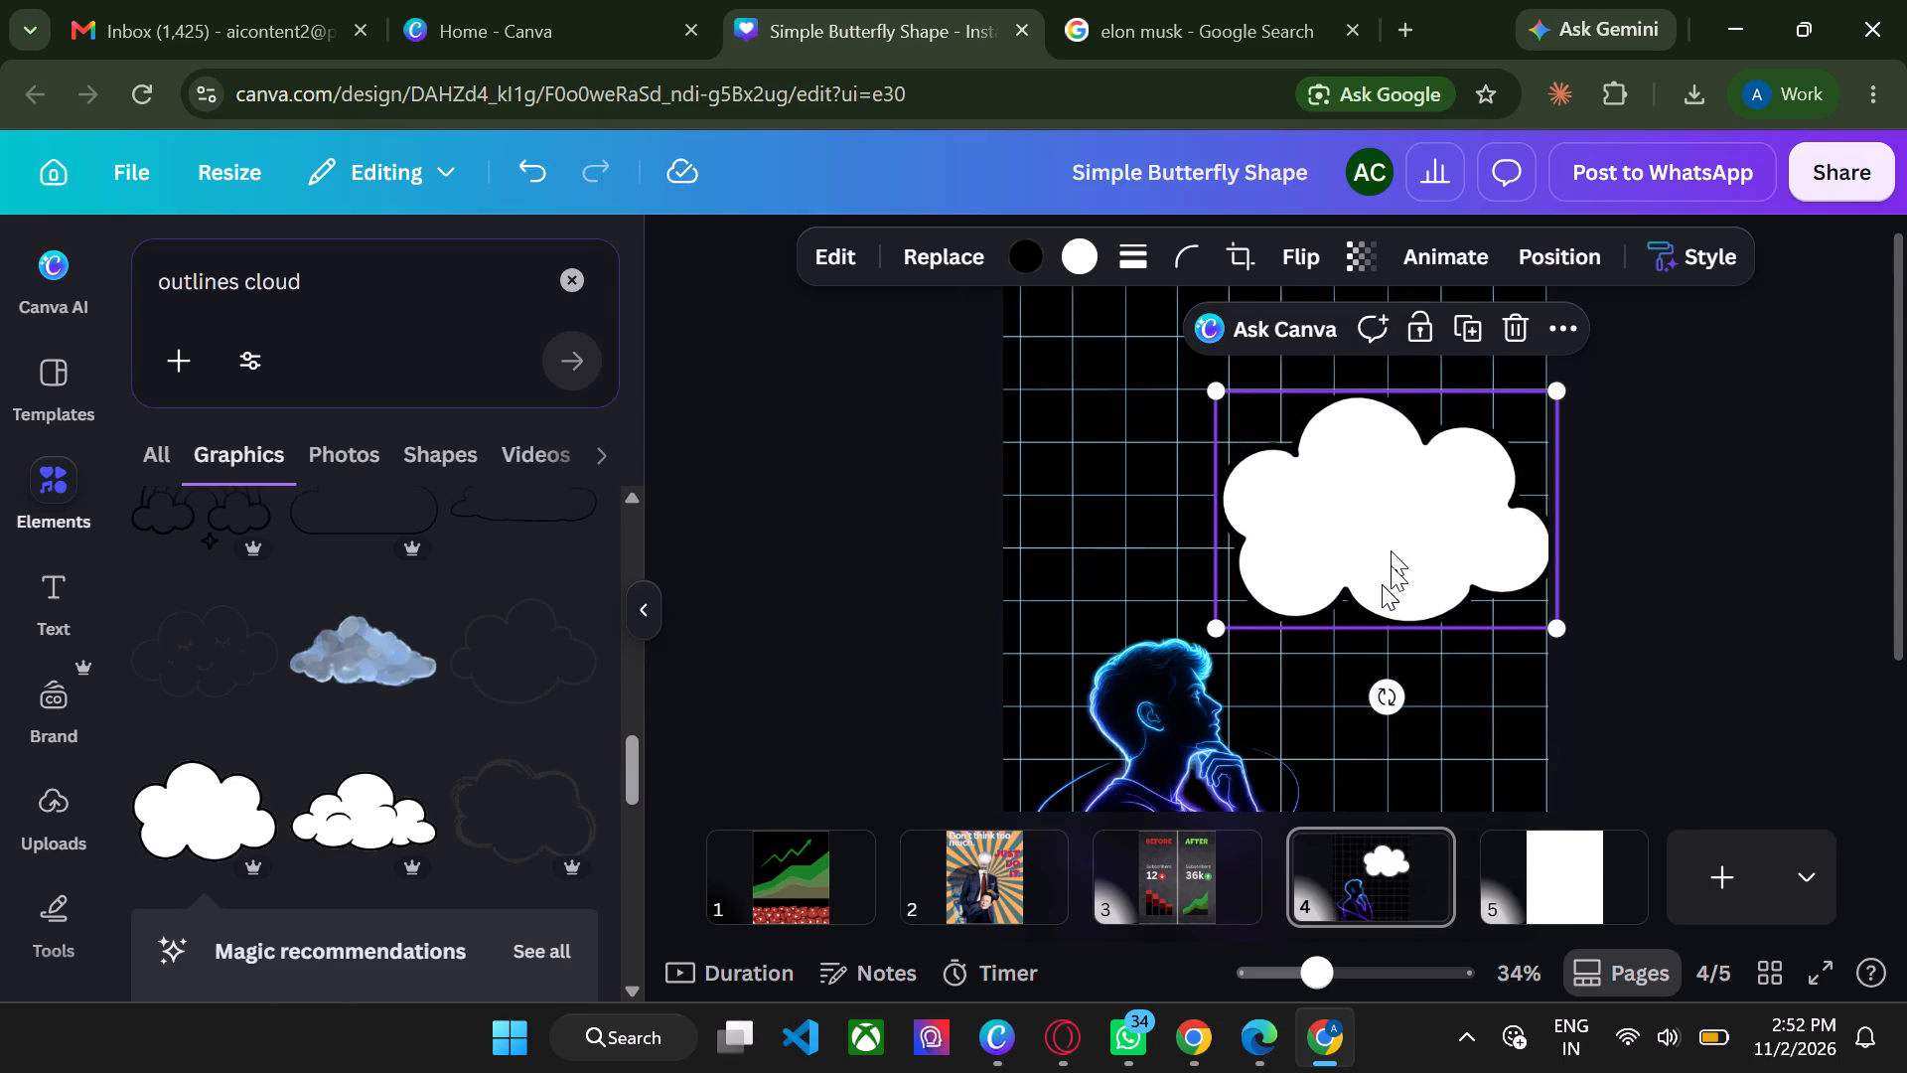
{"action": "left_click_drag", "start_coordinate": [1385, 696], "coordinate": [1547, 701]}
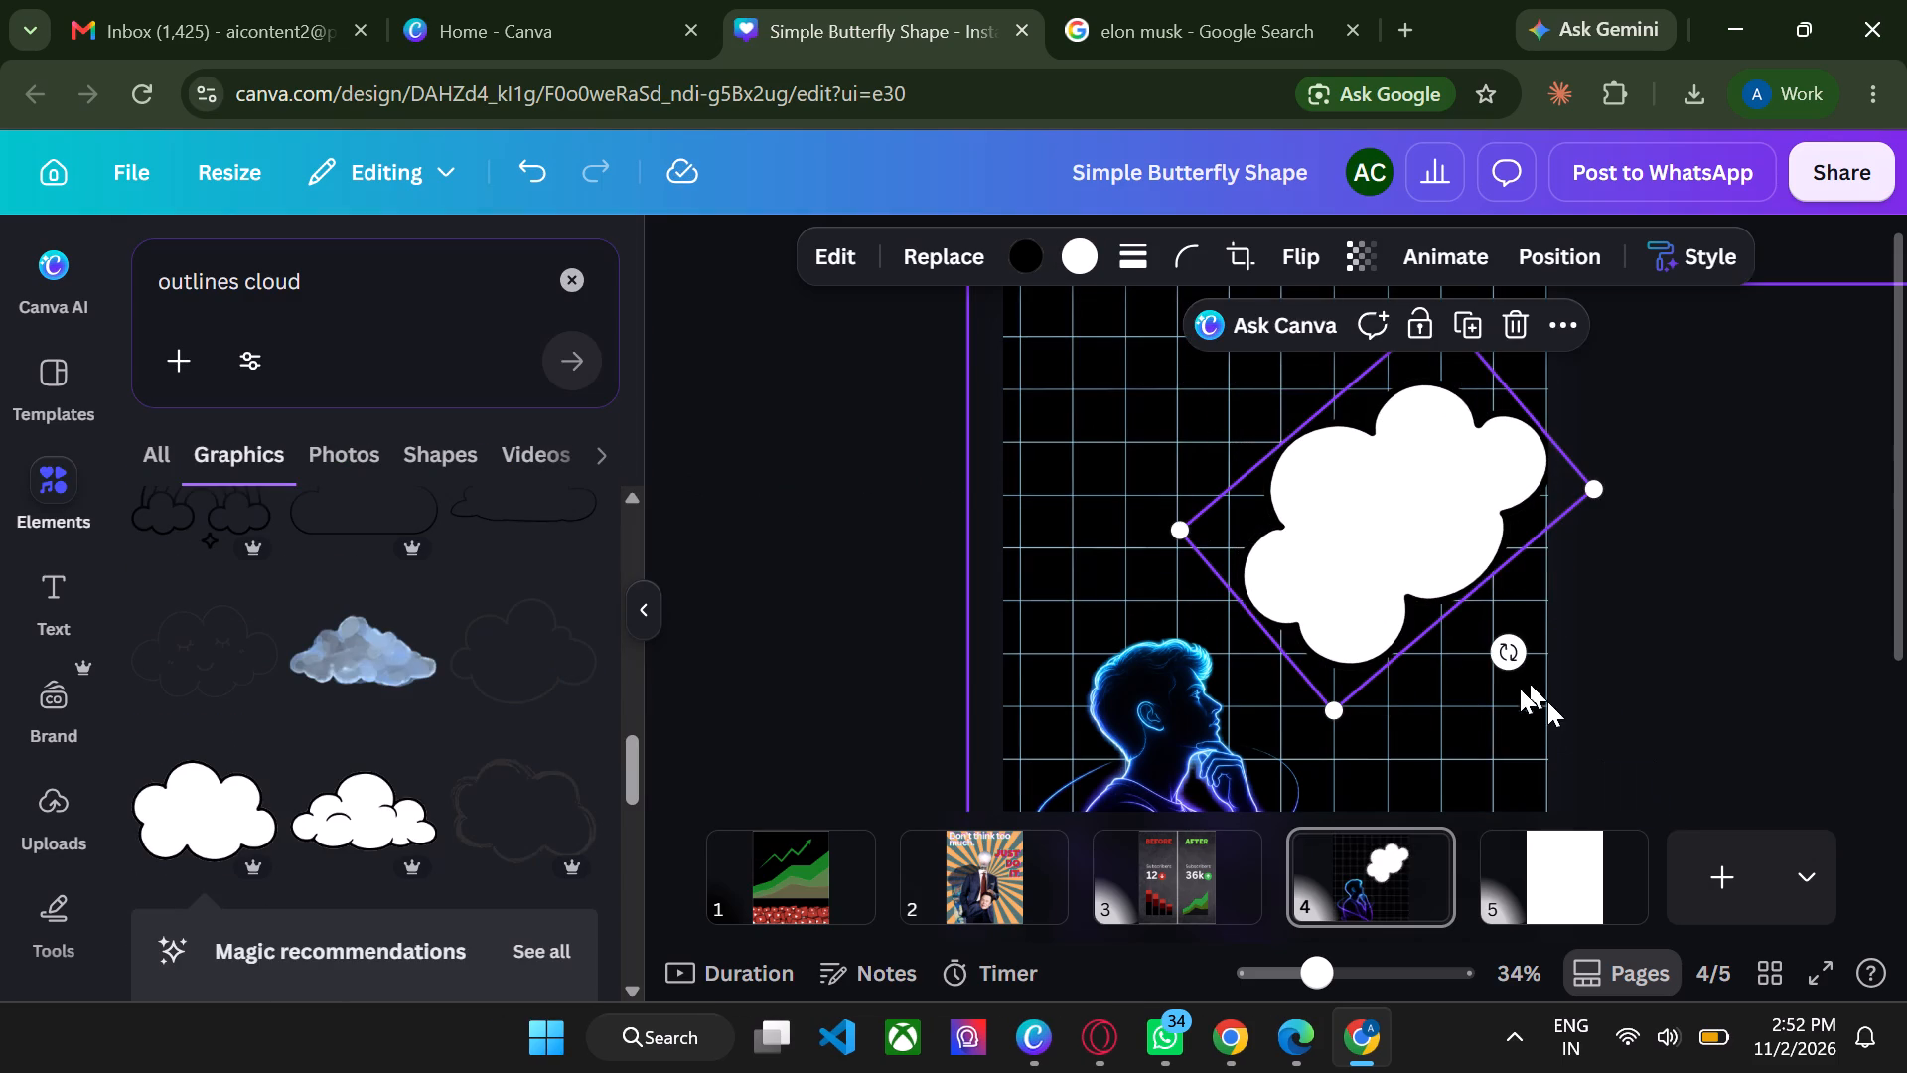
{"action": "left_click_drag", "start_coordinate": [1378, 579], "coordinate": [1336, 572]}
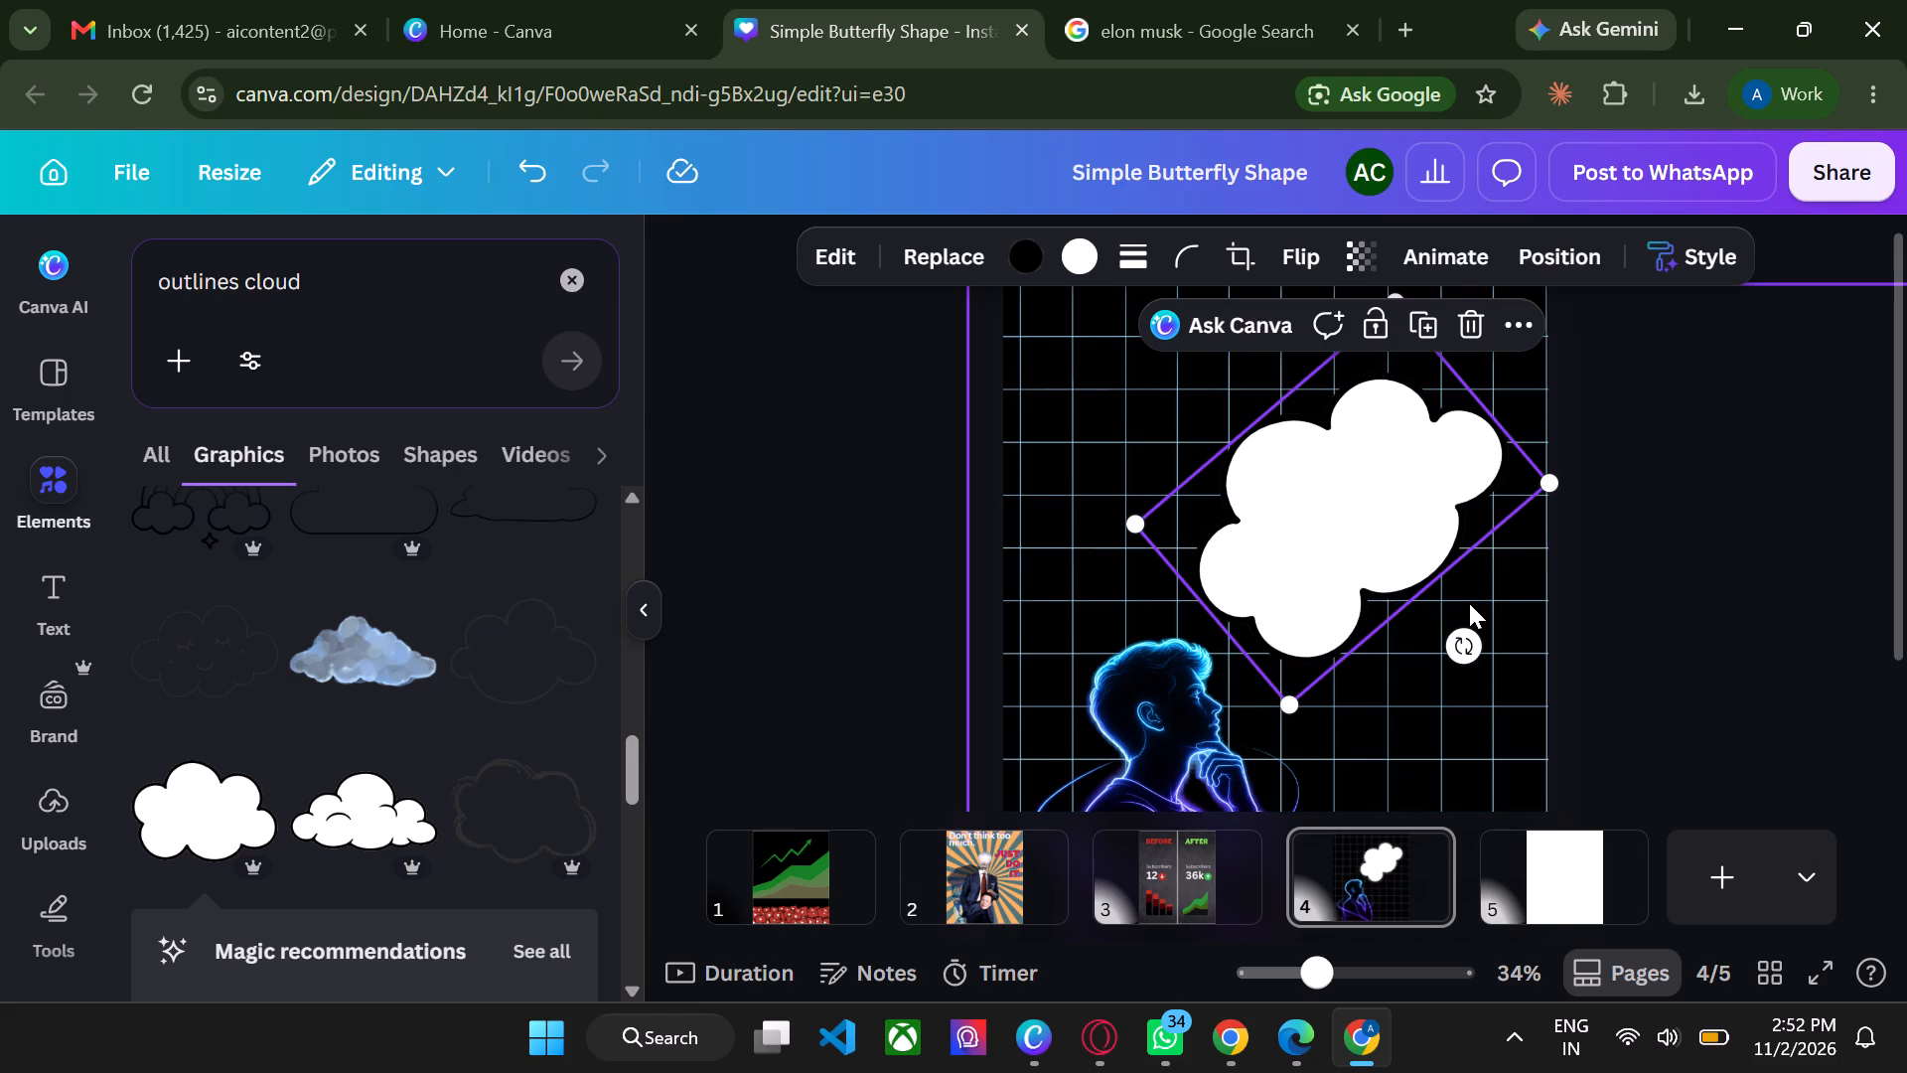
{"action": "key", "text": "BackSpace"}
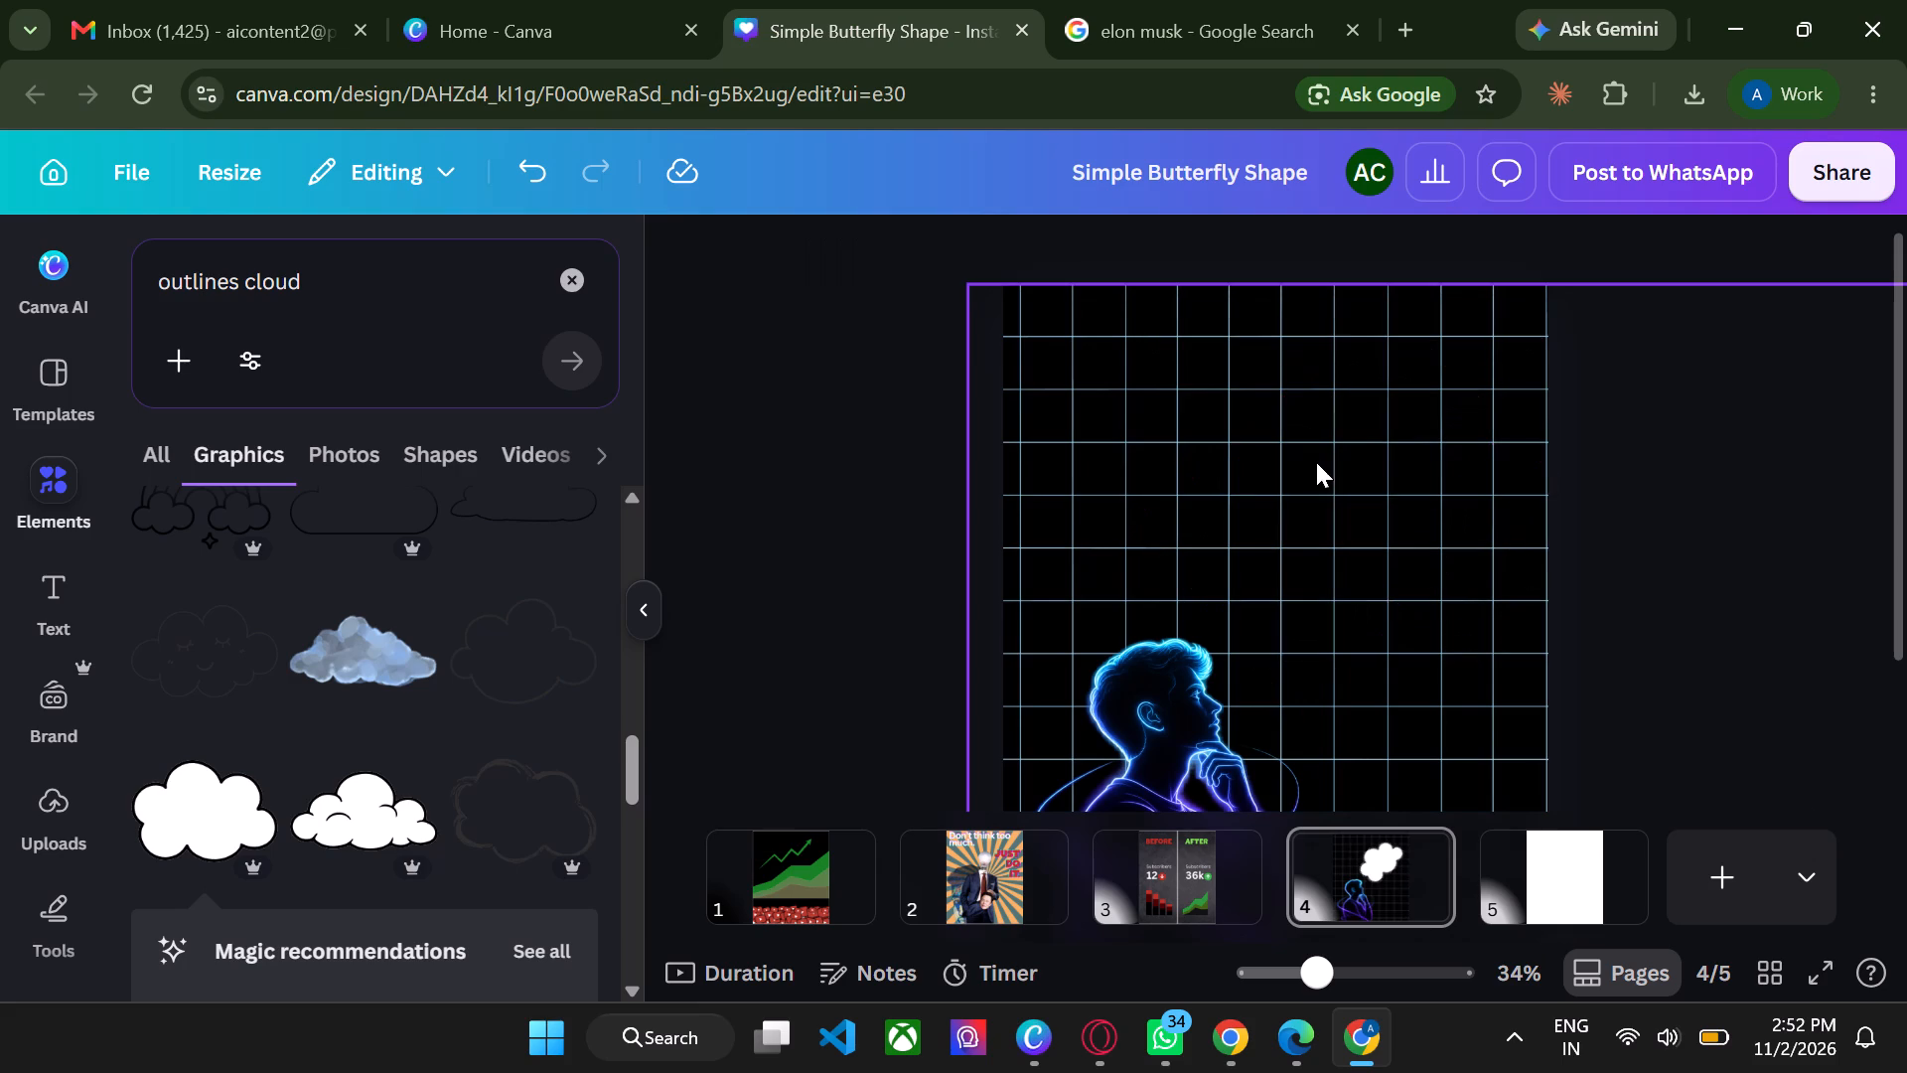
Add the puffy white cloud with the thick black border to page 4, enlarged to about 70% of the page width, above and right of the figure.
{"action": "scroll", "coordinate": [367, 705], "scroll_direction": "down", "scroll_amount": 2}
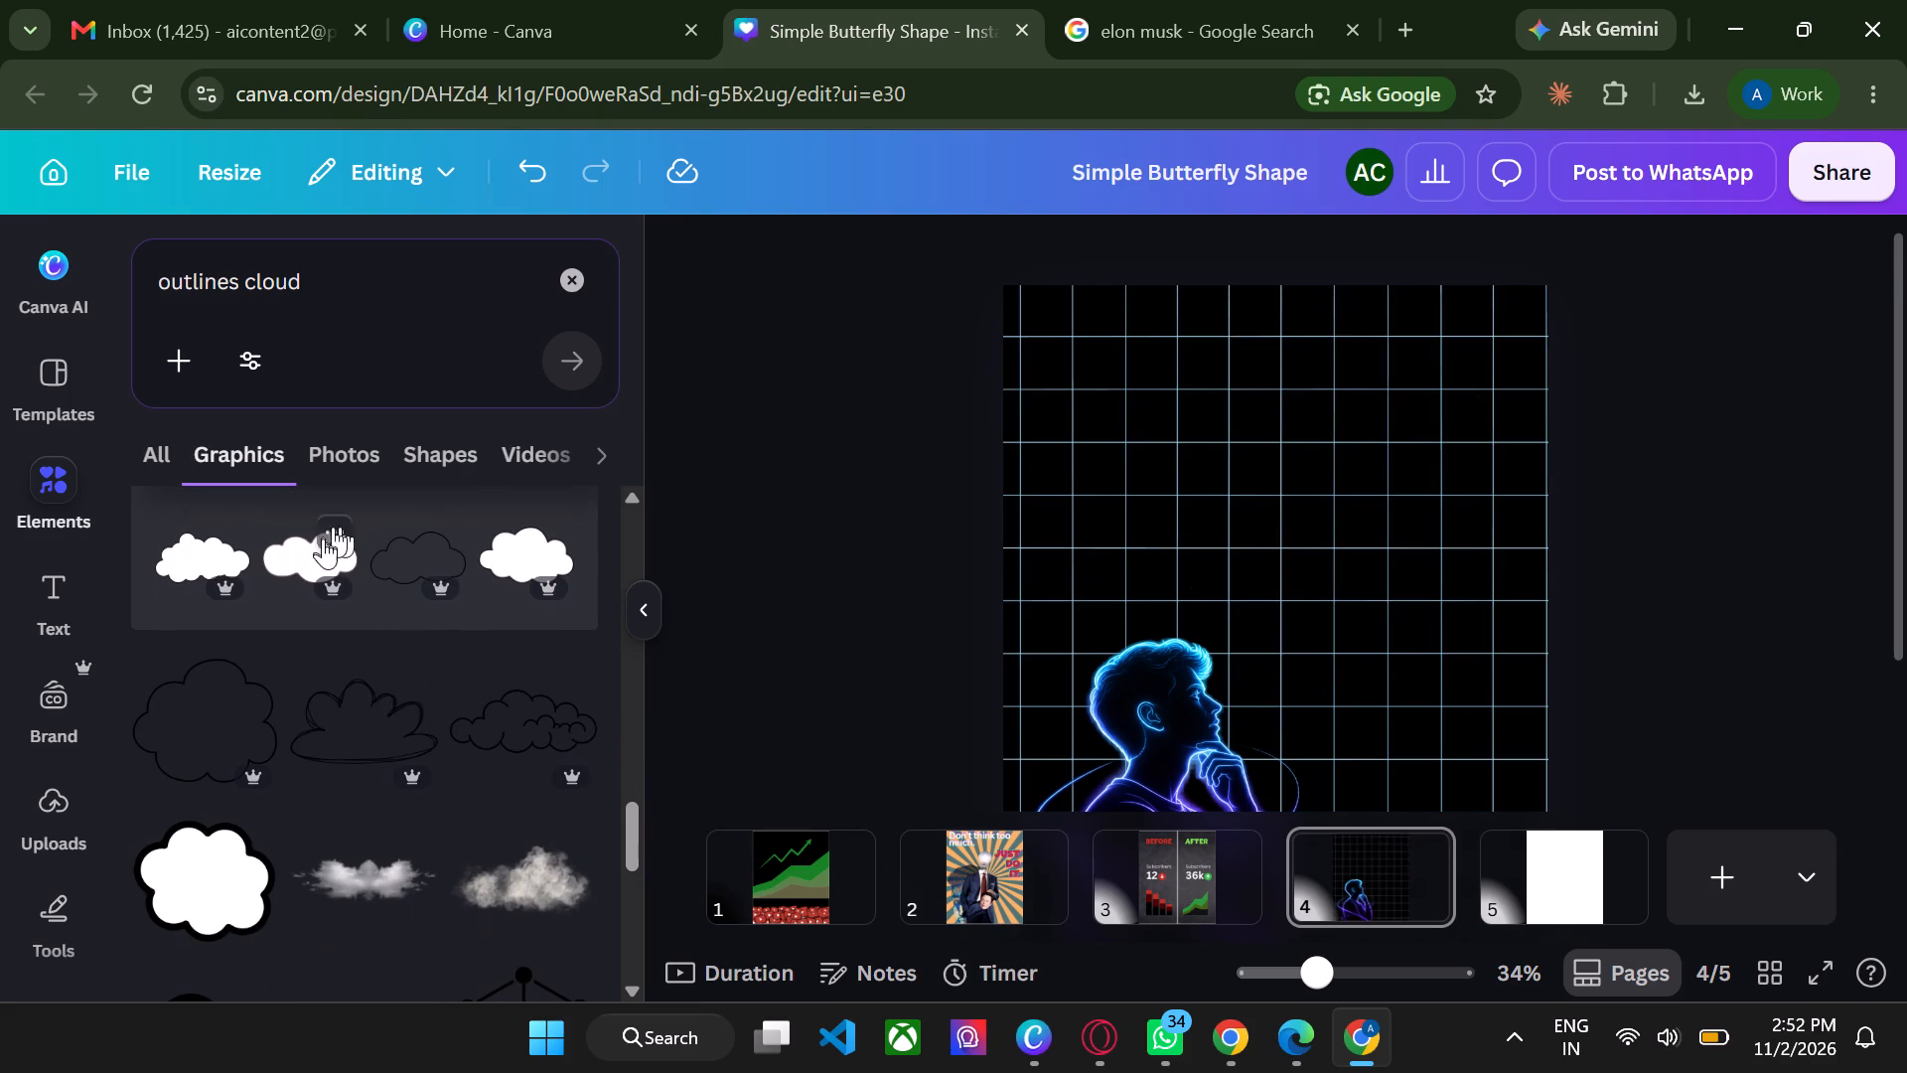
{"action": "scroll", "coordinate": [303, 745], "scroll_direction": "down", "scroll_amount": 1}
{"action": "left_click", "coordinate": [207, 818]}
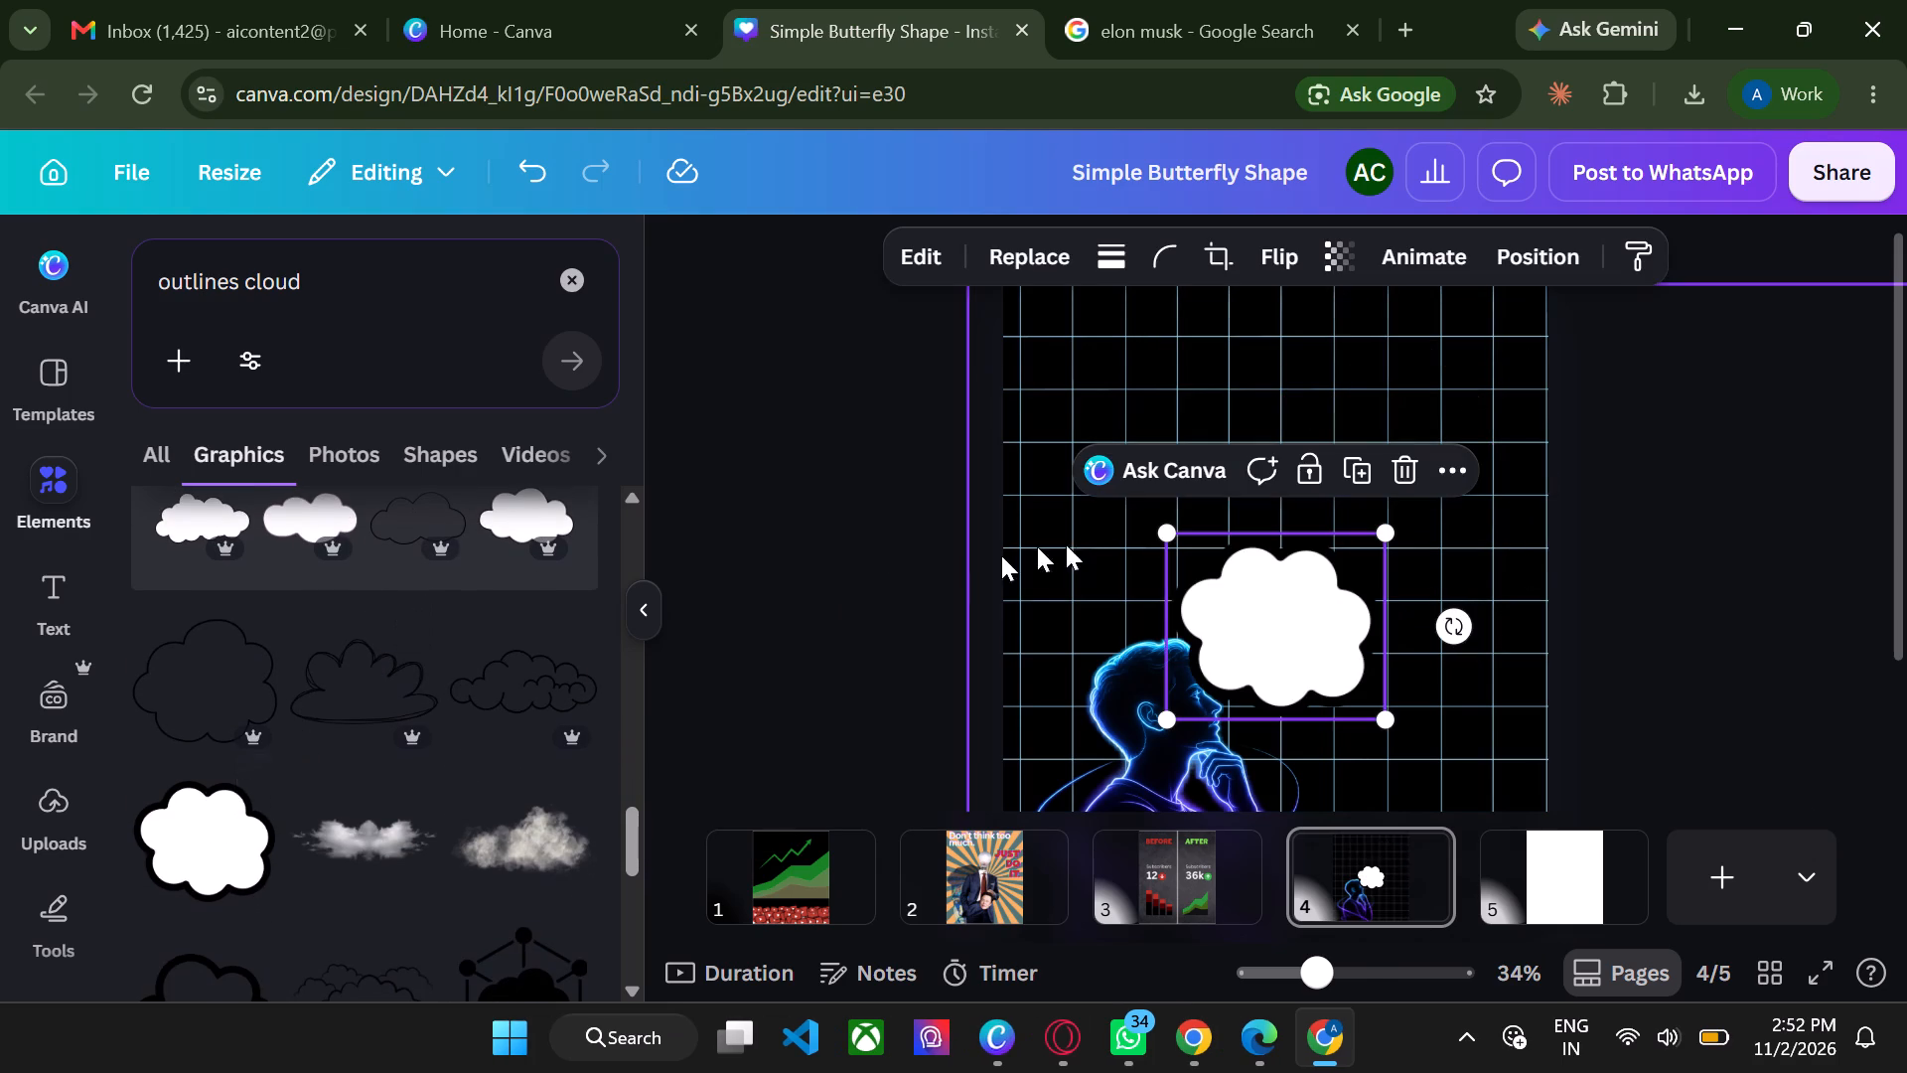
{"action": "left_click_drag", "start_coordinate": [1278, 610], "coordinate": [1290, 428]}
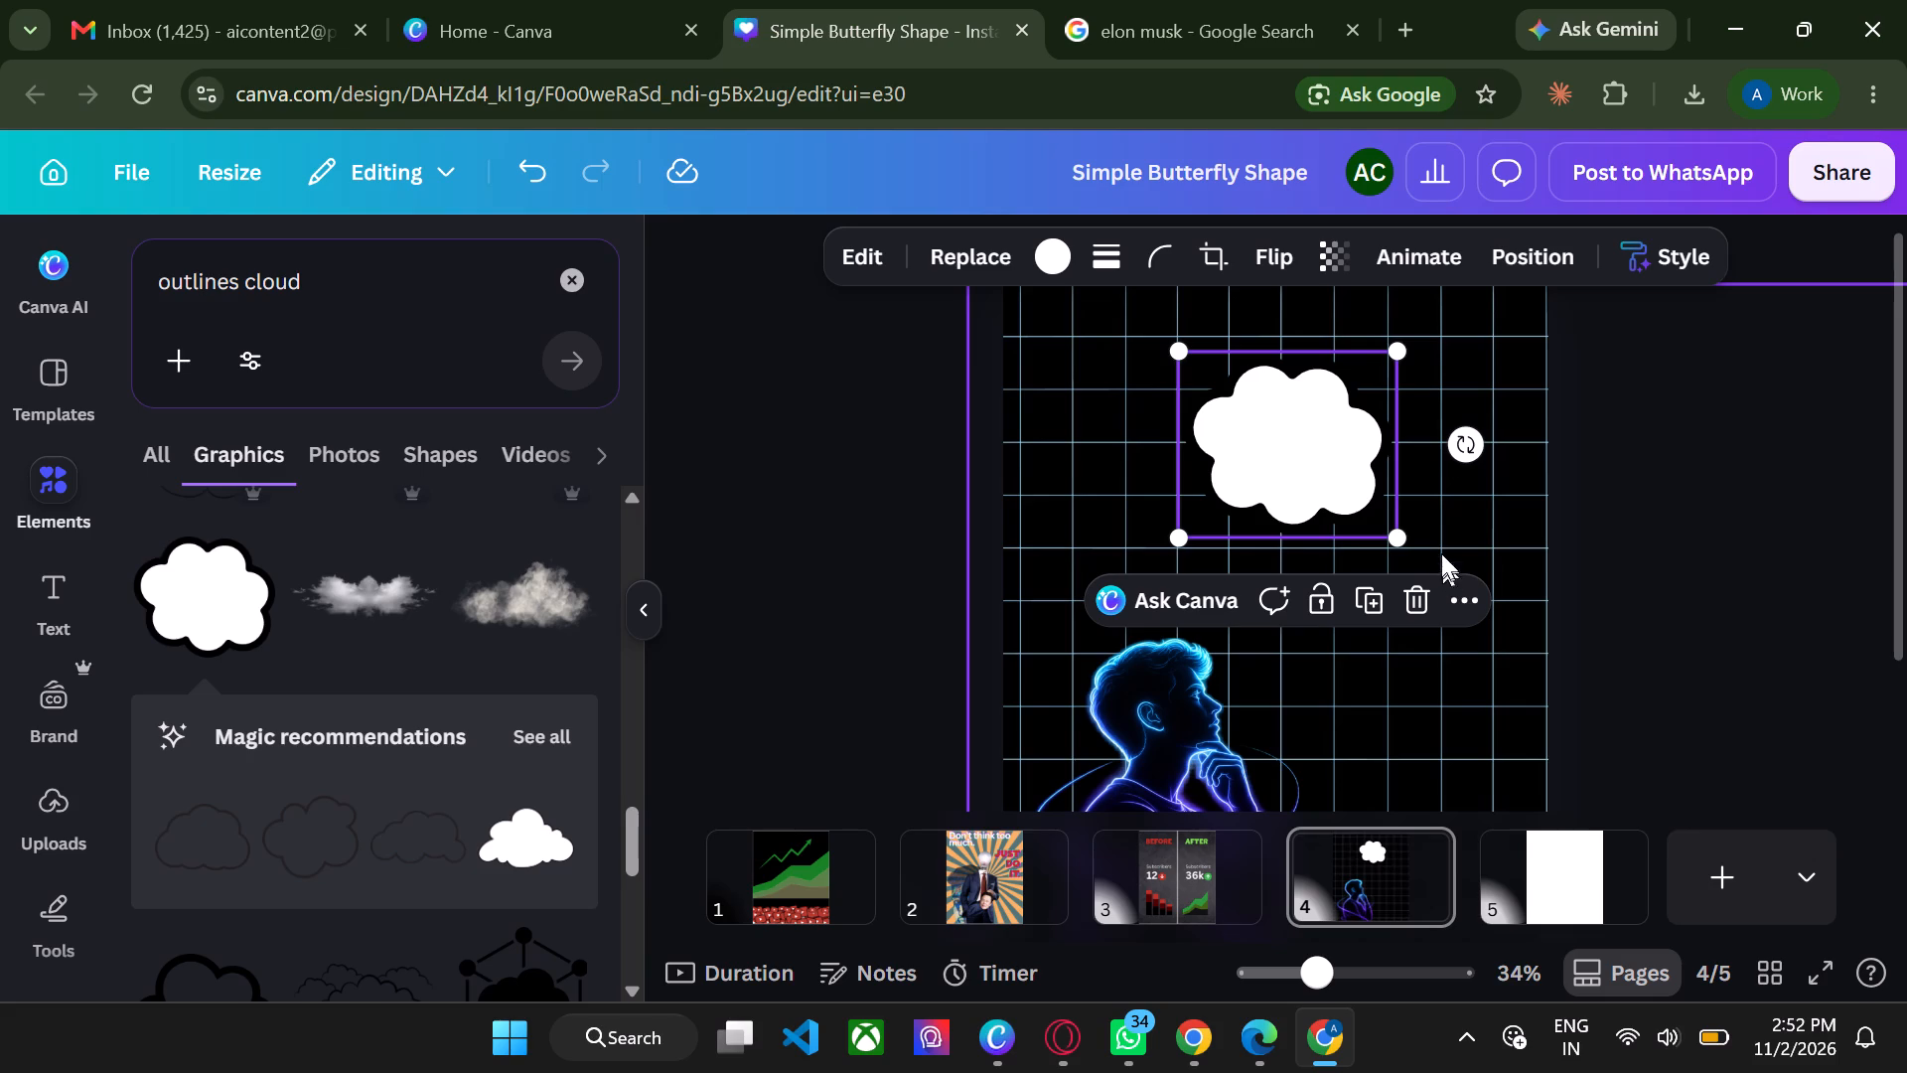
{"action": "left_click_drag", "start_coordinate": [1403, 541], "coordinate": [1517, 748]}
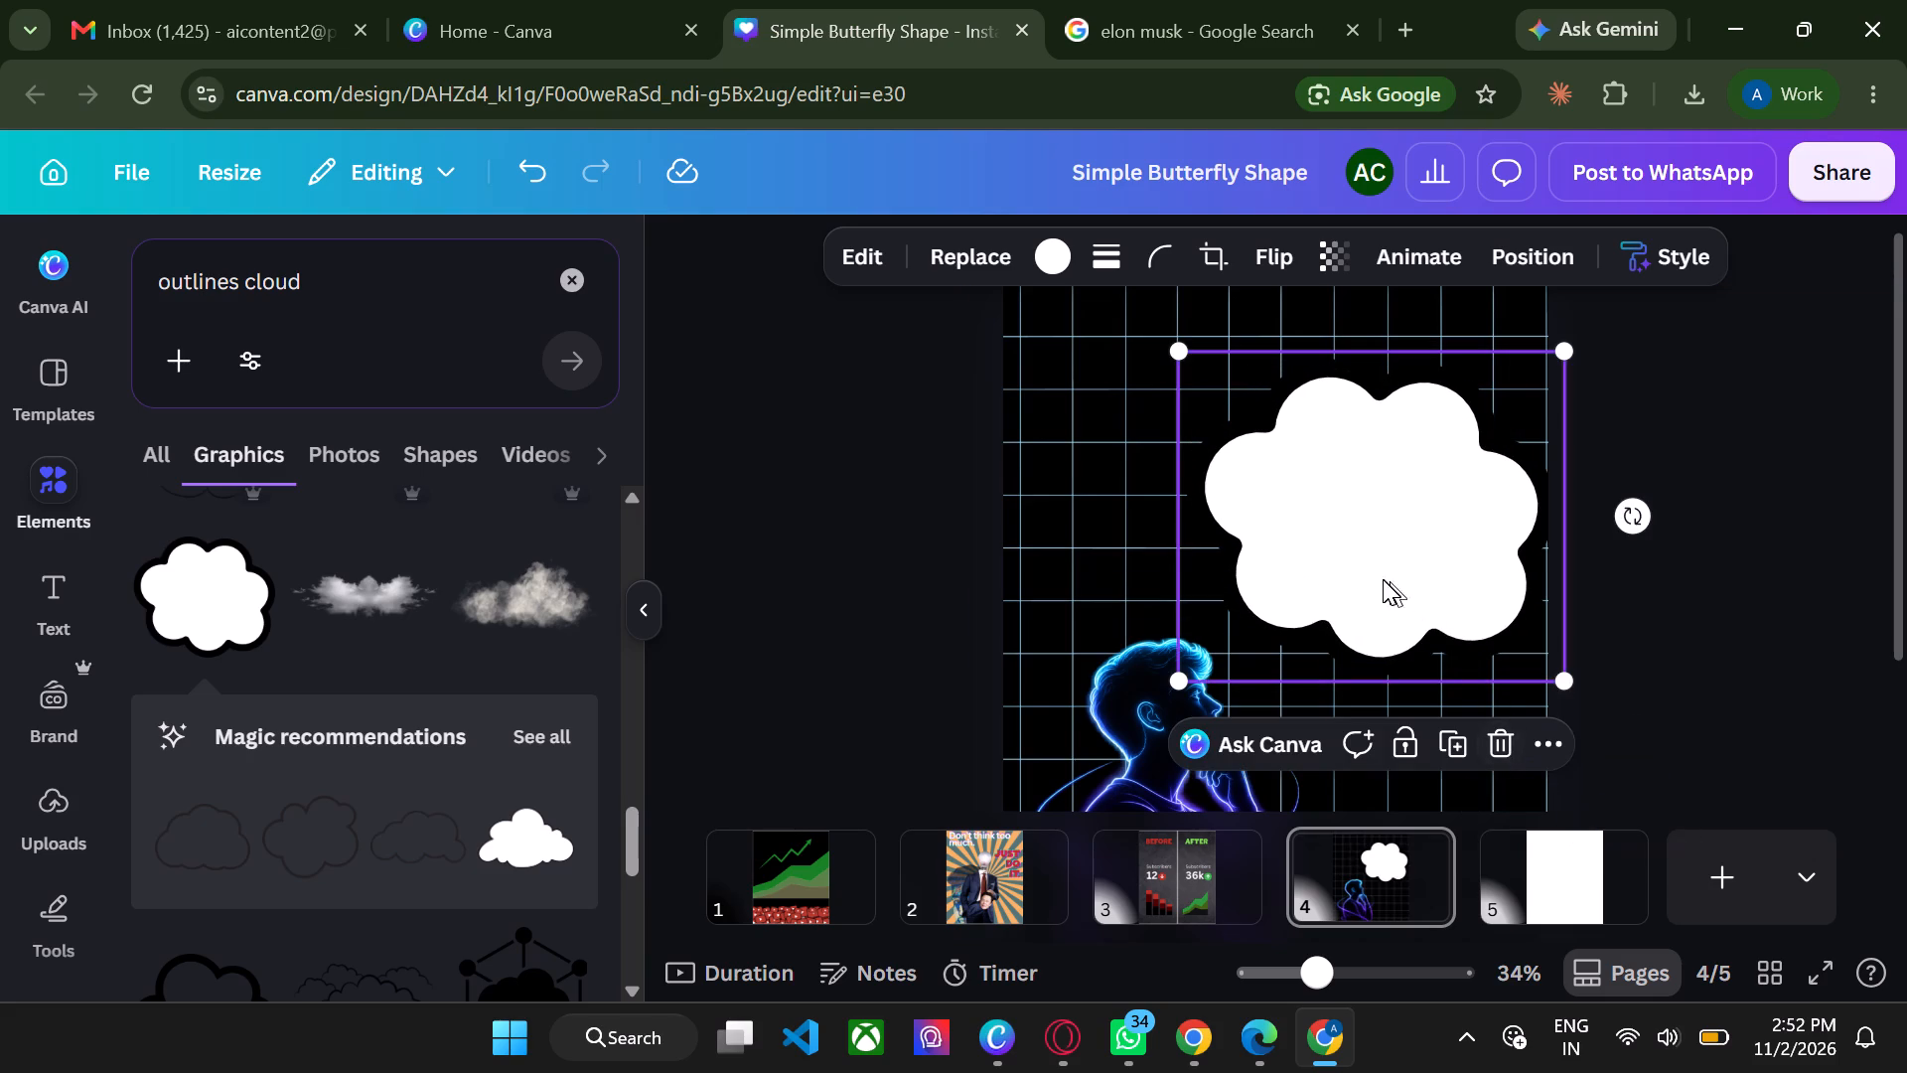
{"action": "left_click_drag", "start_coordinate": [1381, 579], "coordinate": [1347, 578]}
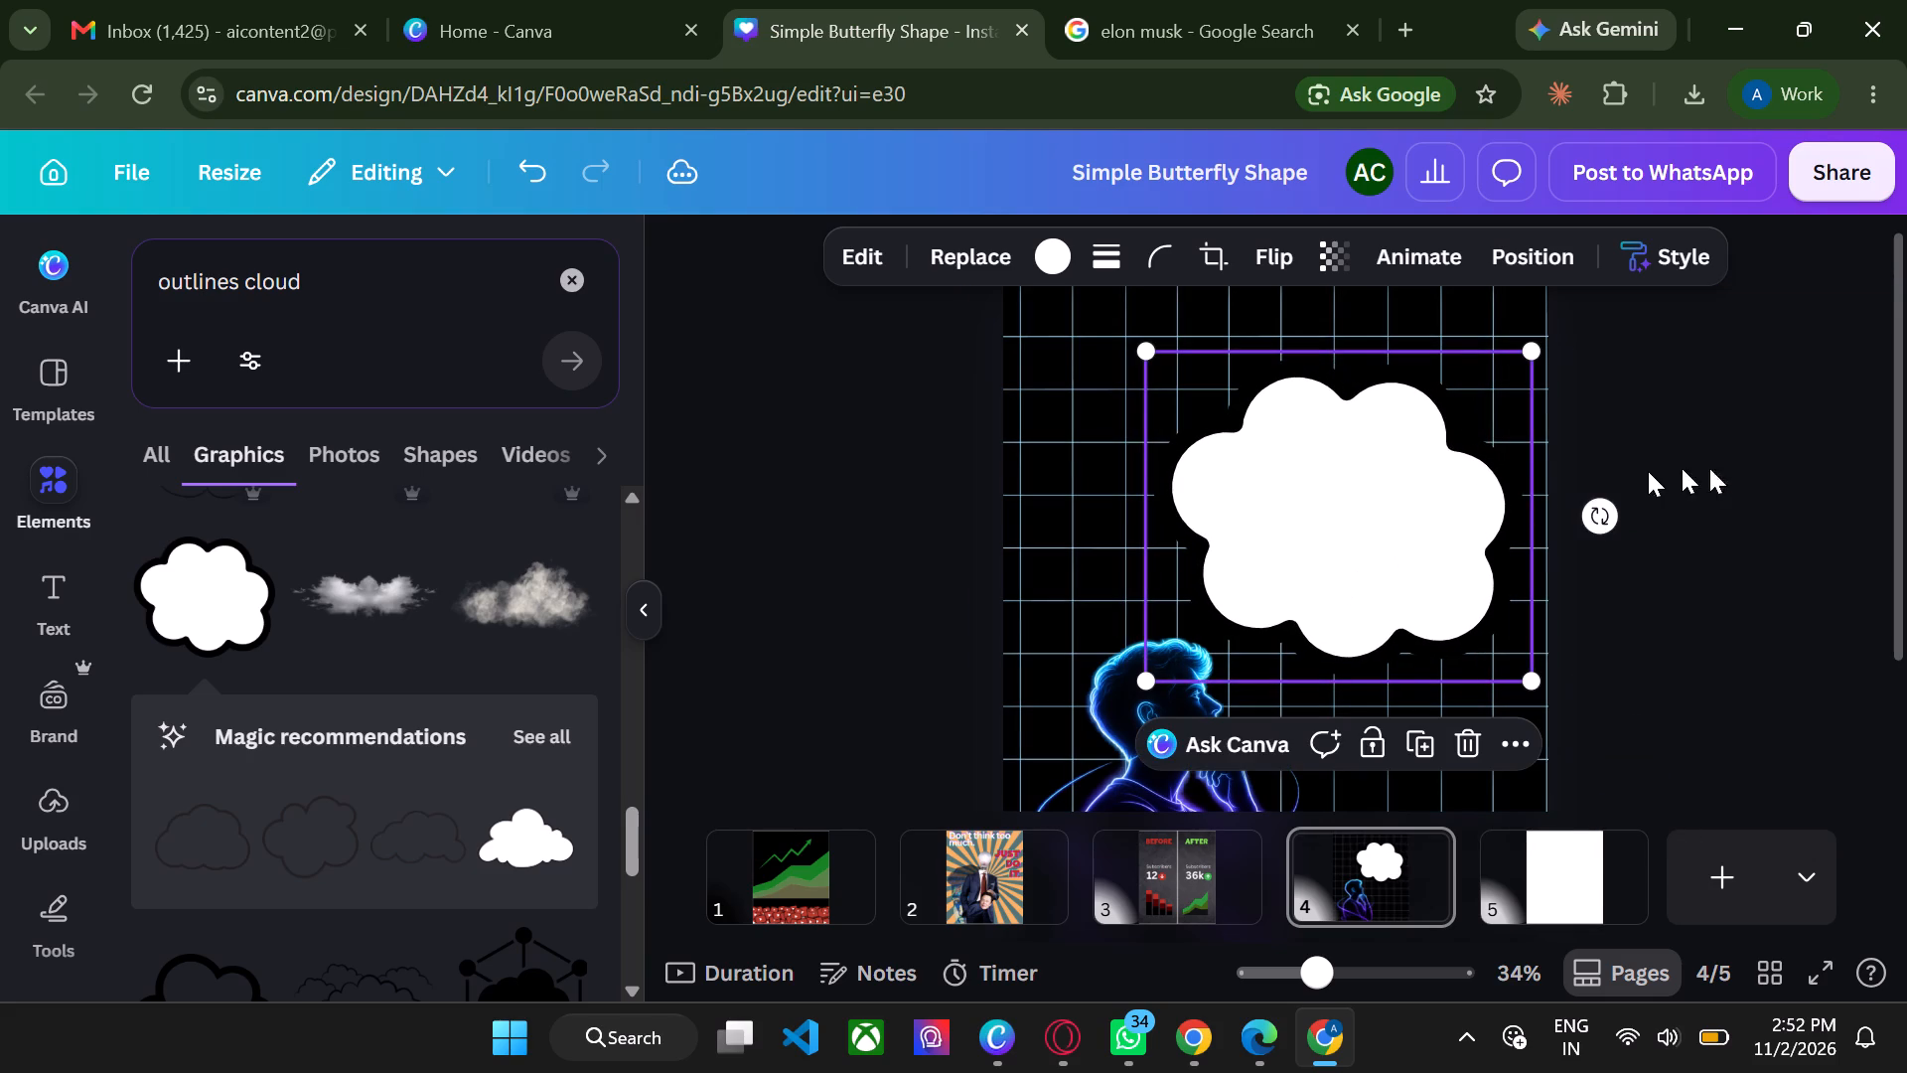
{"action": "left_click", "coordinate": [1728, 468]}
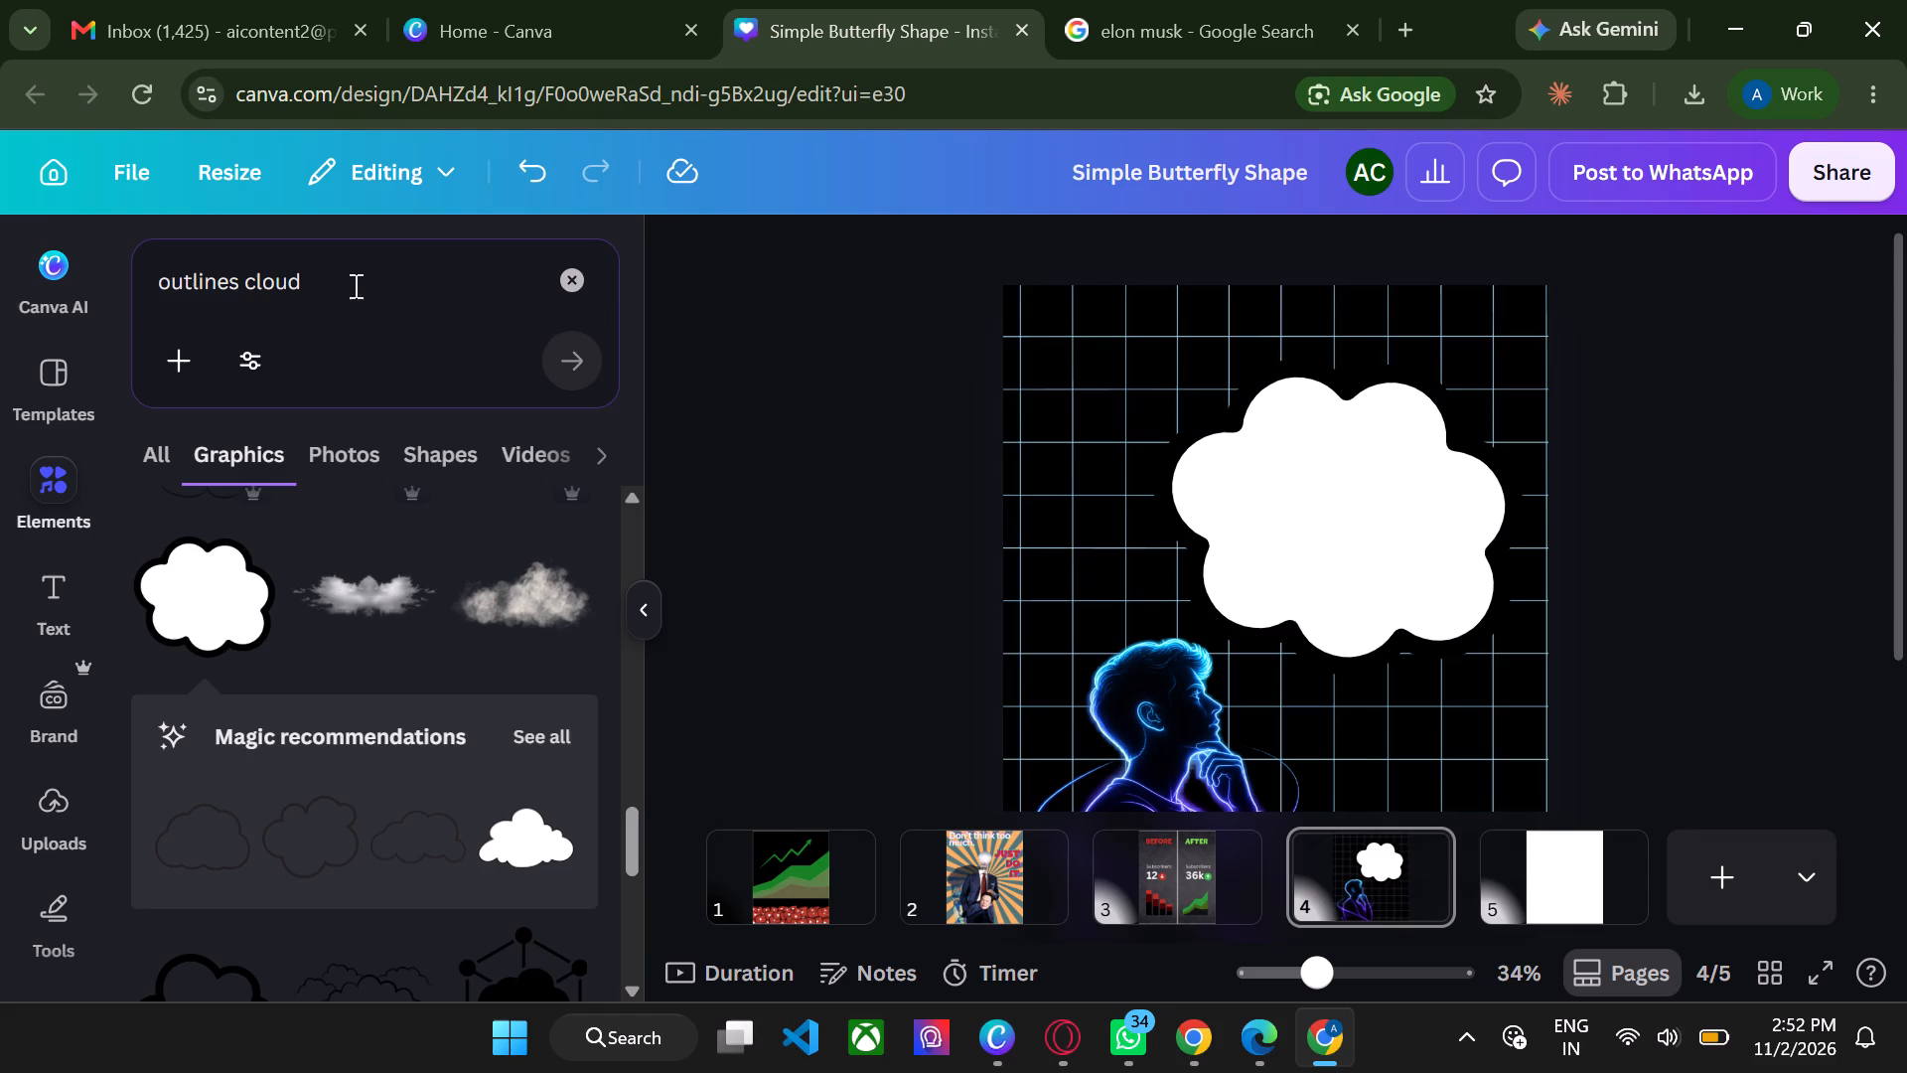
Add a subtitle text box to page 4 and clear its placeholder text.
{"action": "left_click", "coordinate": [46, 589]}
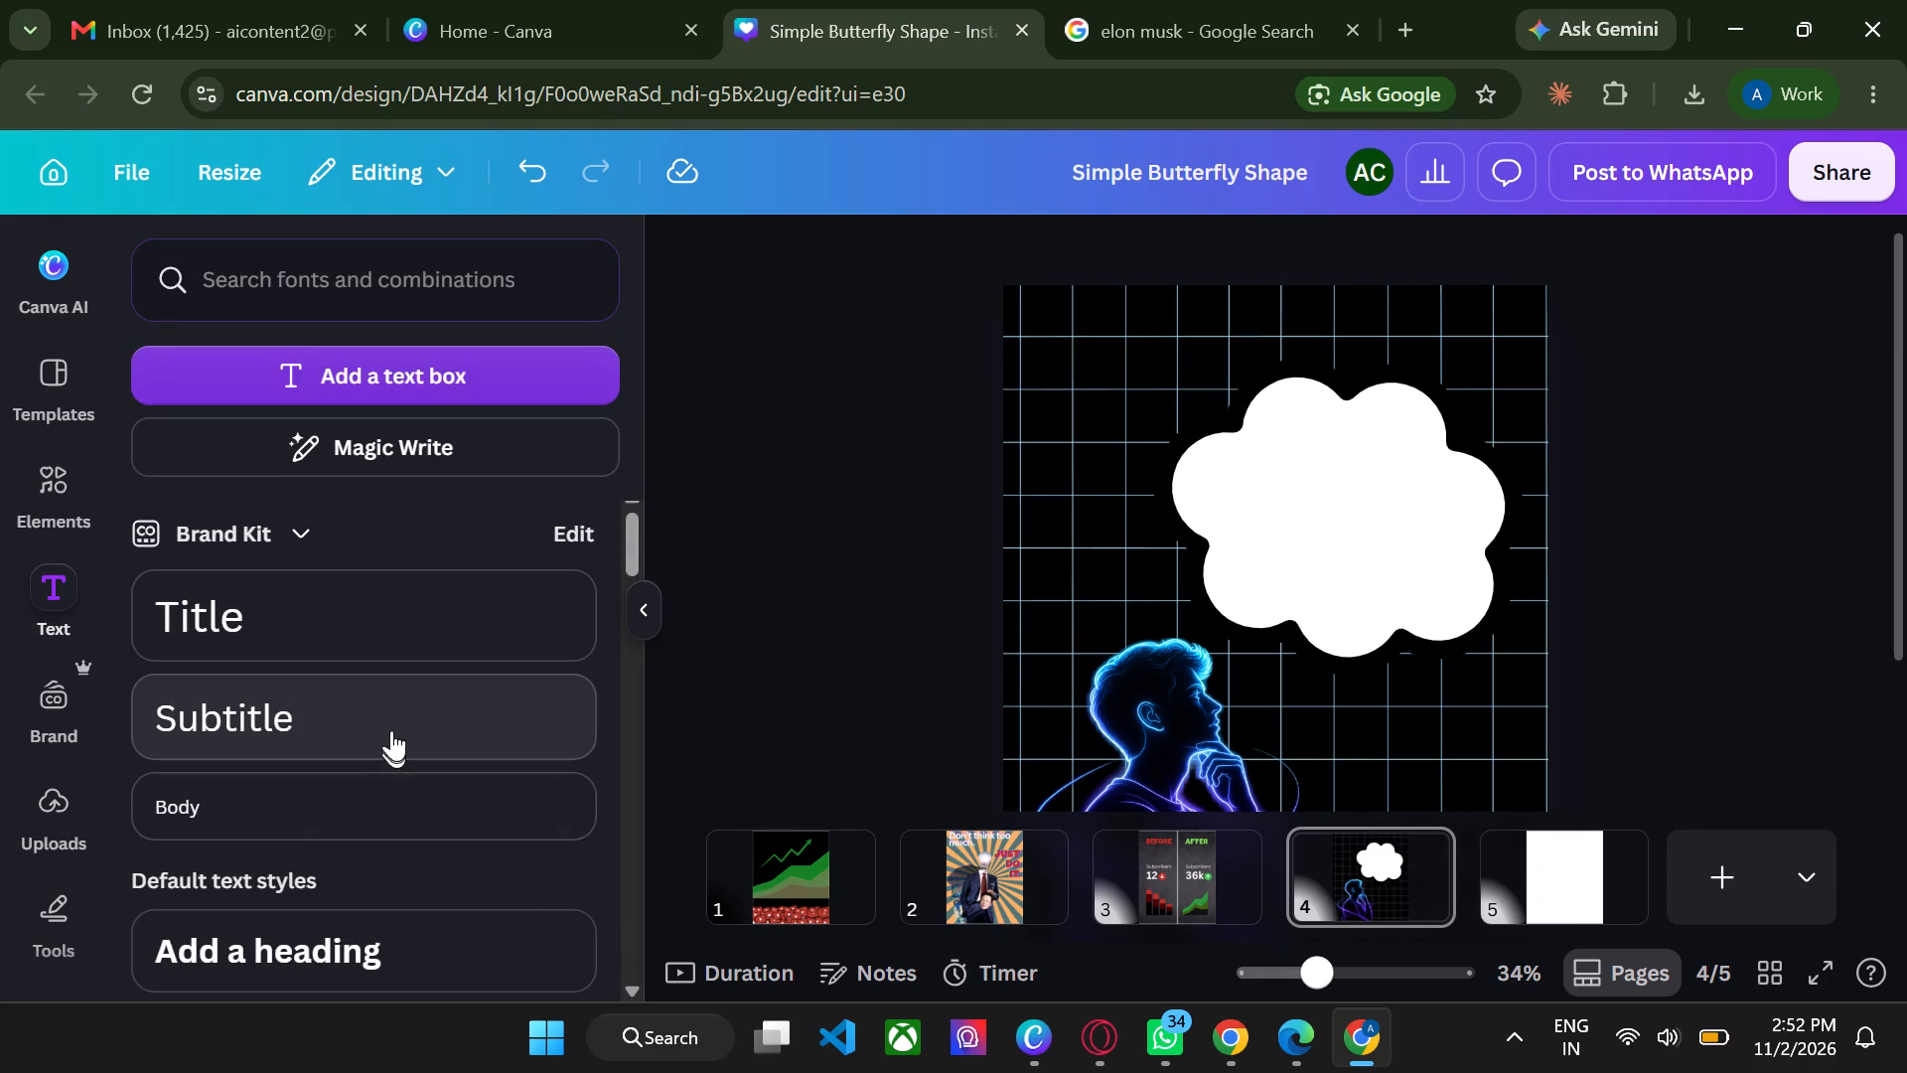
{"action": "left_click", "coordinate": [391, 728]}
{"action": "key", "text": "BackSpace"}
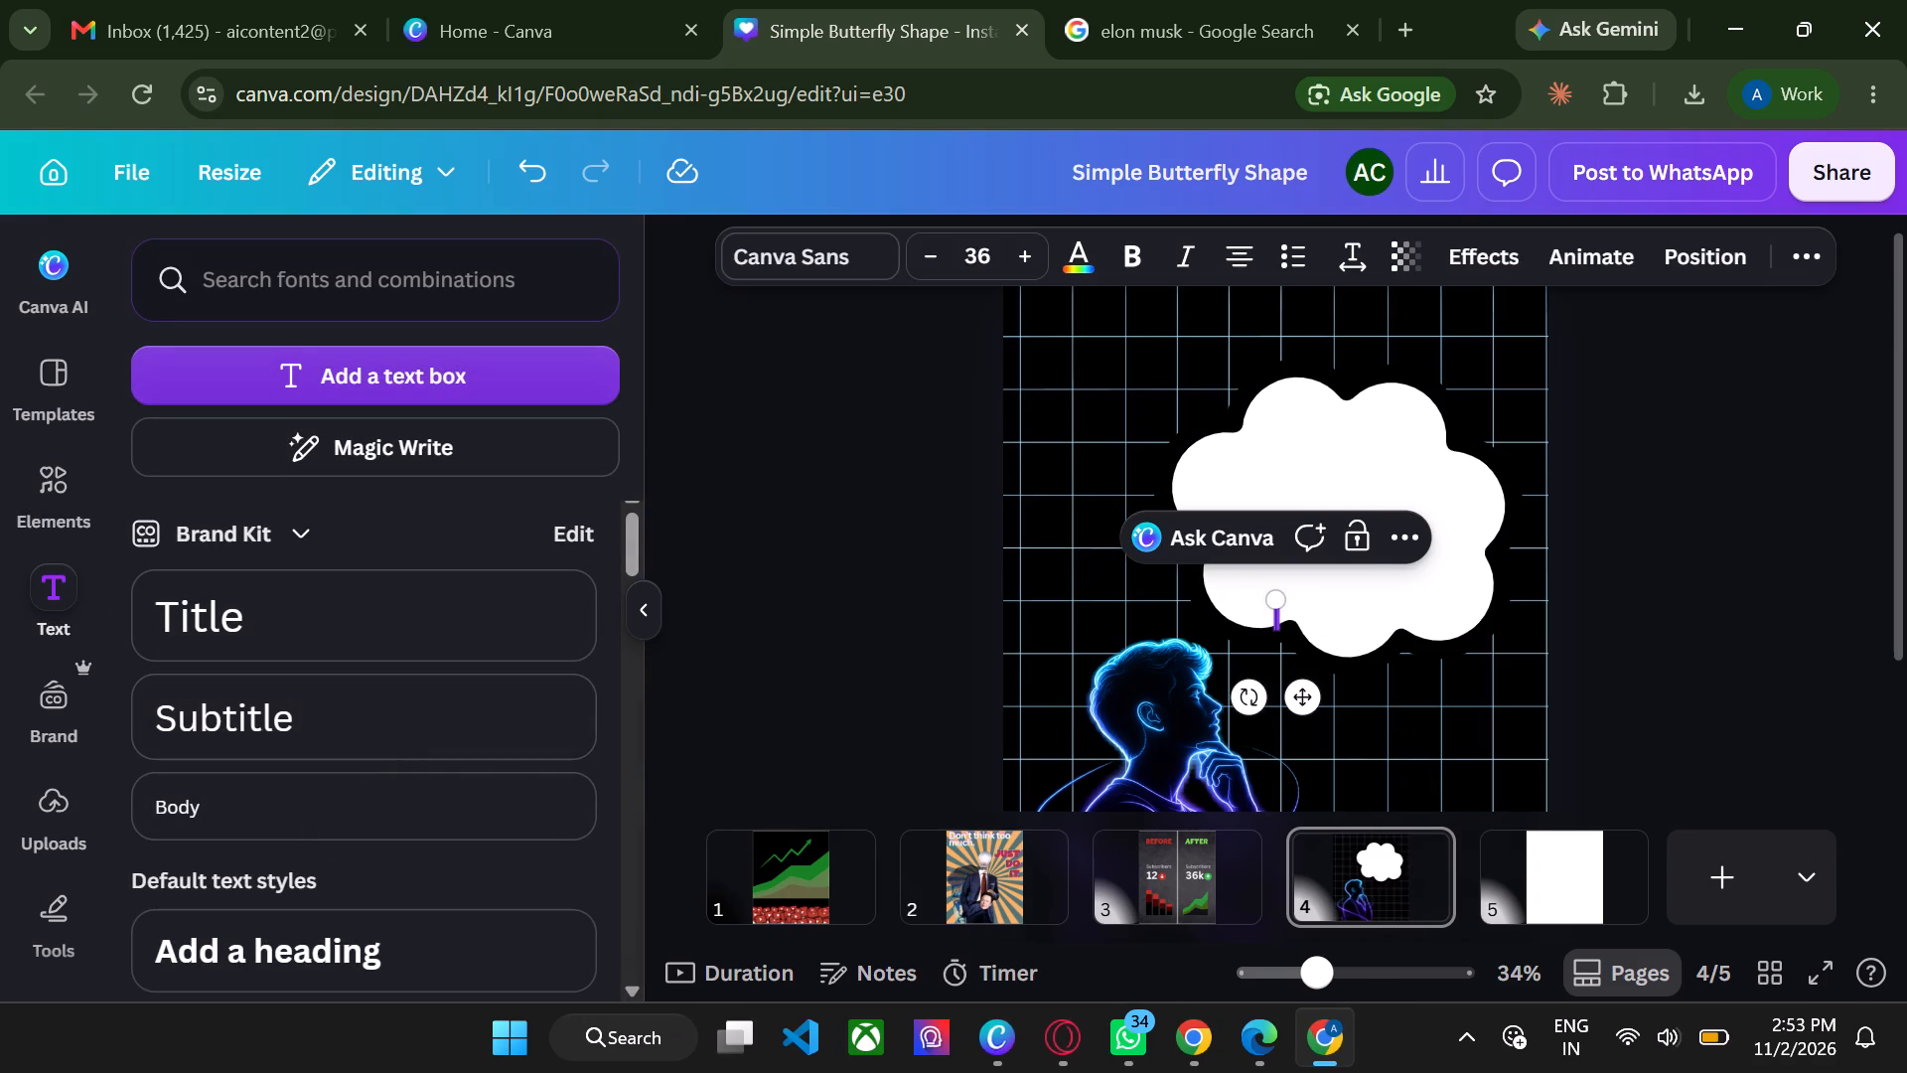